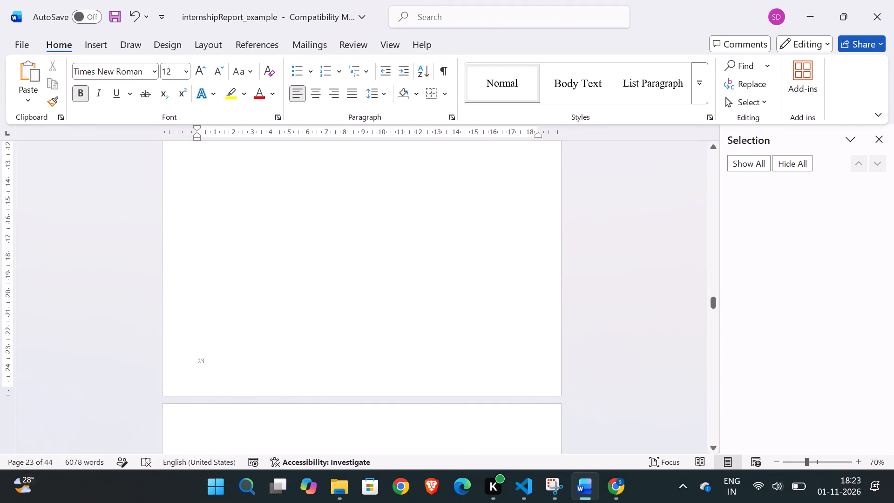
# Show the paragraph marks and try to delete the leftover empty content at the top of blank page 23.
pyautogui.click(441, 75)
pyautogui.scroll(1, 400, 183)
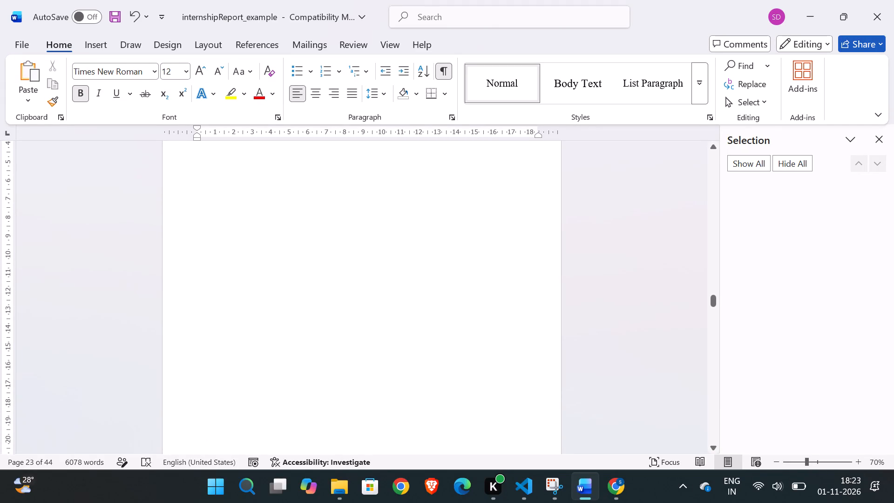
pyautogui.press('BackSpace')
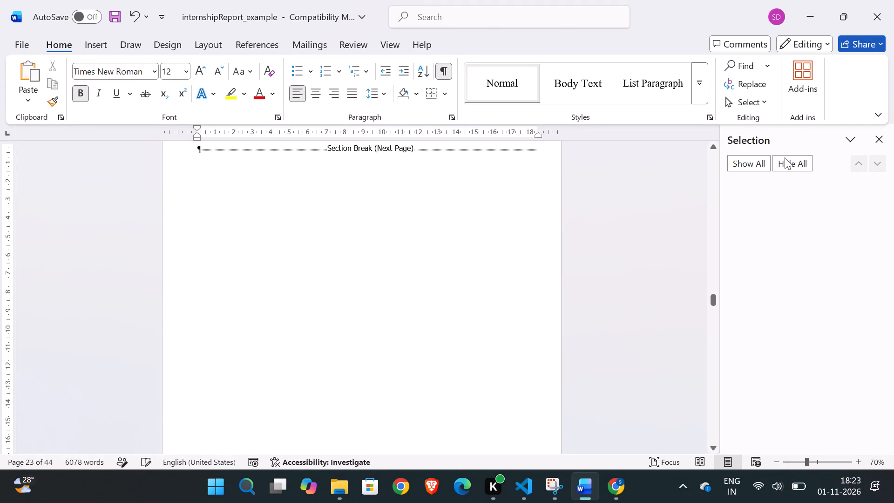
pyautogui.click(785, 157)
pyautogui.click(785, 161)
pyautogui.scroll(1, 446, 276)
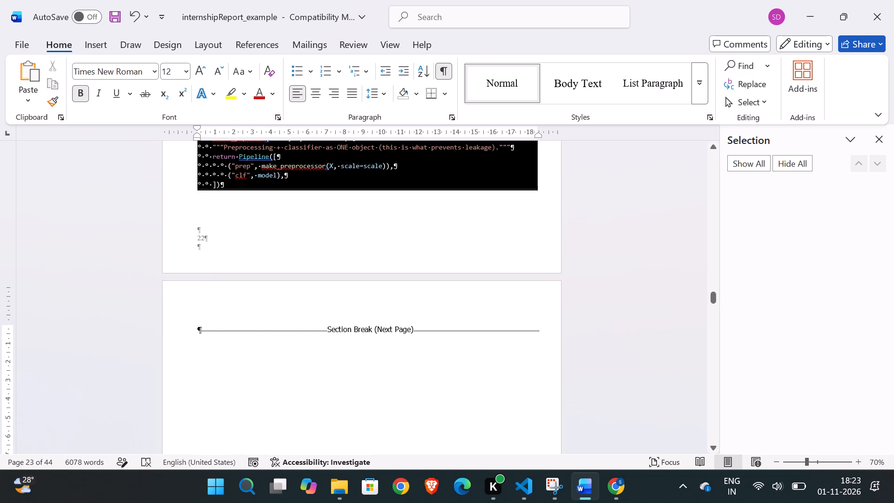
pyautogui.click(390, 326)
pyautogui.click(200, 332)
# Check the Navigation Pane method in the Chrome answer, and show the Word report's page thumbnails in that pane.
pyautogui.click(613, 480)
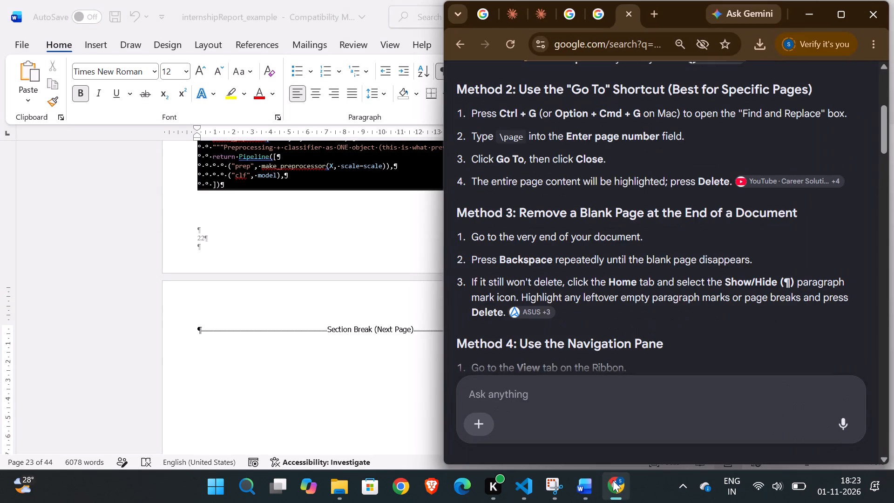
pyautogui.scroll(-1, 638, 288)
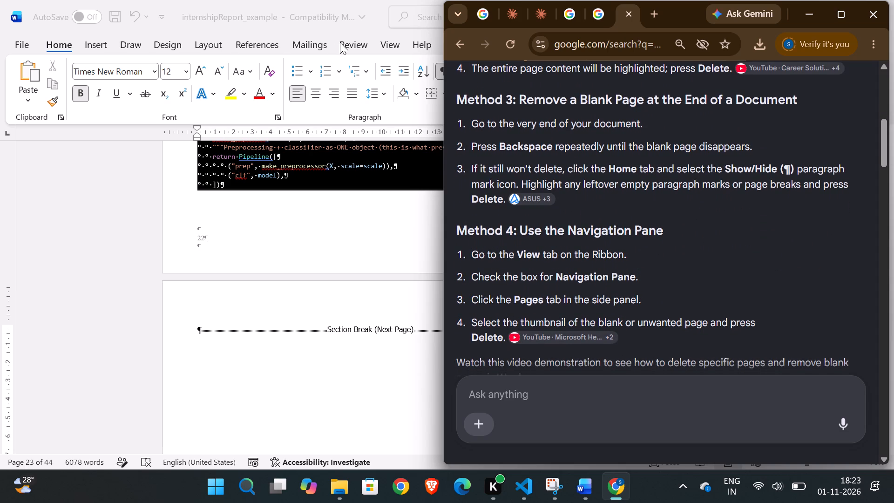
pyautogui.click(389, 53)
pyautogui.click(389, 51)
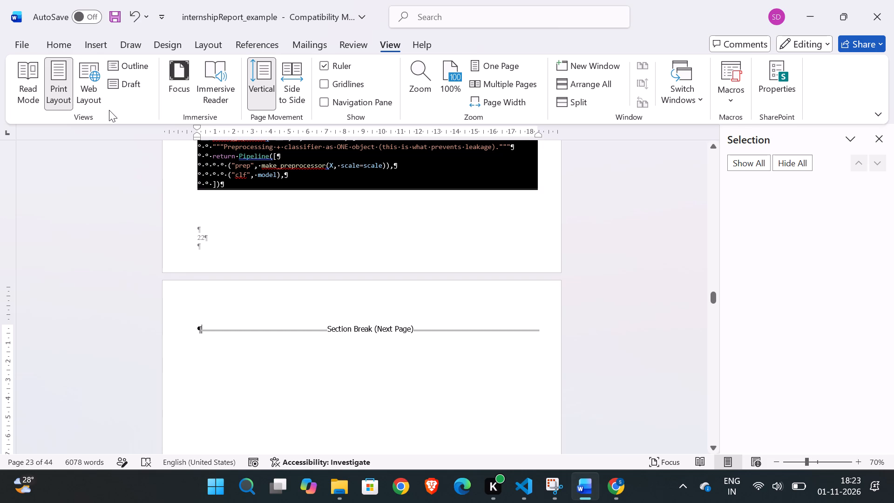
pyautogui.click(345, 105)
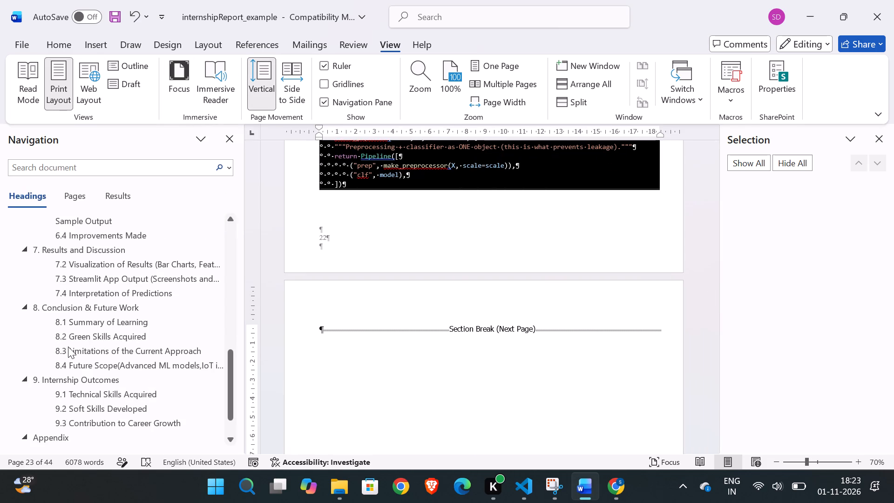
pyautogui.scroll(-1, 68, 347)
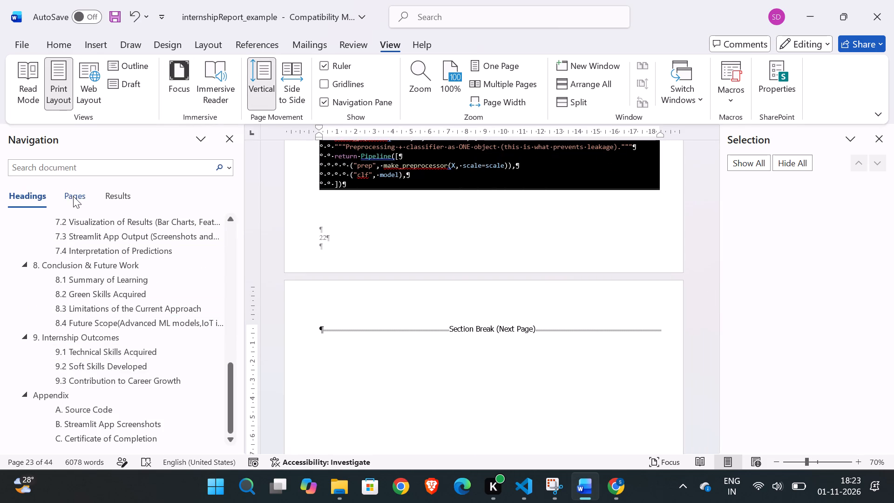
pyautogui.click(73, 196)
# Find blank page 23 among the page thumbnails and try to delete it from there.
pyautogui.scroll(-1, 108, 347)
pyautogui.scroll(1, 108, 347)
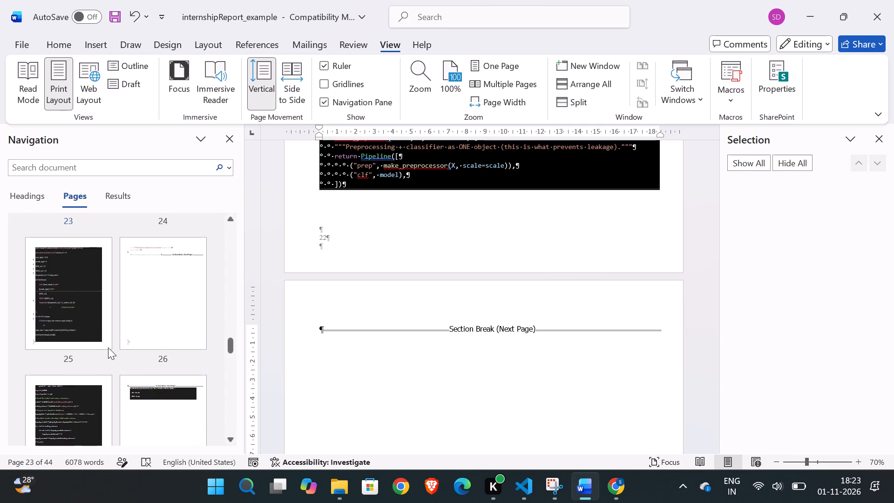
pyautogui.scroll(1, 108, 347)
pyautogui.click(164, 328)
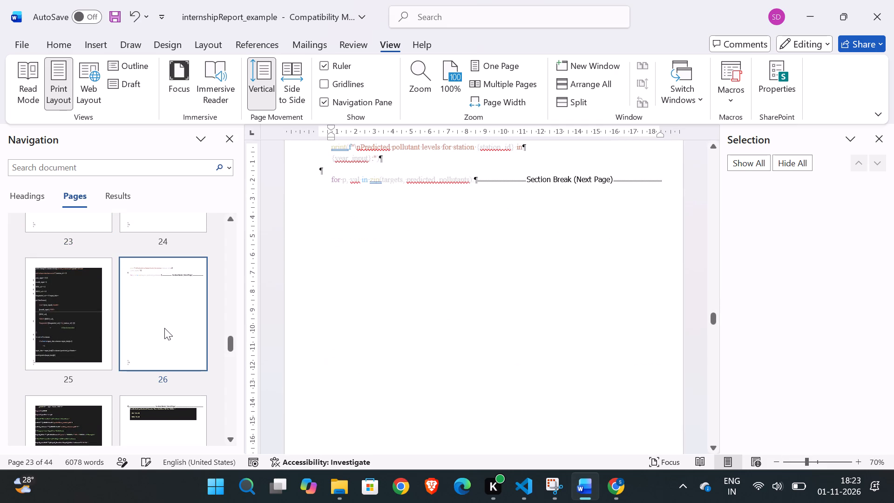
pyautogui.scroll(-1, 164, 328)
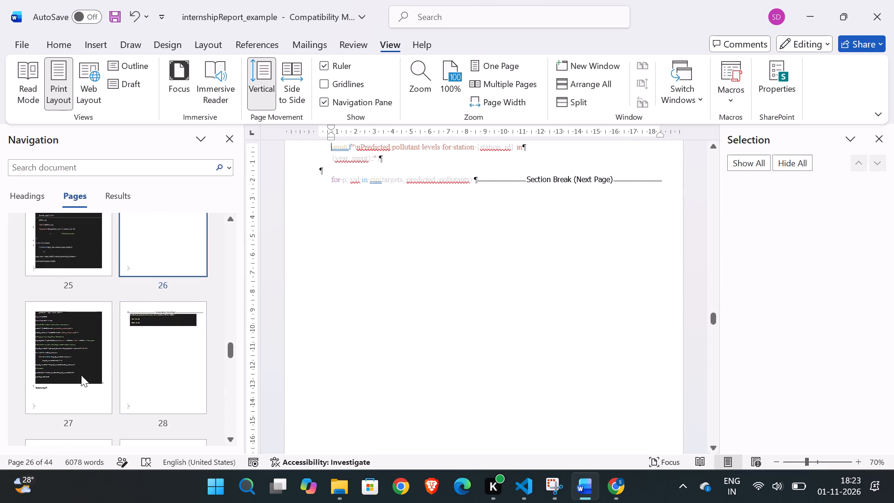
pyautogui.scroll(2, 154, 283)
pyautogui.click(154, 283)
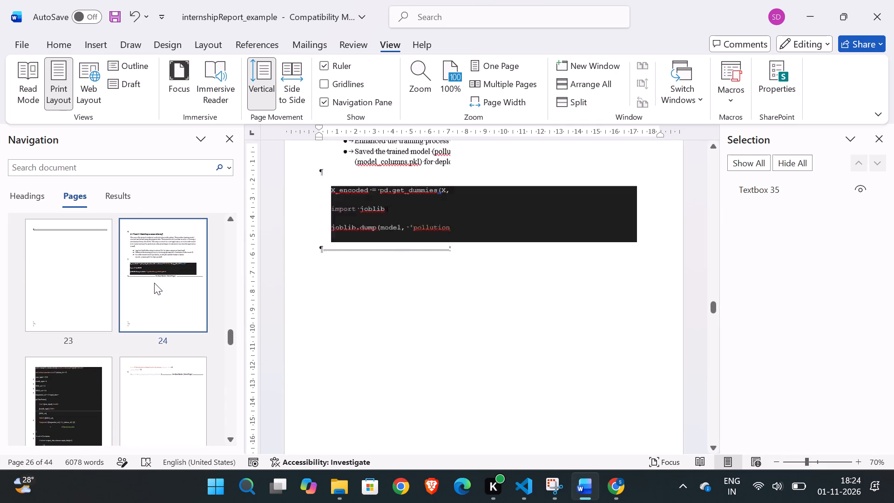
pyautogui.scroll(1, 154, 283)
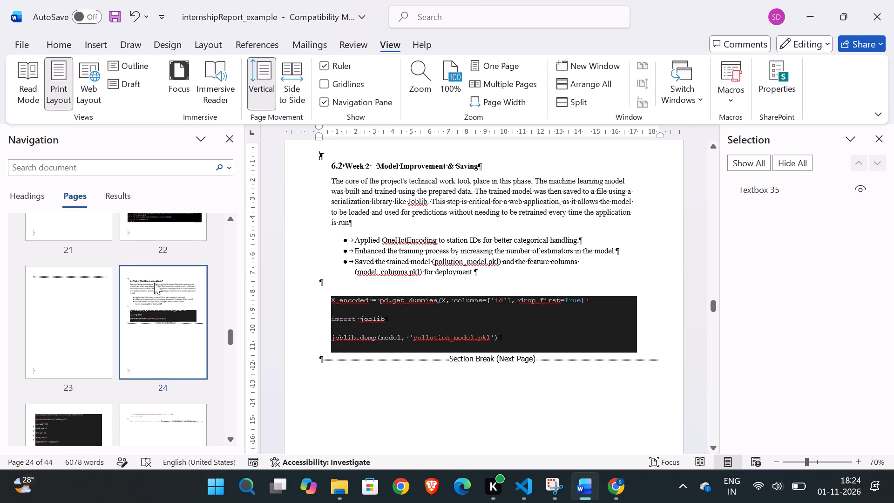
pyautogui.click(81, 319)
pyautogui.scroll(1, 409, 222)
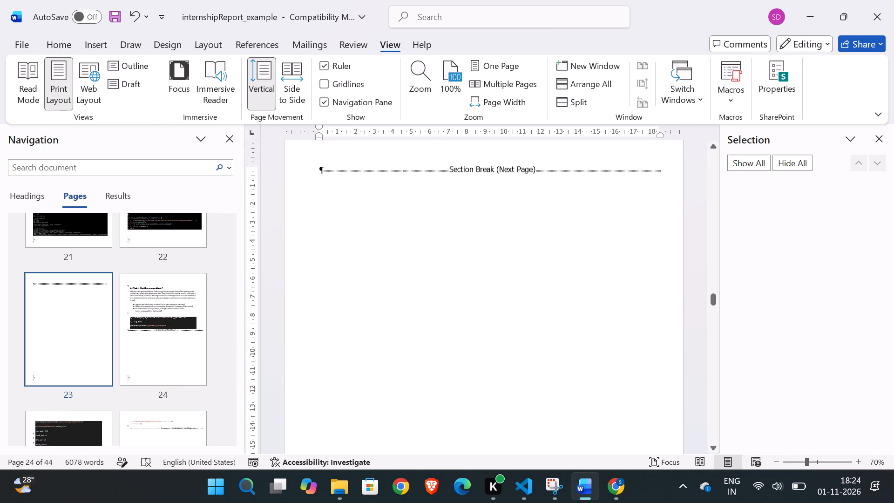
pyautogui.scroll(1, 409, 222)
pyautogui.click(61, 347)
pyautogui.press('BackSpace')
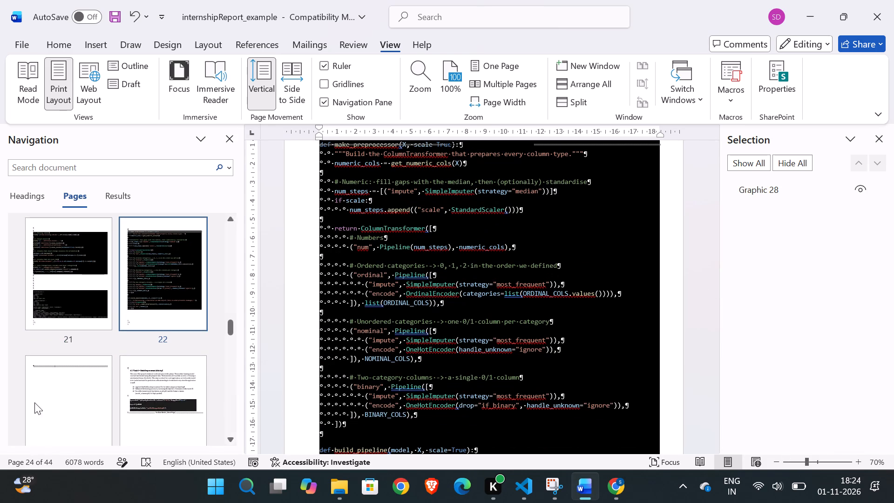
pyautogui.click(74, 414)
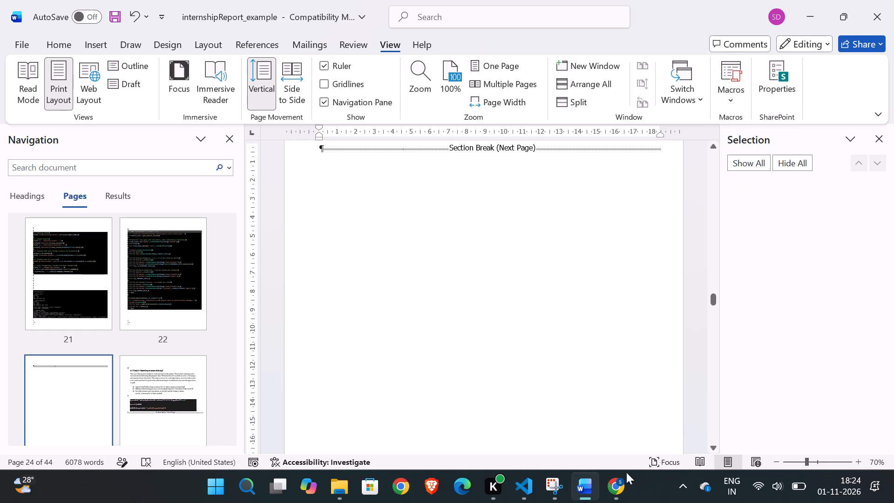
# Reread Method 4 in the Chrome answer and reselect the thumbnail of blank page 23 in Word.
pyautogui.click(622, 489)
pyautogui.scroll(-1, 670, 328)
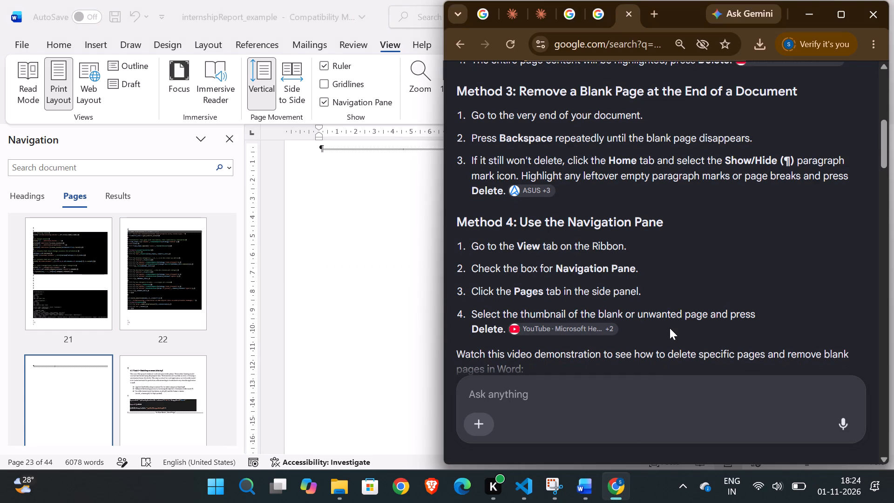
pyautogui.scroll(-2, 670, 328)
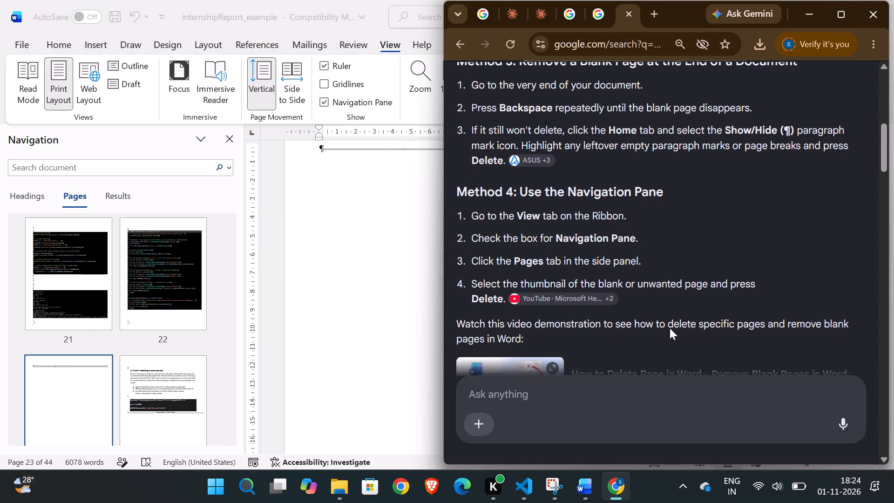
pyautogui.scroll(-1, 670, 328)
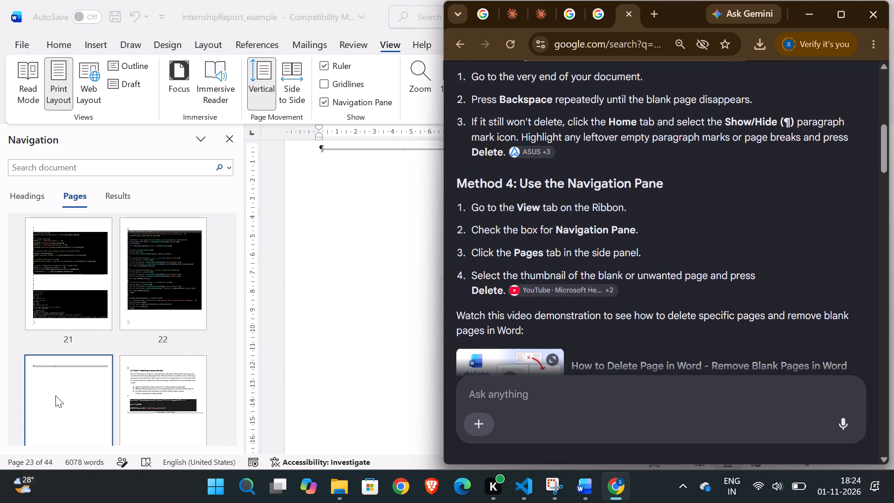
pyautogui.rightClick(55, 395)
pyautogui.click(55, 395)
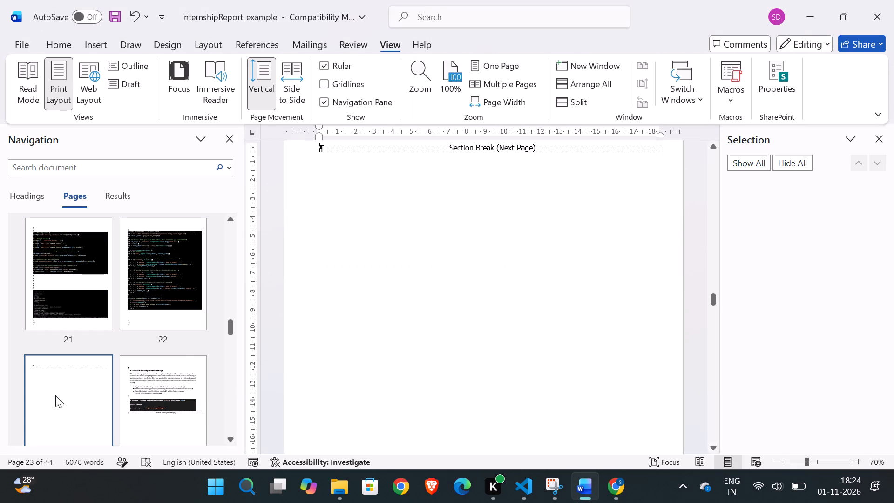
pyautogui.click(67, 393)
pyautogui.scroll(-1, 262, 330)
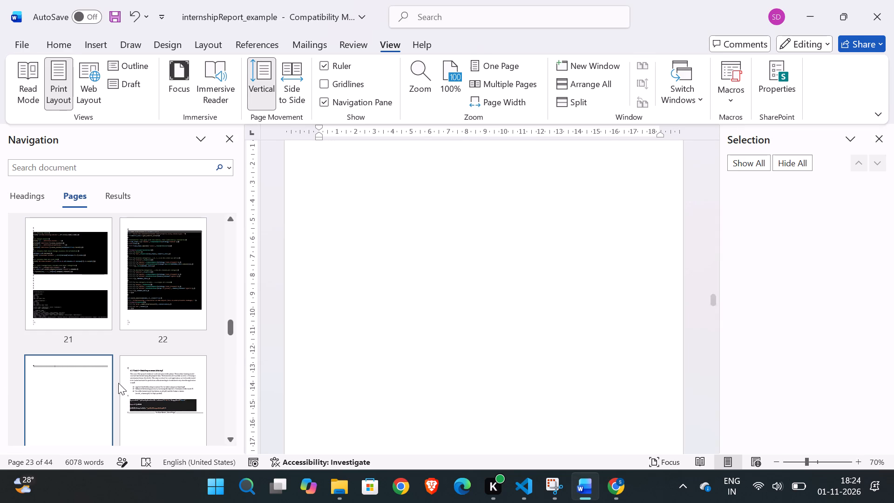
pyautogui.click(67, 386)
pyautogui.scroll(-1, 212, 282)
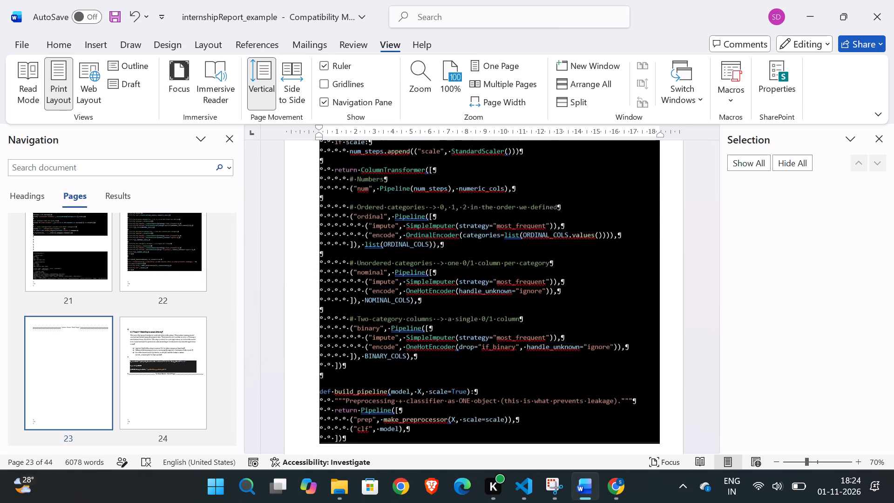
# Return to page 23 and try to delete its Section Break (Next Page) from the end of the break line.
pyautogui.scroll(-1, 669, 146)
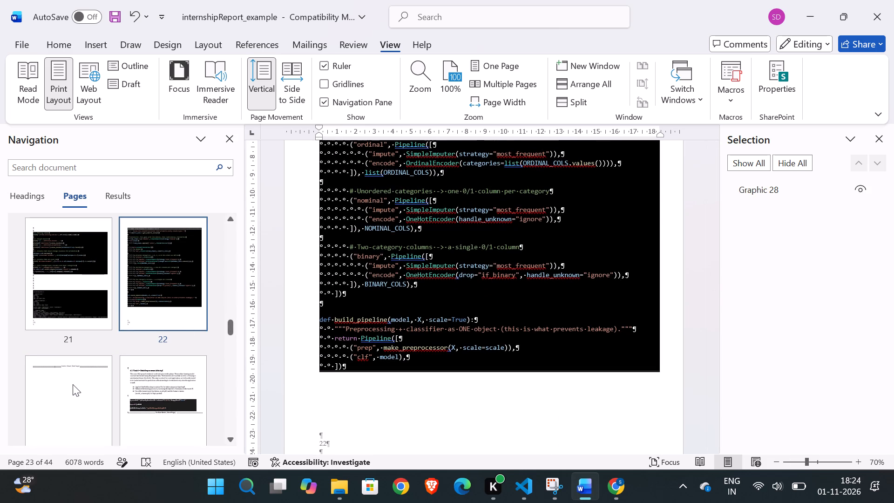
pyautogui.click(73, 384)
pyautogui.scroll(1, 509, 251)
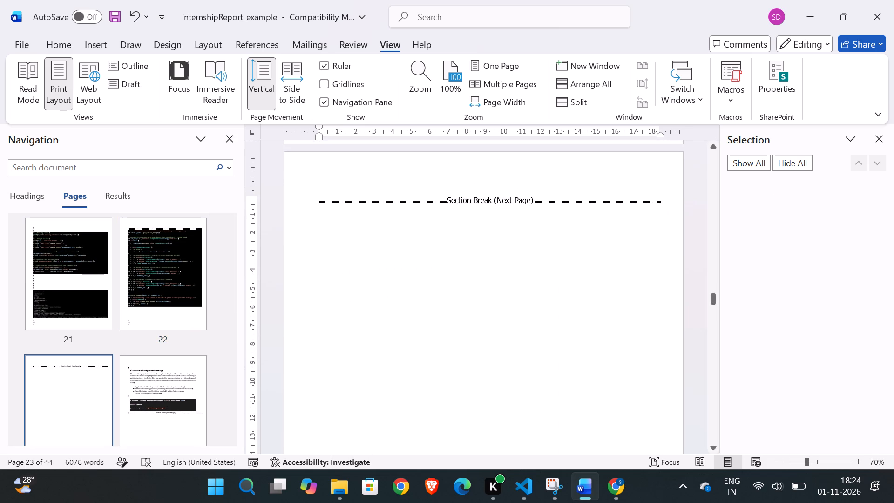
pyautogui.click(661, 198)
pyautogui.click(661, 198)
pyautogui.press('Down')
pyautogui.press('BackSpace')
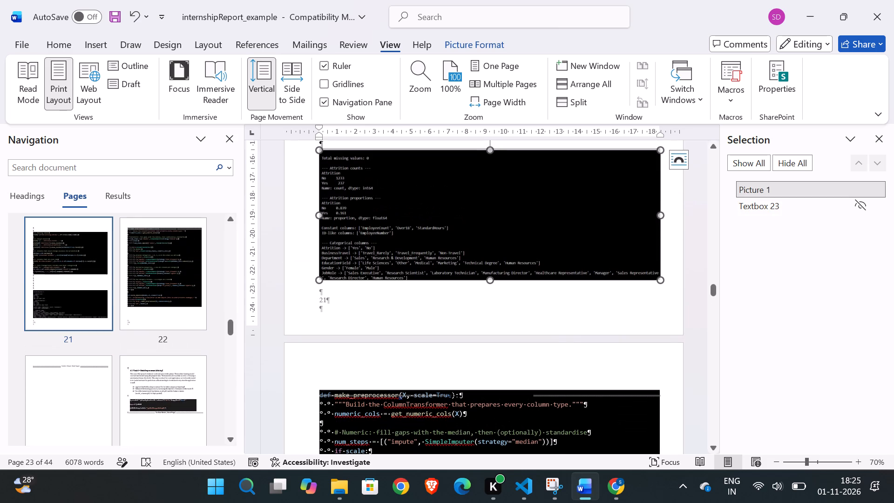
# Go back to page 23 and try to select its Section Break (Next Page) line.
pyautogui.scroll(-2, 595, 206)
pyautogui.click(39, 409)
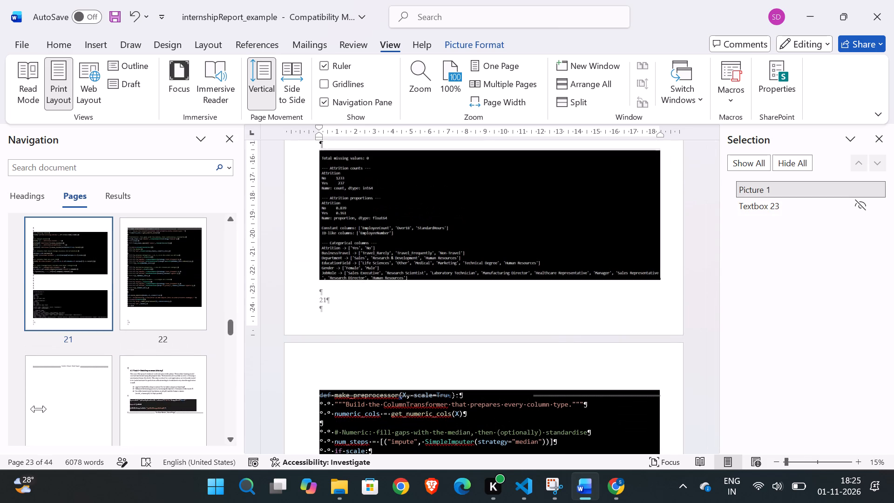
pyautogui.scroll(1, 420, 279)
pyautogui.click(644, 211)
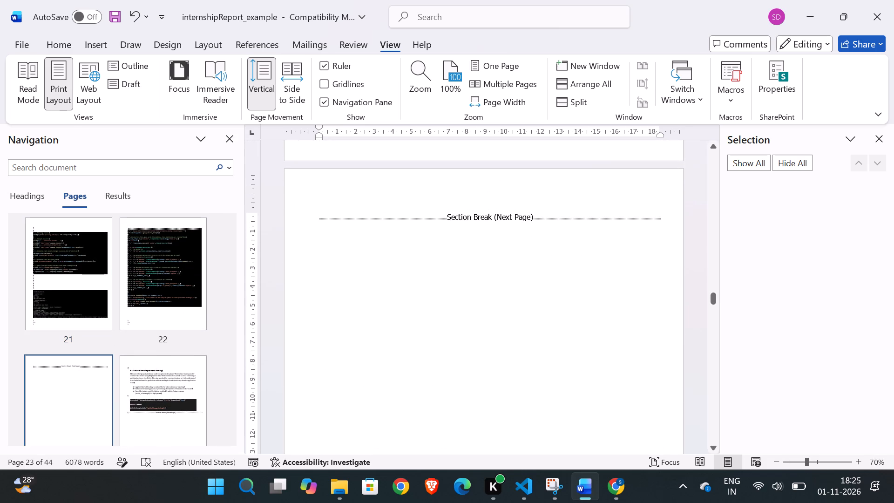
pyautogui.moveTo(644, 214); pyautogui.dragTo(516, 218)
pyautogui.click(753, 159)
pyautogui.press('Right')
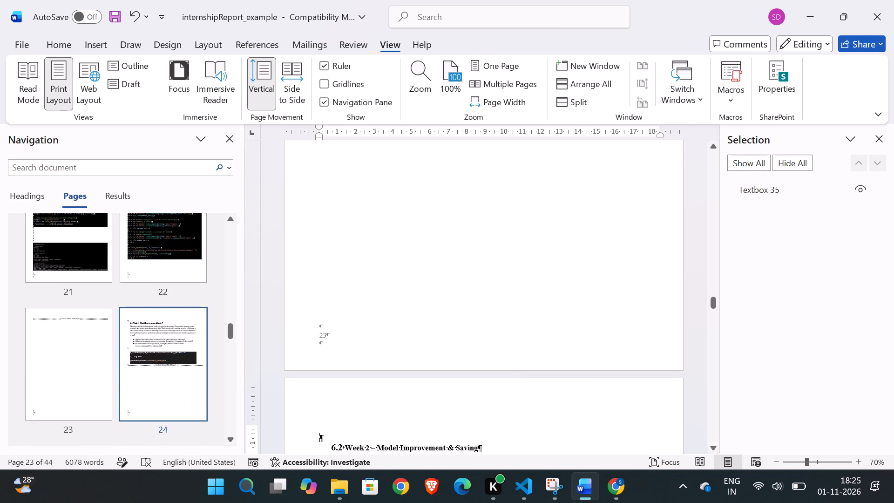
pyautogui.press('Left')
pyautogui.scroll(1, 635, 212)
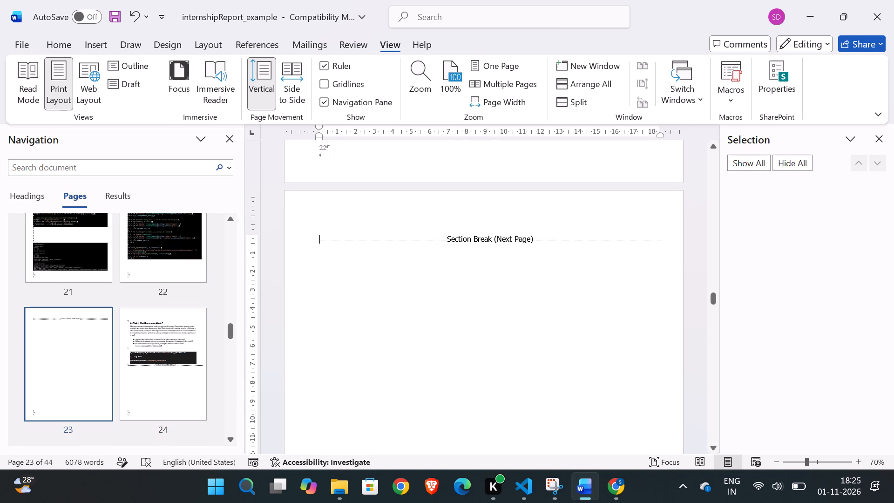
# Switch to Chrome and look through the open Google AI answers for the page-removal instructions.
pyautogui.click(609, 479)
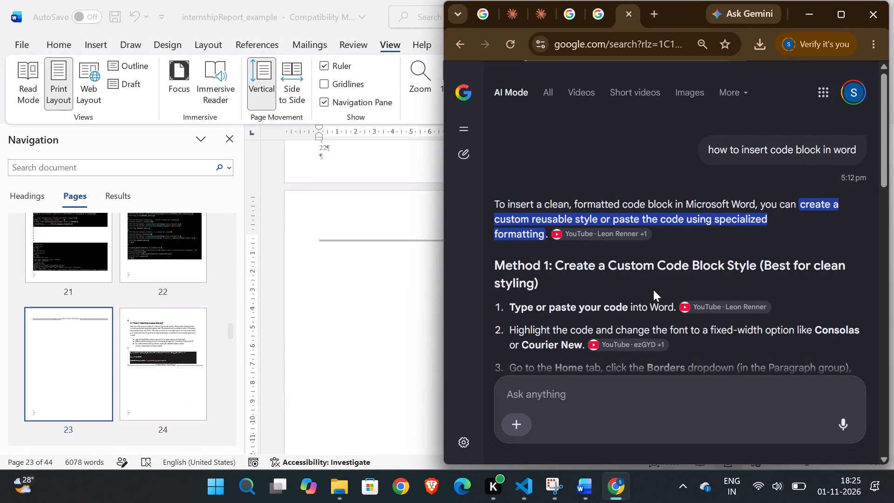
pyautogui.scroll(-1, 653, 290)
pyautogui.scroll(1, 653, 290)
pyautogui.scroll(-3, 653, 290)
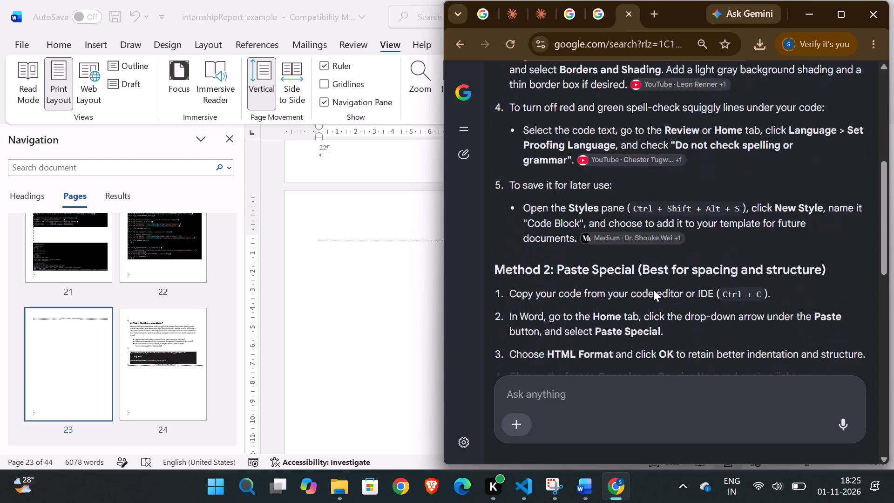
pyautogui.scroll(-4, 653, 290)
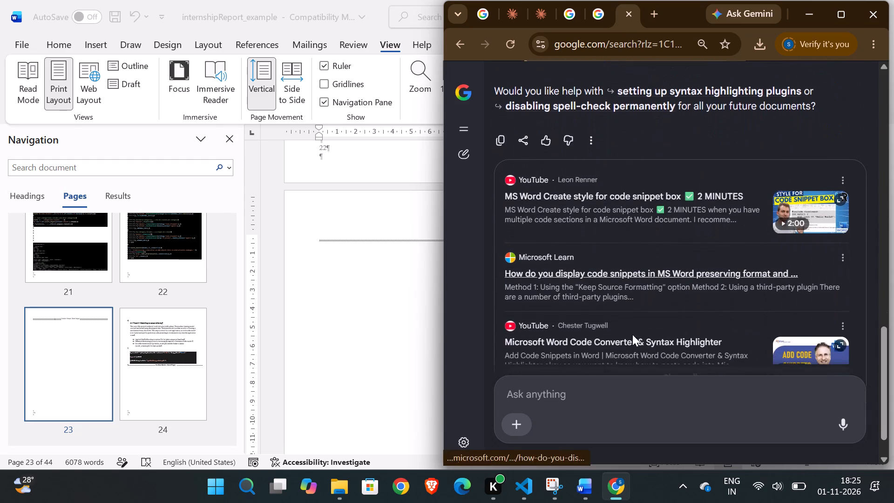
pyautogui.scroll(-1, 622, 200)
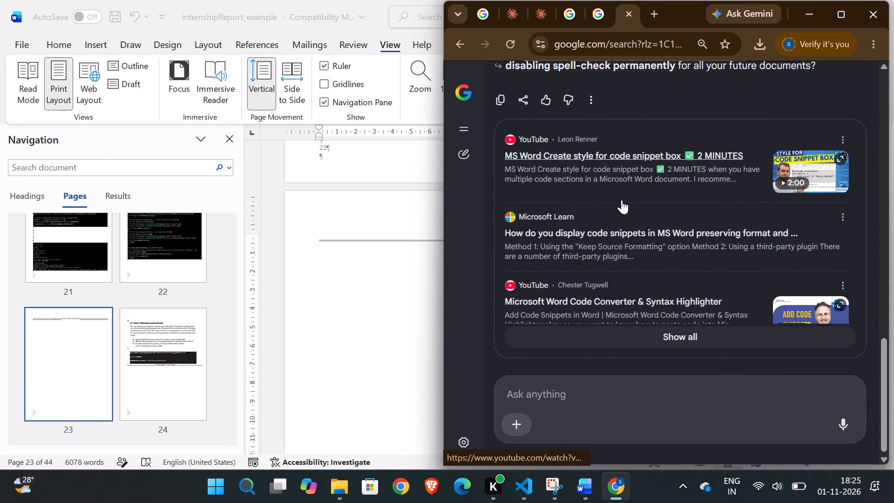
pyautogui.scroll(-1, 622, 200)
pyautogui.scroll(10, 622, 200)
pyautogui.click(596, 27)
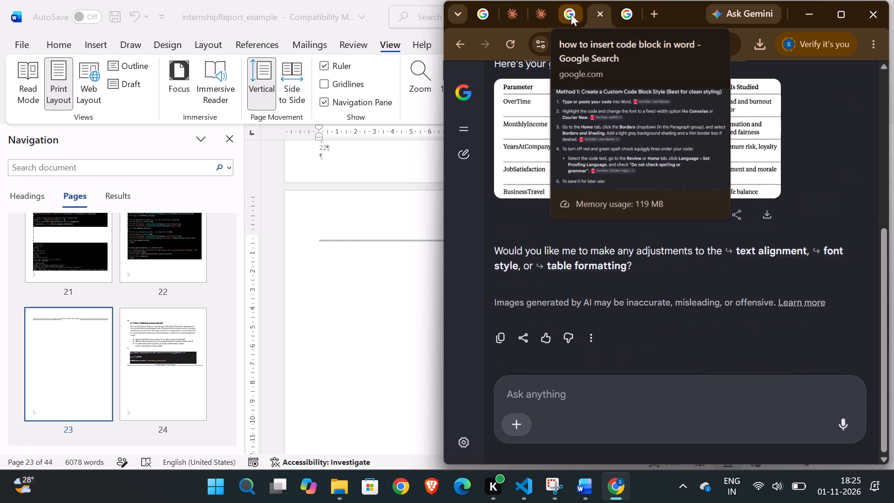
# Rerun the recent search "how to remove a page in word" in a new tab and read the full AI Overview methods.
pyautogui.click(651, 11)
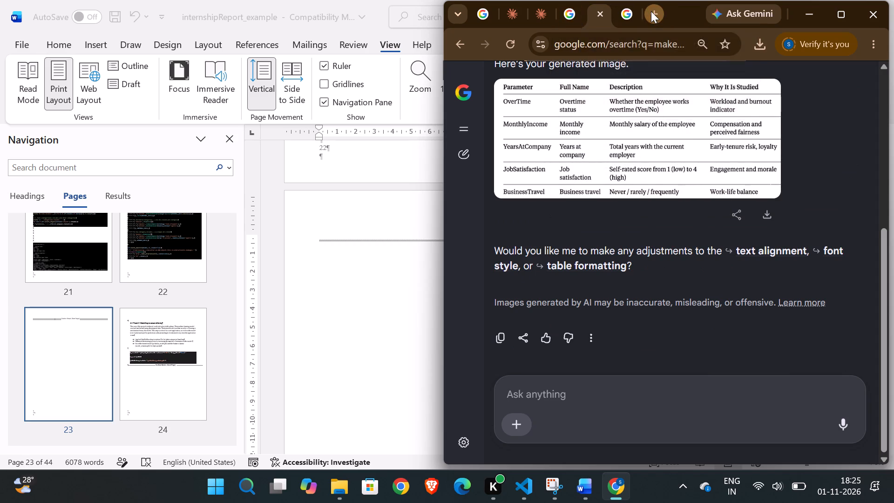
pyautogui.click(590, 42)
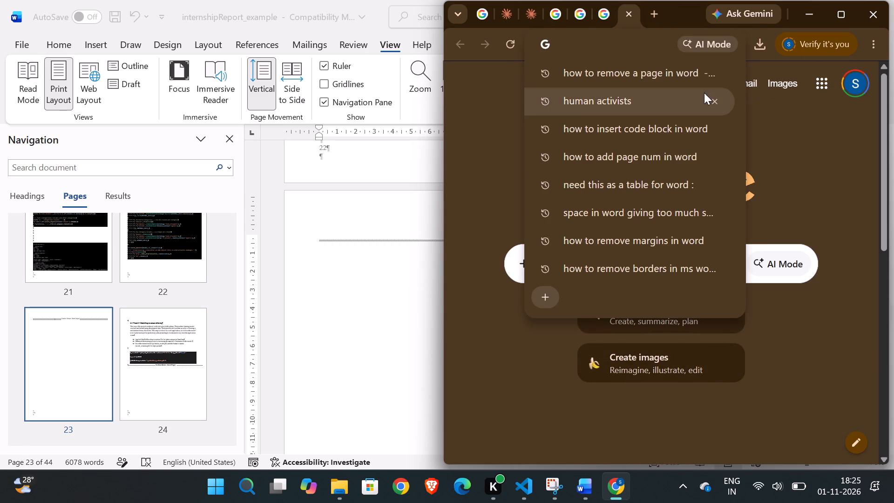
pyautogui.click(669, 77)
pyautogui.scroll(-1, 658, 193)
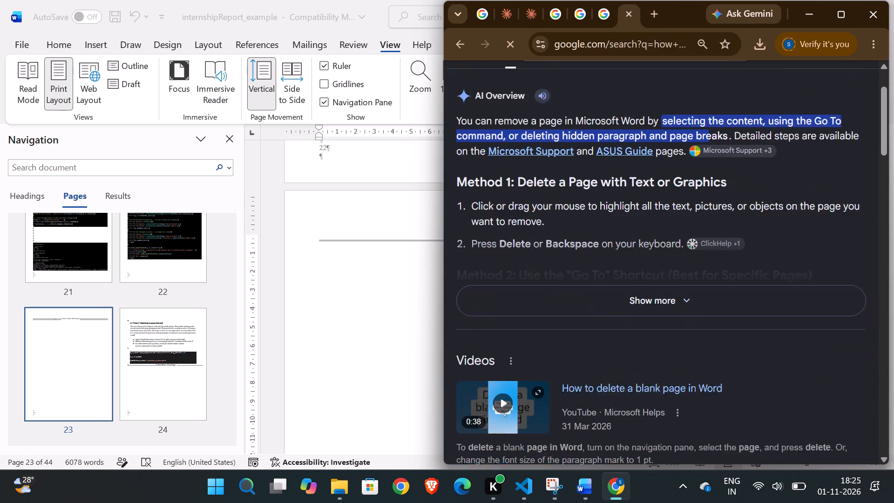
pyautogui.scroll(-1, 658, 193)
pyautogui.click(628, 230)
pyautogui.scroll(-1, 628, 230)
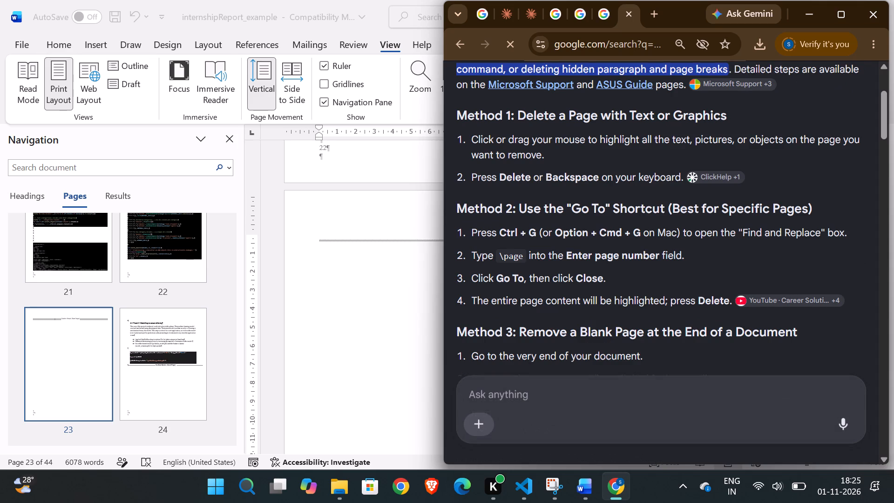
pyautogui.scroll(-1, 628, 230)
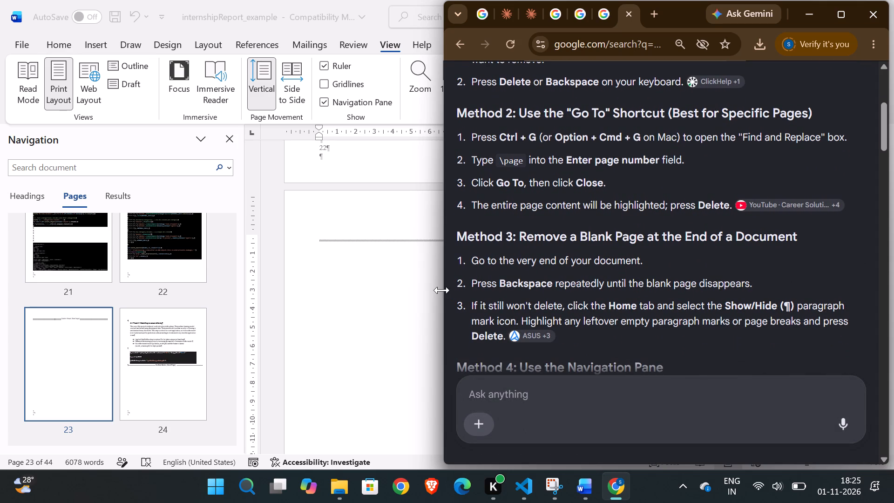
# Arrange the Chrome answer and the Word report side by side to follow Method 2.
pyautogui.hotkey('ctrl', 'g')
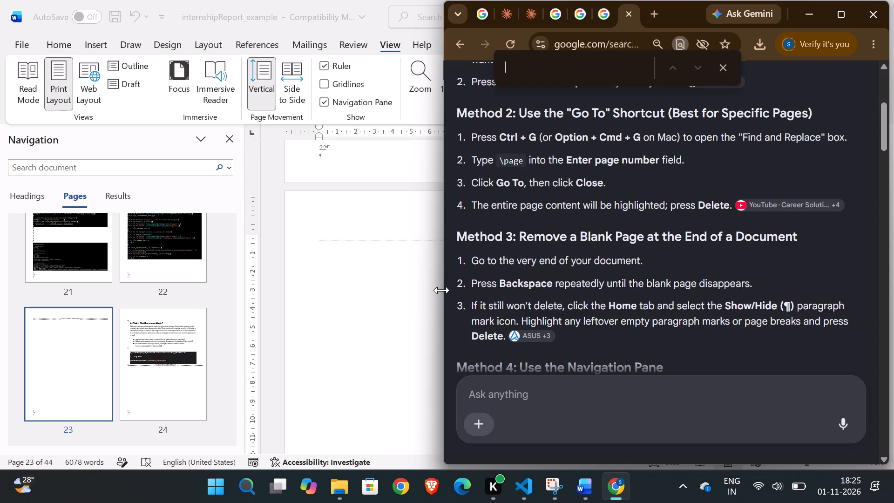
pyautogui.click(357, 283)
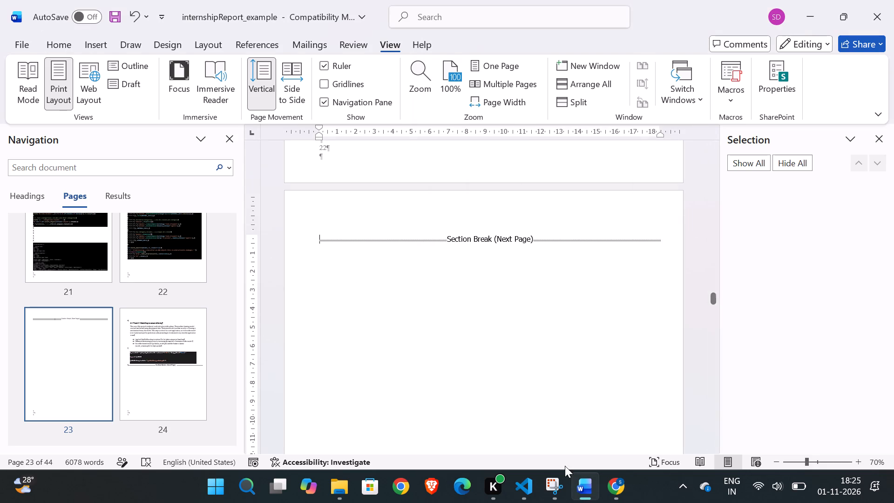
pyautogui.click(605, 491)
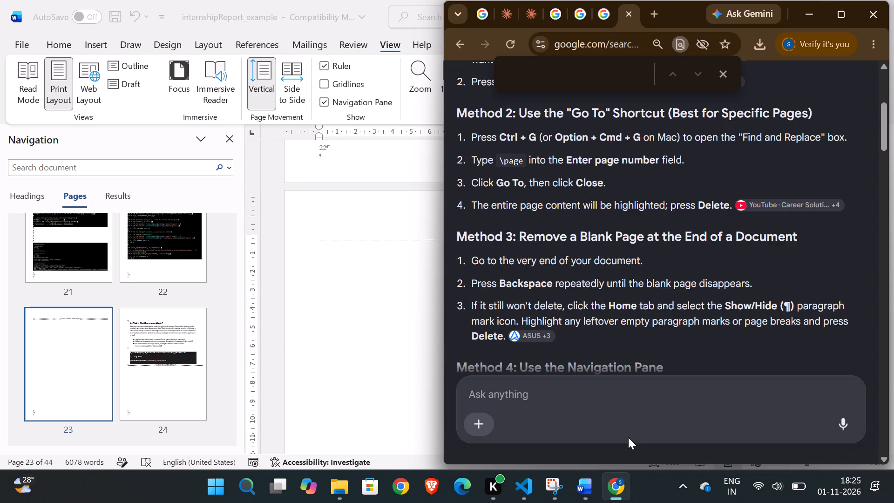
pyautogui.press('super+Right')
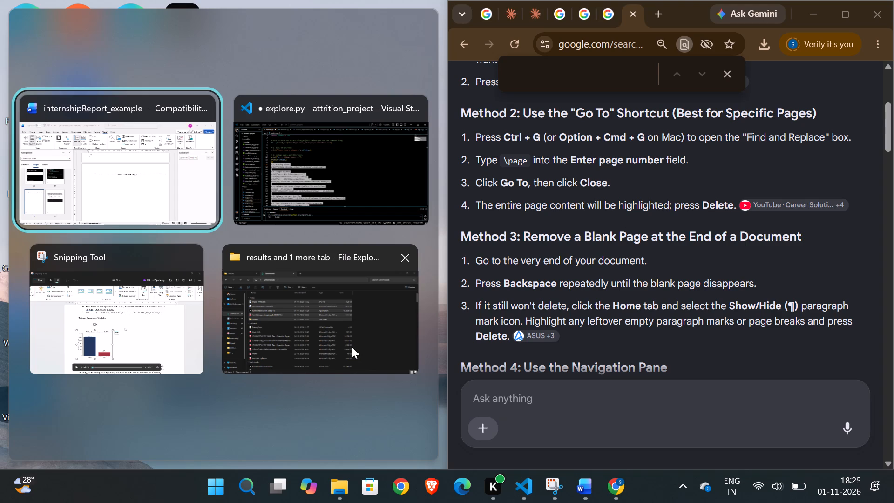
pyautogui.click(155, 204)
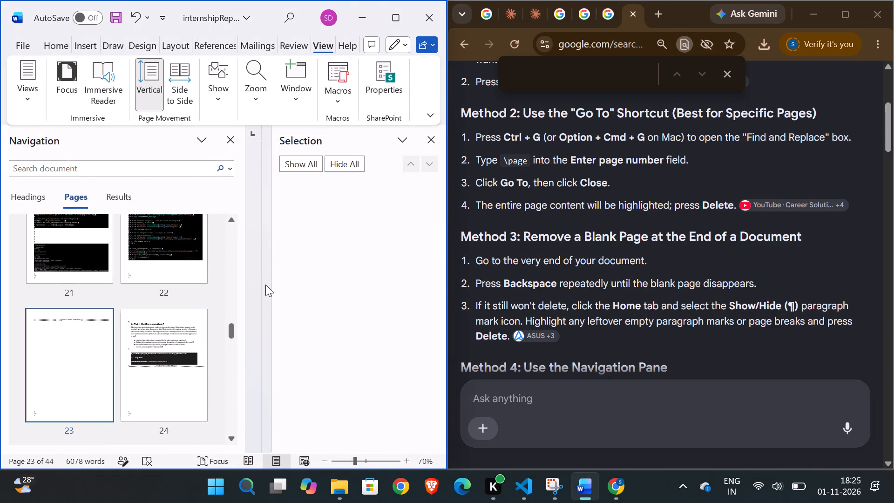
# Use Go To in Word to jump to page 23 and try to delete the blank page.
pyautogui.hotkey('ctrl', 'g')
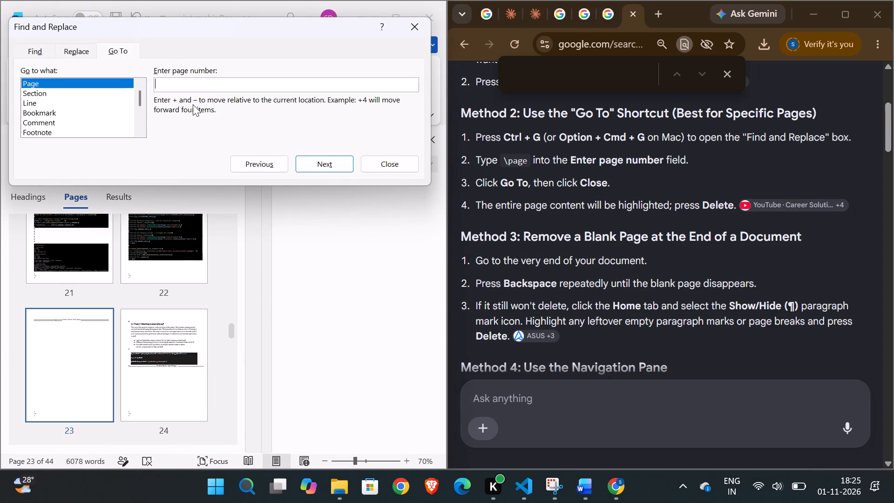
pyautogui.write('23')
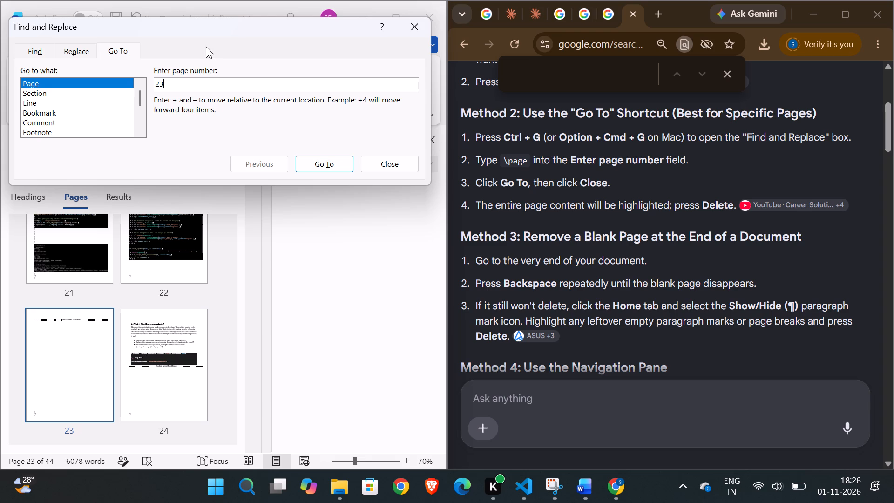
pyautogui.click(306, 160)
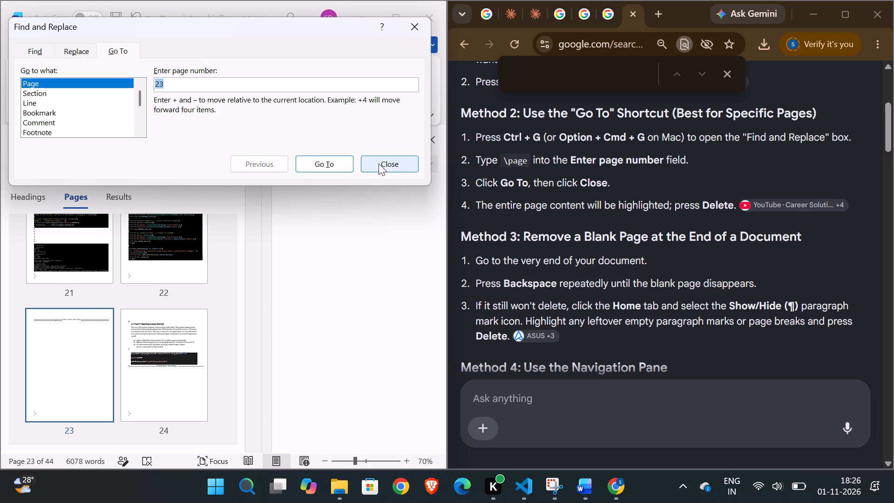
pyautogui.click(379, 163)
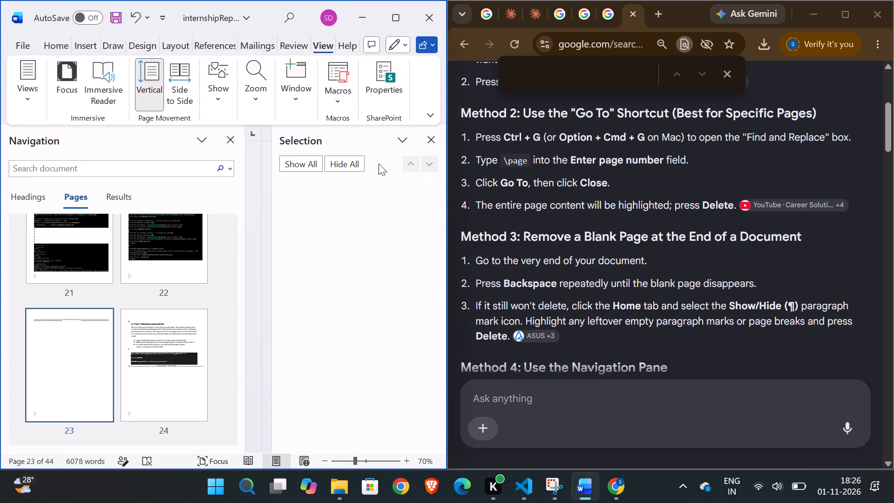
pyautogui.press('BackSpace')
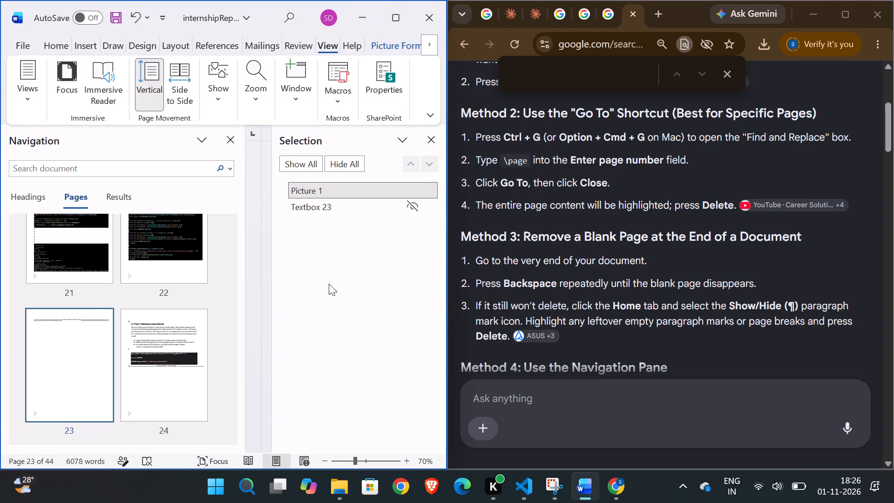
# Make the hidden Textbox 23 on page 21 visible and reselect the thumbnail of blank page 23.
pyautogui.click(372, 210)
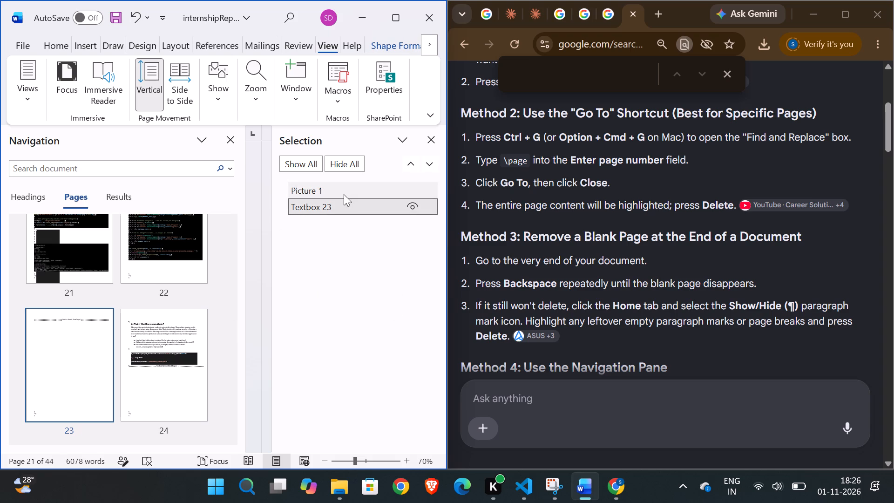
pyautogui.click(47, 404)
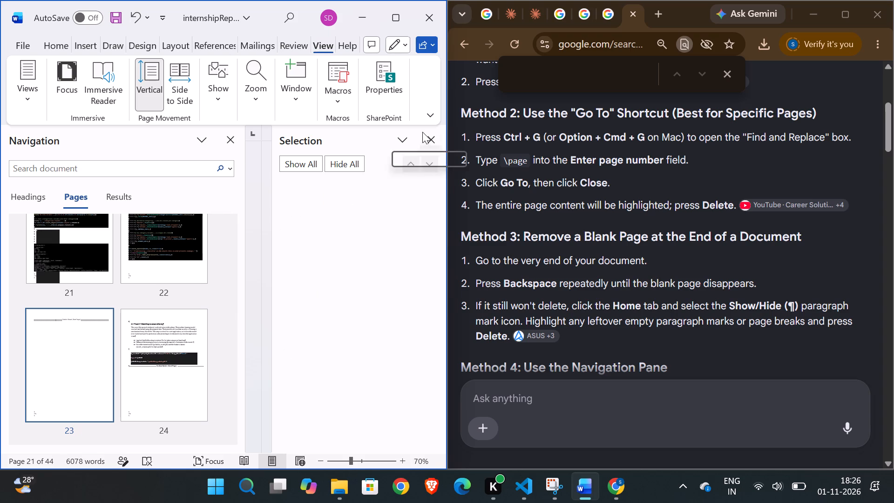
# Close the Navigation and Selection panes and undo the last two changes made in the report.
pyautogui.click(225, 145)
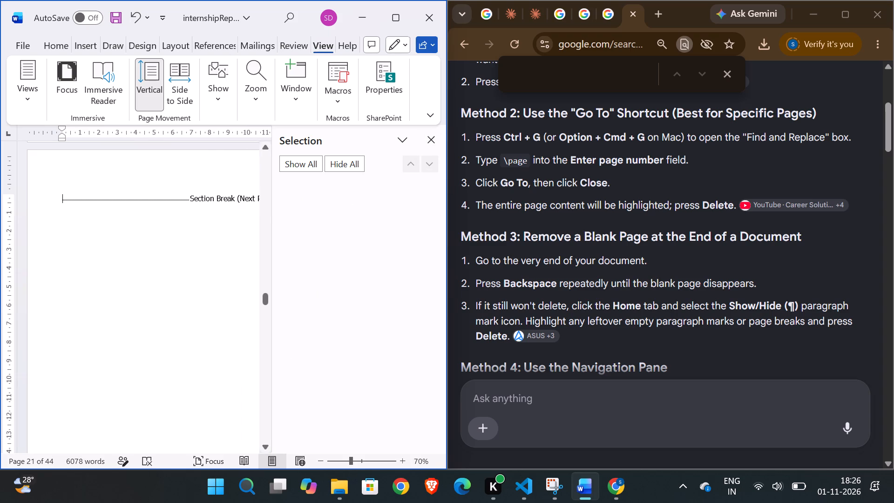
pyautogui.click(335, 262)
pyautogui.click(430, 138)
pyautogui.scroll(1, 197, 265)
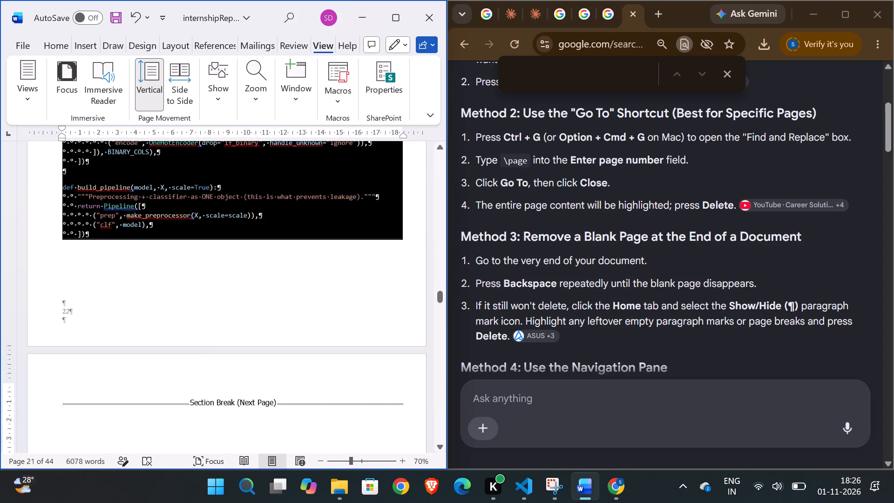
pyautogui.scroll(2, 197, 265)
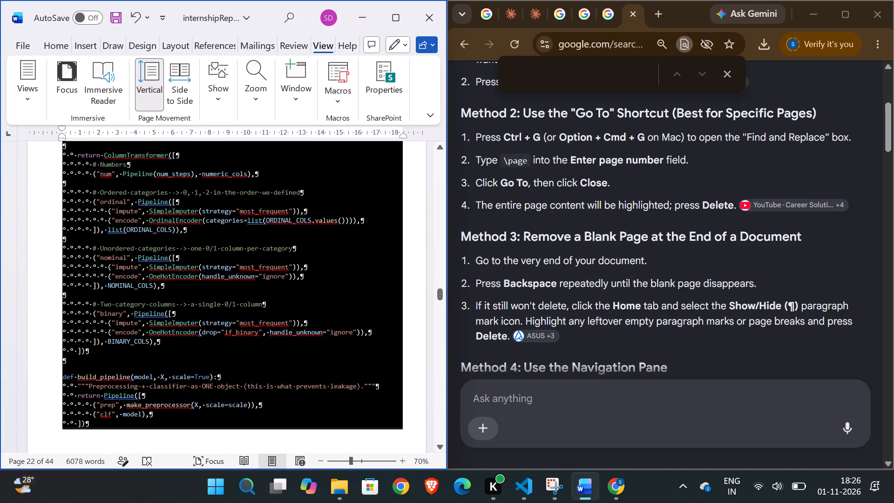
pyautogui.click(197, 265)
pyautogui.hotkey('ctrl', 'z')
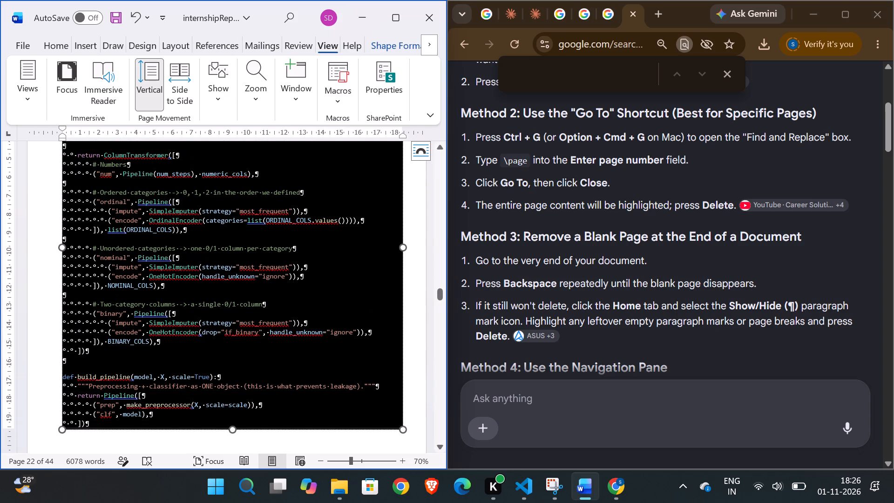
pyautogui.hotkey('ctrl', 'z')
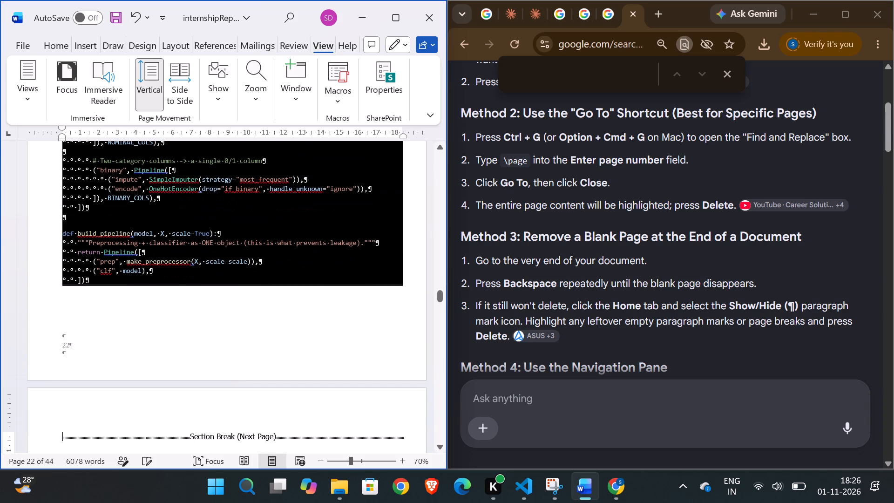
# Maximize the Word report and capture a screenshot of blank page 23 with its section break mark showing.
pyautogui.click(52, 53)
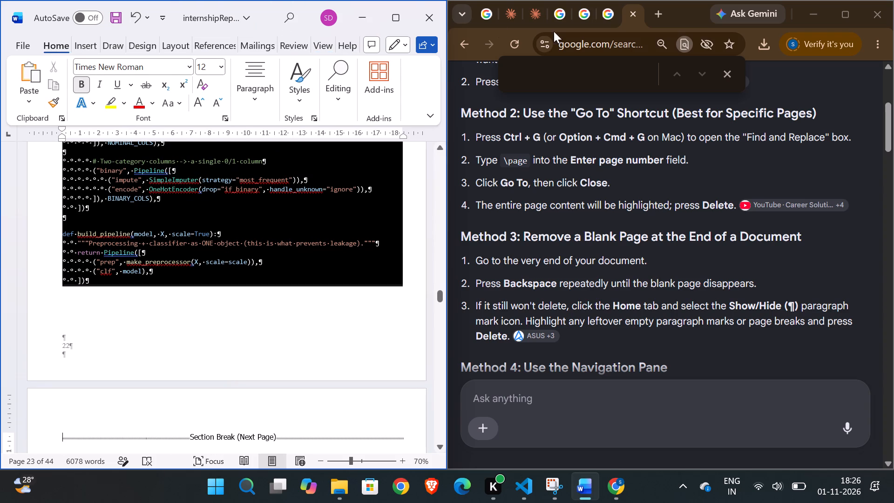
pyautogui.click(394, 15)
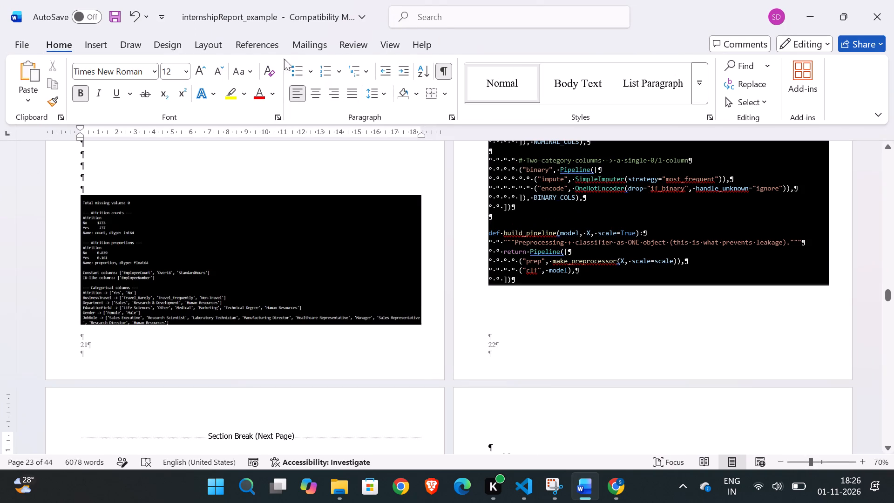
pyautogui.click(439, 70)
pyautogui.click(501, 303)
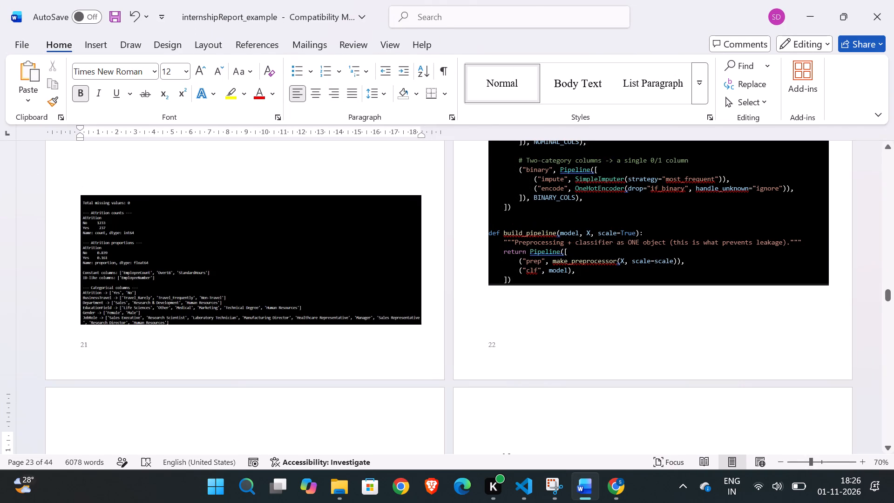
pyautogui.scroll(-1, 501, 303)
pyautogui.click(441, 68)
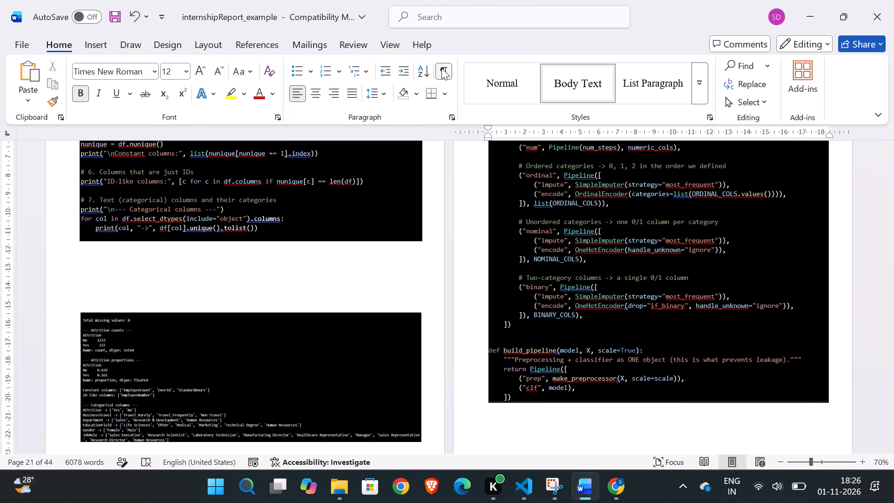
pyautogui.scroll(-3, 469, 265)
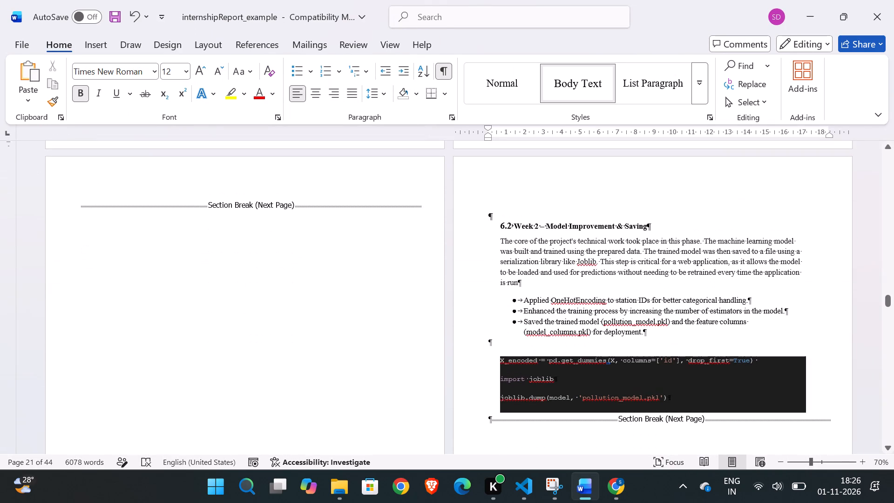
pyautogui.press('Print')
pyautogui.moveTo(46, 405); pyautogui.dragTo(271, 193)
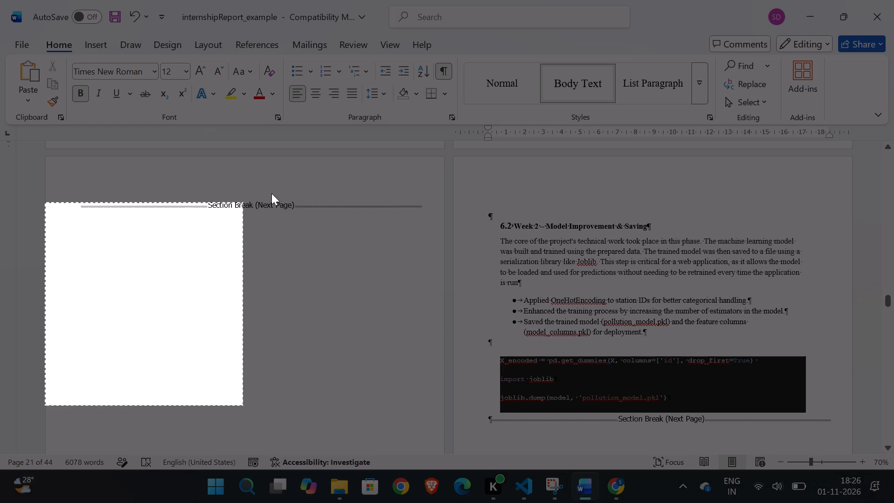
pyautogui.moveTo(271, 193); pyautogui.dragTo(433, 147)
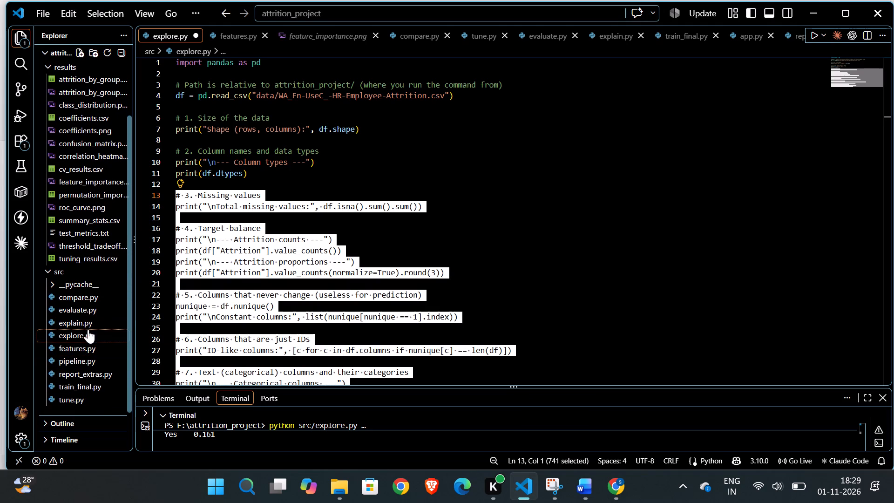
pyautogui.scroll(-1, 86, 379)
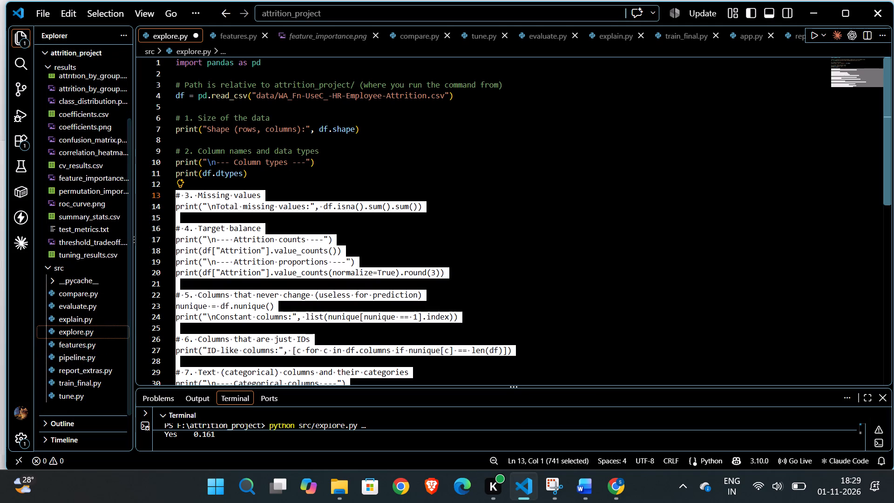
pyautogui.click(92, 296)
# Copy the complete get_models function from compare.py.
pyautogui.scroll(-2, 435, 255)
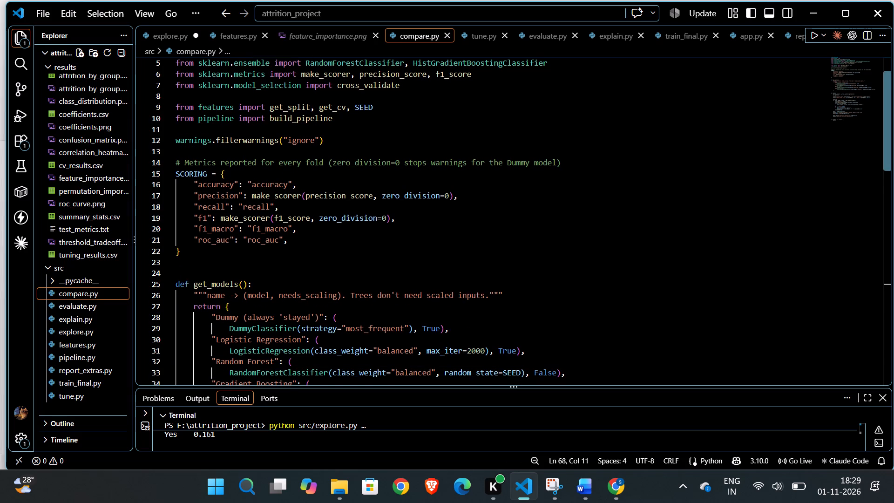
pyautogui.scroll(-4, 435, 255)
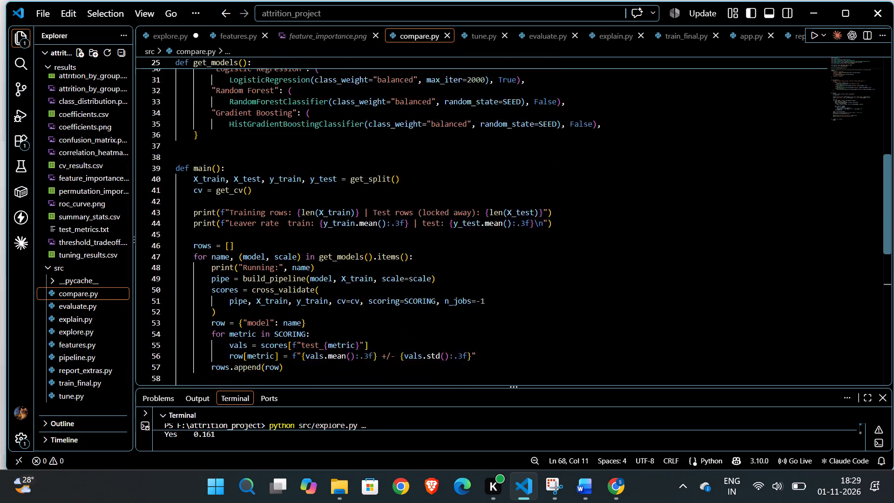
pyautogui.scroll(-2, 435, 255)
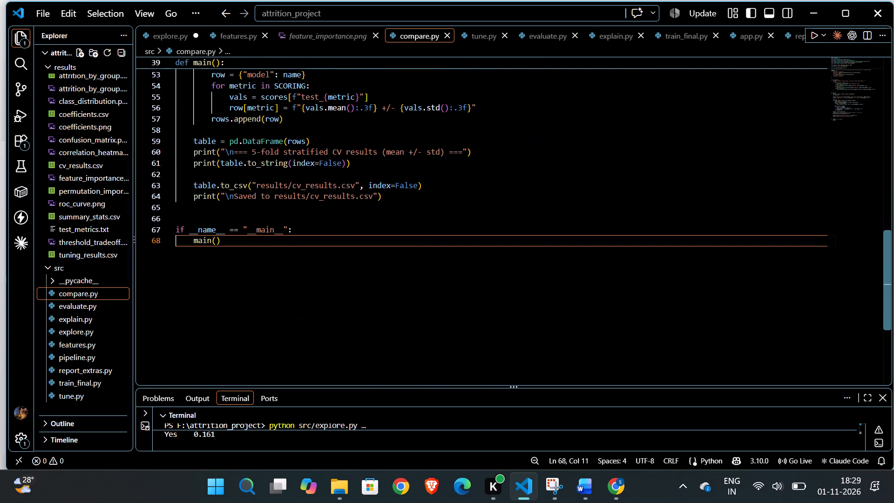
pyautogui.scroll(1, 243, 219)
pyautogui.hotkey('ctrl', '-')
pyautogui.scroll(4, 243, 219)
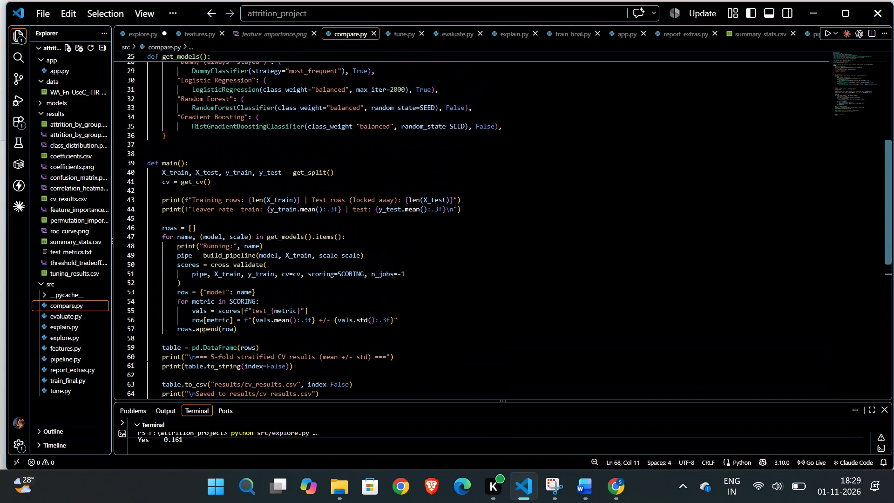
pyautogui.scroll(-1, 339, 384)
pyautogui.moveTo(326, 377); pyautogui.dragTo(221, 190)
pyautogui.click(221, 190)
pyautogui.scroll(3, 221, 190)
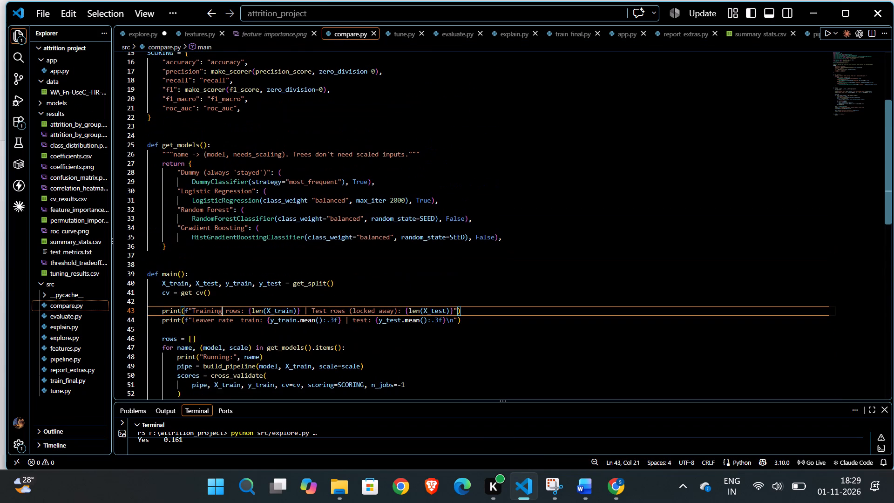
pyautogui.moveTo(516, 243); pyautogui.dragTo(164, 163)
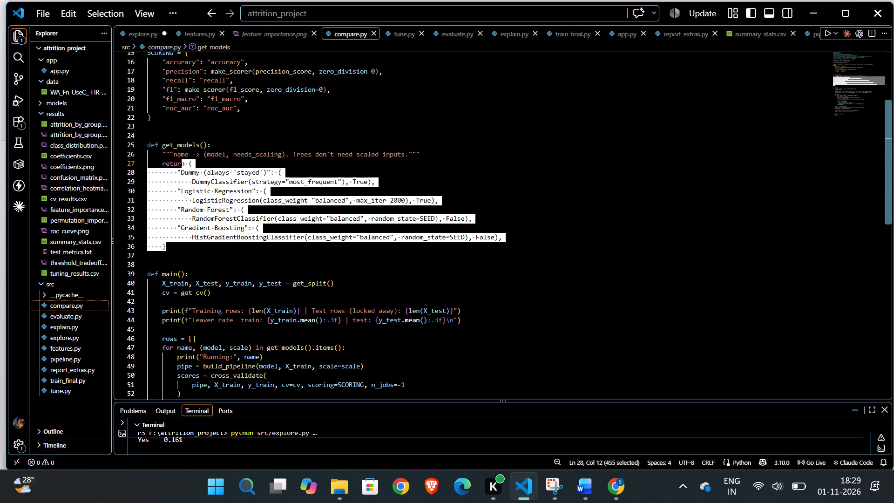
pyautogui.moveTo(164, 163); pyautogui.dragTo(145, 144)
pyautogui.hotkey('ctrl', 'c')
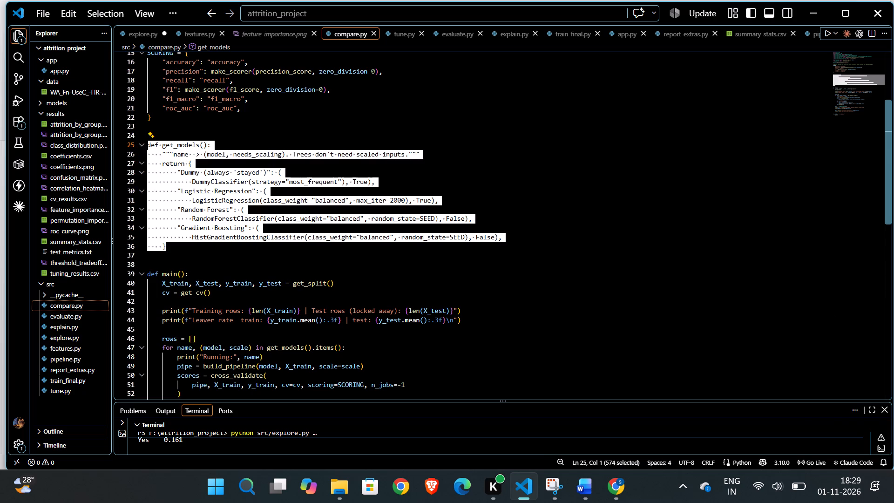
# Switch to the Word report and delete the old get_dummies and joblib code text from section 6.2's dark text box.
pyautogui.click(601, 495)
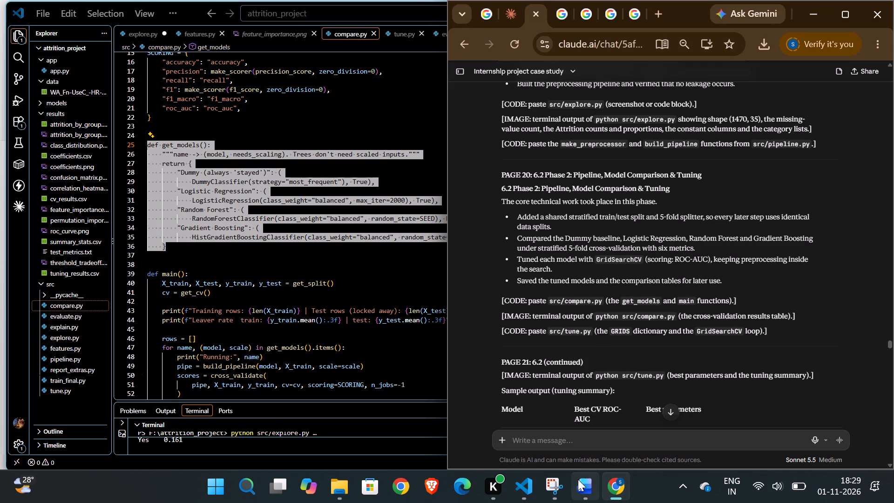
pyautogui.click(576, 481)
pyautogui.click(447, 274)
pyautogui.scroll(2, 447, 274)
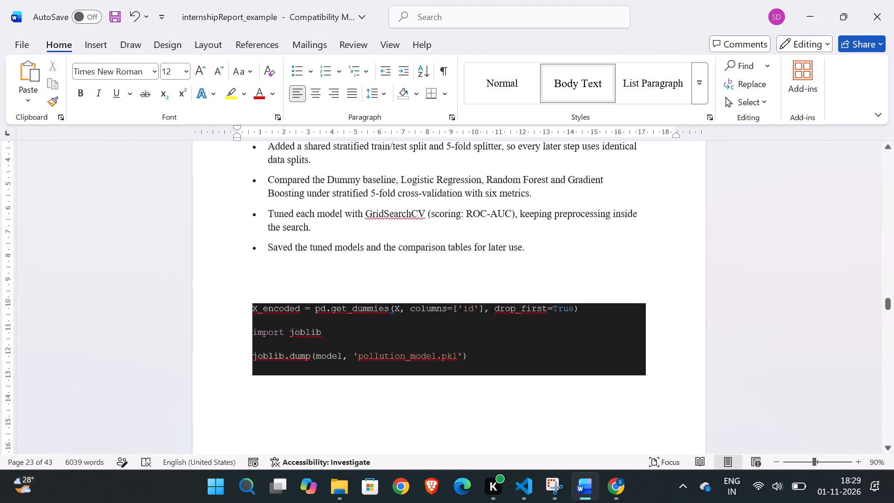
pyautogui.scroll(-1, 447, 274)
pyautogui.moveTo(473, 398); pyautogui.dragTo(283, 340)
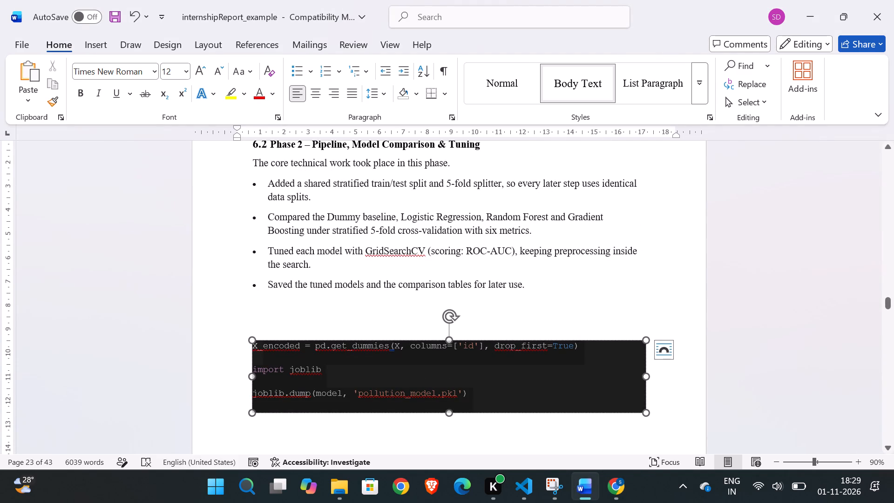
pyautogui.moveTo(283, 340); pyautogui.dragTo(276, 342)
pyautogui.press('BackSpace')
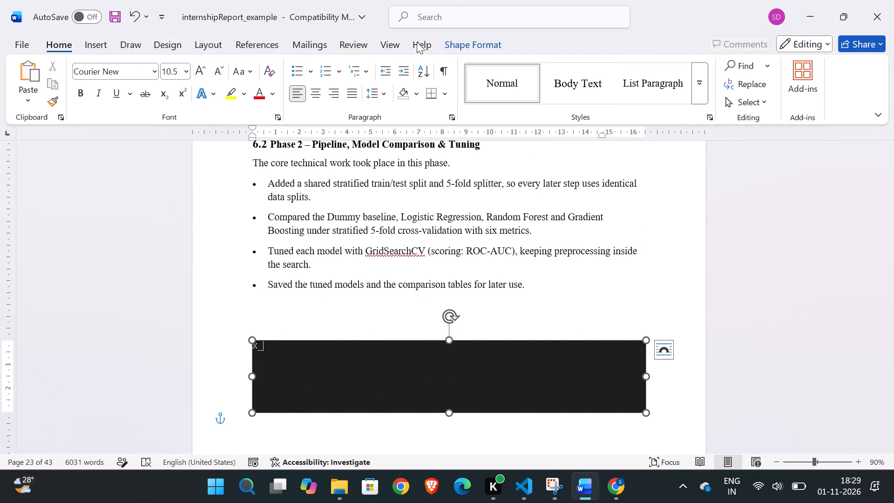
# Remove the dark text box that held the old code below section 6.2's bullets.
pyautogui.click(748, 107)
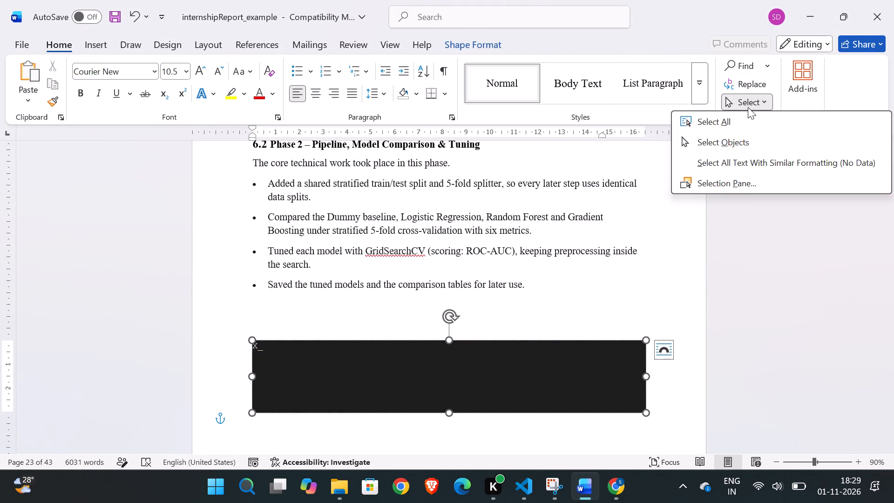
pyautogui.click(736, 183)
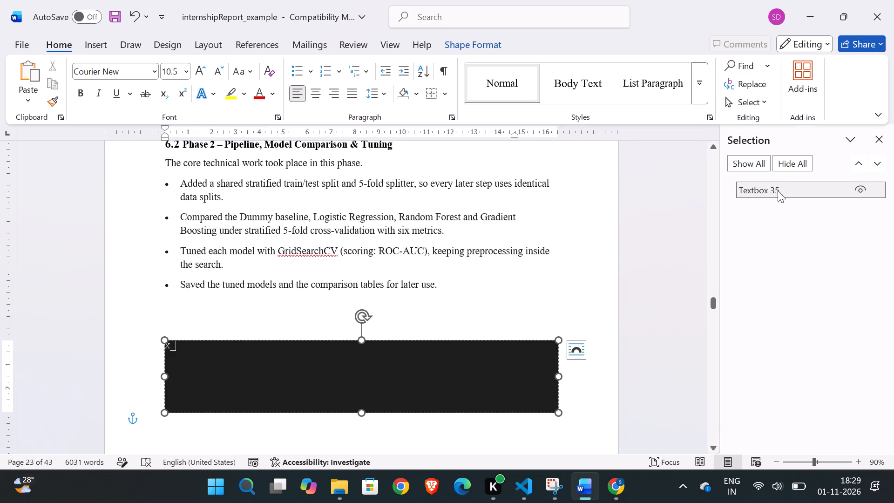
pyautogui.press('BackSpace')
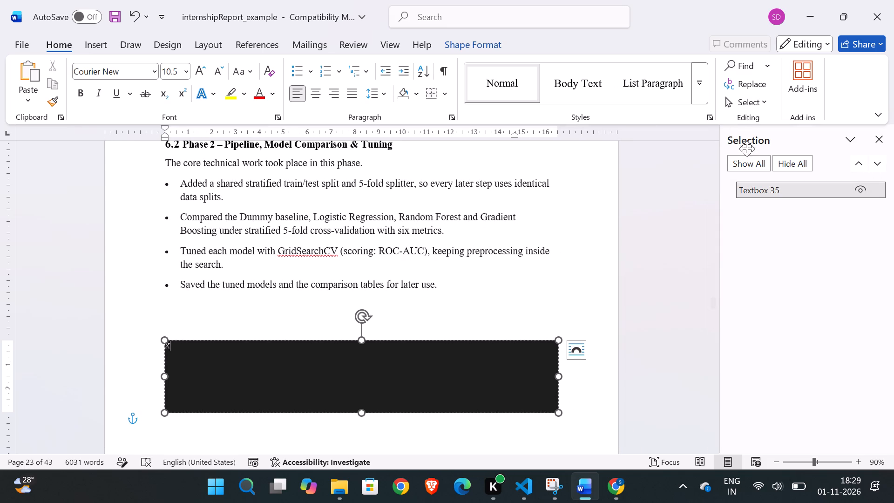
pyautogui.click(750, 158)
pyautogui.click(491, 406)
pyautogui.click(439, 391)
pyautogui.click(485, 325)
pyautogui.click(443, 390)
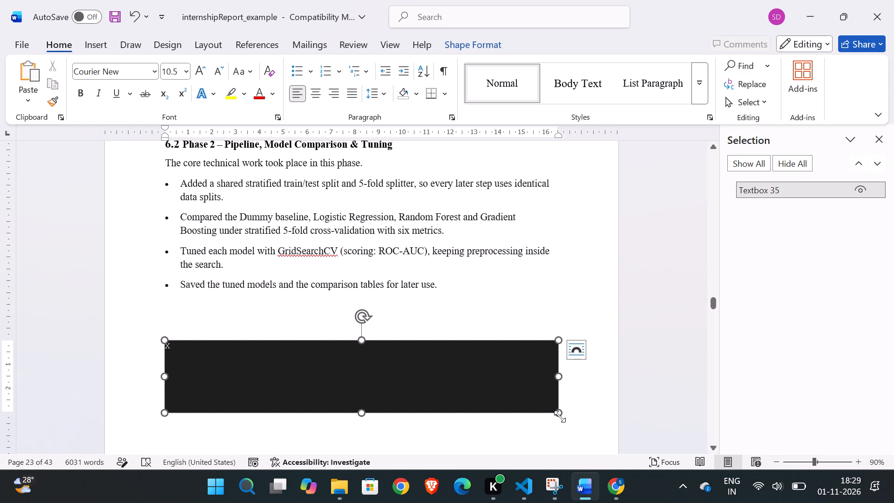
pyautogui.moveTo(560, 416); pyautogui.dragTo(371, 388)
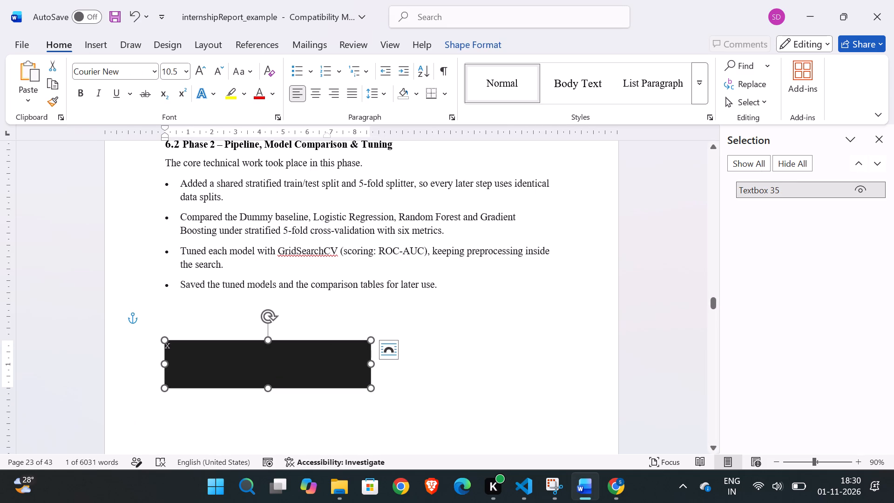
pyautogui.rightClick(331, 376)
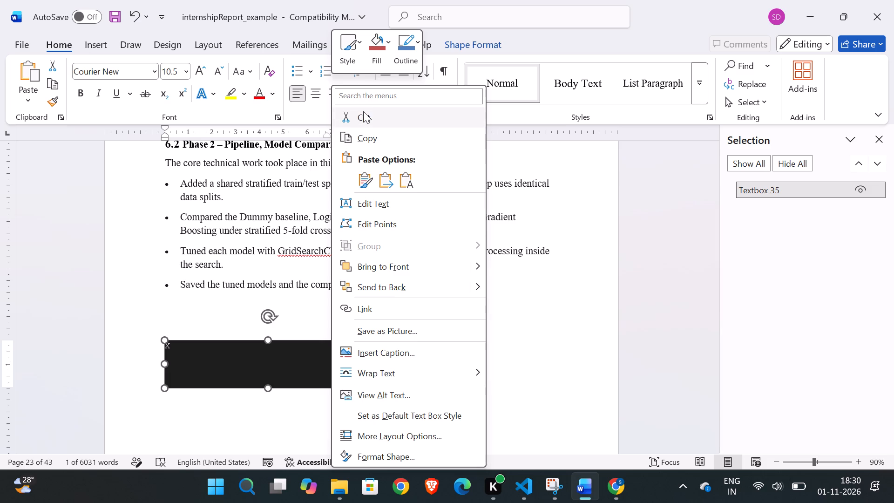
pyautogui.click(363, 111)
# Copy the get_models function from compare.py again and paste it below section 6.2's bullets, keeping its source formatting.
pyautogui.click(530, 488)
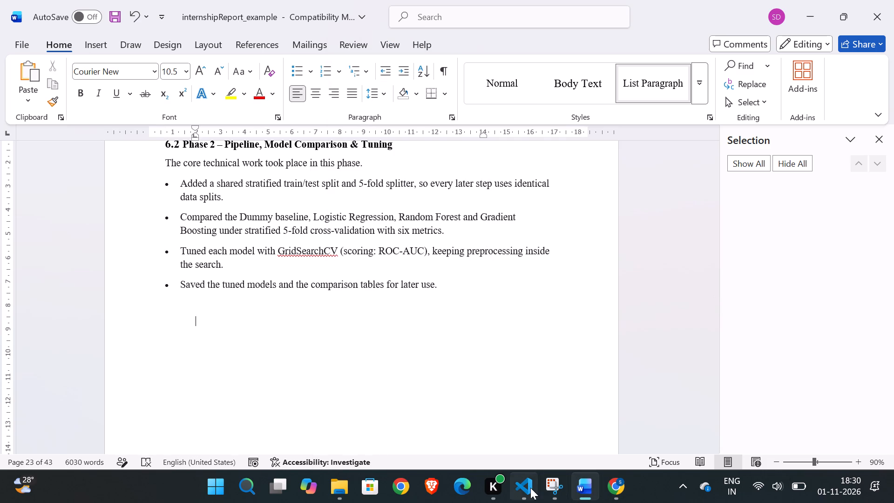
pyautogui.hotkey('ctrl', 'c')
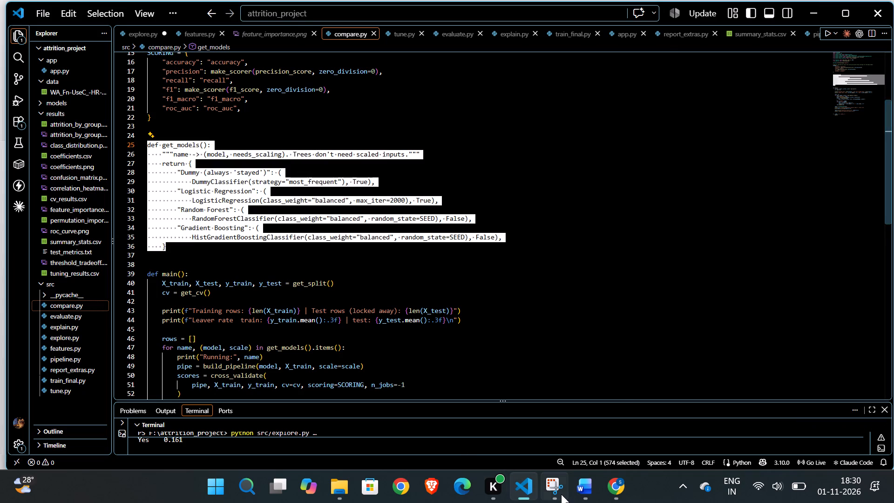
pyautogui.click(567, 492)
pyautogui.click(579, 491)
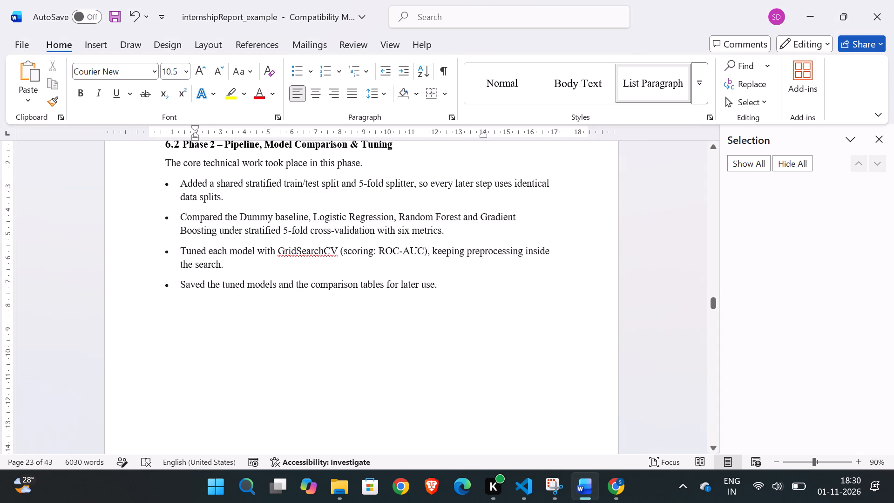
pyautogui.hotkey('ctrl', 'v')
pyautogui.hotkey('ctrl', 'z')
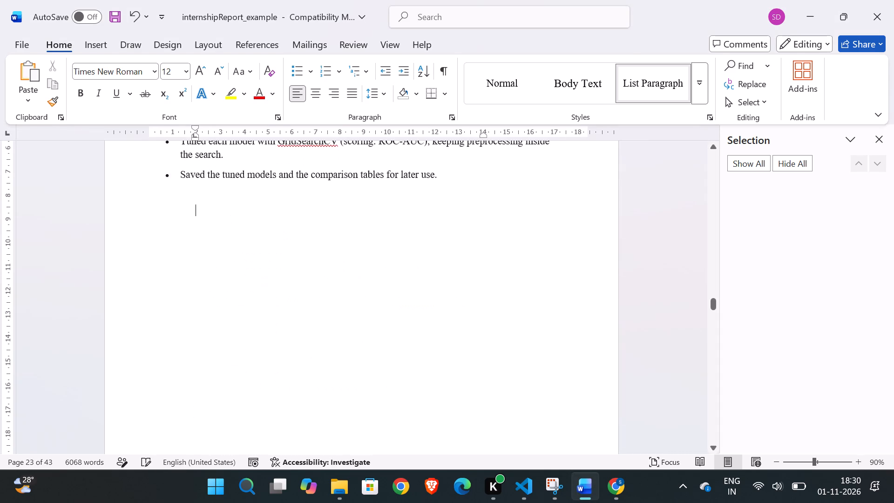
pyautogui.rightClick(301, 334)
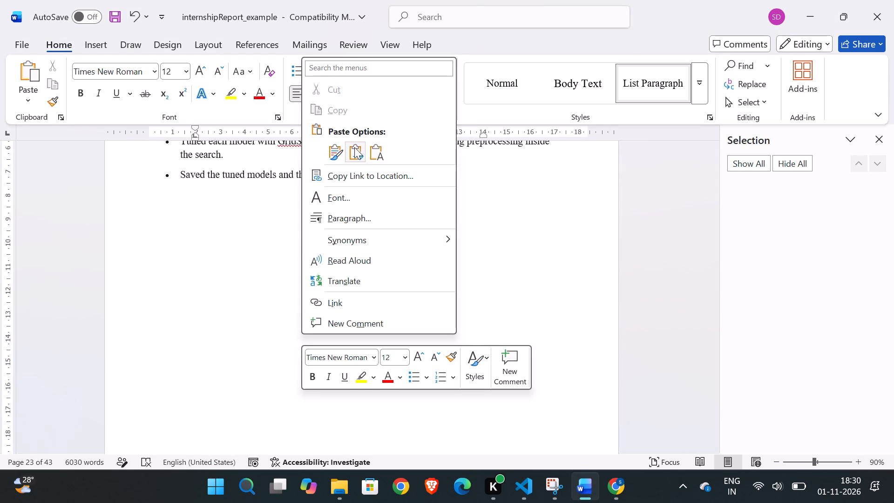
pyautogui.click(339, 150)
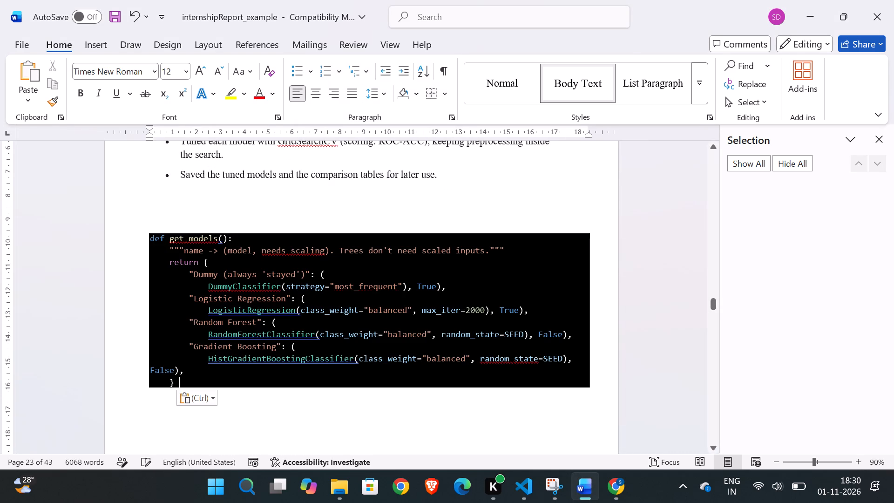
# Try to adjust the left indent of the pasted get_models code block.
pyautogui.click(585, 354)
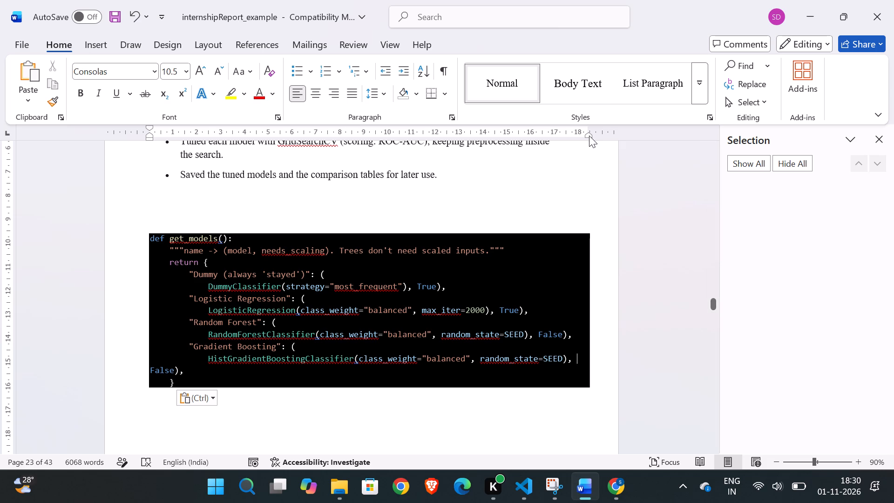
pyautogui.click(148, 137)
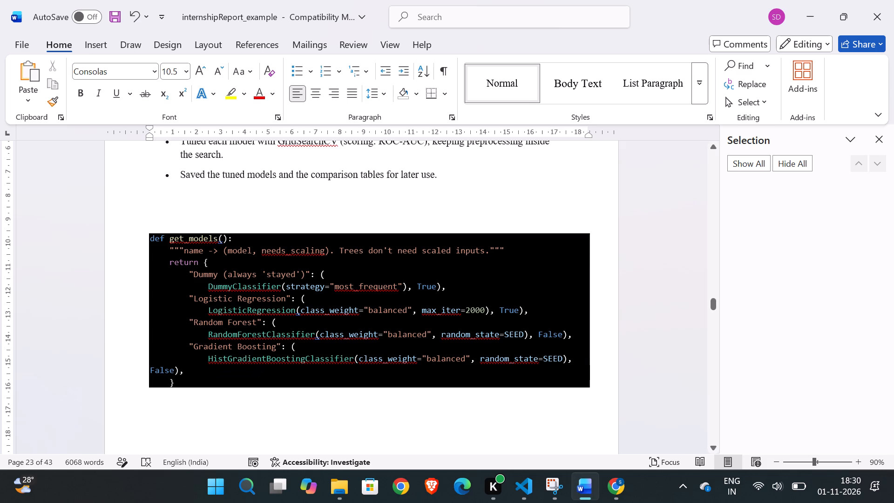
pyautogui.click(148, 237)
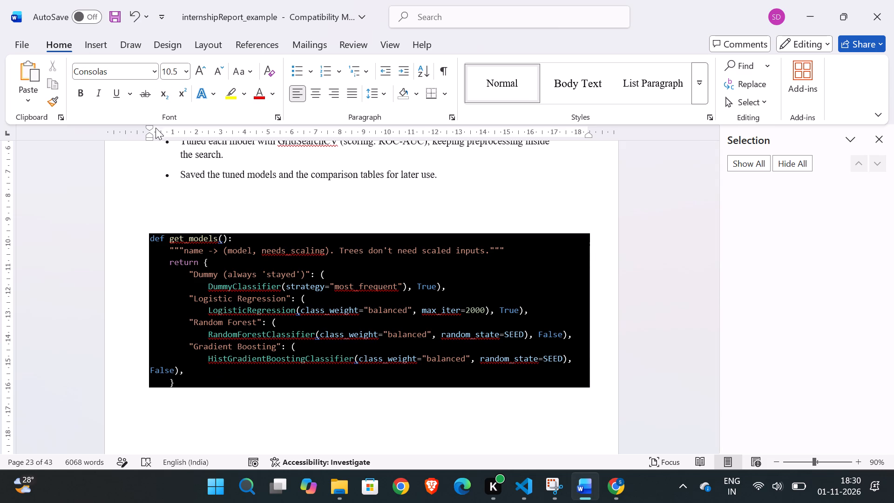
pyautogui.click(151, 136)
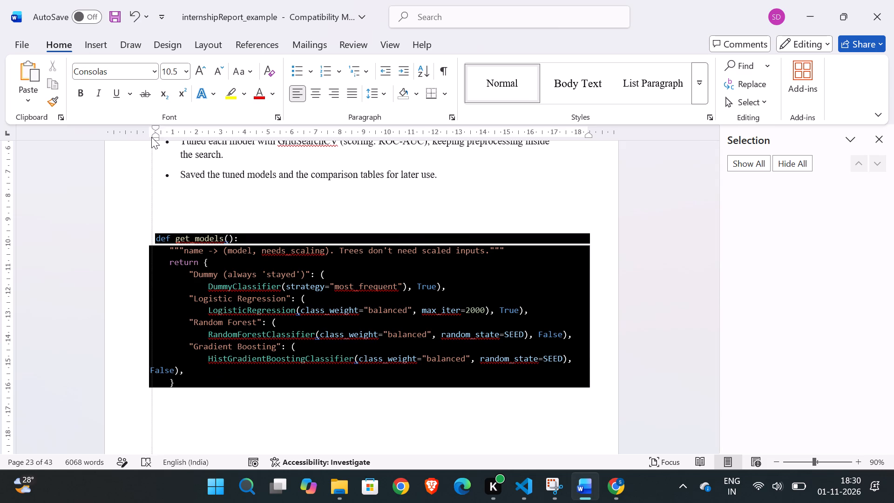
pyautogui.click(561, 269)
# Delete page 24's old code lines from the "# One-hot encoded" comment through model.predict(input_data)[0].
pyautogui.scroll(1, 561, 269)
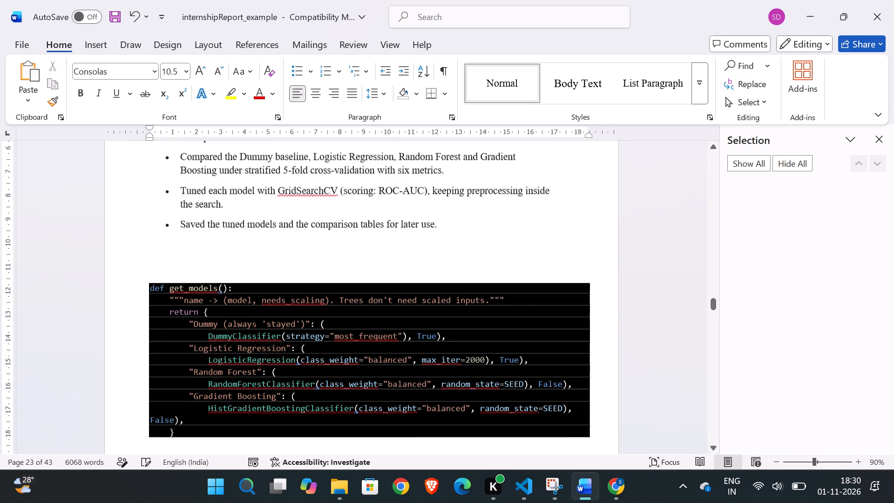
pyautogui.scroll(1, 561, 269)
pyautogui.scroll(-2, 561, 269)
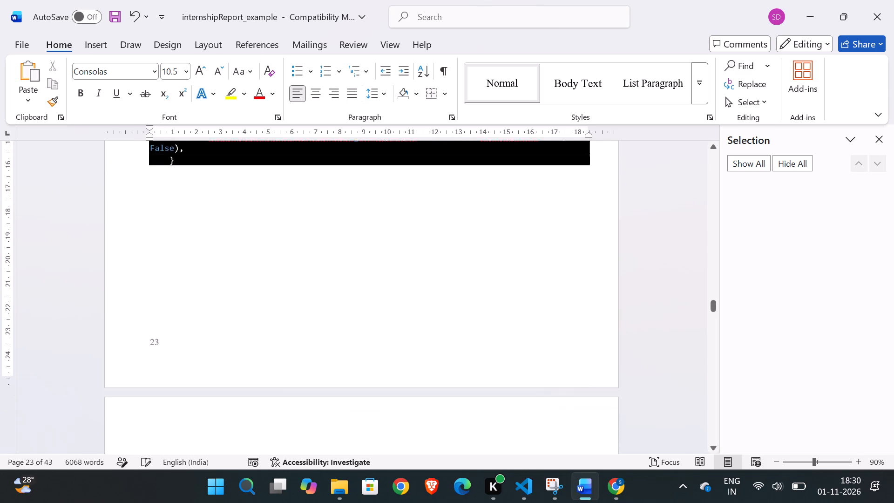
pyautogui.scroll(-1, 348, 269)
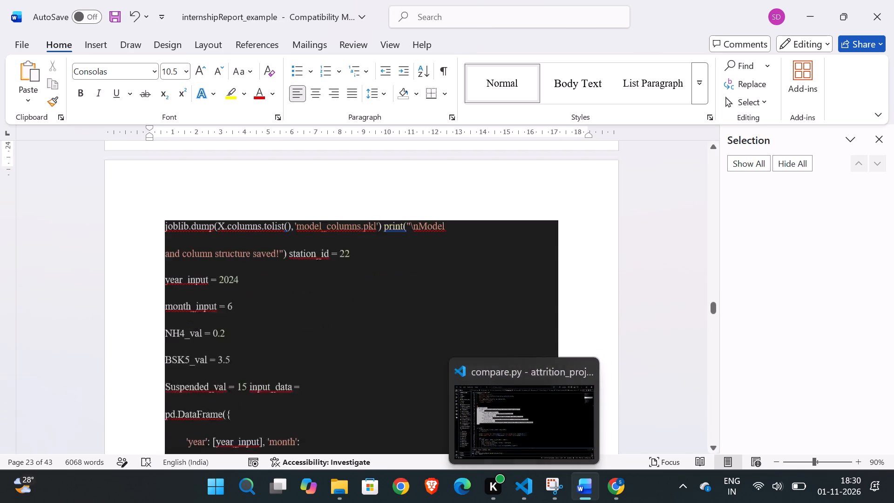
pyautogui.scroll(-1, 348, 269)
pyautogui.scroll(-1, 310, 333)
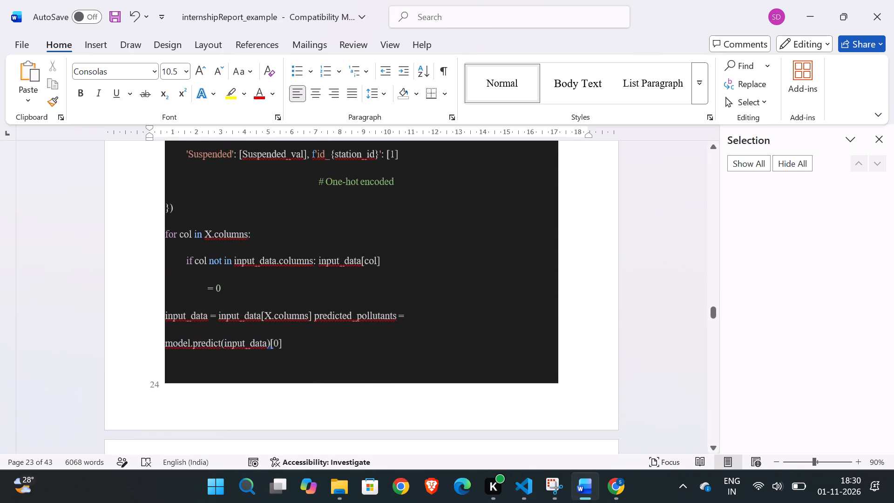
pyautogui.click(292, 337)
pyautogui.moveTo(292, 337); pyautogui.dragTo(280, 339)
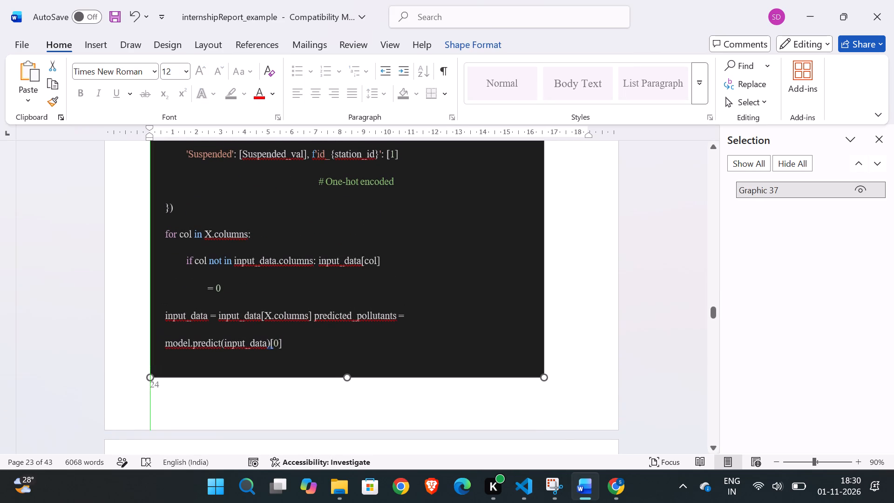
pyautogui.moveTo(280, 339); pyautogui.dragTo(280, 341)
pyautogui.moveTo(281, 343); pyautogui.dragTo(230, 202)
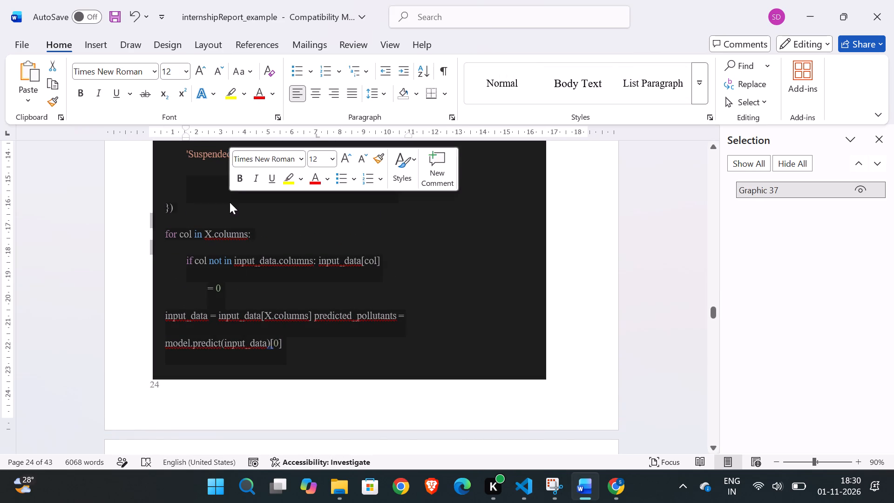
pyautogui.press('BackSpace')
# Delete the dark background graphic behind the old code on page 24.
pyautogui.scroll(1, 507, 326)
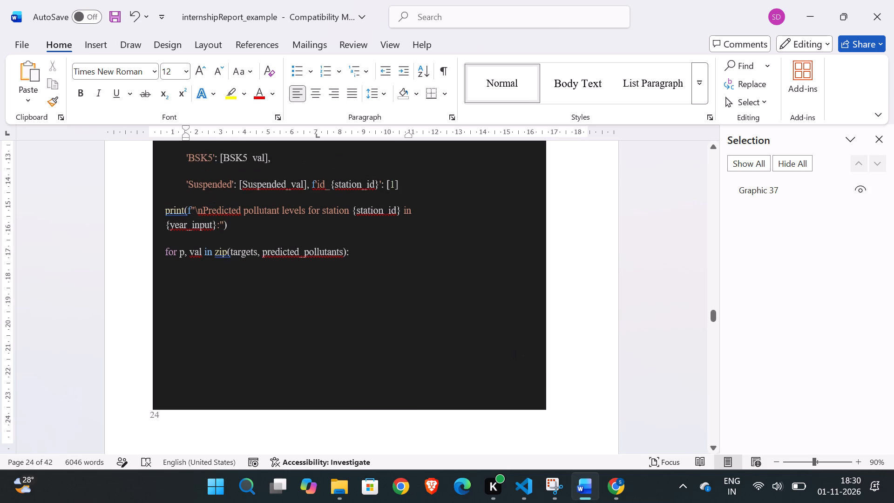
pyautogui.click(779, 192)
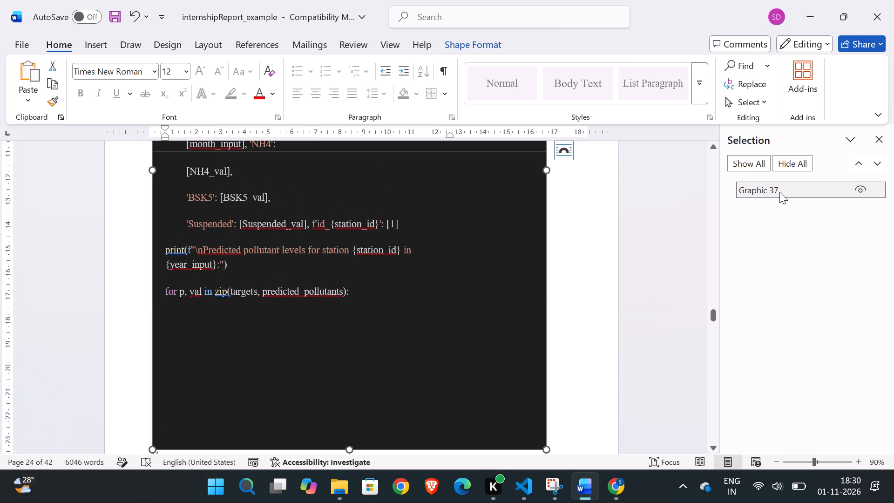
pyautogui.press('Delete')
# Delete the remaining old pollution code on page 24, from the joblib.dump line through the loop over predicted_pollutants.
pyautogui.scroll(1, 461, 224)
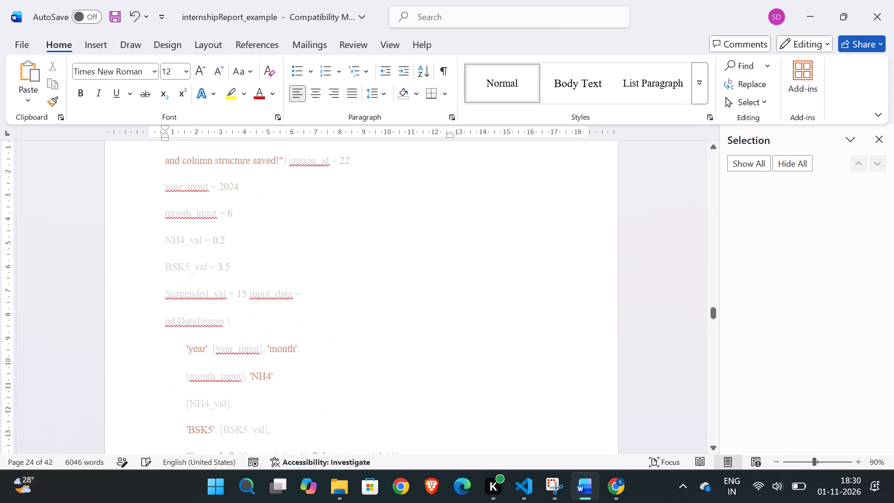
pyautogui.hotkey('ctrl', '-')
pyautogui.scroll(-1, 461, 224)
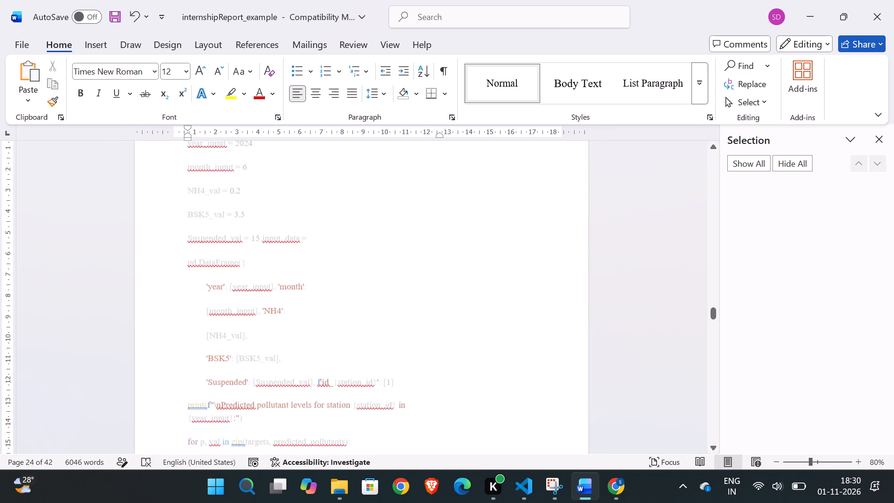
pyautogui.scroll(-1, 461, 224)
pyautogui.moveTo(400, 416); pyautogui.dragTo(239, 247)
pyautogui.press('BackSpace')
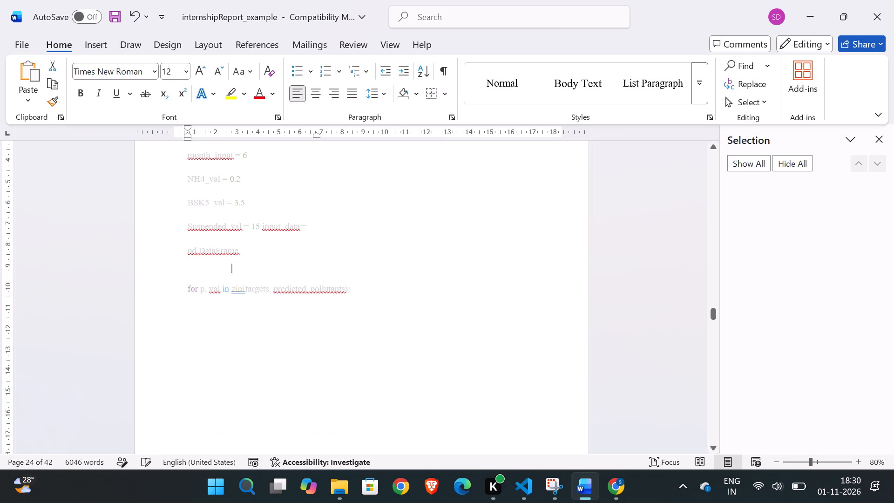
pyautogui.moveTo(352, 295); pyautogui.dragTo(181, 180)
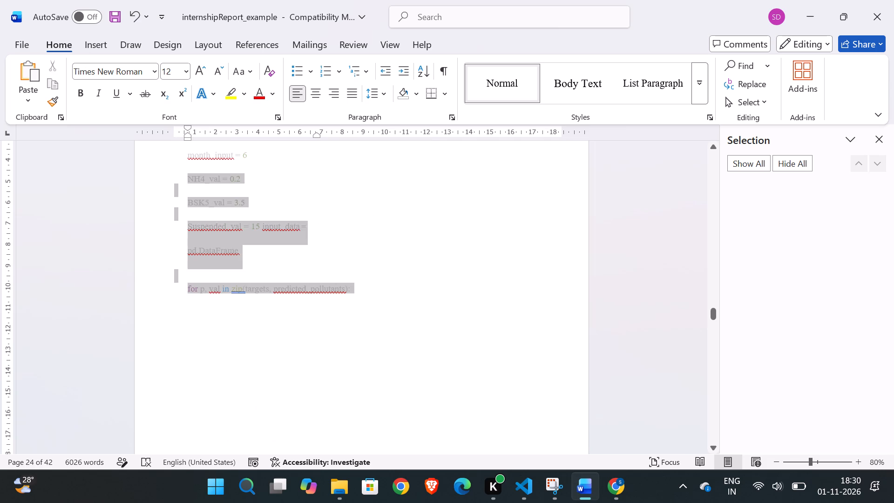
pyautogui.moveTo(181, 180); pyautogui.dragTo(181, 178)
pyautogui.press('BackSpace')
pyautogui.scroll(2, 181, 178)
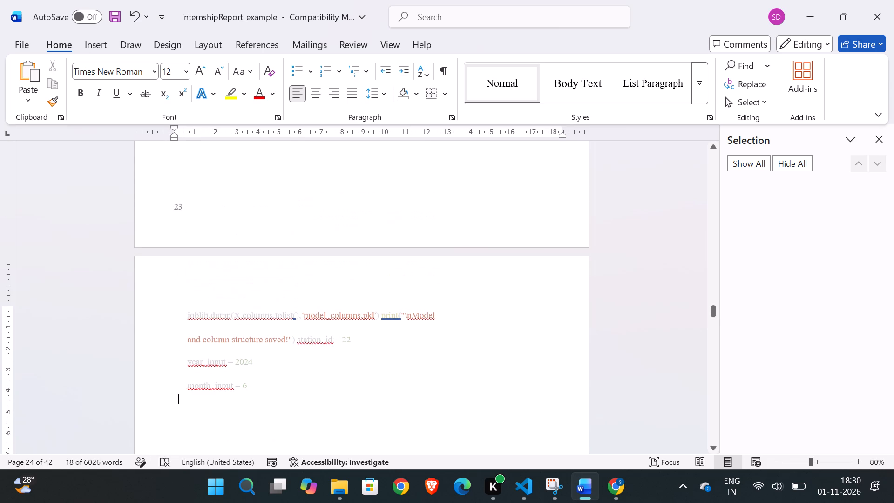
pyautogui.moveTo(249, 386); pyautogui.dragTo(188, 322)
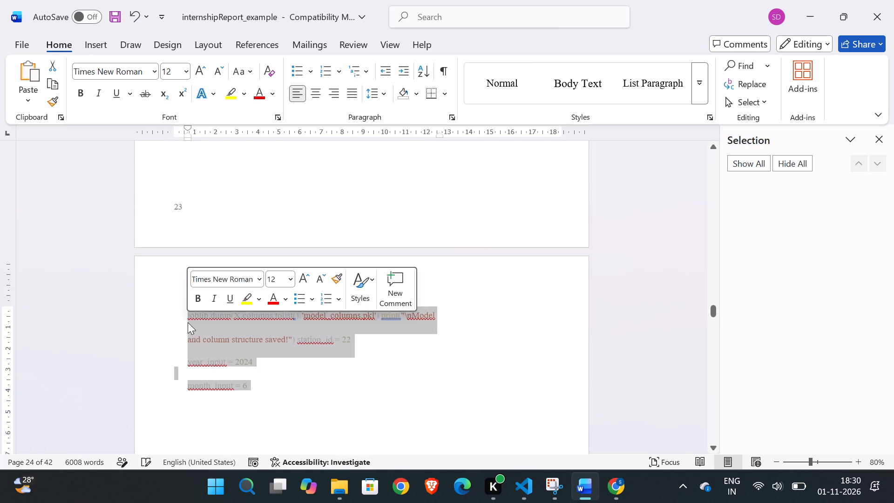
pyautogui.press('BackSpace')
# Switch to VS Code and copy the whole main function from compare.py, through its "Saved to results/cv_results.csv" print line.
pyautogui.scroll(2, 188, 322)
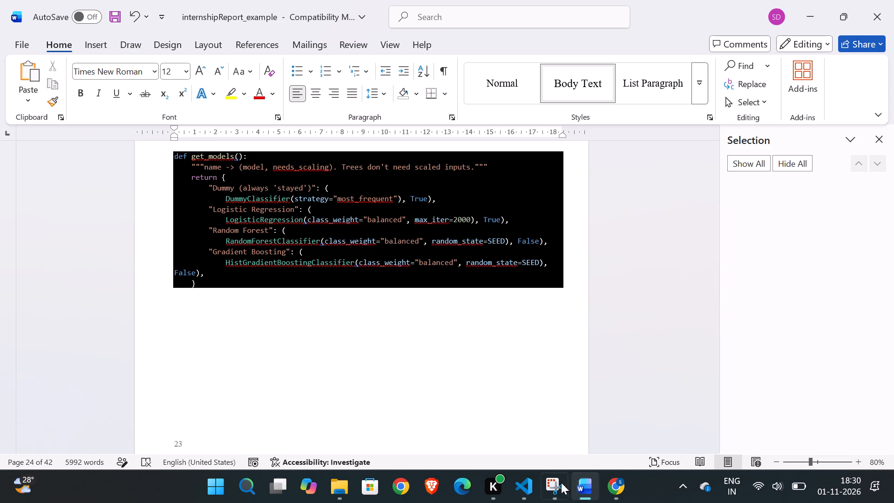
pyautogui.click(536, 484)
pyautogui.scroll(-3, 456, 256)
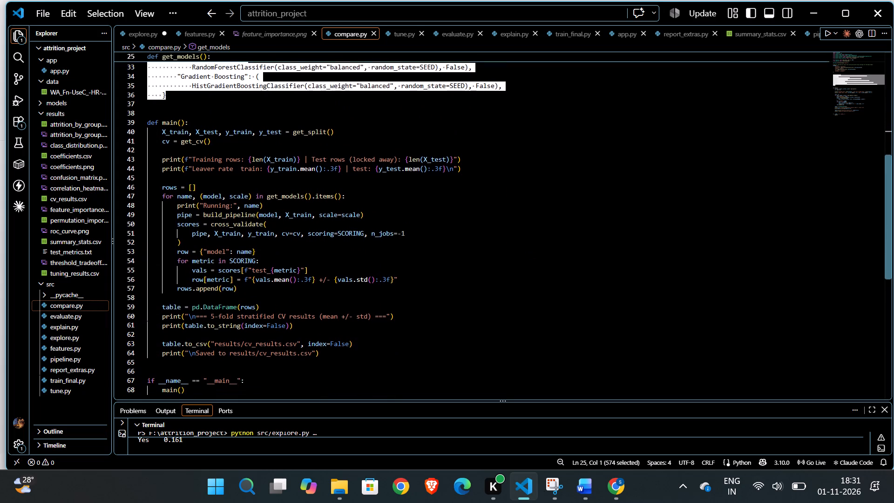
pyautogui.moveTo(324, 356); pyautogui.dragTo(149, 124)
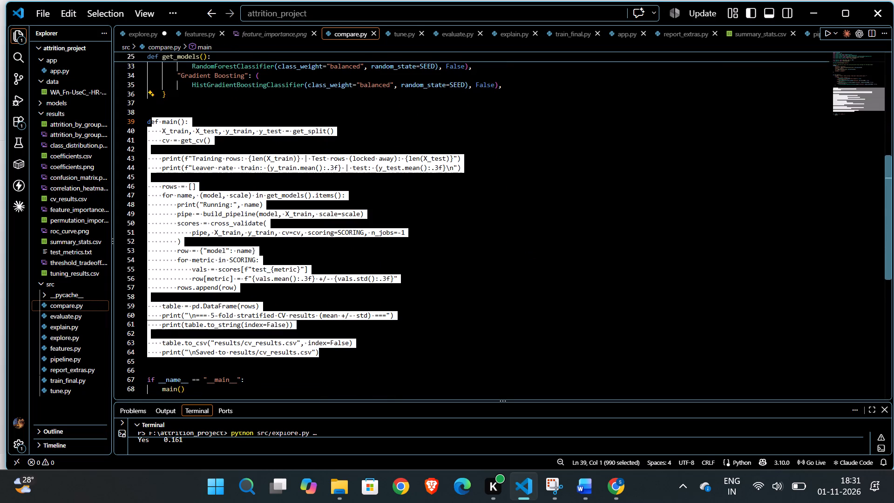
pyautogui.moveTo(149, 124); pyautogui.dragTo(149, 126)
pyautogui.hotkey('ctrl', 'c')
# Back in the Word report, paste the main function directly below the get_models block on page 23, keeping its source formatting.
pyautogui.click(589, 495)
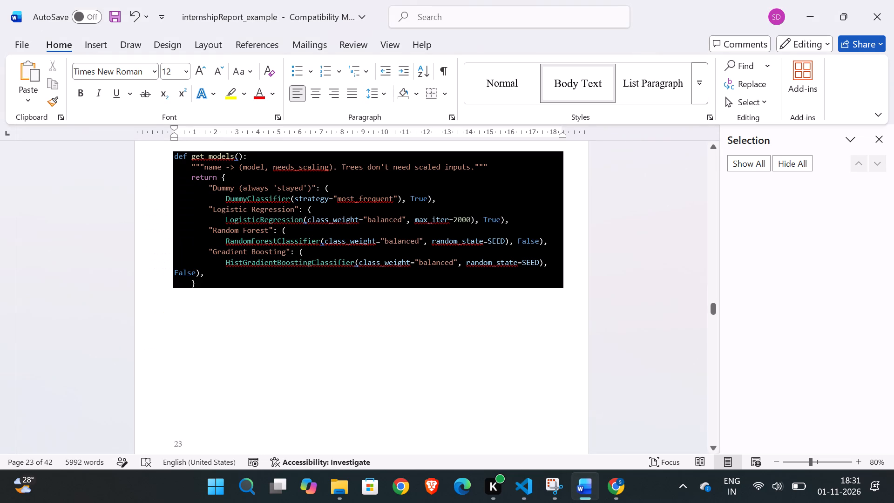
pyautogui.click(271, 323)
pyautogui.press('Down')
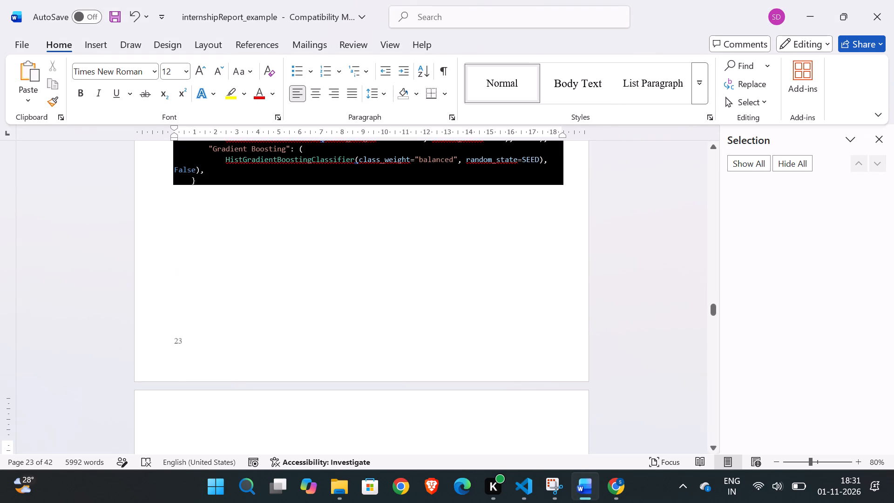
pyautogui.click(276, 234)
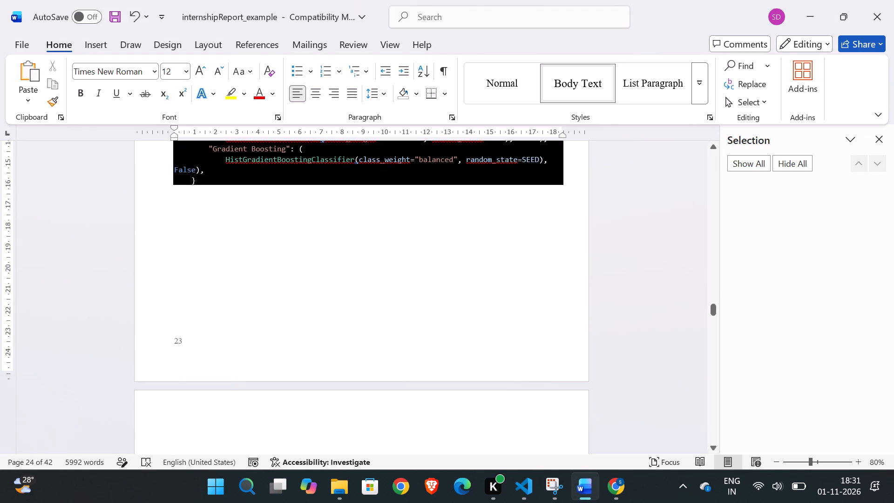
pyautogui.click(350, 277)
pyautogui.press('Down')
pyautogui.press('Return')
pyautogui.press('Return')
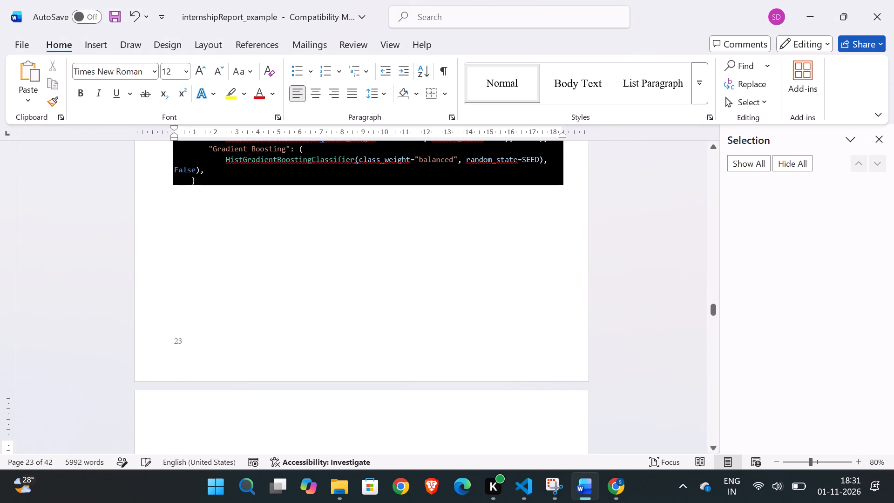
pyautogui.press('Return')
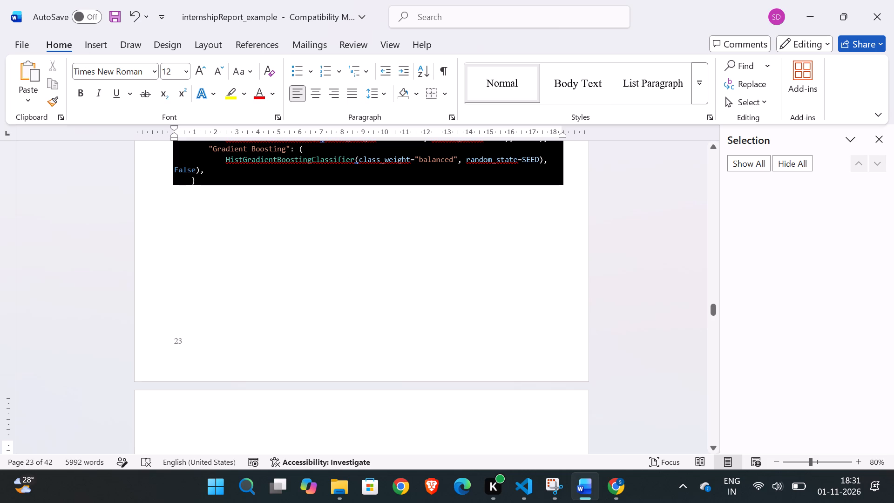
pyautogui.rightClick(325, 270)
pyautogui.click(359, 291)
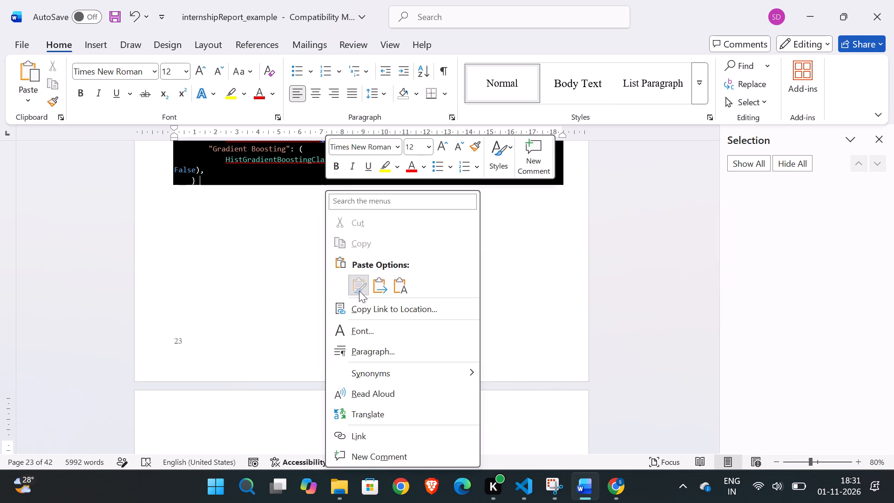
# Insert a blank line between the end of get_models and def main() in the pasted code.
pyautogui.scroll(1, 334, 307)
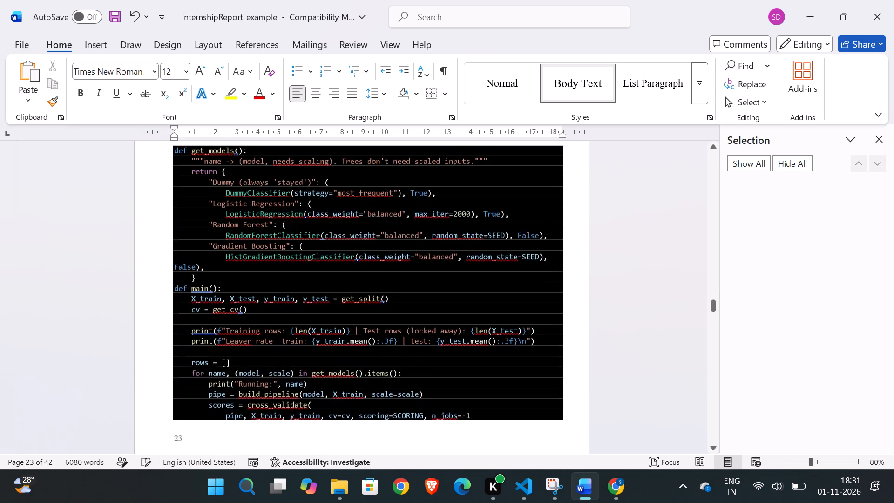
pyautogui.scroll(1, 317, 323)
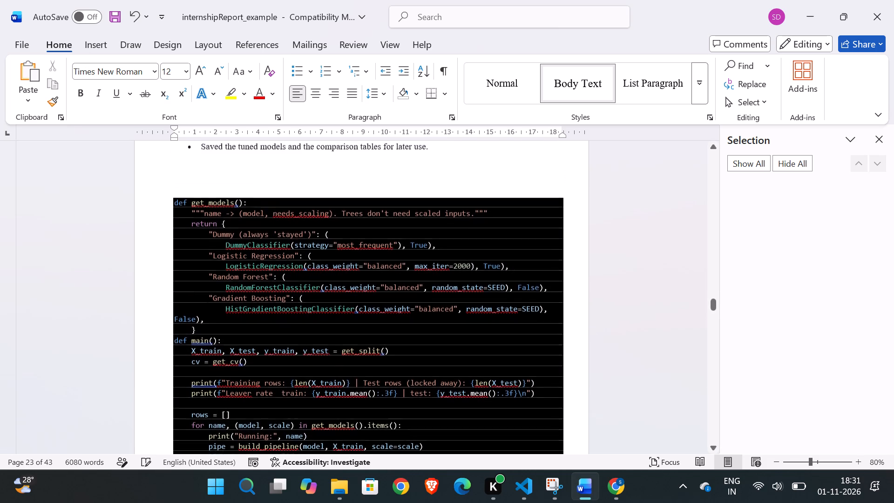
pyautogui.click(226, 333)
pyautogui.hotkey('shift', 'Return')
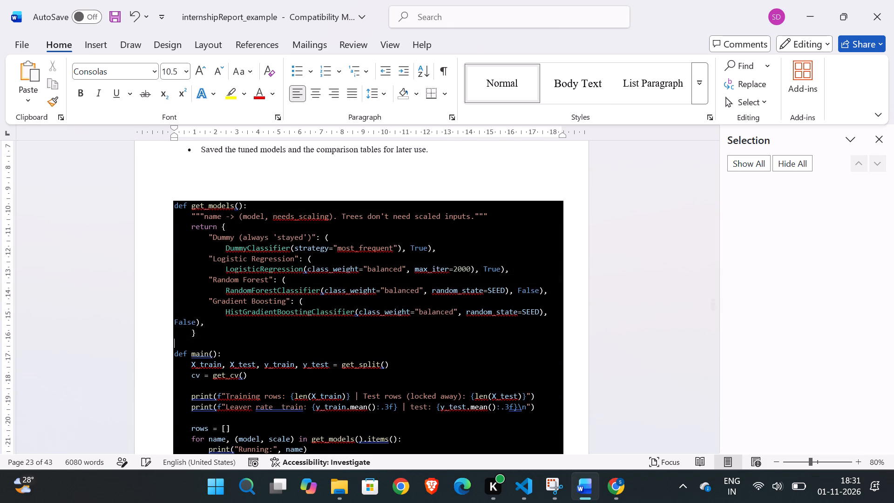
pyautogui.scroll(-2, 226, 333)
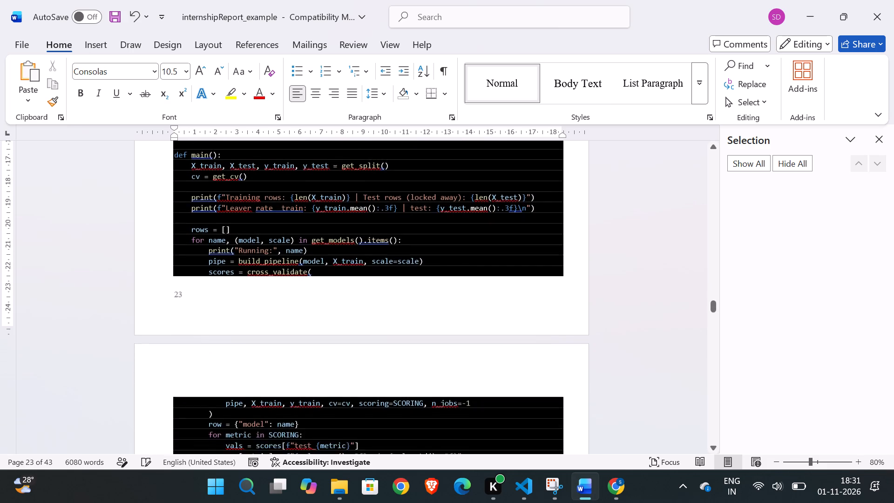
pyautogui.scroll(-2, 226, 333)
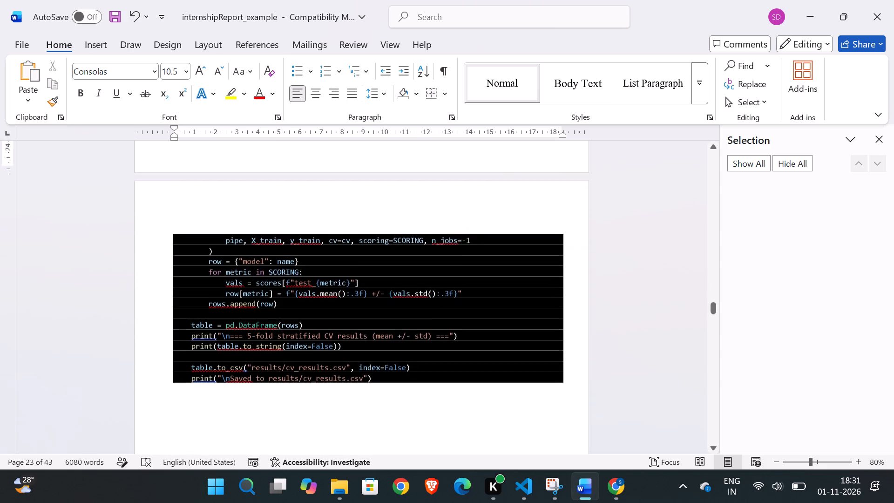
pyautogui.scroll(-1, 226, 333)
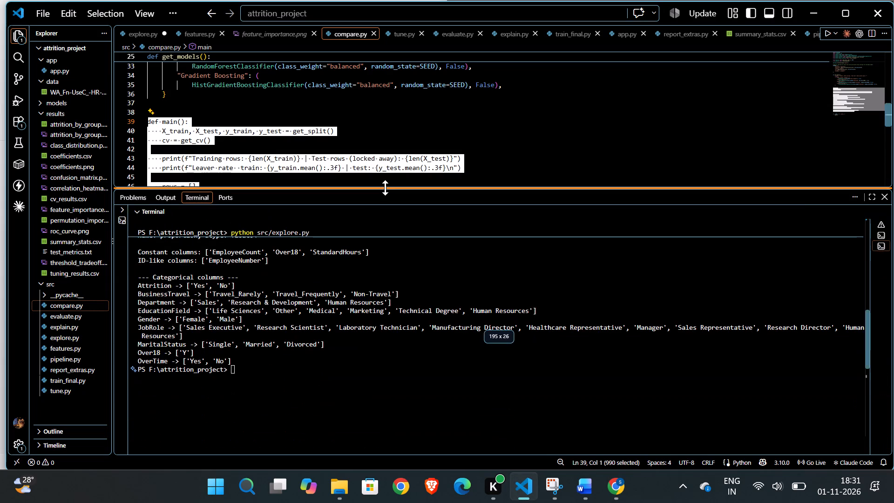
pyautogui.click(278, 370)
pyautogui.press('Return')
pyautogui.press('Return')
pyautogui.press('Return')
pyautogui.press('Return')
pyautogui.press('Return')
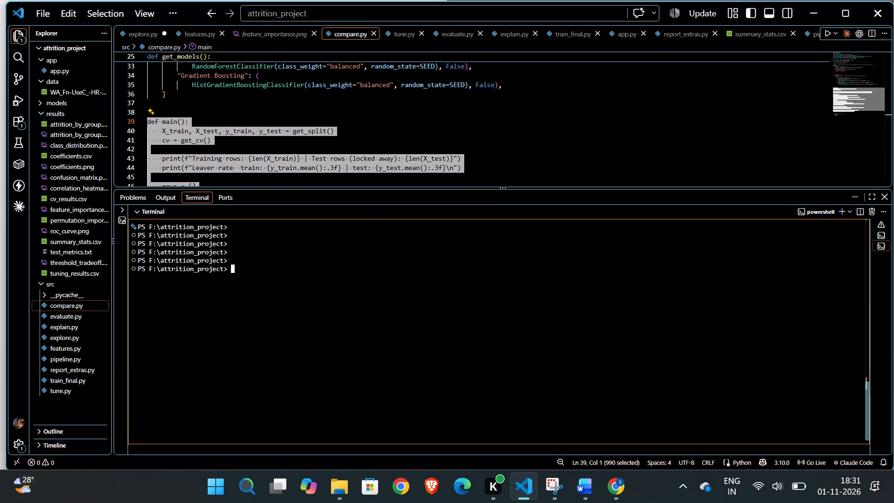
pyautogui.hotkey('ctrl', 'v')
pyautogui.press('Return')
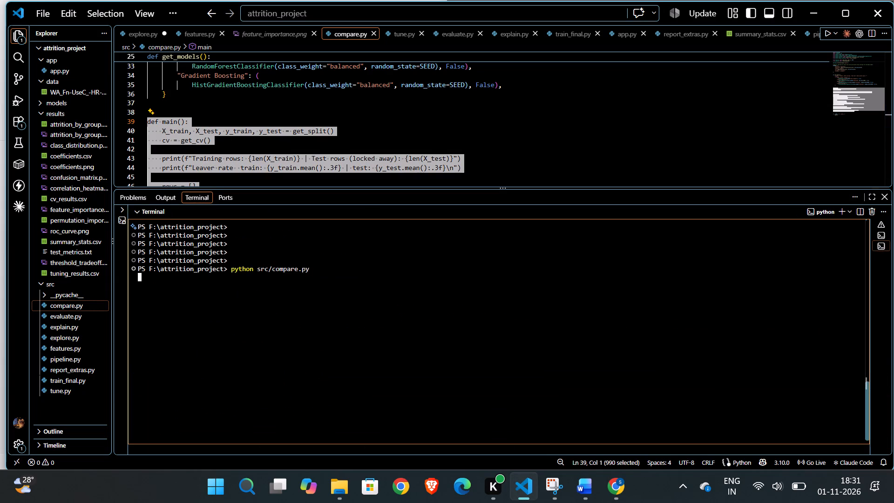
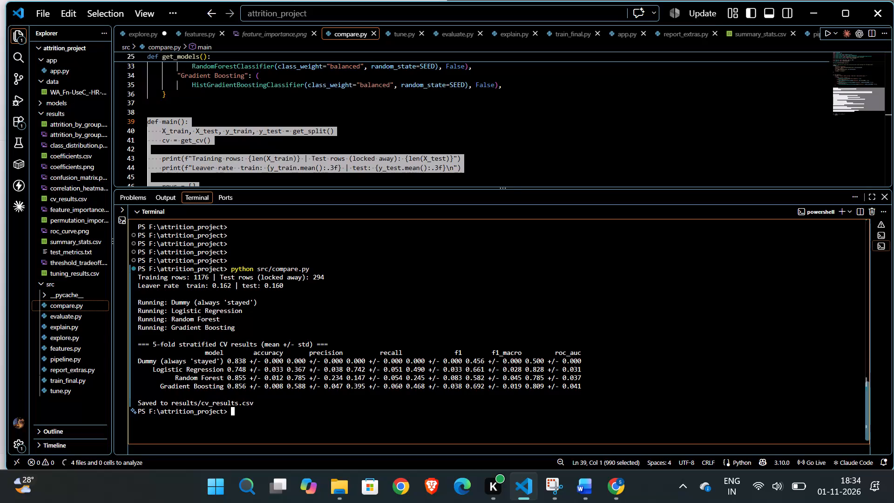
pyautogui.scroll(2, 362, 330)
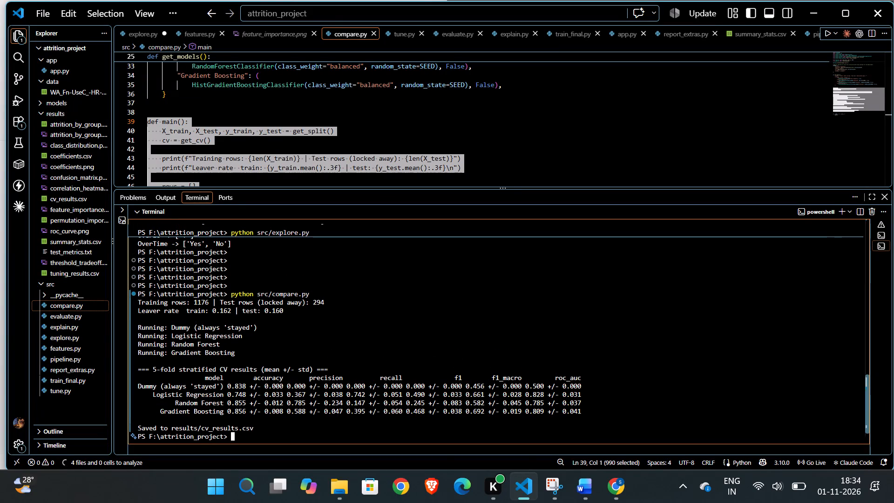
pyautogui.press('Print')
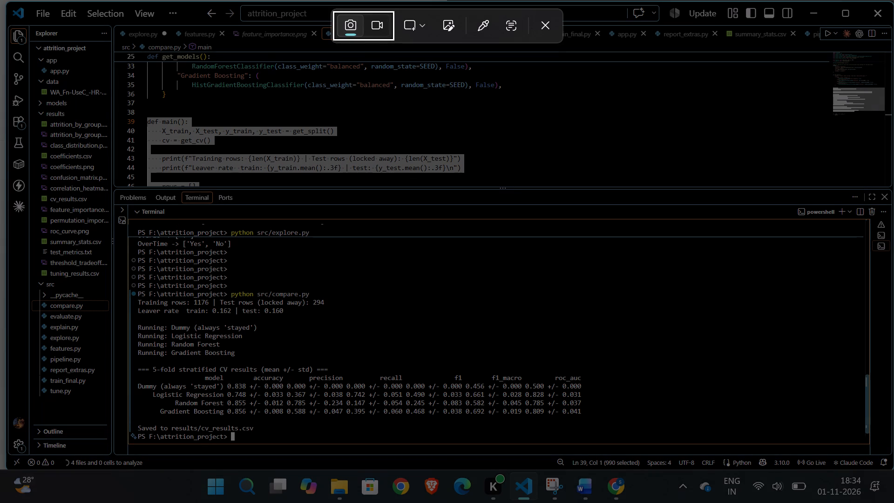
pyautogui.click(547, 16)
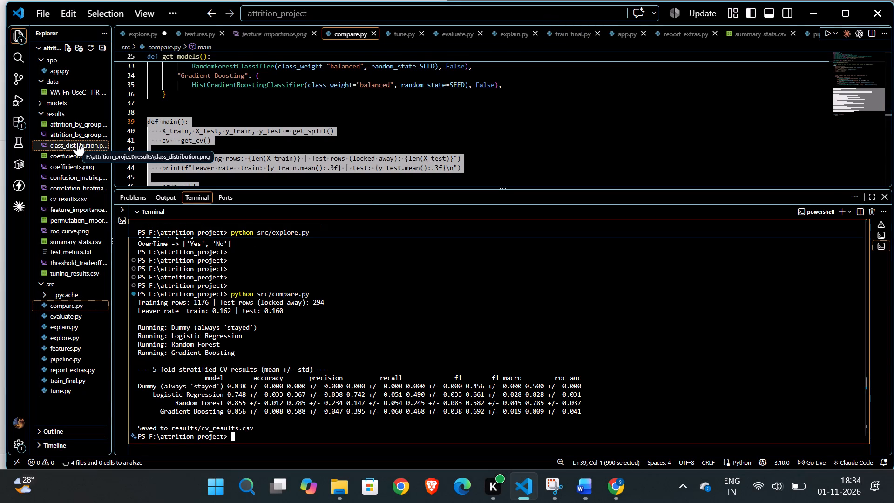
# Open cv_results.csv from the results folder and copy its header and all four model rows.
pyautogui.click(72, 198)
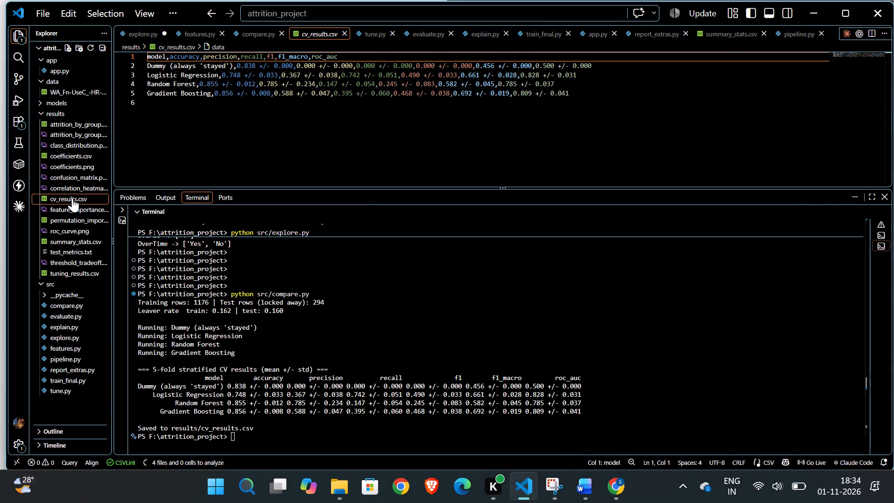
pyautogui.scroll(1, 354, 142)
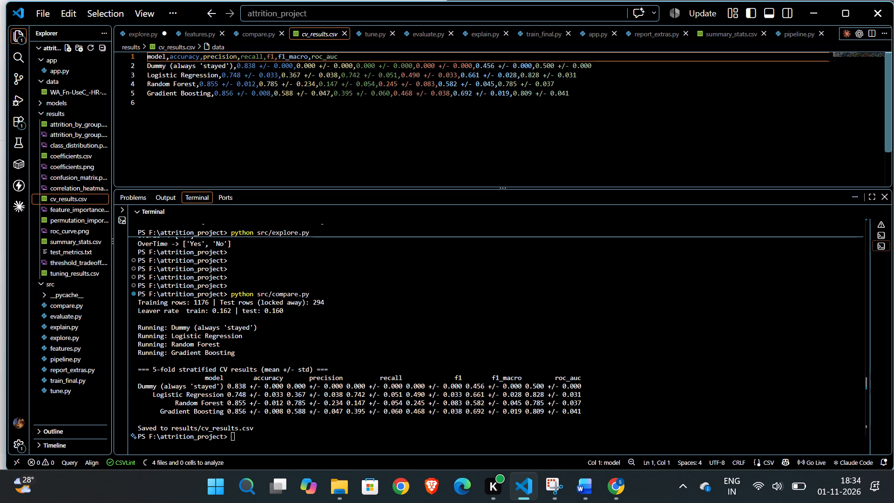
pyautogui.moveTo(581, 103); pyautogui.dragTo(169, 53)
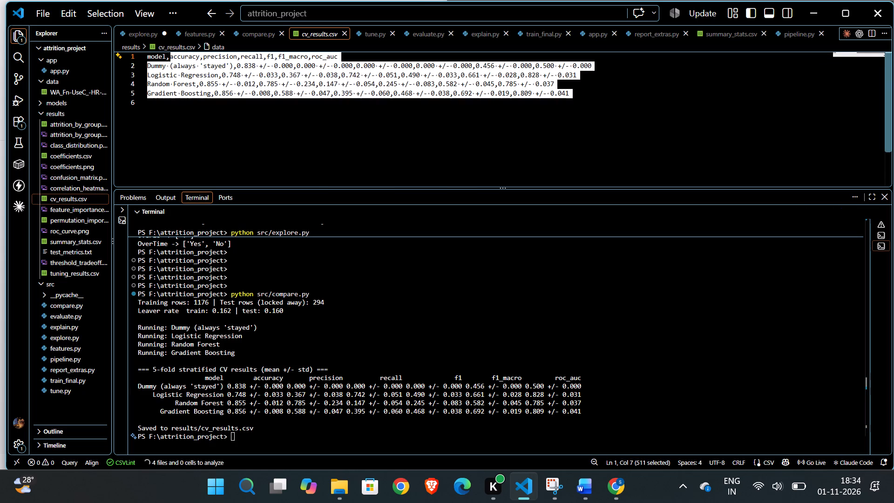
pyautogui.moveTo(169, 53); pyautogui.dragTo(144, 58)
pyautogui.hotkey('ctrl', 'c')
# Switch to the Word internship report and paste the copied results below the compare.py code on page 24, leaving blank lines between.
pyautogui.click(578, 485)
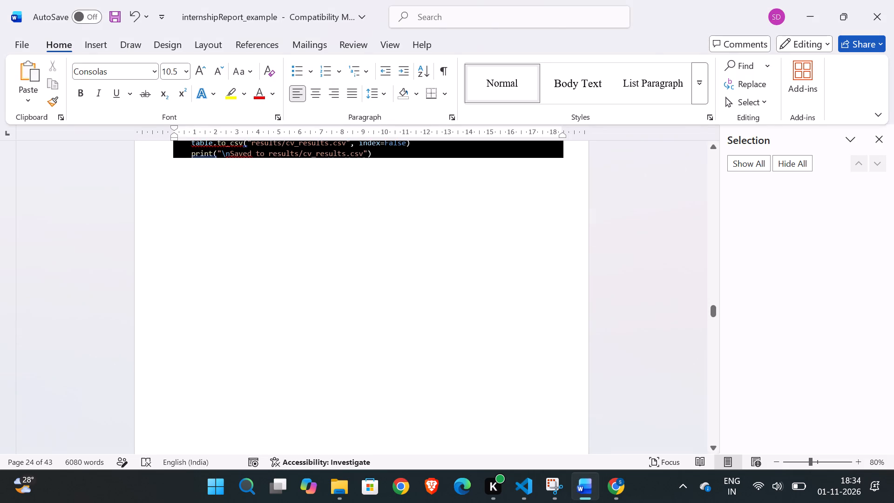
pyautogui.click(433, 240)
pyautogui.press('Down')
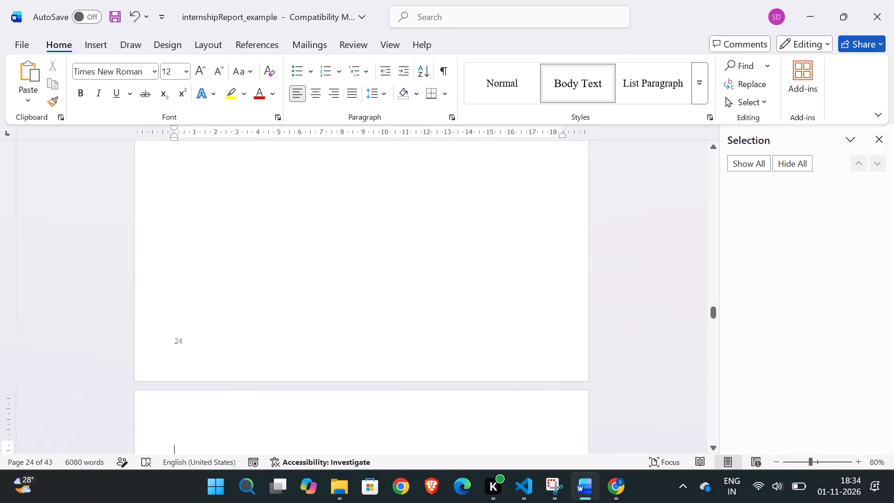
pyautogui.scroll(3, 433, 240)
pyautogui.click(294, 236)
pyautogui.scroll(1, 294, 236)
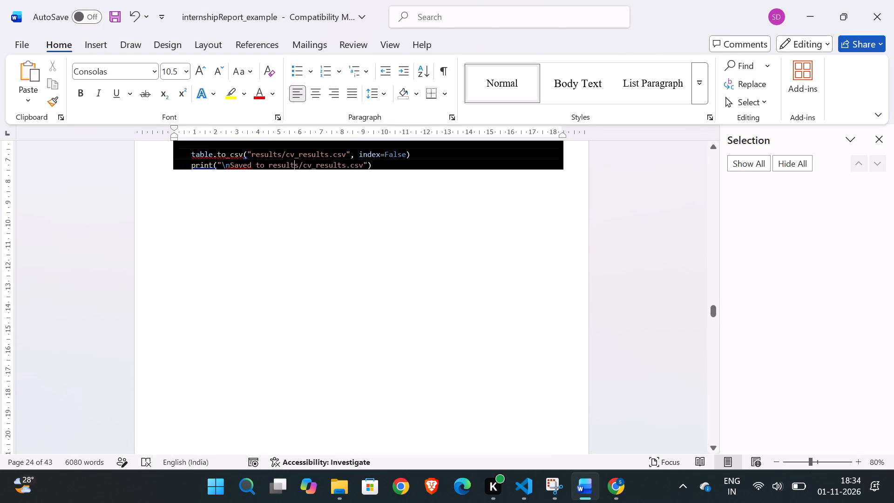
pyautogui.scroll(1, 294, 236)
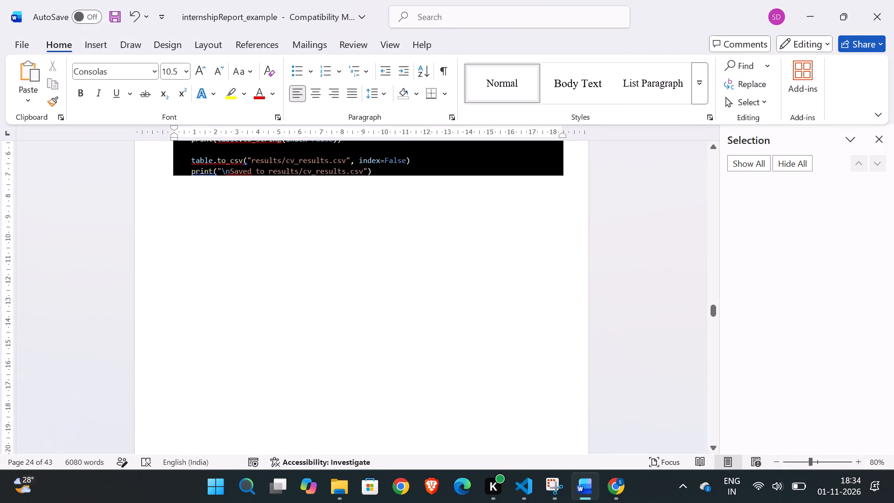
pyautogui.click(395, 170)
pyautogui.press('Return')
pyautogui.press('Return')
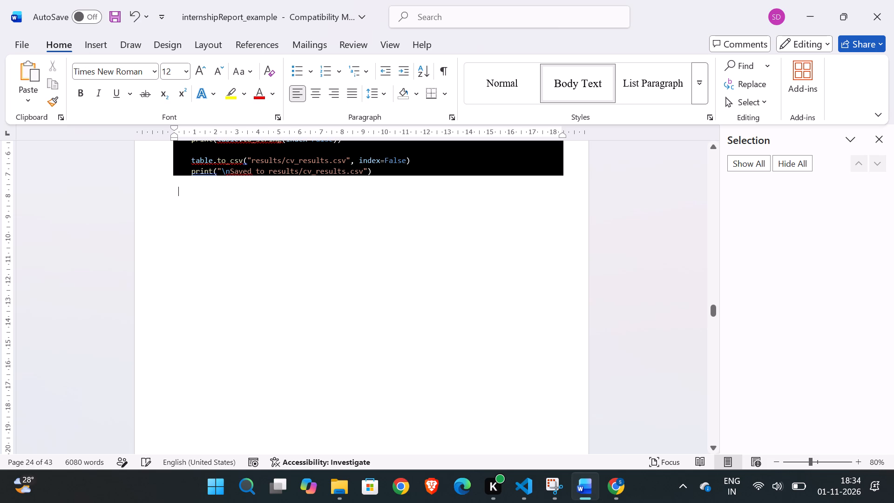
pyautogui.press('Return')
pyautogui.press('Return')
pyautogui.hotkey('ctrl', 'v')
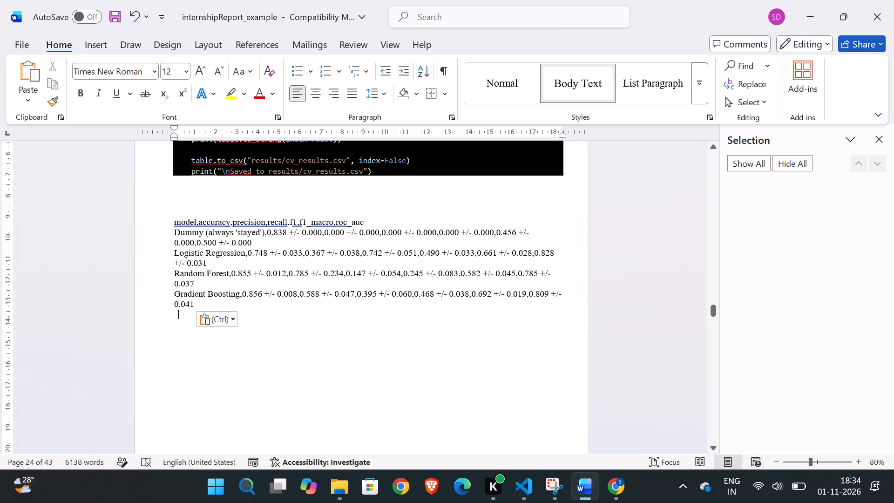
# Convert the pasted cross-validation results to a seven-column table, separating the text at commas with fixed column width.
pyautogui.moveTo(200, 302); pyautogui.dragTo(172, 226)
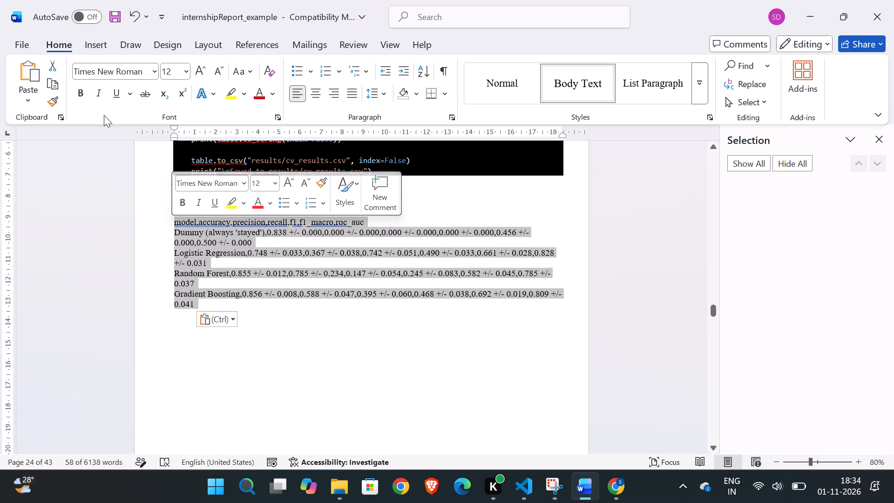
pyautogui.click(92, 45)
pyautogui.click(115, 102)
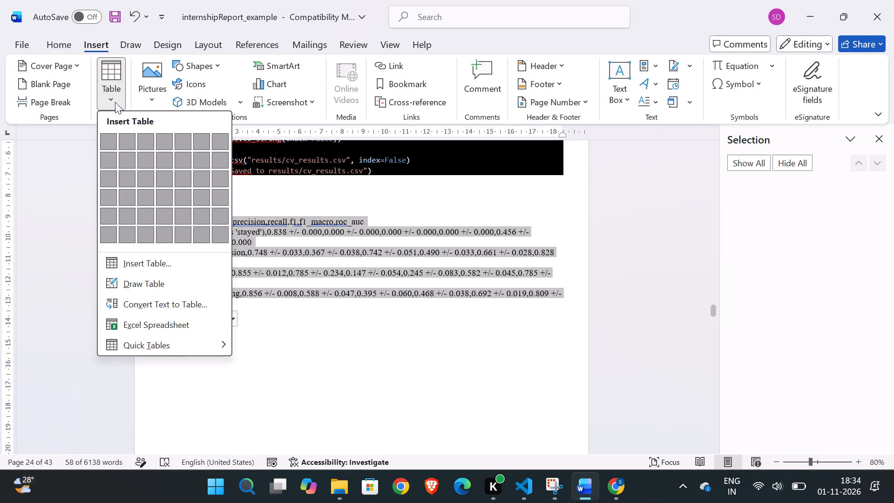
pyautogui.click(127, 301)
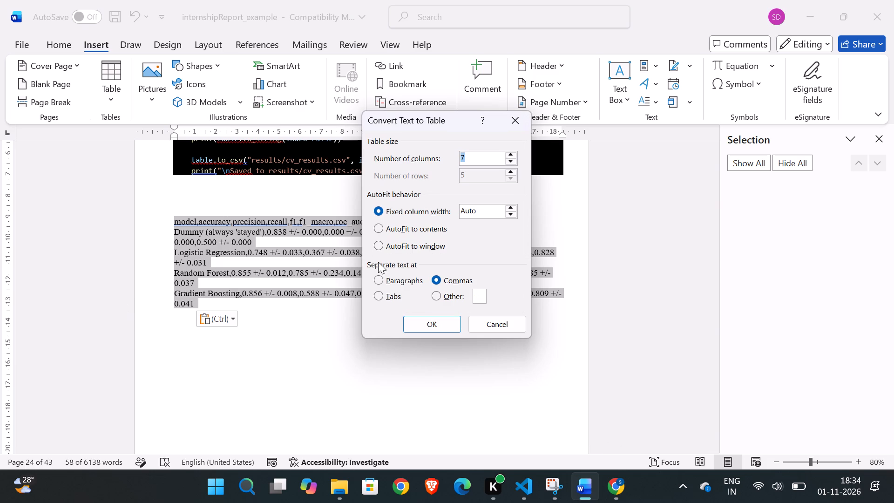
pyautogui.click(449, 321)
pyautogui.click(459, 374)
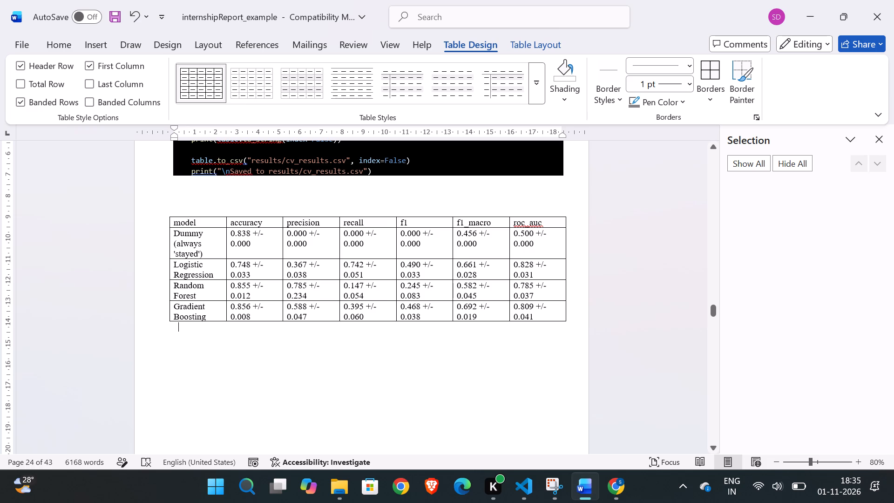
# Review the report pages around the compare.py code and the new results table.
pyautogui.scroll(3, 613, 349)
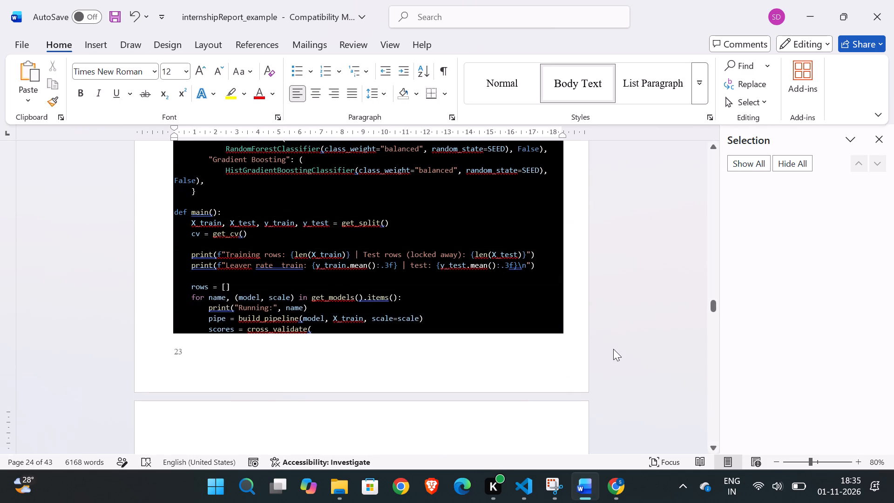
pyautogui.scroll(2, 613, 349)
pyautogui.scroll(-1, 613, 349)
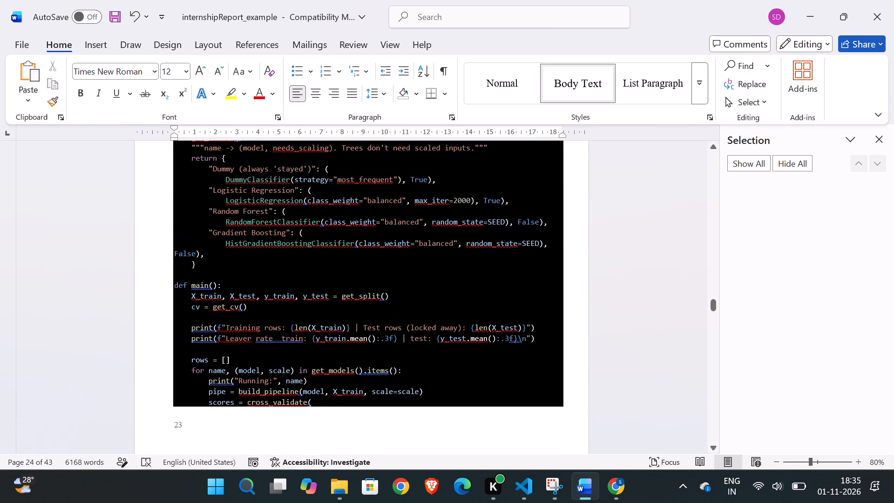
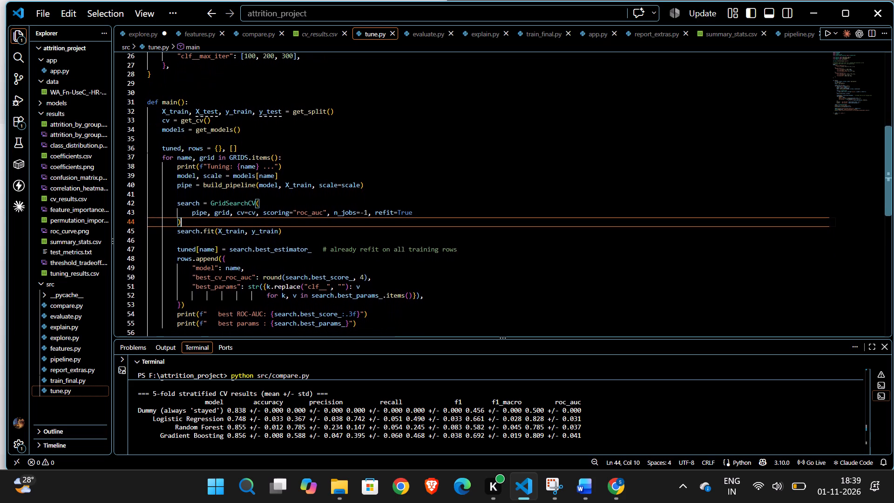
pyautogui.click(297, 197)
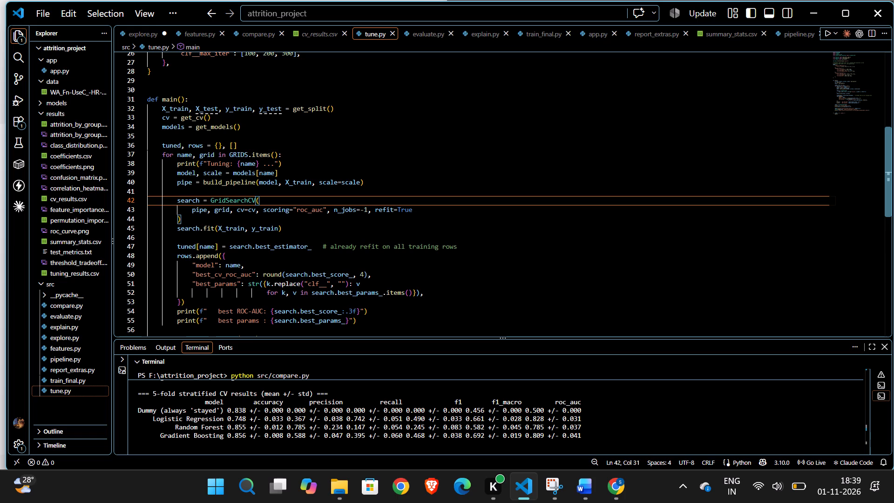
pyautogui.scroll(-1, 297, 197)
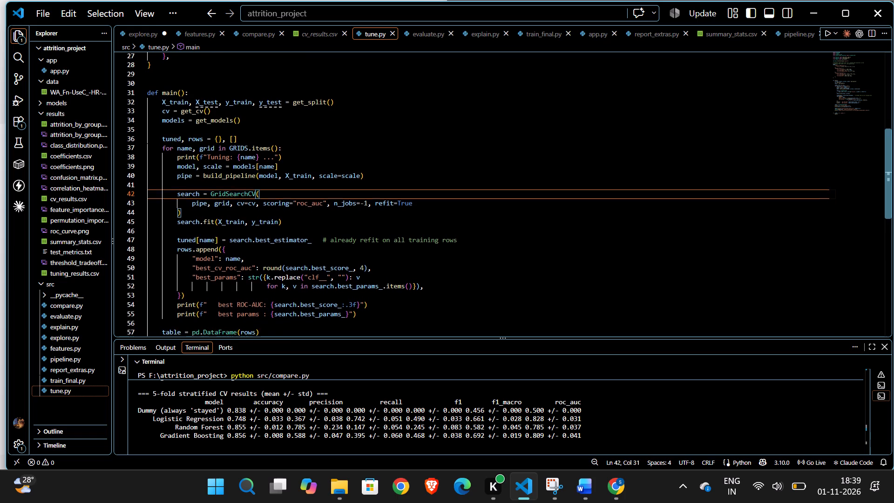
pyautogui.scroll(-1, 297, 197)
pyautogui.scroll(1, 297, 197)
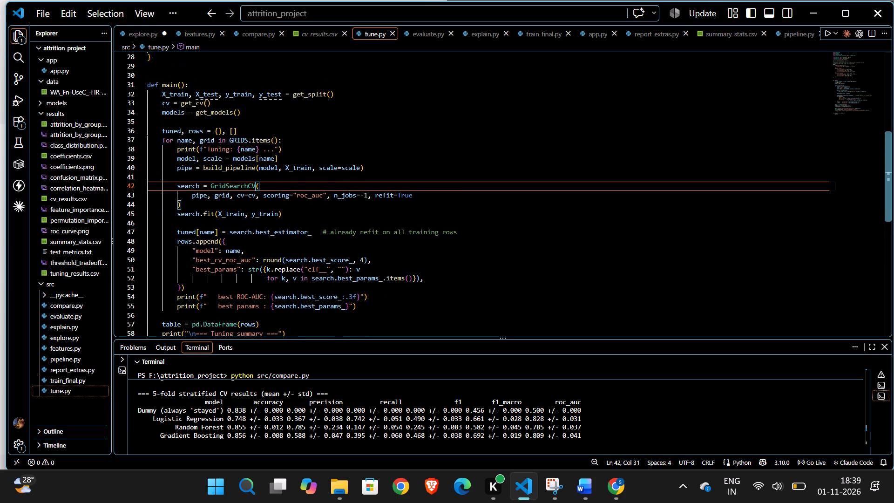
pyautogui.scroll(1, 297, 197)
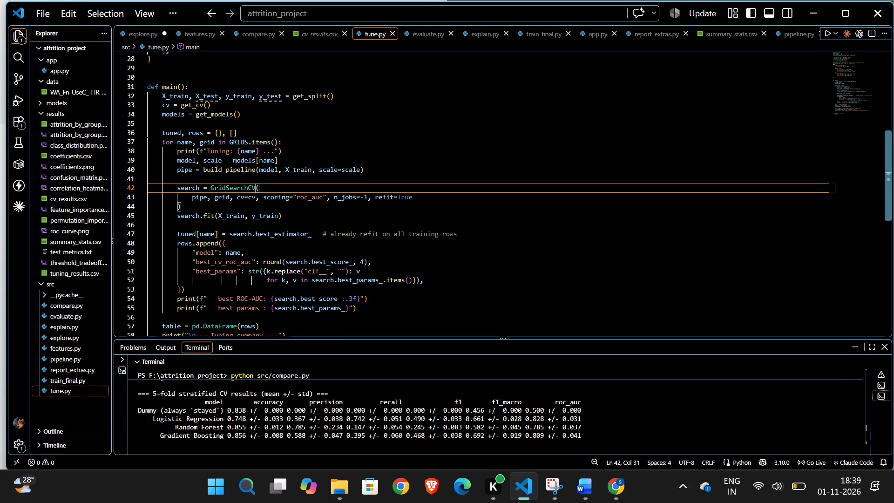
pyautogui.moveTo(159, 142); pyautogui.dragTo(171, 143)
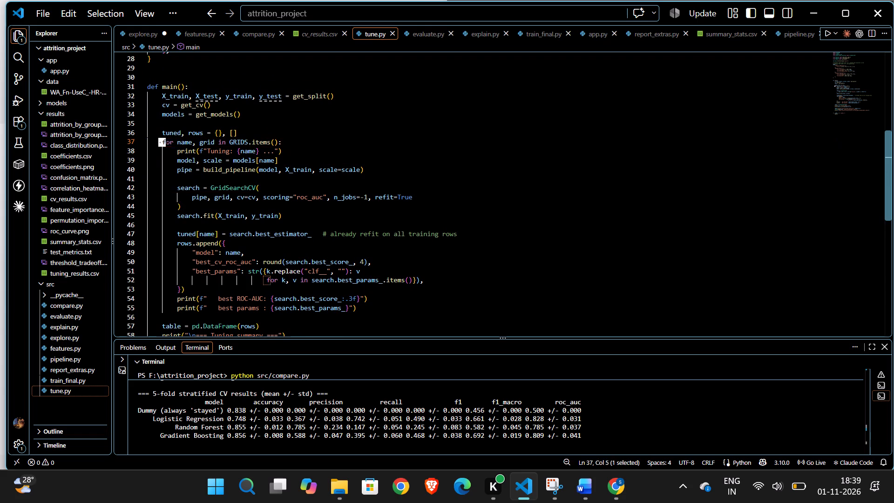
pyautogui.moveTo(171, 143); pyautogui.dragTo(172, 143)
pyautogui.click(357, 138)
# Copy the whole GRIDS dictionary, lines 14 to 28, from tune.py.
pyautogui.scroll(2, 357, 138)
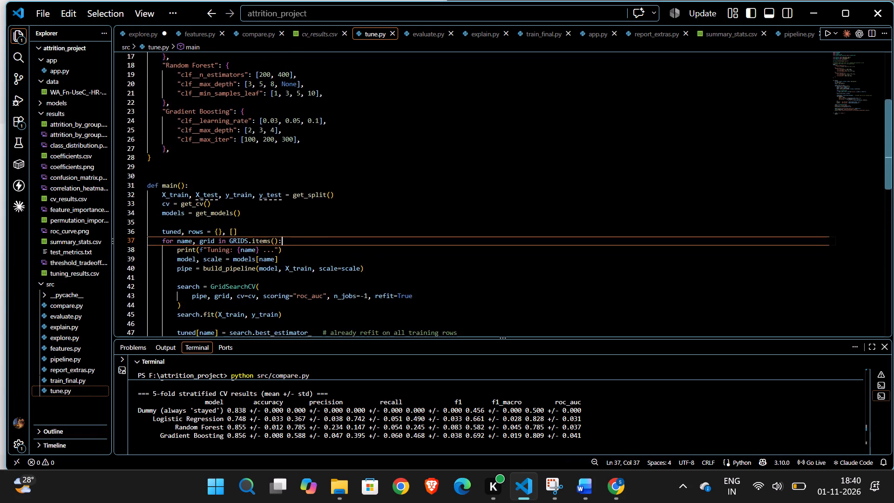
pyautogui.scroll(1, 357, 138)
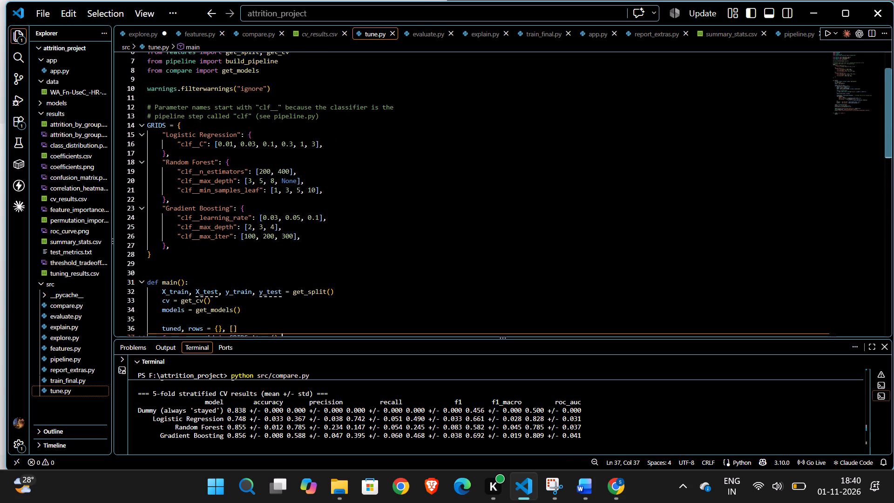
pyautogui.moveTo(152, 257); pyautogui.dragTo(148, 130)
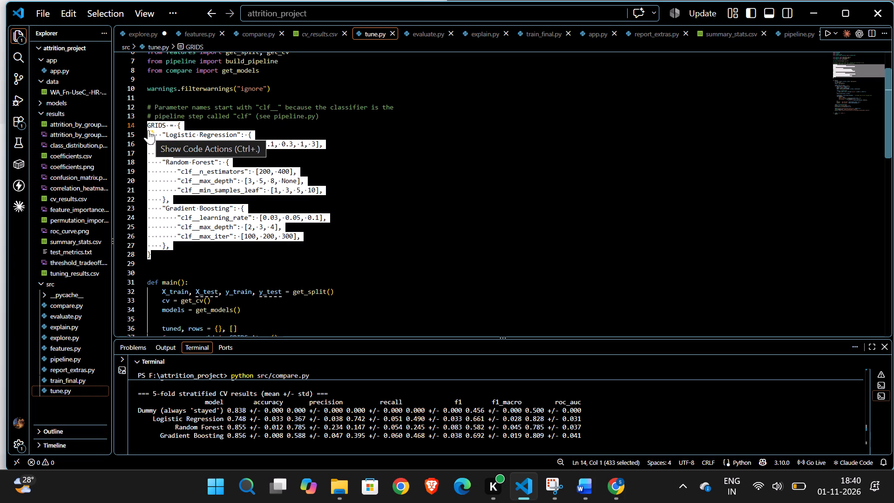
pyautogui.click(148, 130)
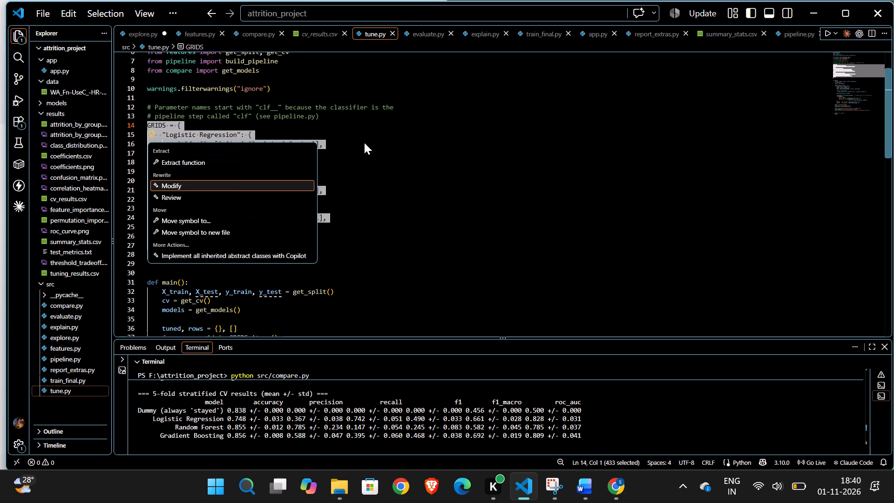
pyautogui.click(364, 143)
pyautogui.hotkey('ctrl', 'c')
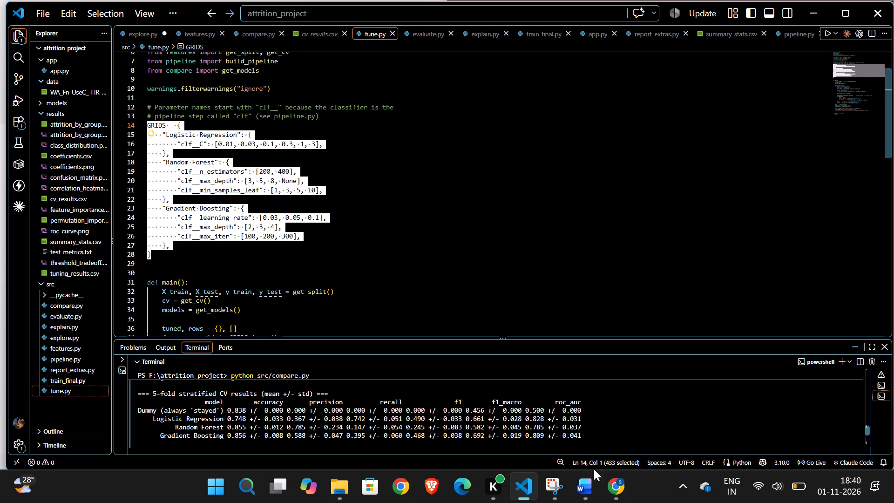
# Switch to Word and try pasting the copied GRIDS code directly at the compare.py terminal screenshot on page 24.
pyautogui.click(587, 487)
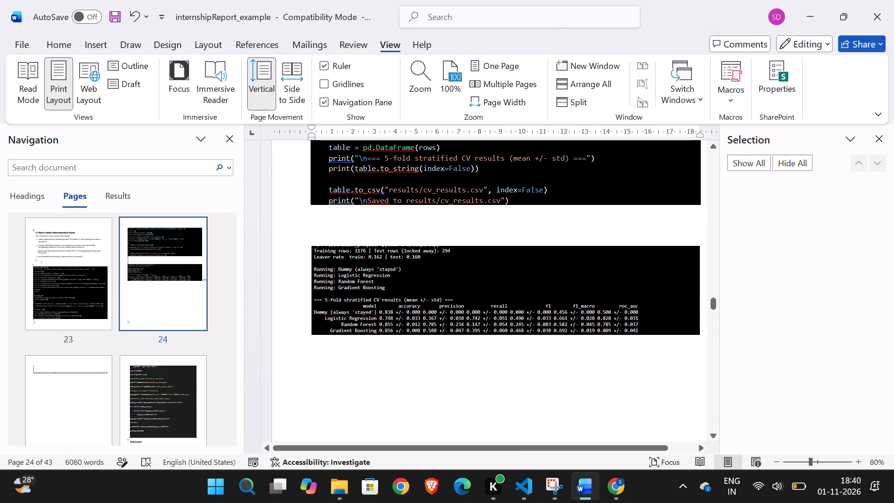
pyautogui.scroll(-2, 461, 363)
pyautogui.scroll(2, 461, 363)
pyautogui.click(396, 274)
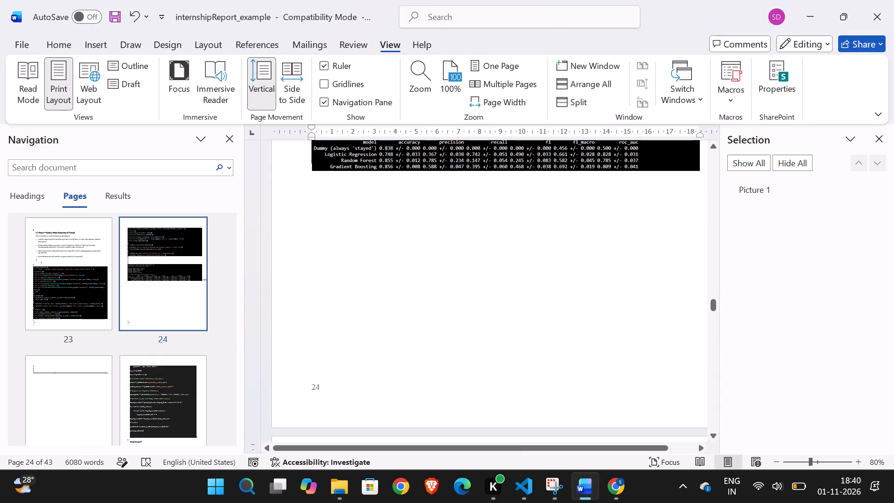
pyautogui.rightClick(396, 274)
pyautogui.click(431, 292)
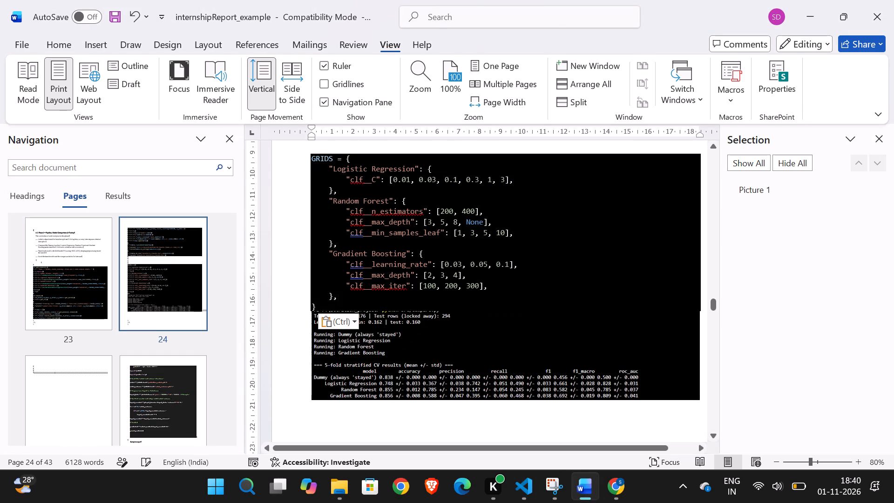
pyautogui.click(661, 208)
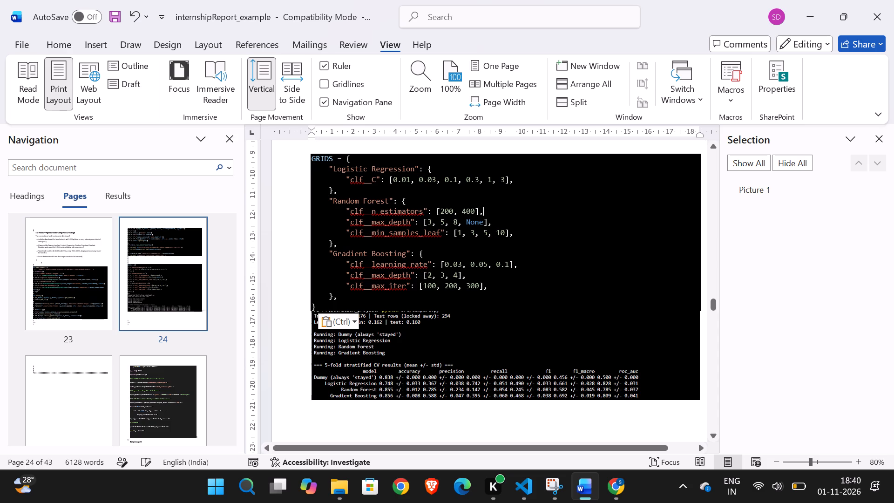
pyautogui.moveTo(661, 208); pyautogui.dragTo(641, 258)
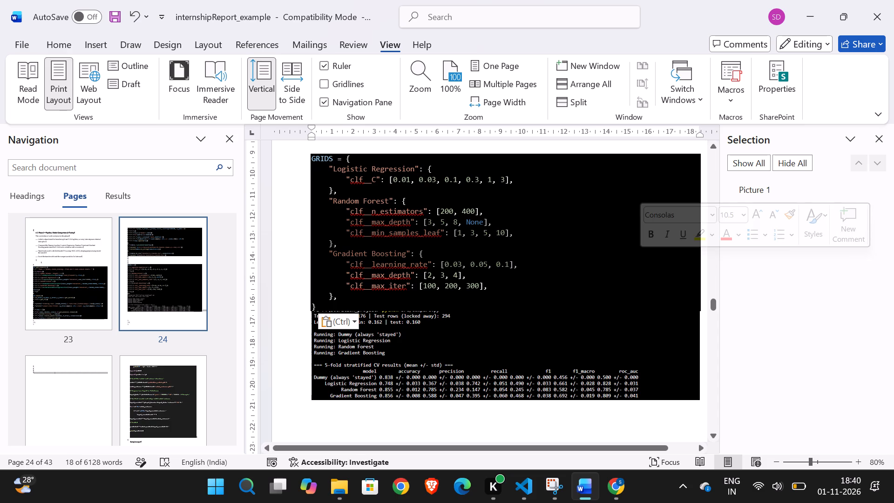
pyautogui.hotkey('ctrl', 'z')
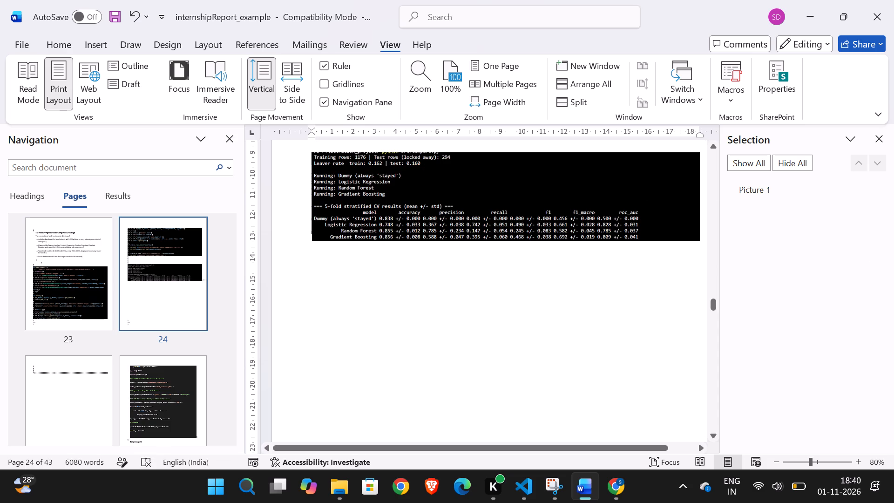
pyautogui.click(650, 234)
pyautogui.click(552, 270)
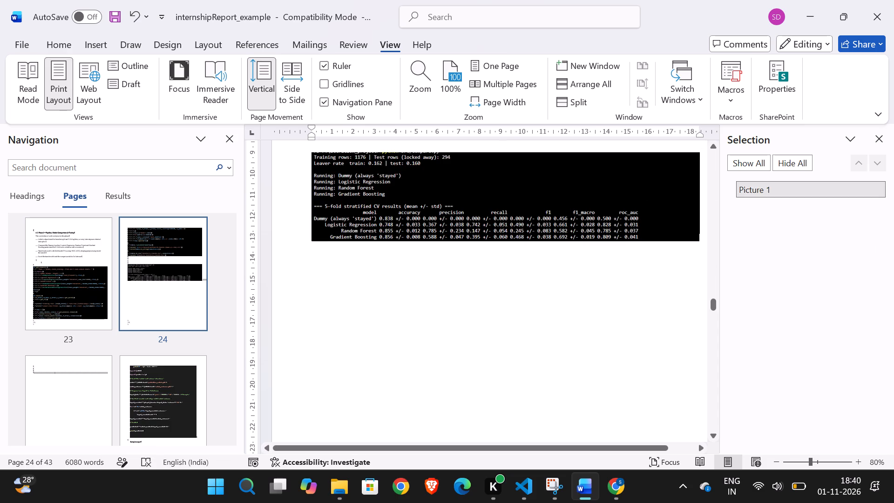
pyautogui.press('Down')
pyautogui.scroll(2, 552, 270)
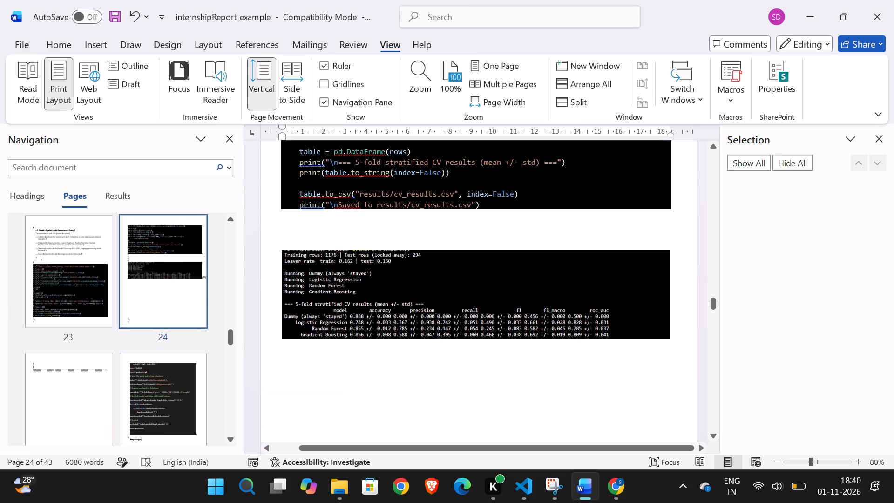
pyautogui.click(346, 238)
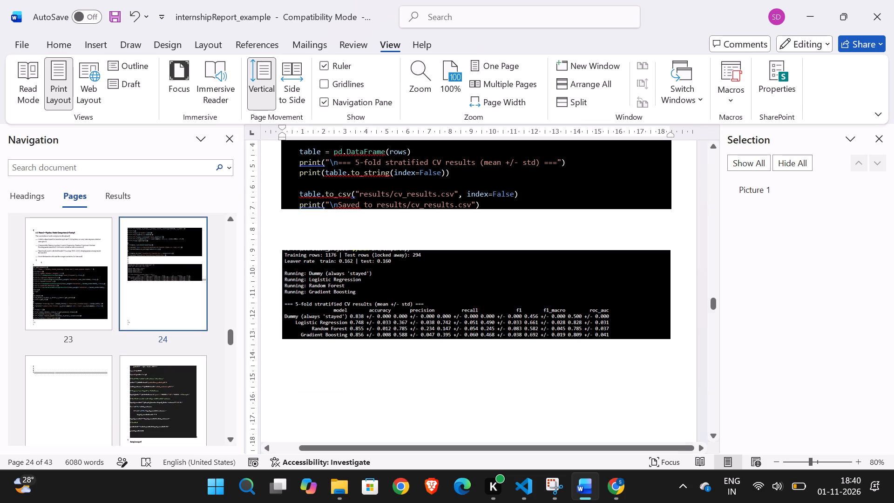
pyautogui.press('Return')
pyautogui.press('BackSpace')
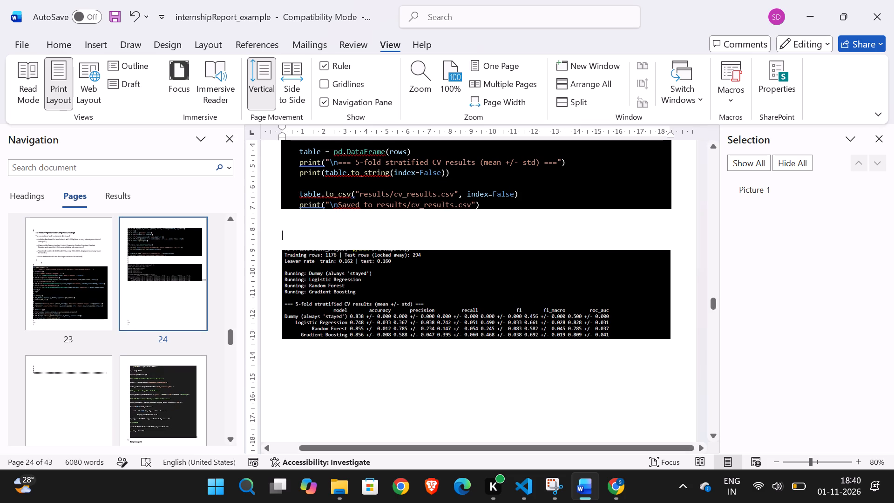
# Add blank lines below the compare.py terminal screenshot on page 24 and paste the GRIDS code there, keeping its source formatting.
pyautogui.click(666, 342)
pyautogui.press('Return')
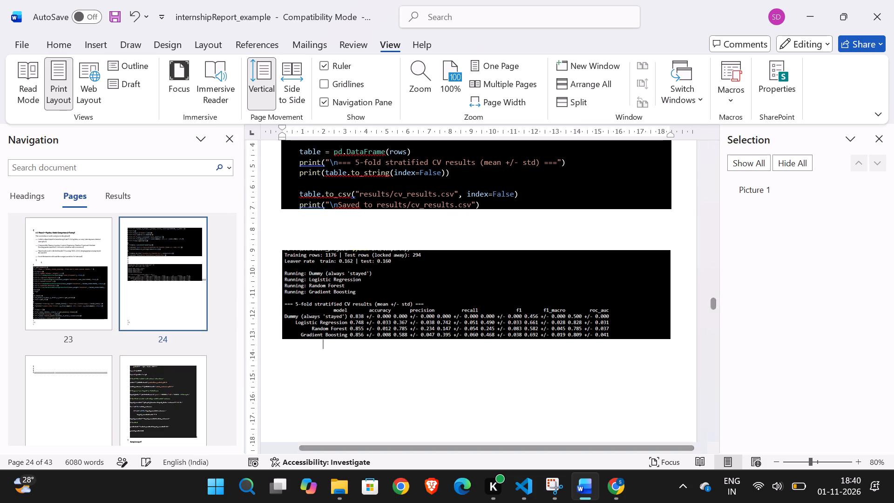
pyautogui.press('Return')
pyautogui.press('Return')
pyautogui.press('Return')
pyautogui.press('Return')
pyautogui.hotkey('ctrl', 'v')
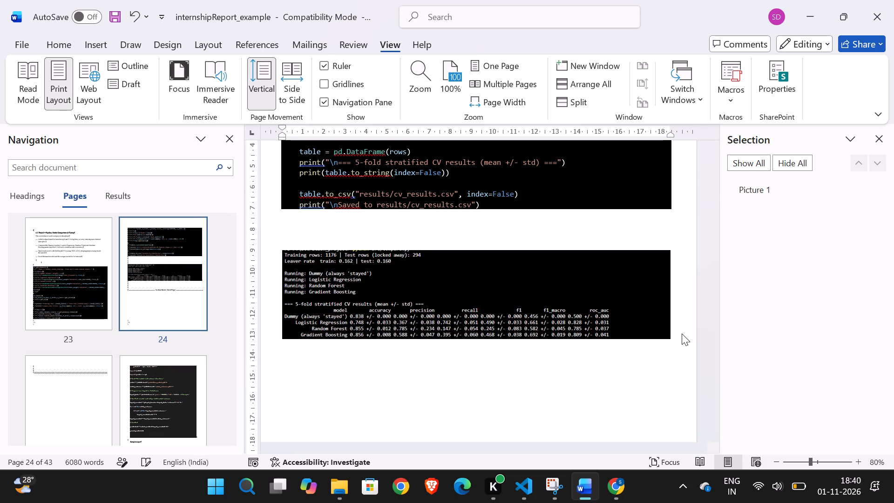
pyautogui.hotkey('ctrl', 'z')
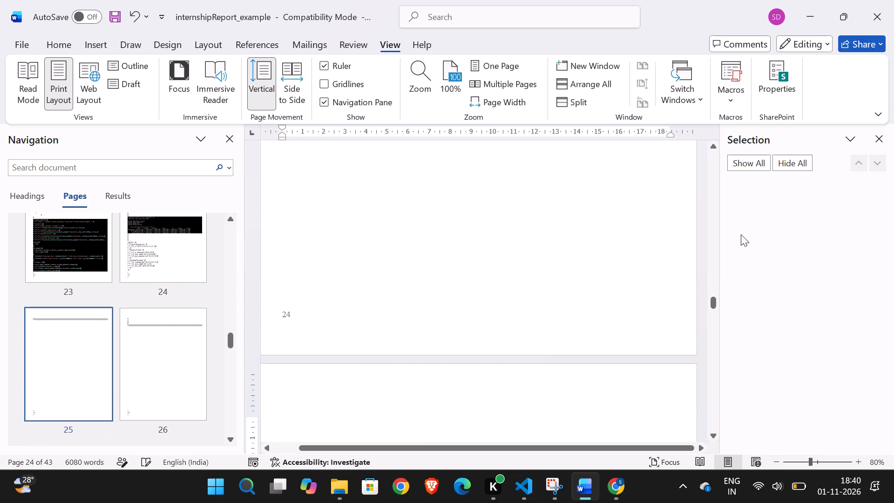
pyautogui.scroll(1, 771, 228)
pyautogui.scroll(1, 501, 232)
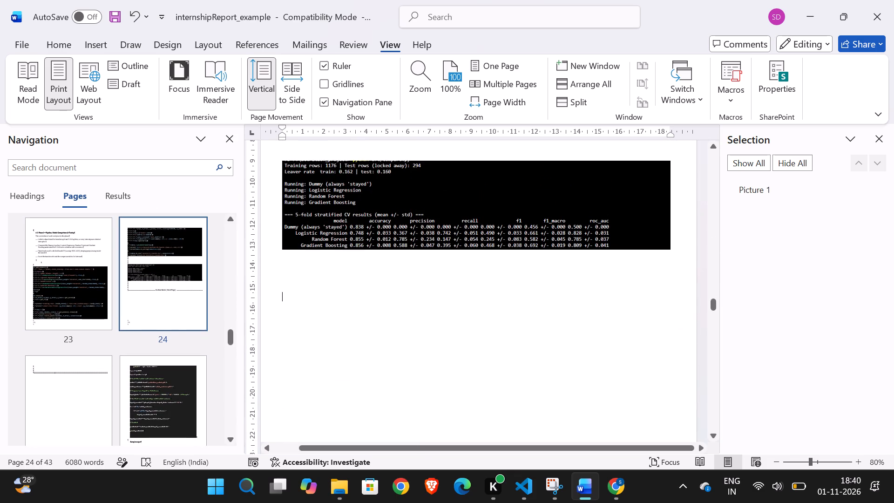
pyautogui.rightClick(337, 298)
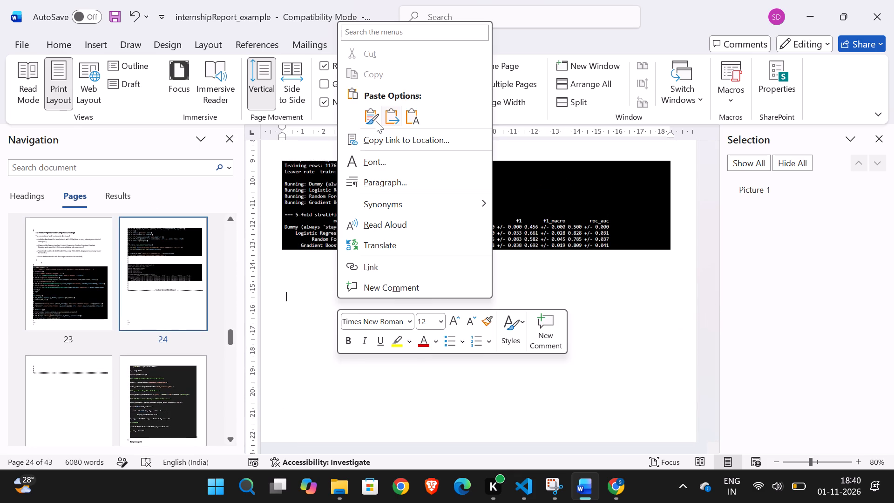
pyautogui.click(375, 120)
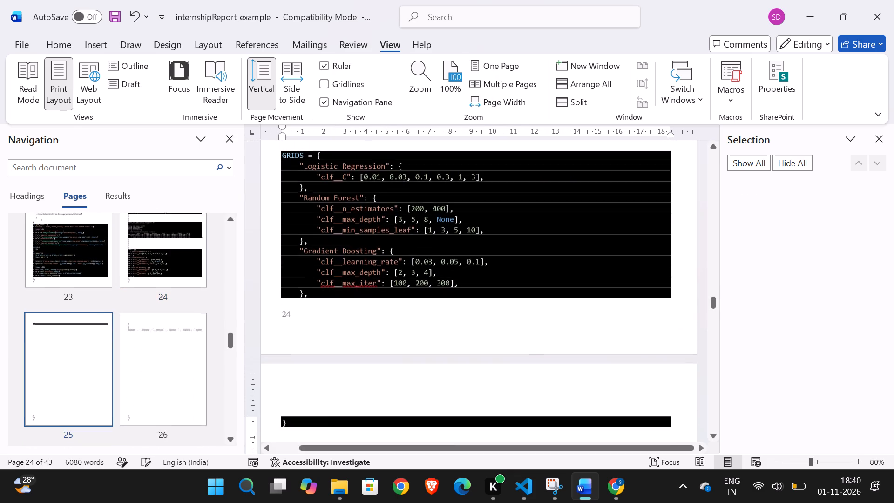
# Check how the compare.py code, terminal screenshot and pasted GRIDS code are laid out across pages 23 to 25.
pyautogui.scroll(1, 413, 209)
pyautogui.scroll(1, 374, 274)
pyautogui.scroll(-1, 374, 274)
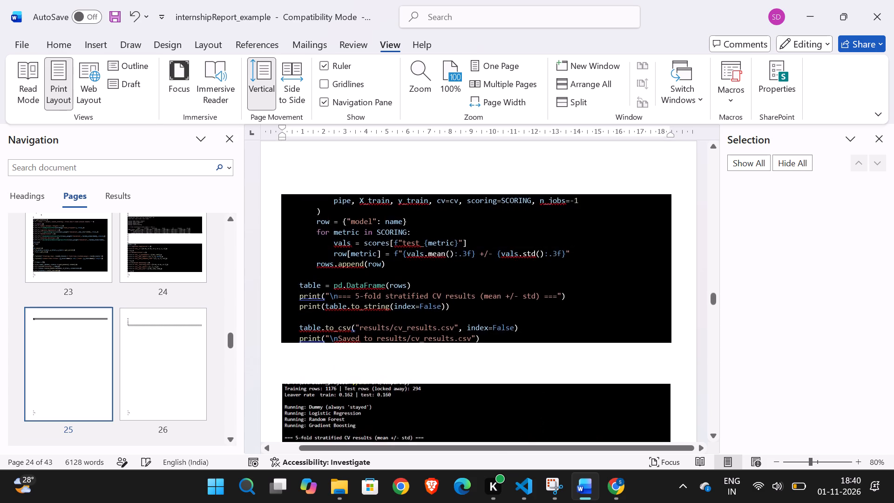
pyautogui.scroll(-1, 374, 274)
pyautogui.scroll(1, 374, 274)
pyautogui.scroll(-1, 374, 274)
pyautogui.scroll(1, 374, 274)
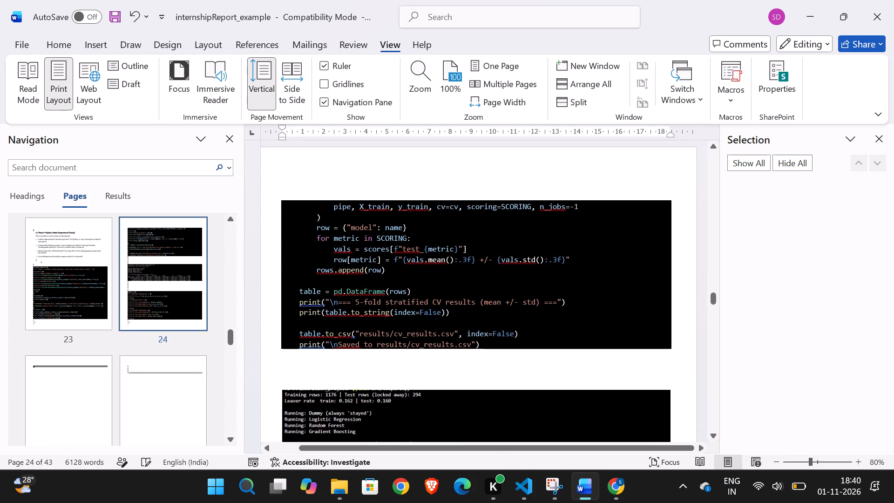
pyautogui.scroll(3, 374, 274)
pyautogui.scroll(-1, 374, 274)
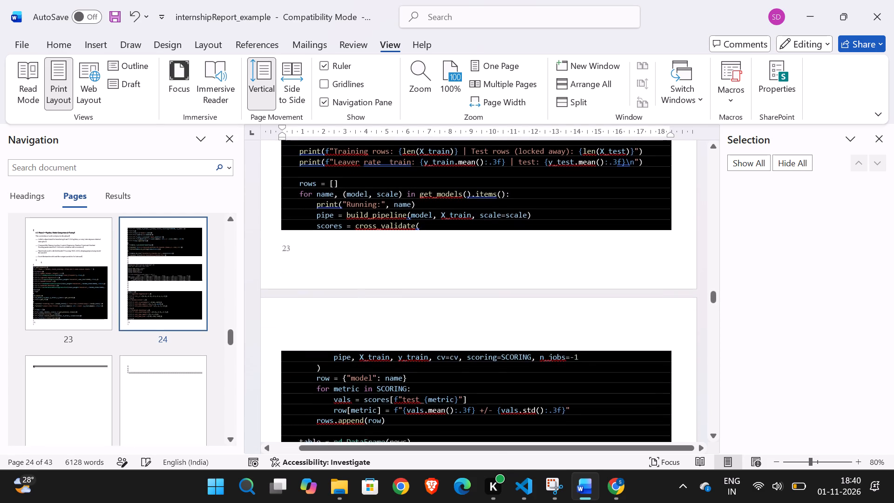
pyautogui.scroll(4, 374, 274)
pyautogui.scroll(-2, 374, 274)
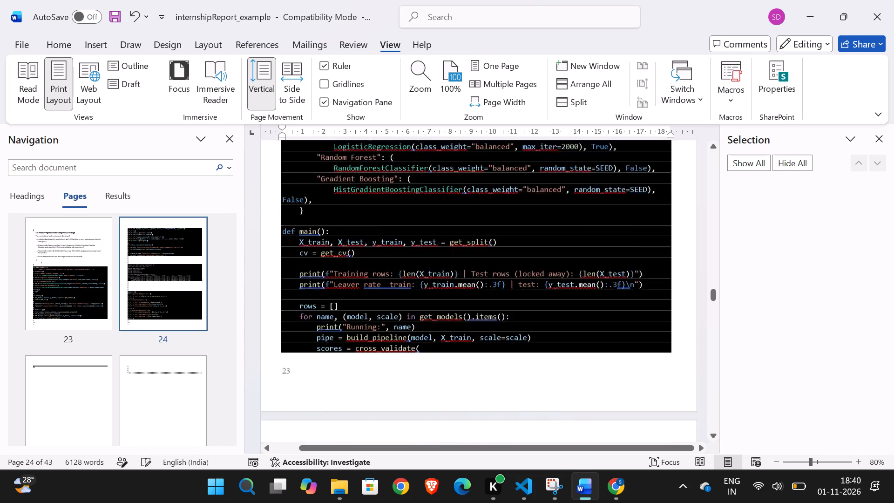
pyautogui.scroll(-2, 374, 274)
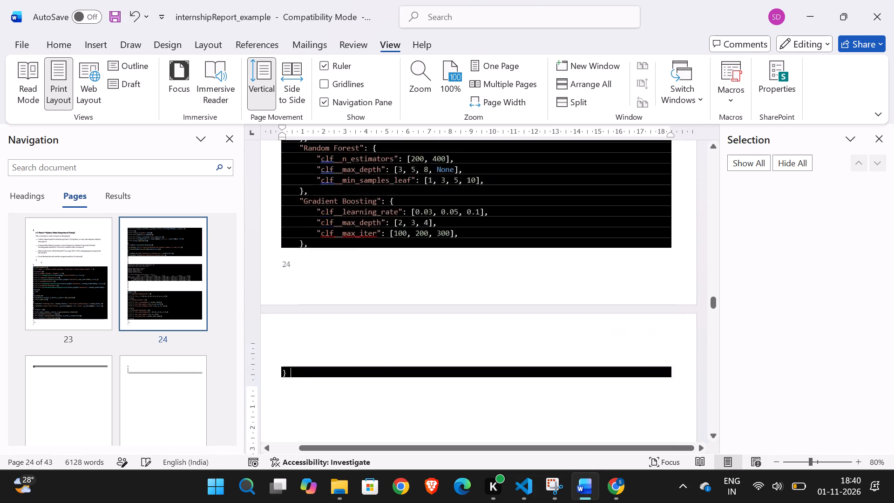
pyautogui.scroll(-1, 374, 274)
pyautogui.scroll(2, 374, 274)
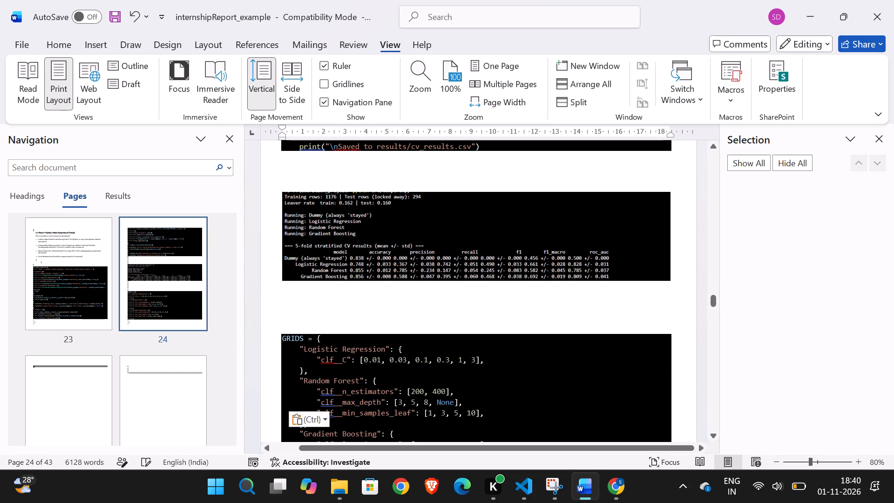
# Remove one blank line between the compare.py terminal screenshot and the GRIDS code on page 24.
pyautogui.click(313, 310)
pyautogui.press('BackSpace')
pyautogui.scroll(-2, 313, 310)
pyautogui.scroll(-3, 420, 304)
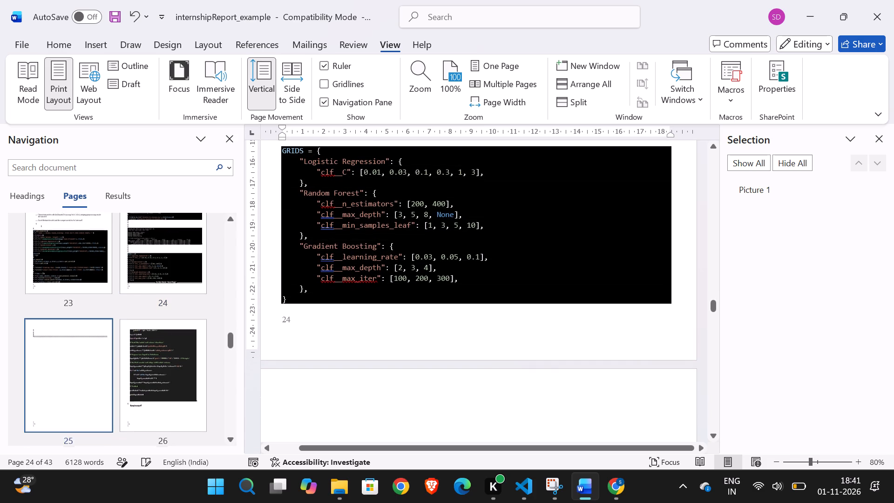
pyautogui.scroll(-1, 572, 403)
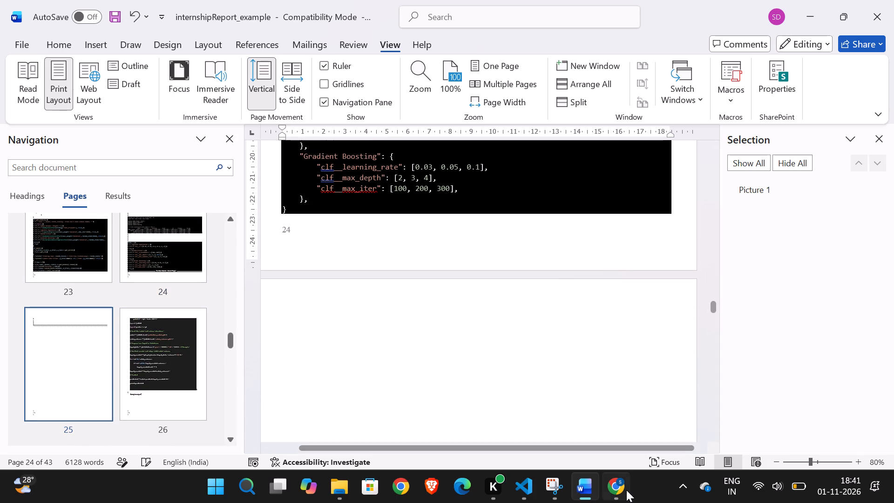
# Add two blank lines at the top of page 25, below the GRIDS code.
pyautogui.click(626, 490)
pyautogui.click(350, 306)
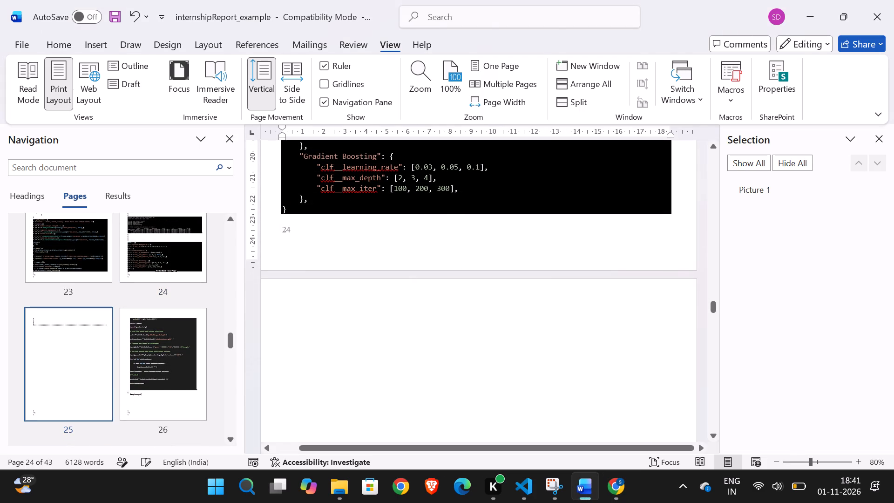
pyautogui.click(348, 308)
pyautogui.press('Return')
pyautogui.press('Return')
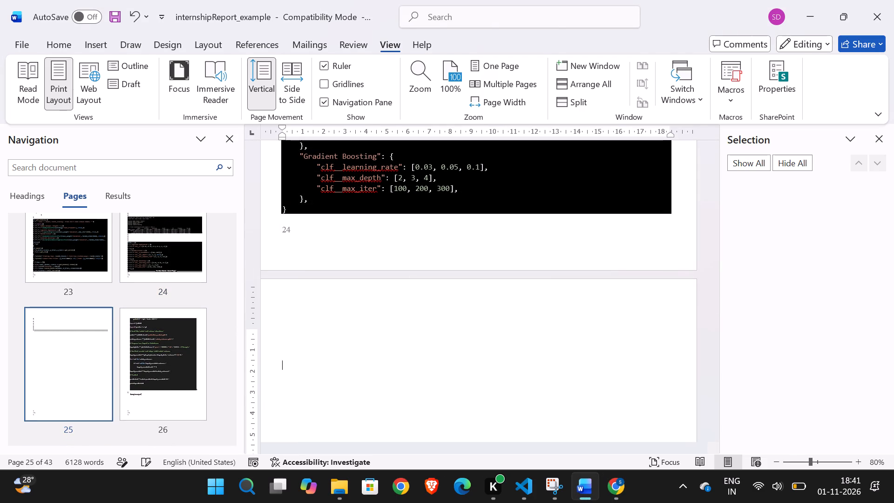
# Switch to VS Code and copy the GridSearchCV loop from tune.py, lines 37 to 53, ending with the rows.append block.
pyautogui.click(530, 485)
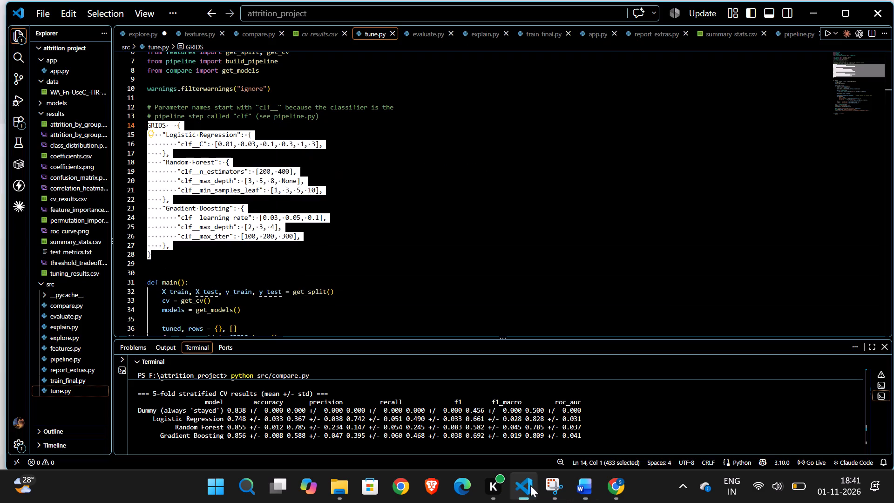
pyautogui.click(329, 251)
pyautogui.scroll(-4, 329, 251)
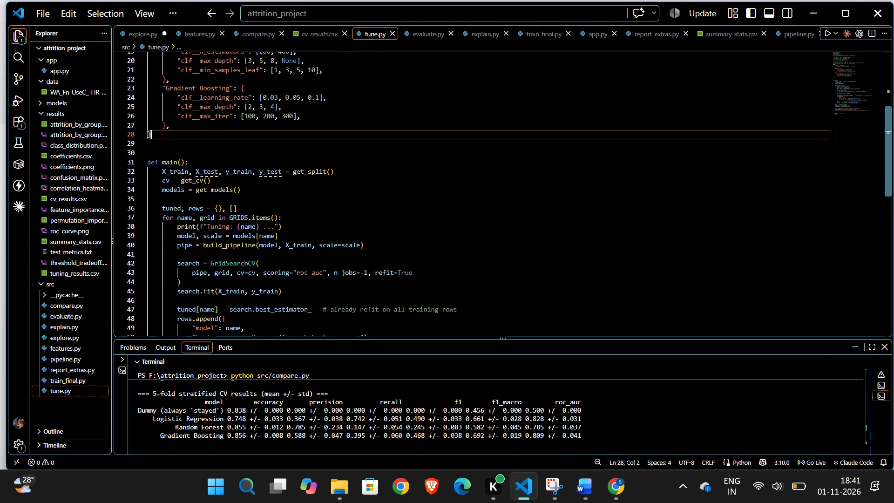
pyautogui.scroll(-1, 329, 251)
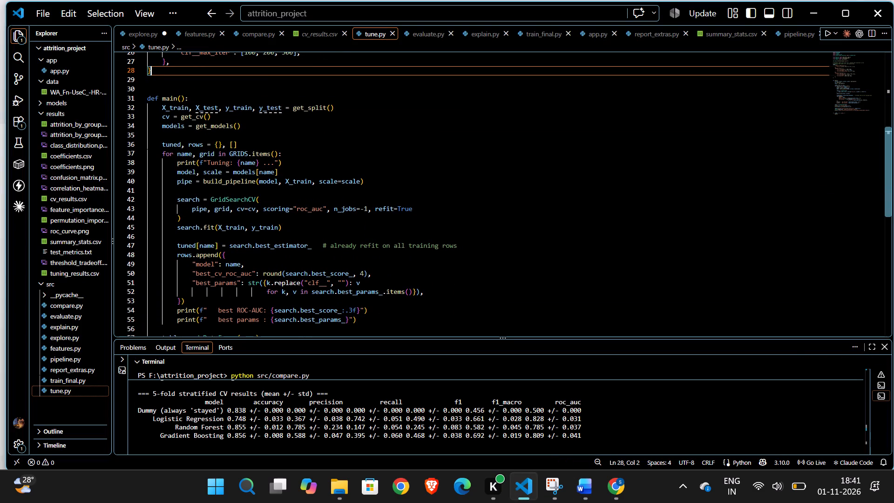
pyautogui.click(159, 150)
pyautogui.scroll(-1, 253, 215)
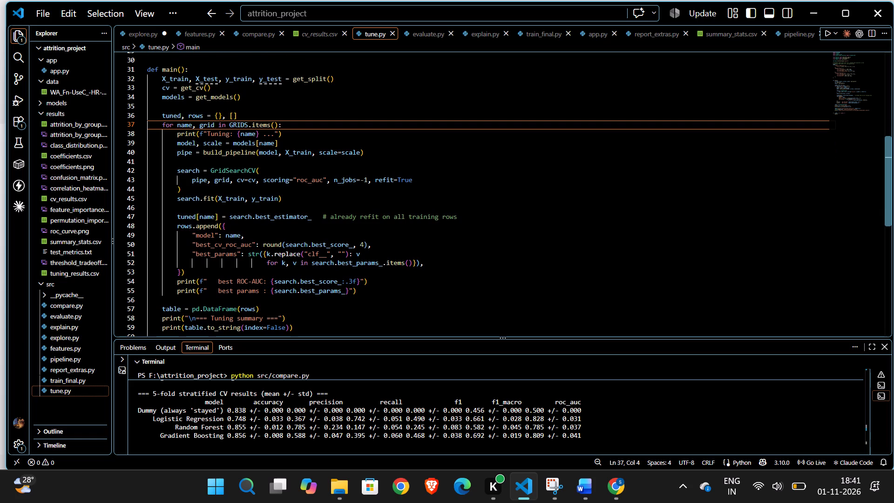
pyautogui.scroll(1, 313, 235)
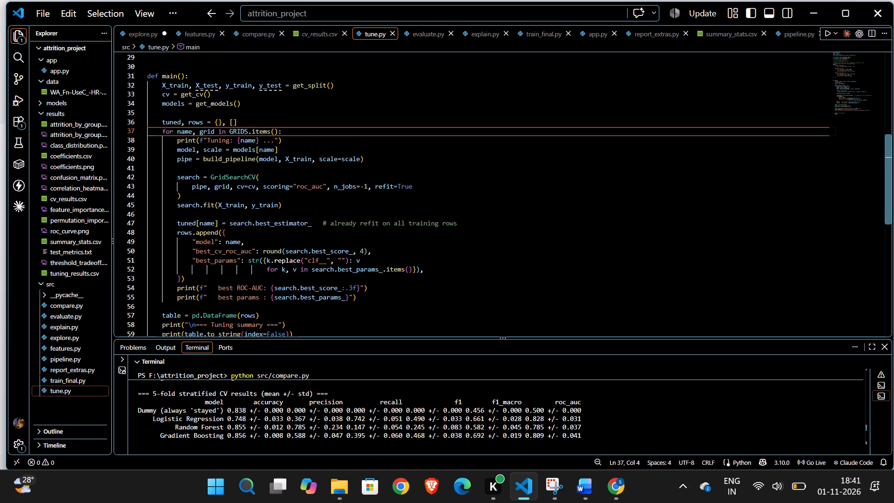
pyautogui.moveTo(188, 276); pyautogui.dragTo(160, 134)
pyautogui.hotkey('ctrl', 'c')
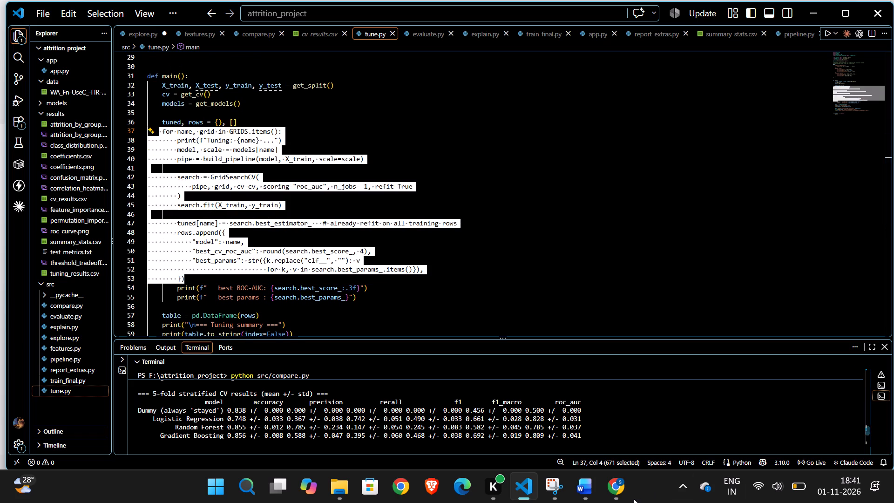
# Back in Word, indent a line at the top of page 25 with eight spaces and paste the GridSearchCV loop there, keeping its source formatting.
pyautogui.click(623, 491)
pyautogui.click(581, 479)
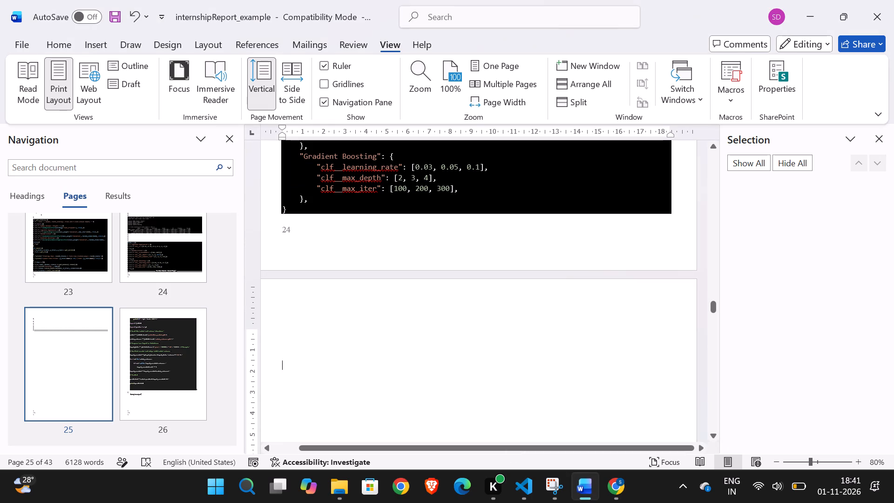
pyautogui.click(433, 349)
pyautogui.click(433, 349)
pyautogui.press('space')
pyautogui.press('space')
pyautogui.press('space')
pyautogui.press('space')
pyautogui.press('space')
pyautogui.press('space')
pyautogui.press('space')
pyautogui.press('space')
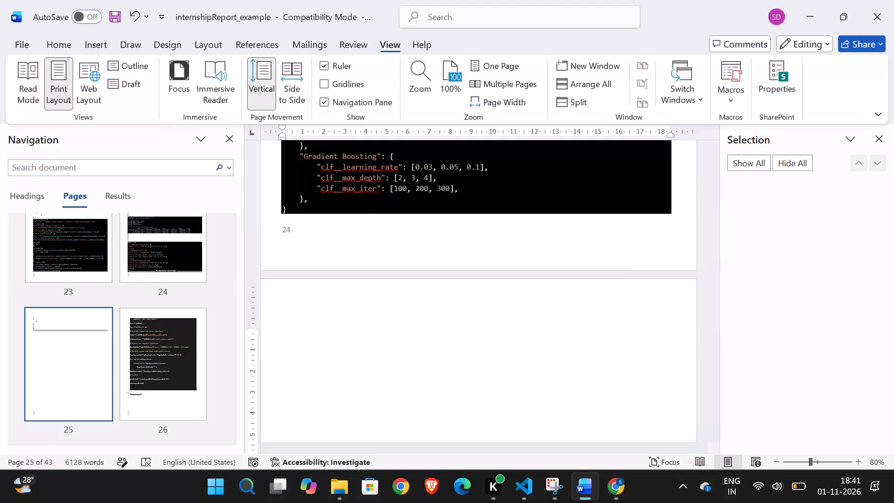
pyautogui.click(400, 356)
pyautogui.click(324, 352)
pyautogui.rightClick(324, 352)
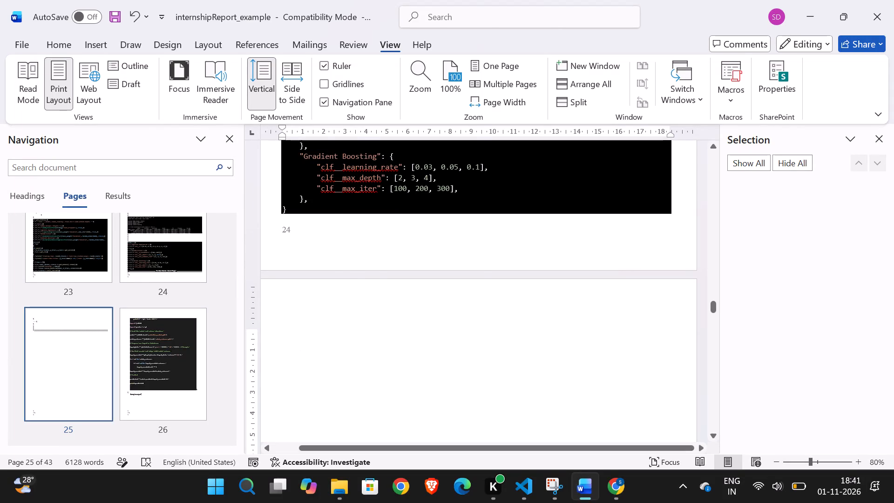
pyautogui.click(366, 163)
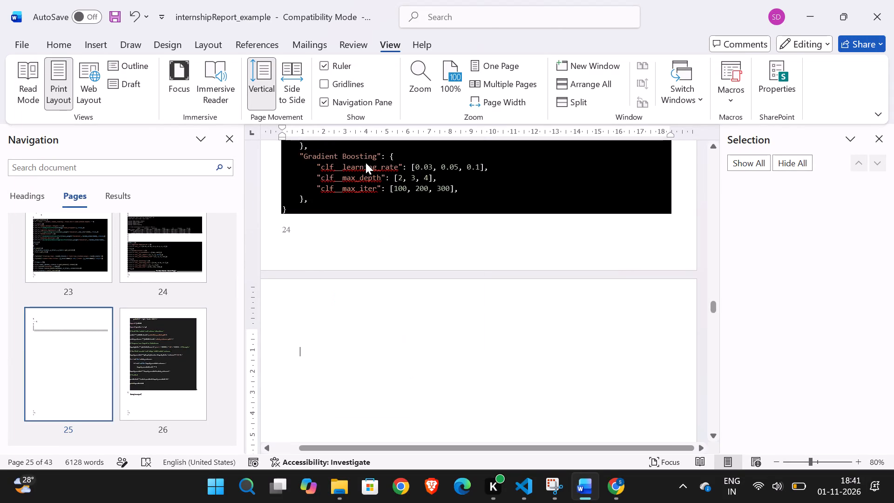
pyautogui.scroll(-1, 502, 278)
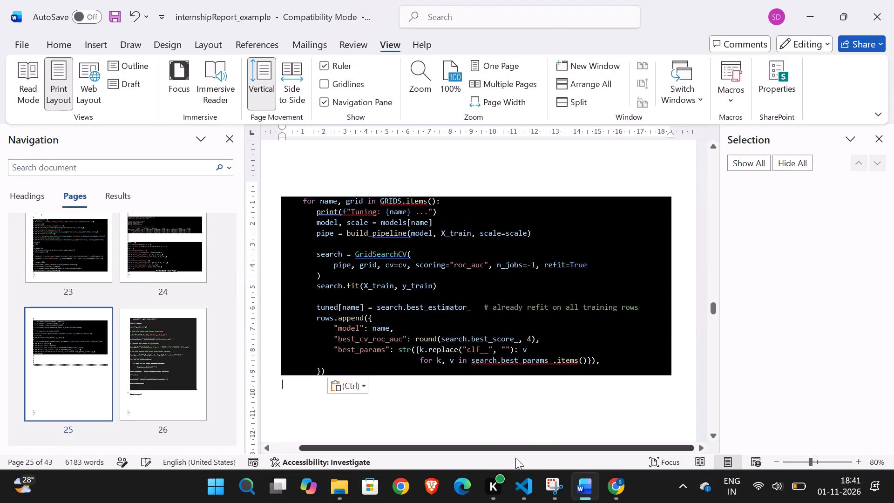
pyautogui.scroll(-1, 573, 421)
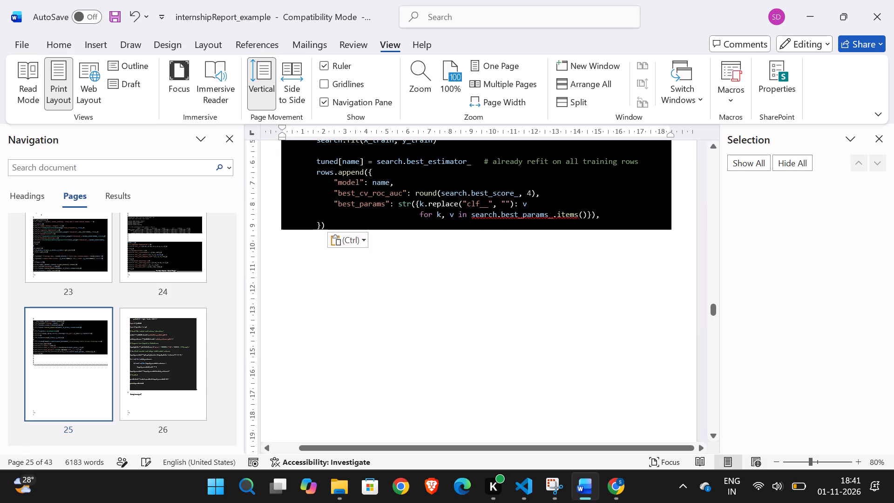
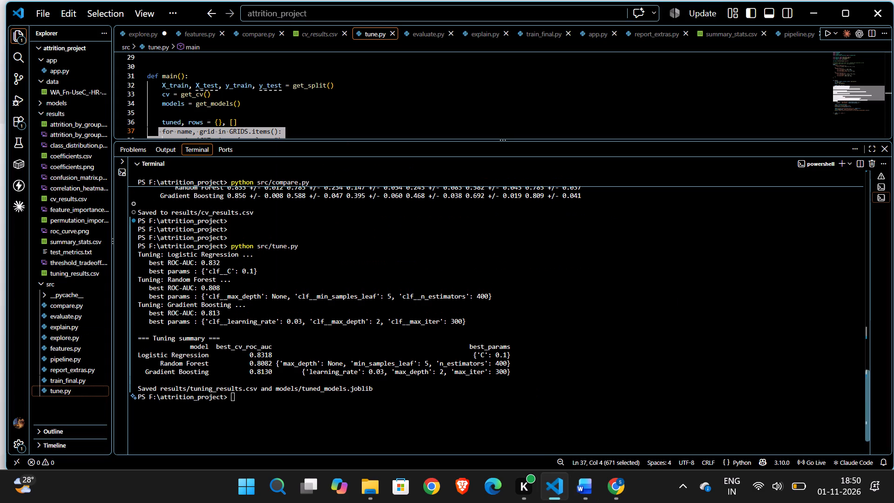
pyautogui.scroll(1, 481, 311)
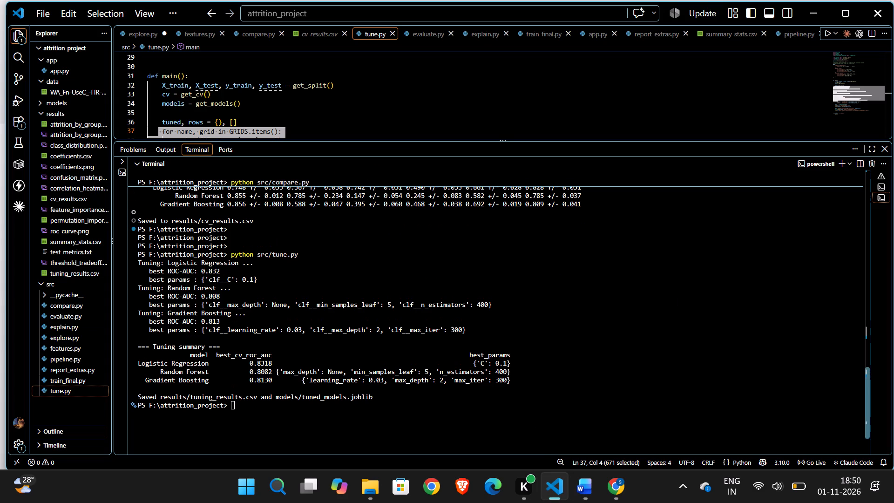
pyautogui.press('Print')
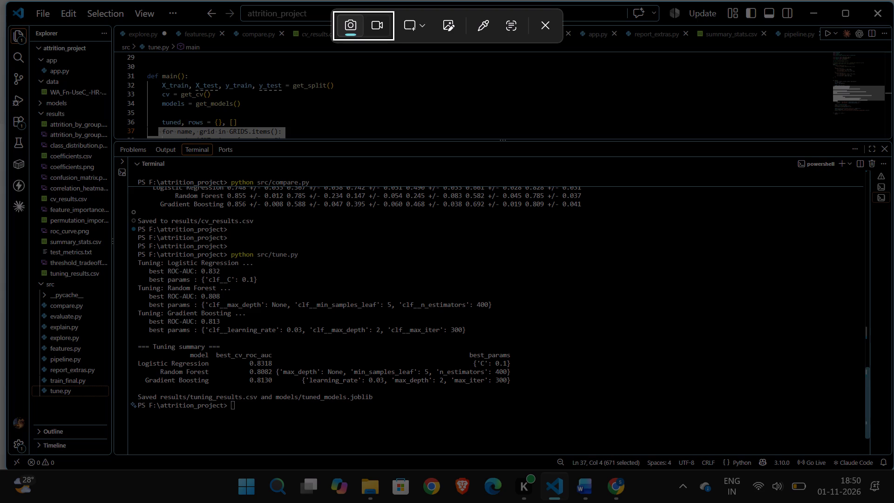
pyautogui.moveTo(137, 391); pyautogui.dragTo(558, 228)
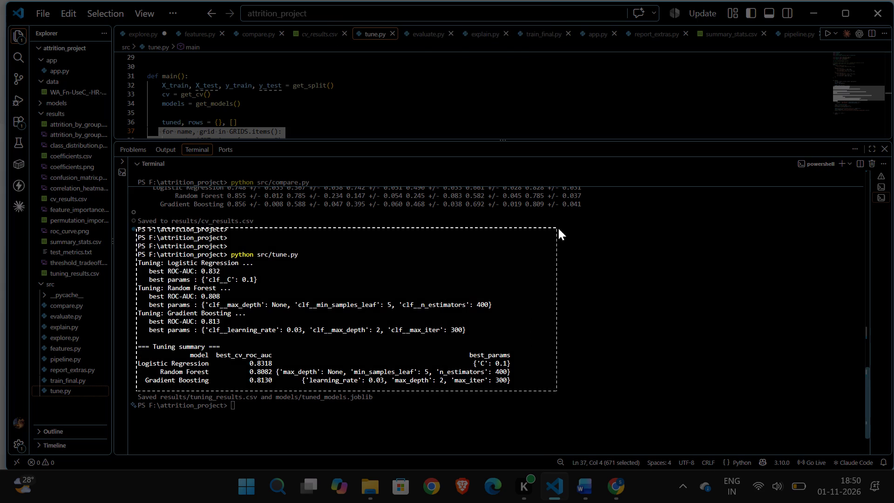
pyautogui.moveTo(558, 228); pyautogui.dragTo(567, 258)
# Switch to Word and paste the tune.py output screenshot on page 25 below the GridSearchCV loop code.
pyautogui.click(576, 490)
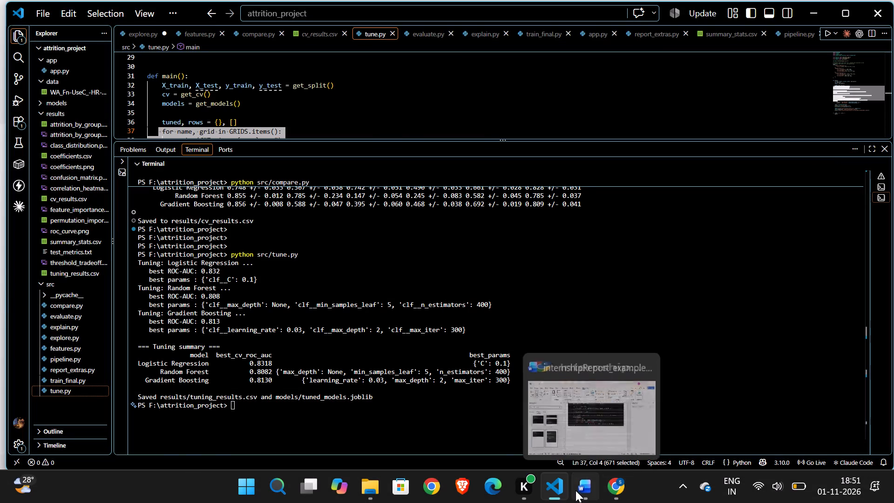
pyautogui.click(460, 354)
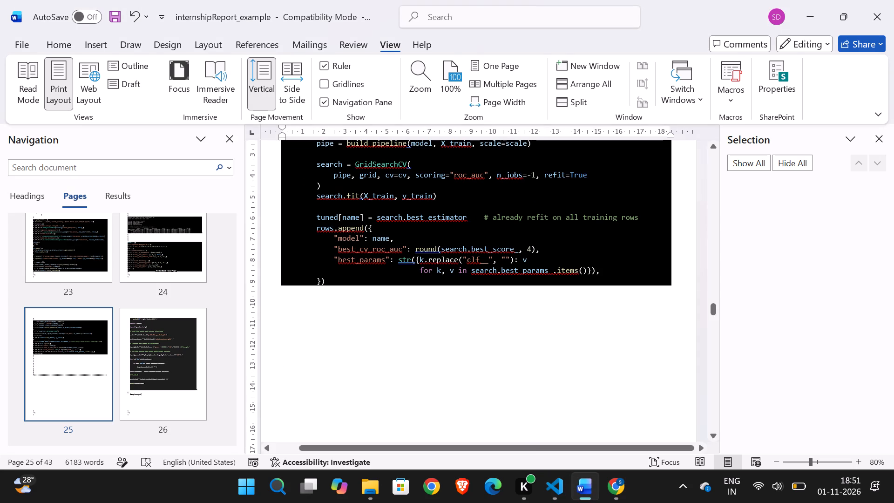
pyautogui.hotkey('ctrl', 'v')
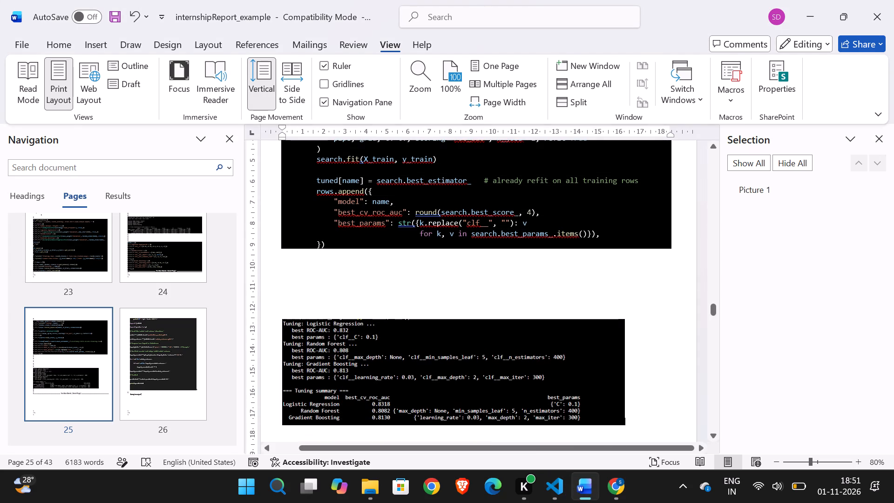
# Set the pasted tune.py screenshot's wrapping to In Front of Text and move it slightly up, centred horizontally below the code block.
pyautogui.moveTo(444, 340); pyautogui.dragTo(481, 326)
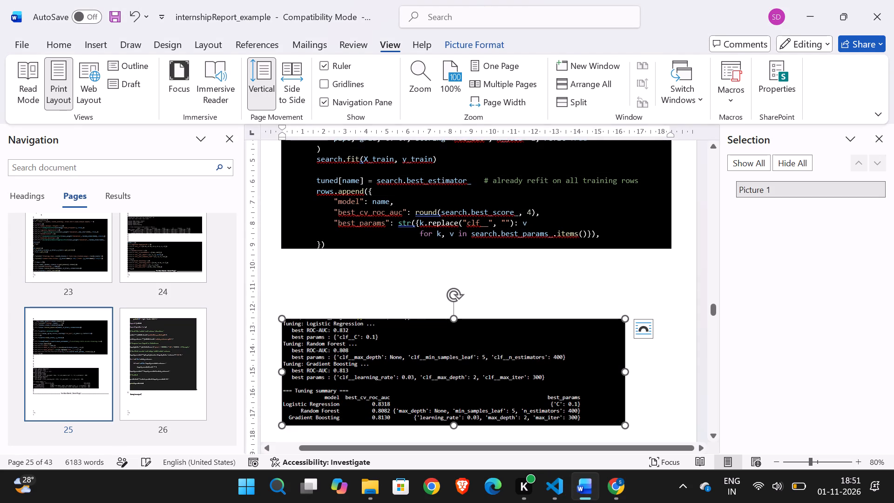
pyautogui.moveTo(467, 335); pyautogui.dragTo(535, 313)
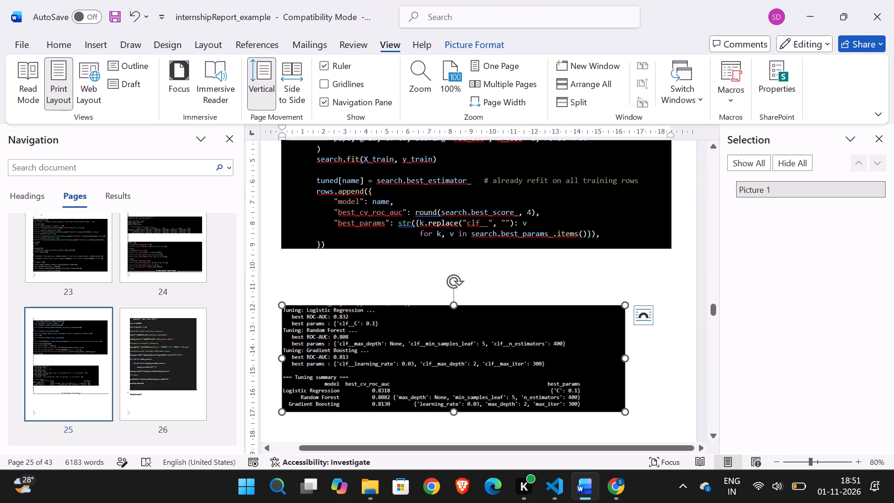
pyautogui.click(654, 323)
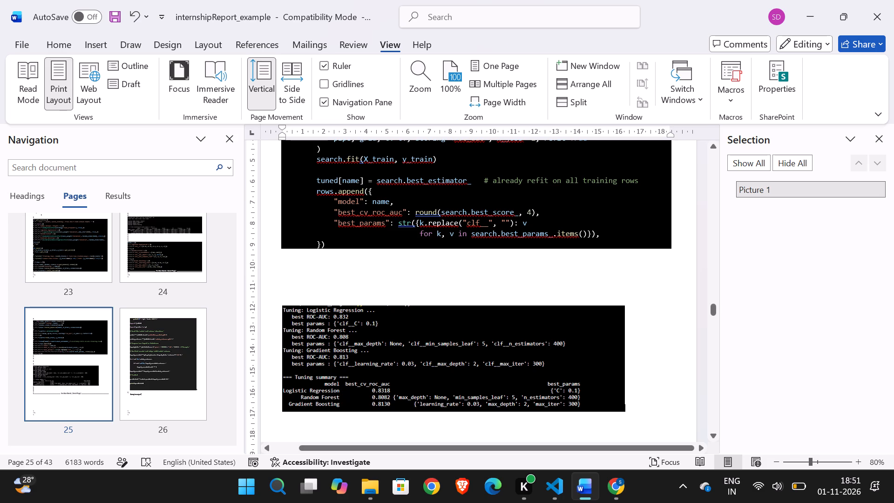
pyautogui.click(610, 328)
pyautogui.click(650, 316)
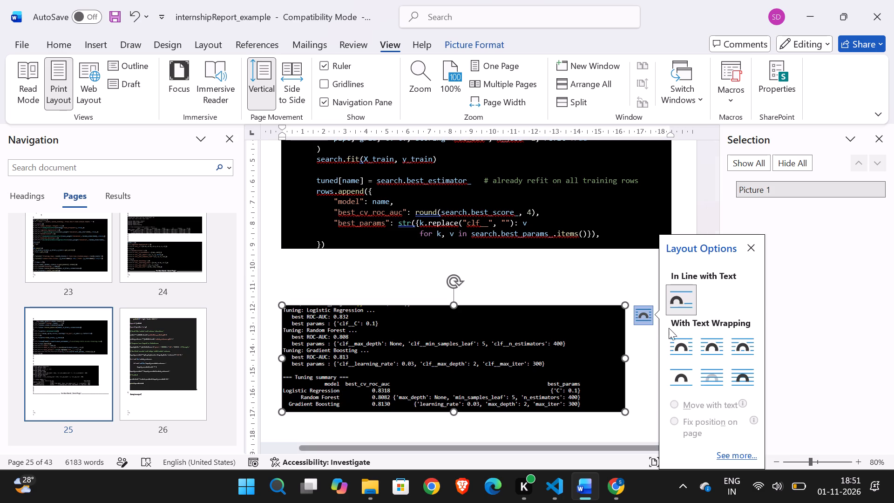
pyautogui.click(744, 368)
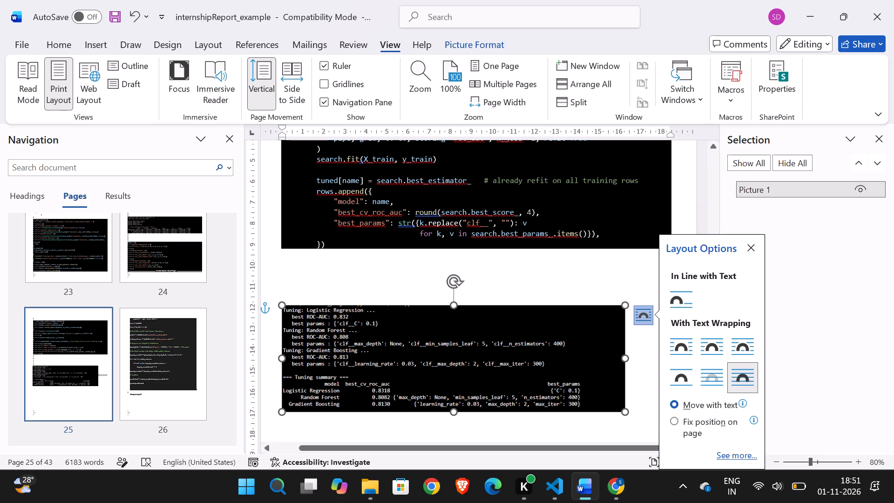
pyautogui.moveTo(508, 339); pyautogui.dragTo(524, 329)
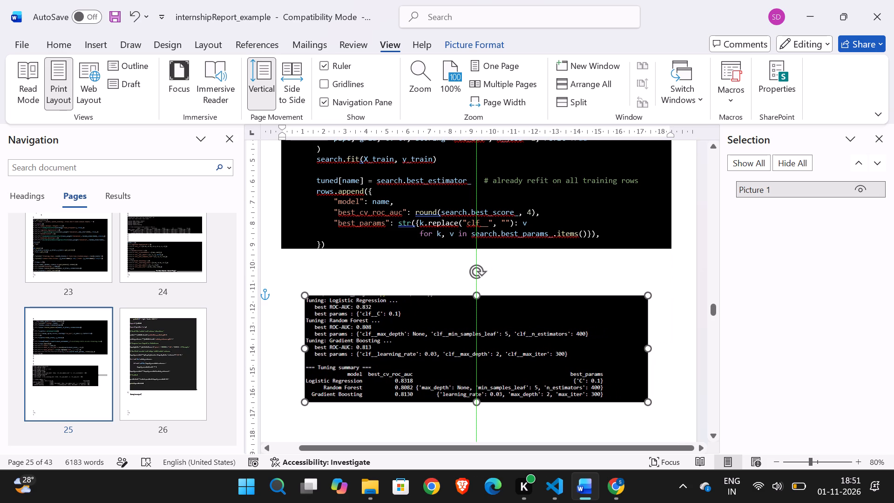
pyautogui.moveTo(524, 329); pyautogui.dragTo(523, 329)
pyautogui.click(737, 287)
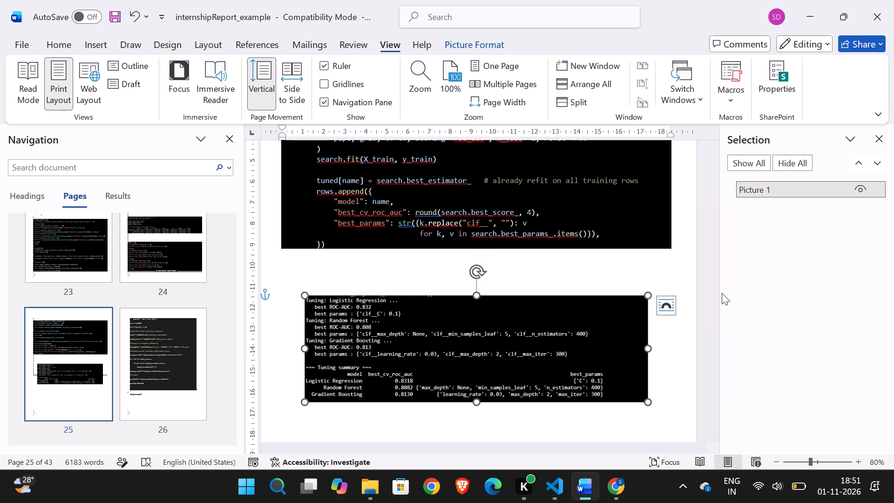
# Examine the content at the start of page 26, following the new screenshot.
pyautogui.scroll(-2, 683, 309)
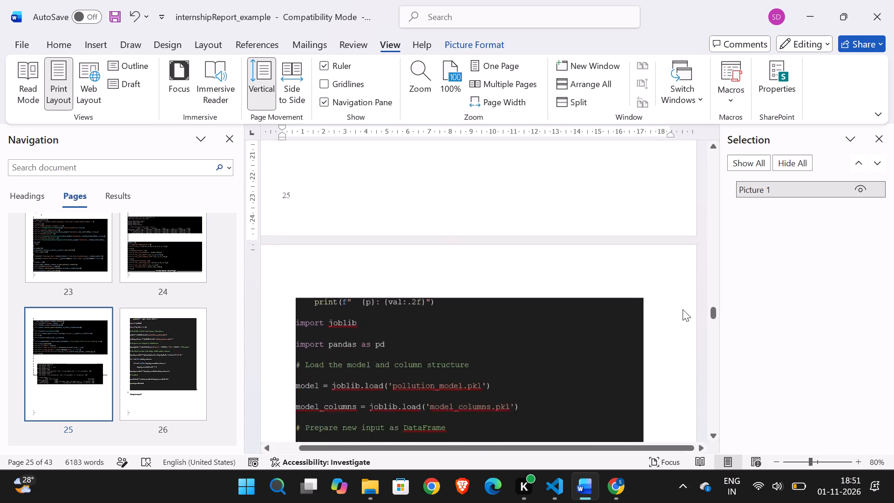
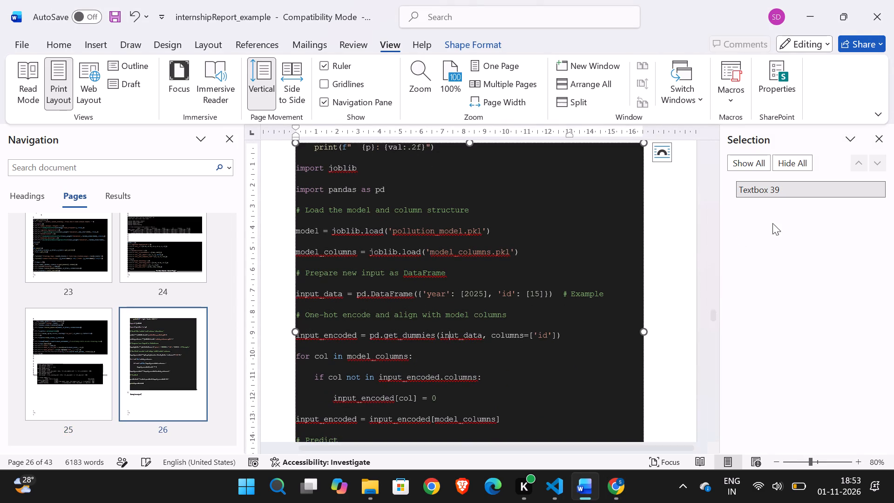
pyautogui.click(761, 191)
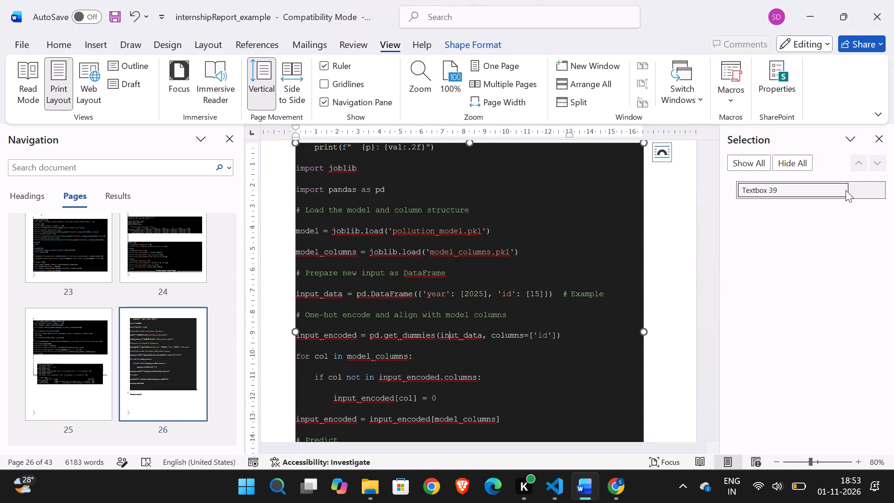
pyautogui.rightClick(495, 228)
pyautogui.click(495, 228)
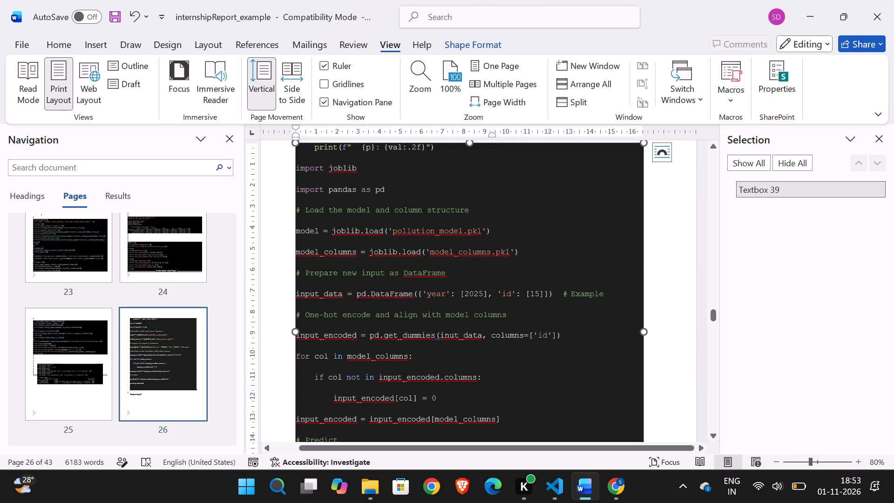
pyautogui.moveTo(315, 146); pyautogui.dragTo(497, 425)
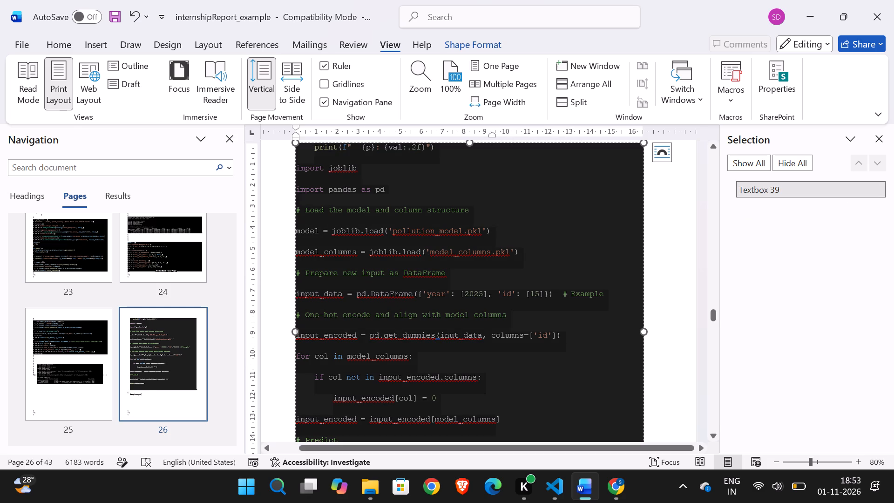
pyautogui.moveTo(497, 425); pyautogui.dragTo(497, 425)
pyautogui.press('BackSpace')
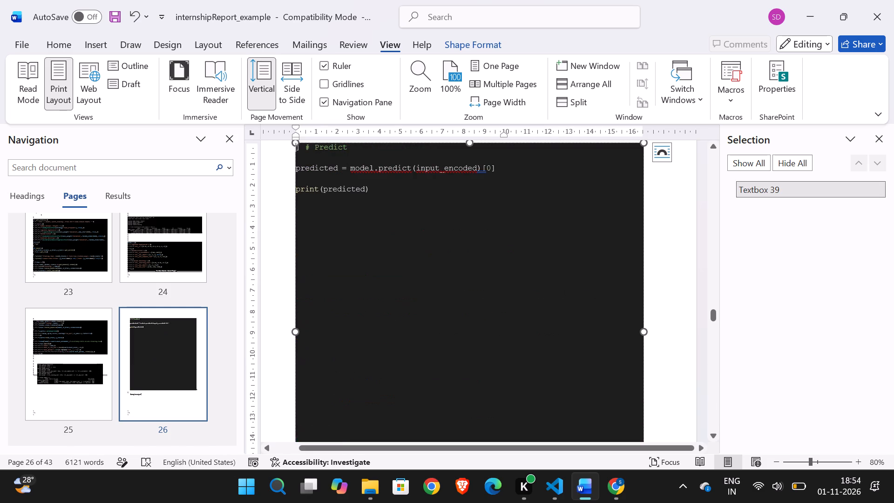
pyautogui.moveTo(372, 201); pyautogui.dragTo(308, 156)
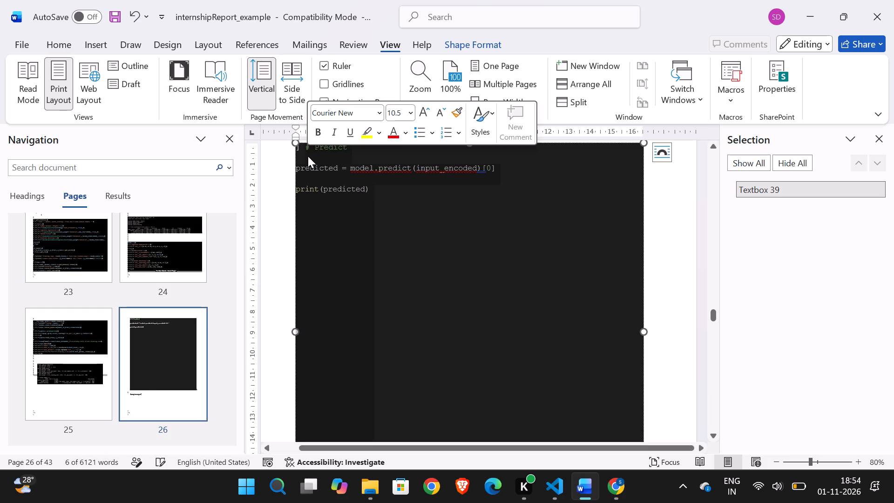
pyautogui.press('BackSpace')
# Select the emptied dark text box above the "Sample output" heading on page 26.
pyautogui.scroll(-1, 405, 278)
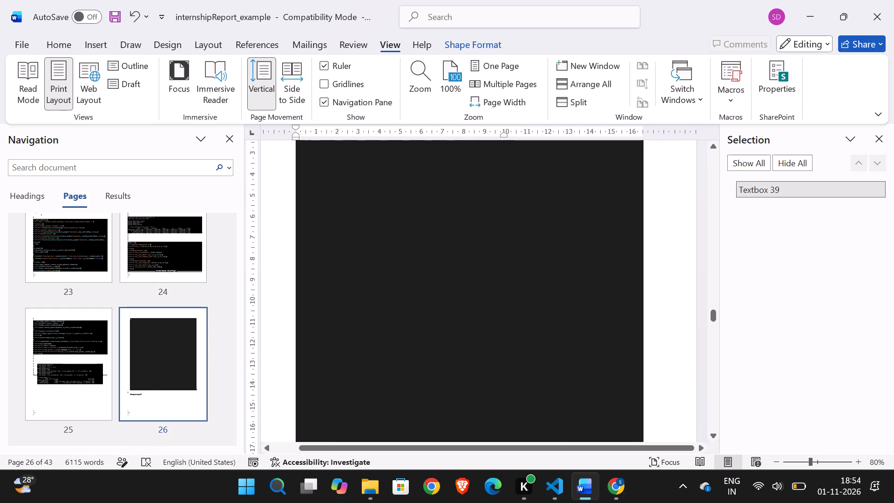
pyautogui.scroll(-1, 405, 278)
pyautogui.click(405, 278)
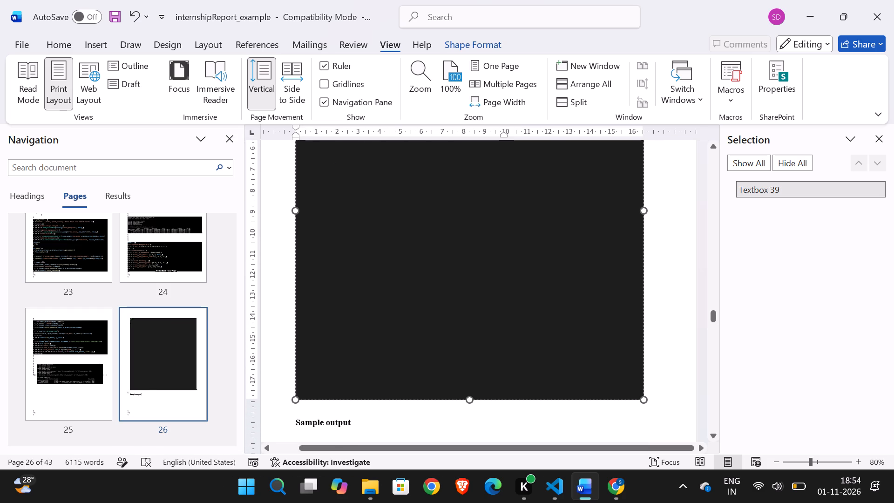
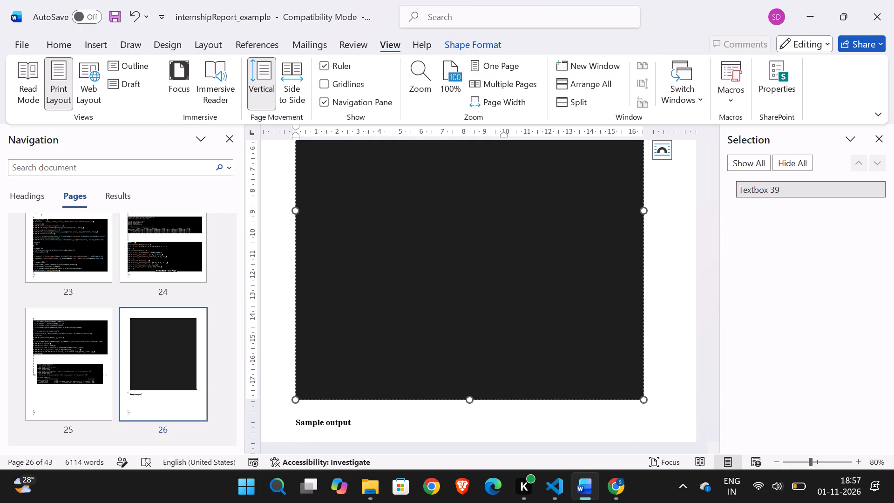
# Examine the emptied dark text box on page 26 up to its top edge and the end of page 25.
pyautogui.scroll(1, 730, 288)
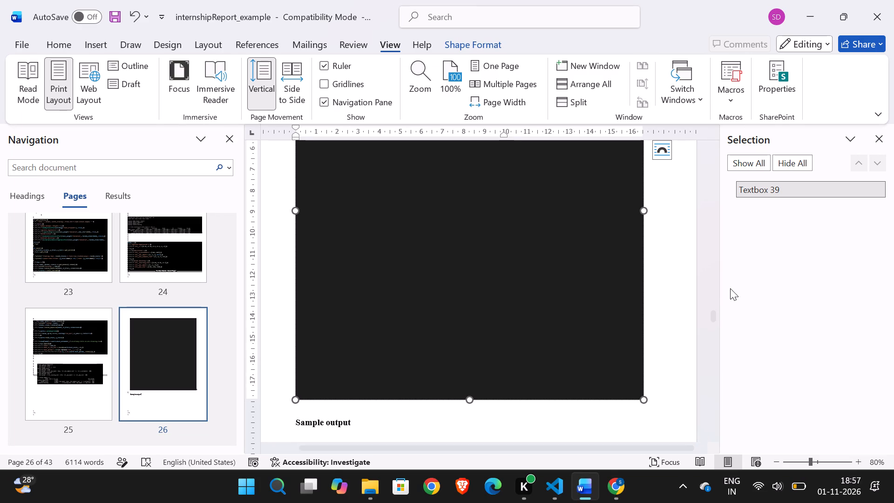
pyautogui.scroll(3, 711, 282)
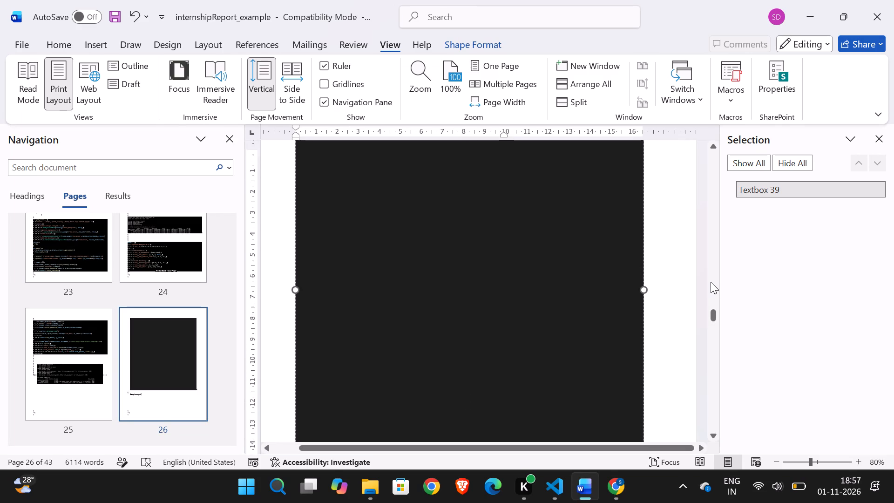
pyautogui.scroll(1, 711, 282)
pyautogui.scroll(2, 680, 164)
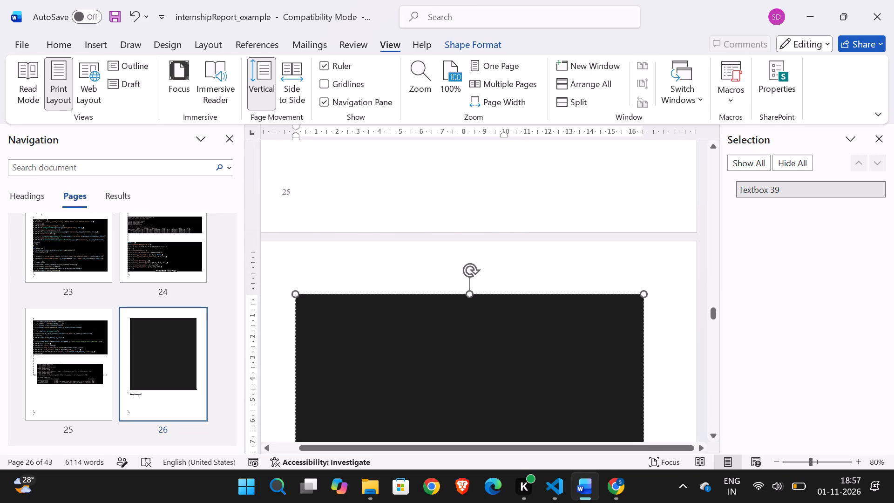
pyautogui.scroll(2, 680, 164)
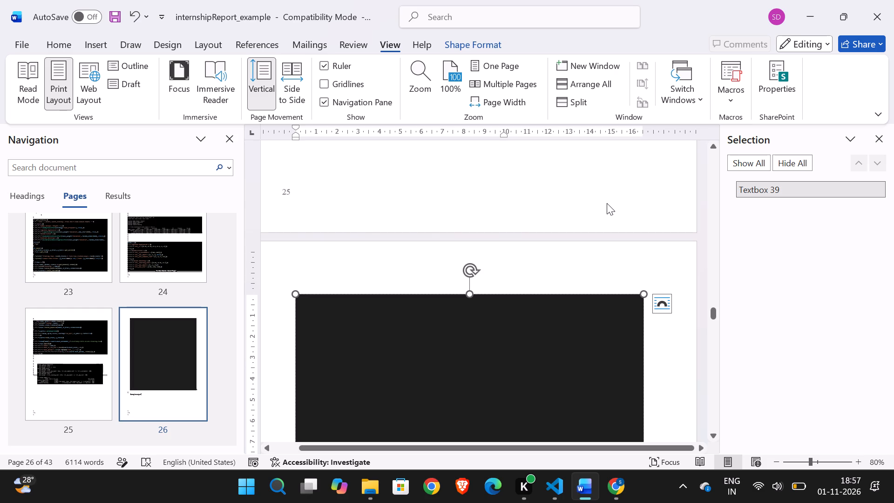
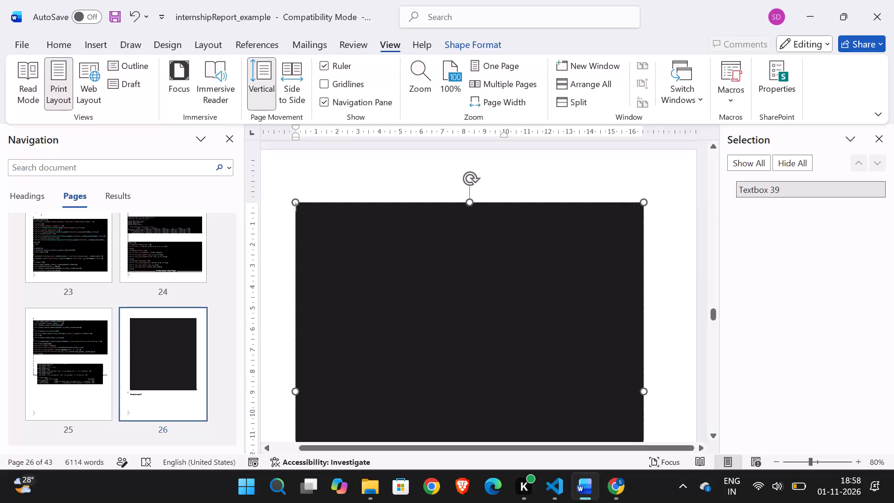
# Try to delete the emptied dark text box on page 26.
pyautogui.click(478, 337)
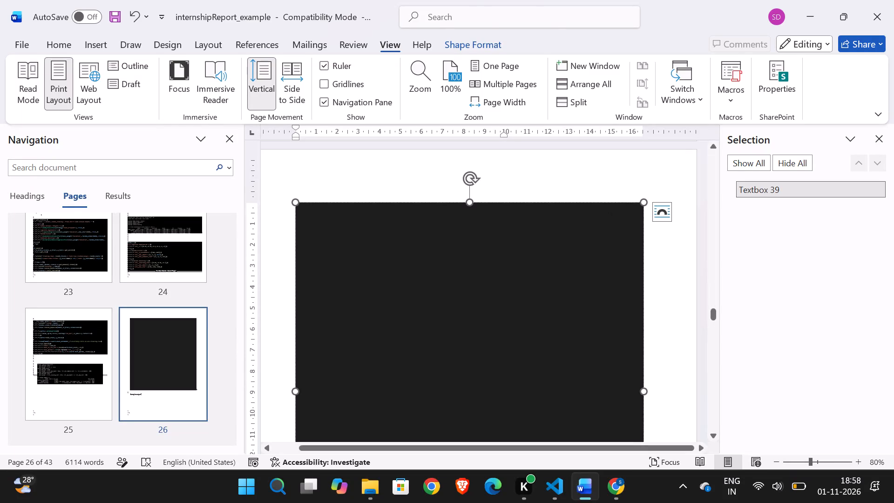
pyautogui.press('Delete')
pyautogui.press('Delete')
# Shrink the dark text box on page 26 to about 3.5 cm wide and 10.5 cm high.
pyautogui.scroll(-1, 559, 284)
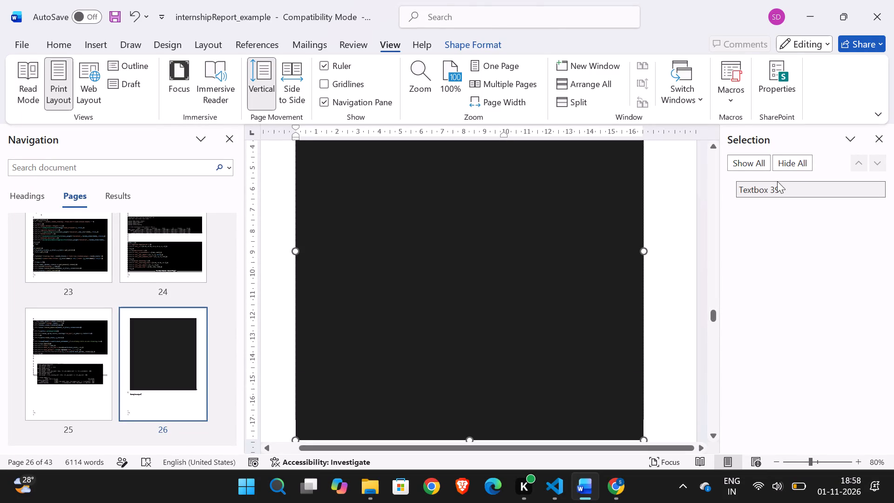
pyautogui.scroll(-1, 636, 340)
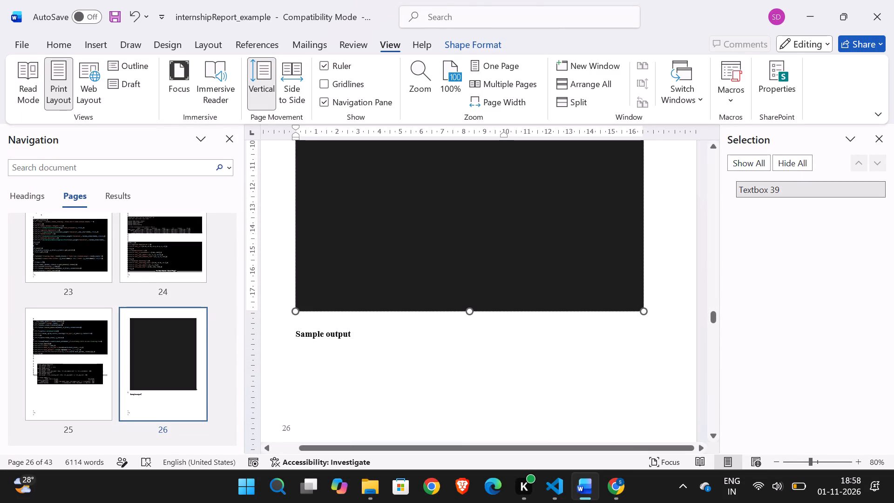
pyautogui.moveTo(648, 314); pyautogui.dragTo(494, 274)
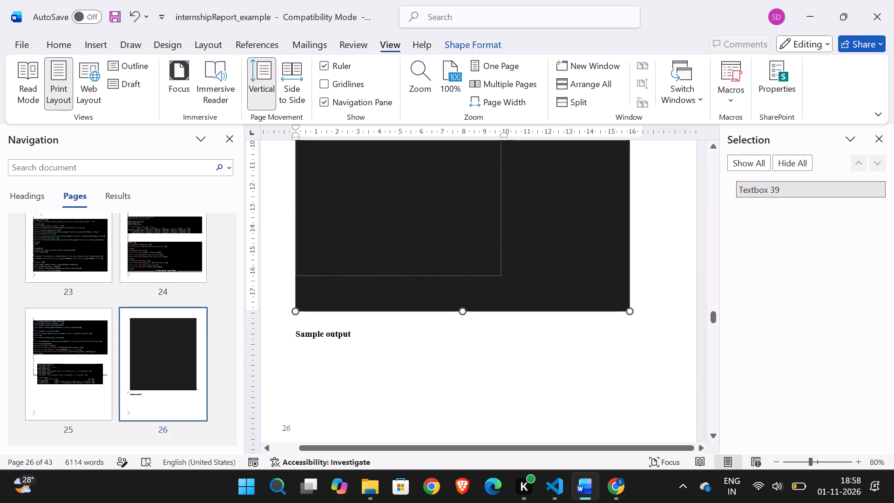
pyautogui.moveTo(494, 274); pyautogui.dragTo(482, 269)
pyautogui.scroll(-1, 495, 300)
pyautogui.scroll(1, 495, 300)
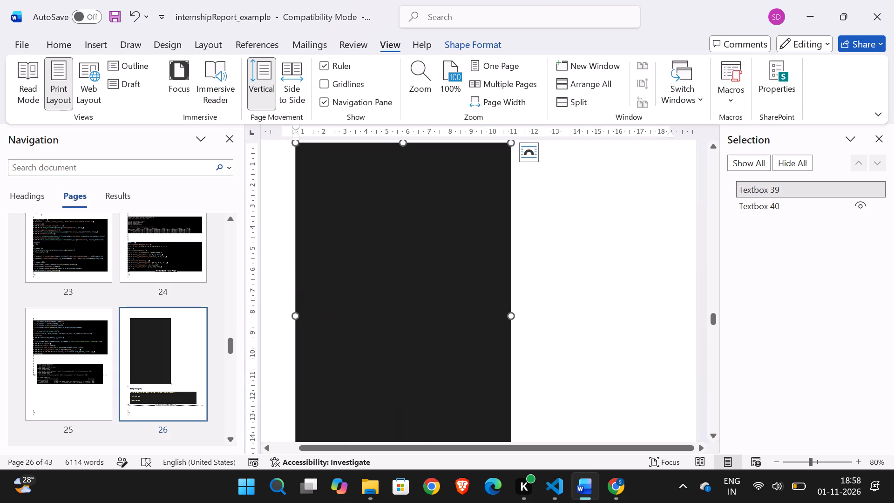
pyautogui.scroll(1, 495, 300)
pyautogui.scroll(-1, 508, 317)
pyautogui.moveTo(508, 317); pyautogui.dragTo(567, 306)
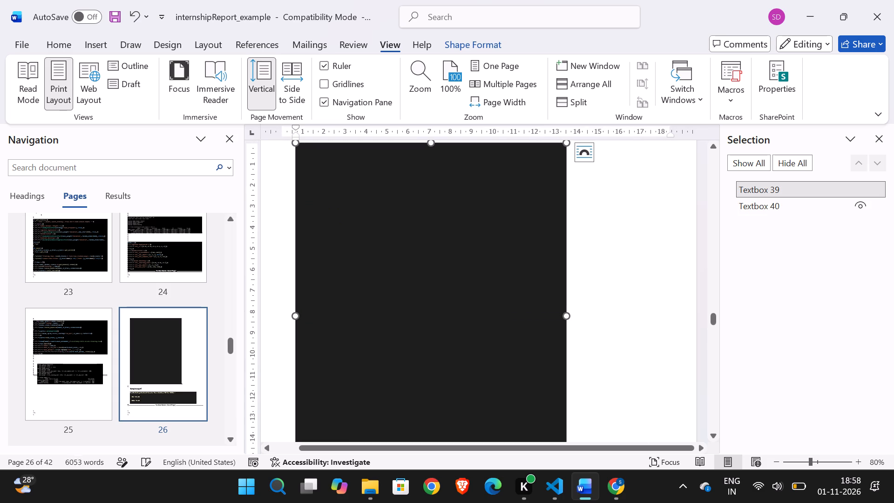
pyautogui.scroll(-1, 567, 306)
pyautogui.click(548, 370)
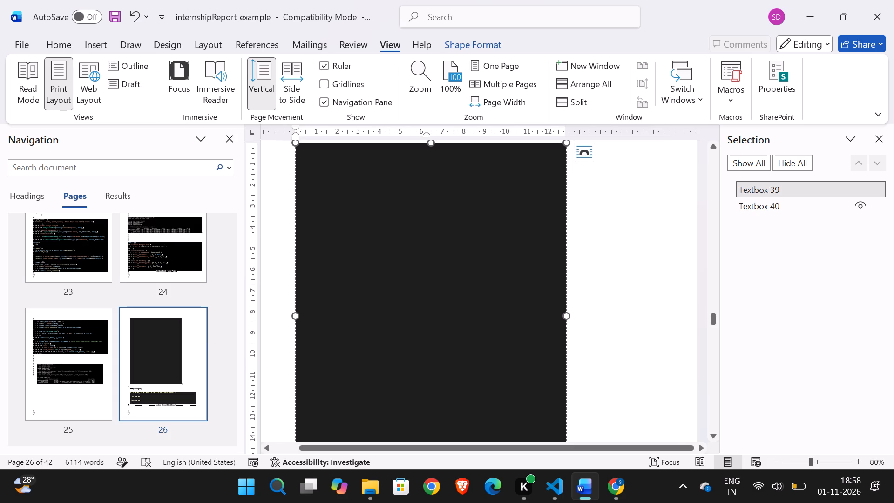
pyautogui.scroll(-1, 543, 412)
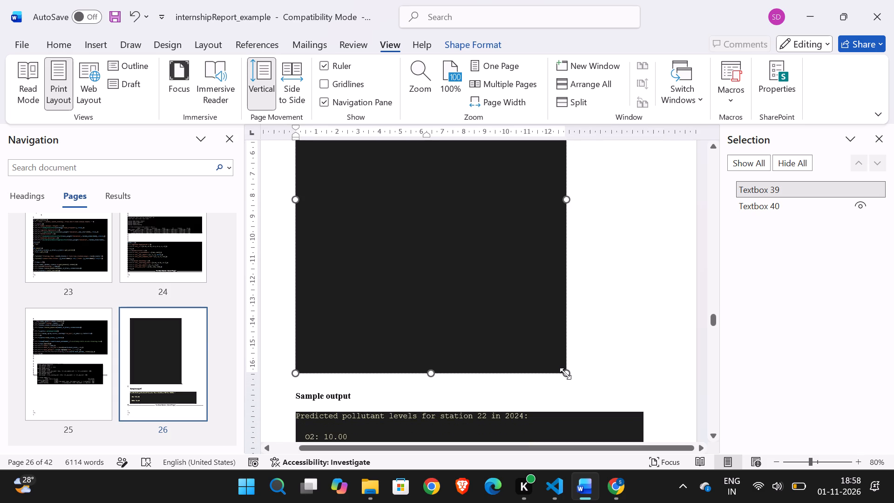
pyautogui.moveTo(565, 374); pyautogui.dragTo(371, 251)
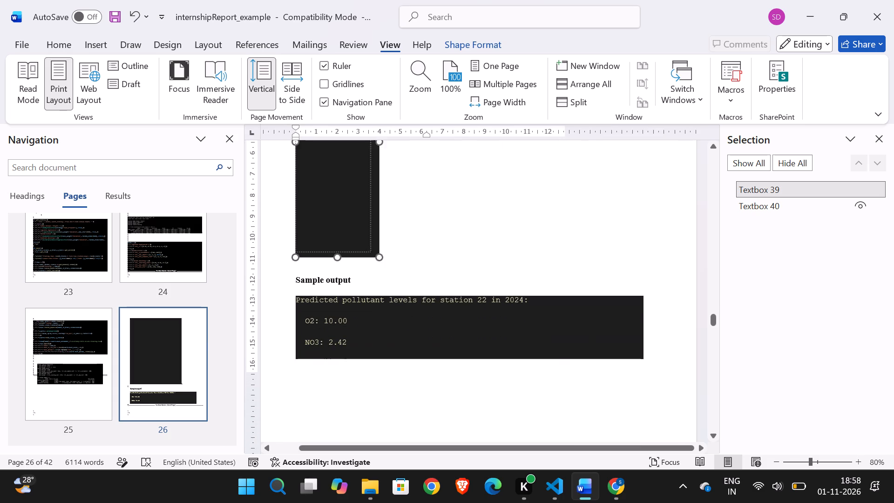
pyautogui.moveTo(371, 251); pyautogui.dragTo(370, 248)
# Reduce the dark text box further to about 1.5 cm wide and 3 cm high.
pyautogui.scroll(1, 445, 246)
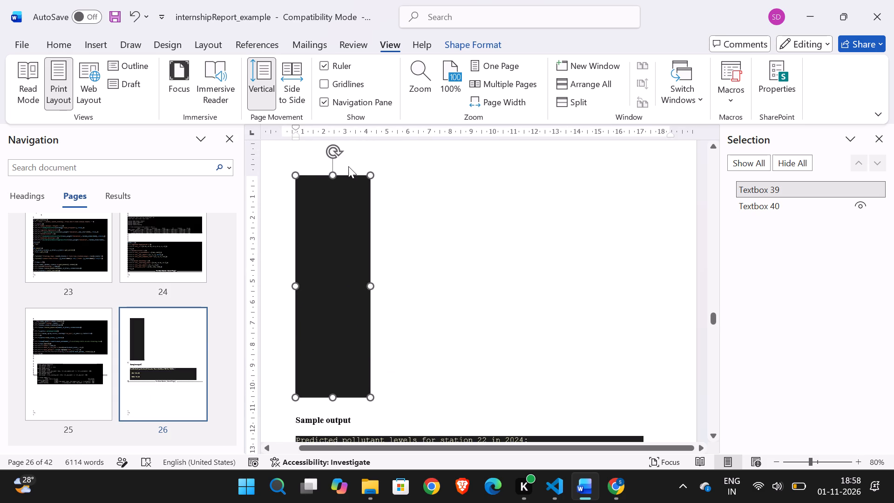
pyautogui.moveTo(333, 174); pyautogui.dragTo(338, 262)
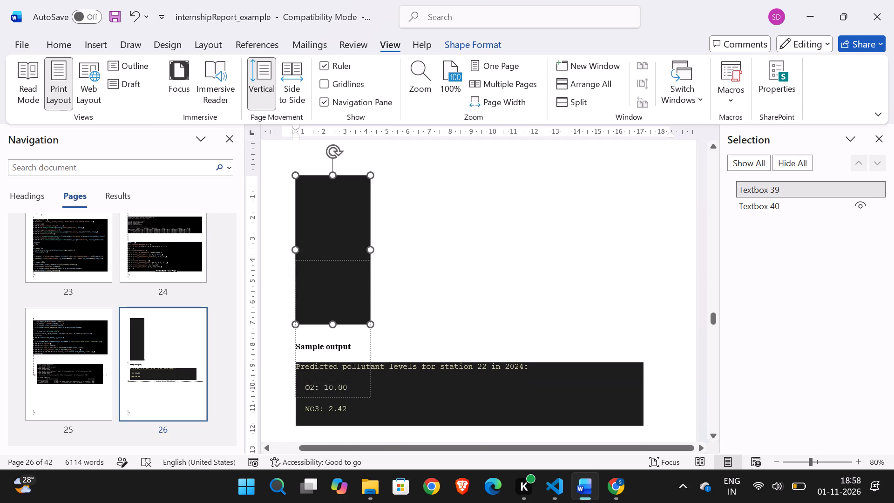
pyautogui.moveTo(338, 262); pyautogui.dragTo(346, 326)
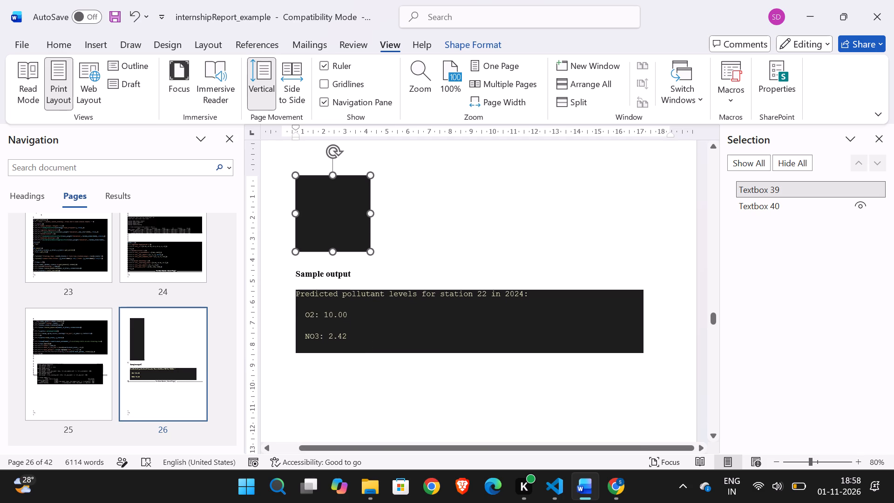
pyautogui.moveTo(346, 326); pyautogui.dragTo(349, 338)
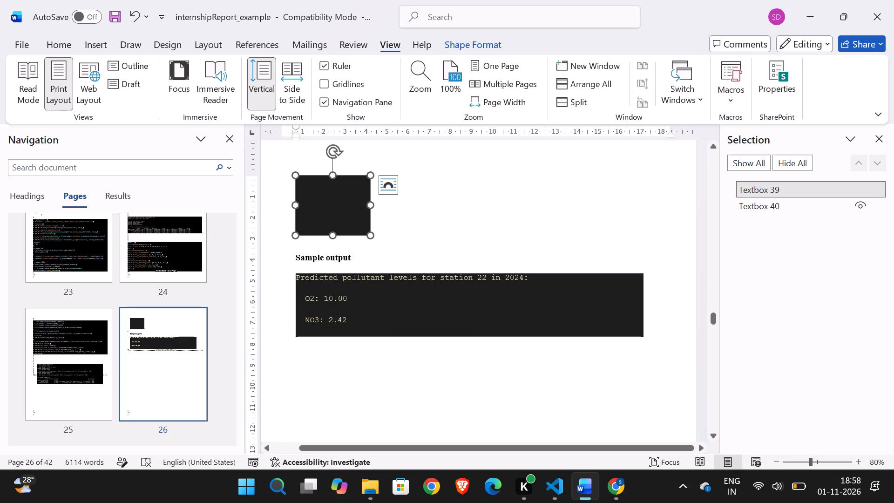
pyautogui.moveTo(372, 204); pyautogui.dragTo(325, 212)
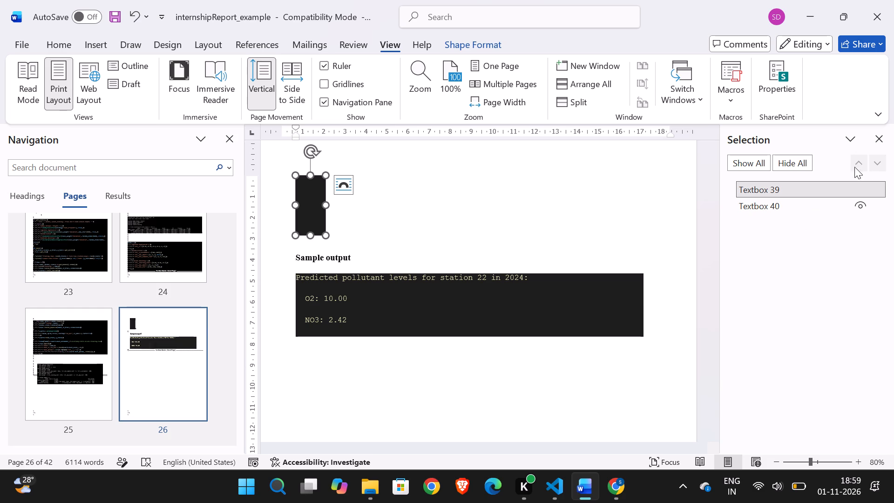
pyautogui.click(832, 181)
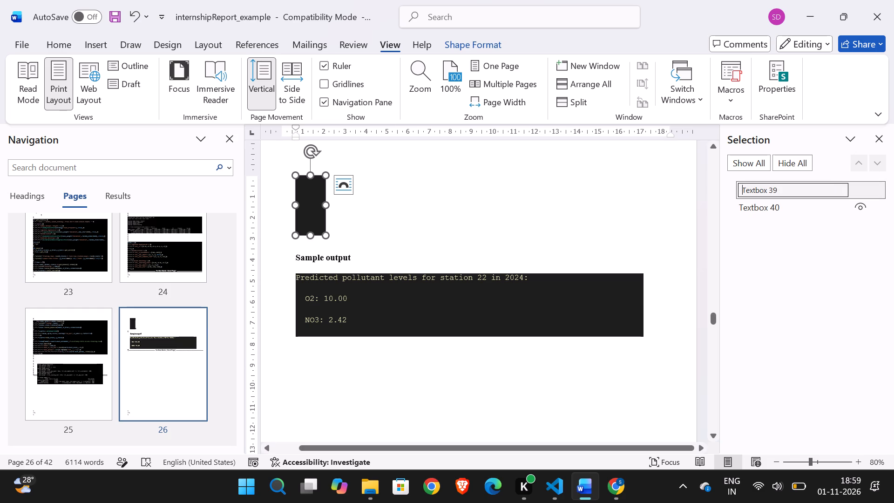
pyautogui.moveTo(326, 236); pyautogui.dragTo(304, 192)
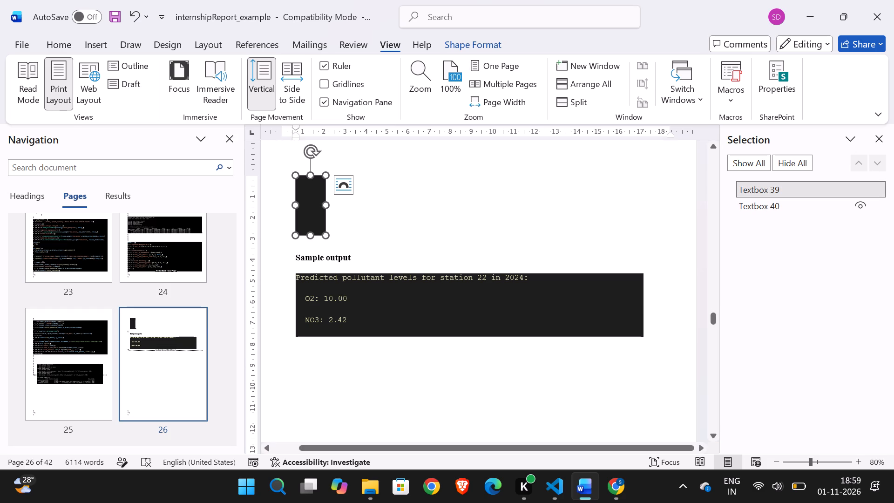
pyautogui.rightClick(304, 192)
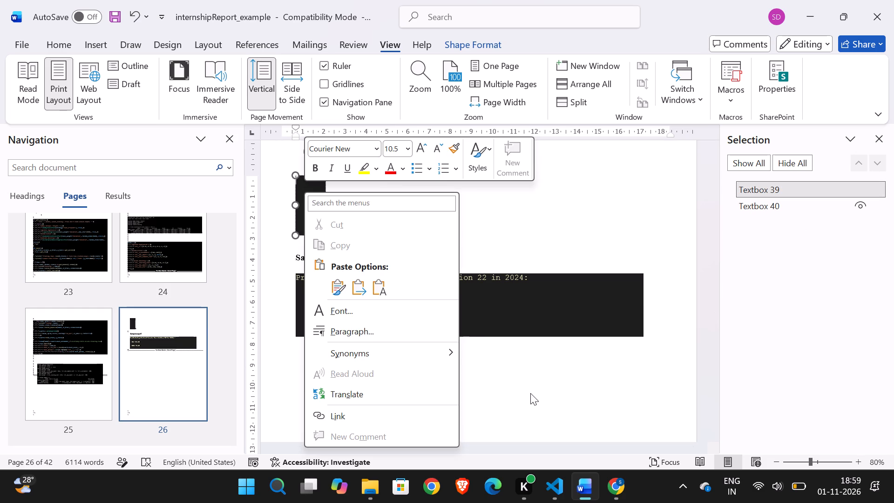
# Switch to Chrome and search the web for how to delete a text box in Word.
pyautogui.click(618, 497)
pyautogui.click(658, 5)
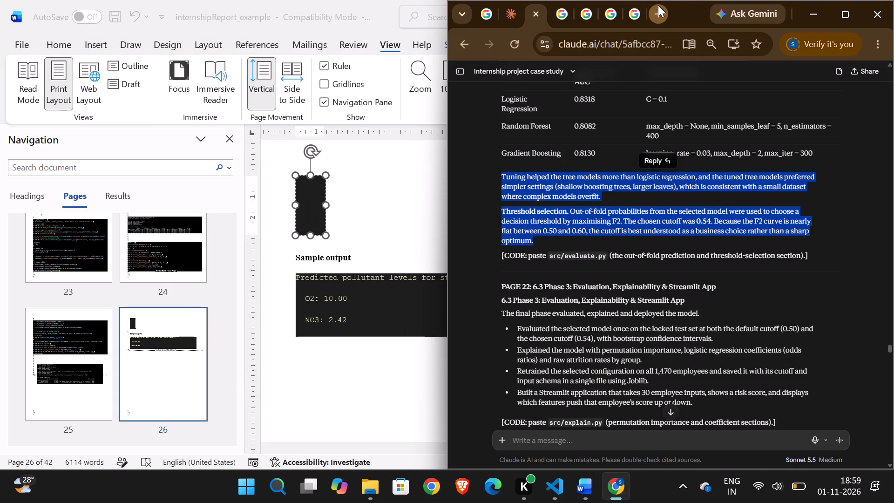
pyautogui.write('how to delete a tet')
pyautogui.press('BackSpace')
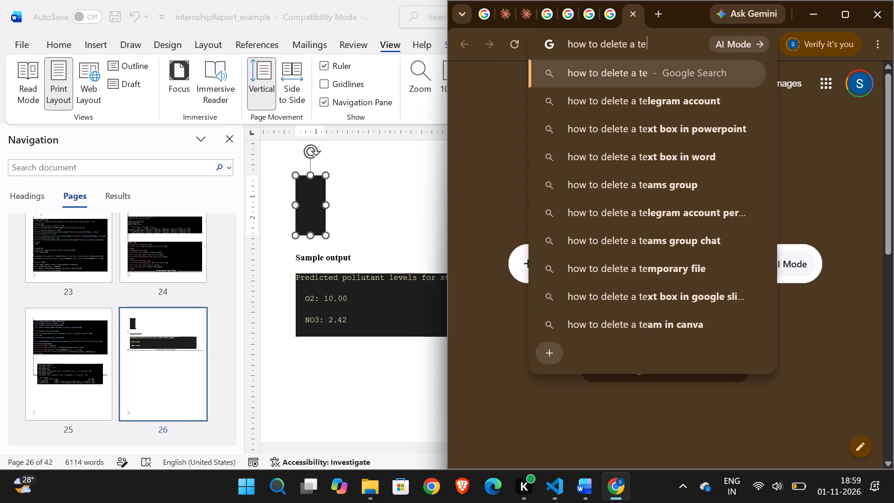
pyautogui.write('xtbox in')
pyautogui.press('space')
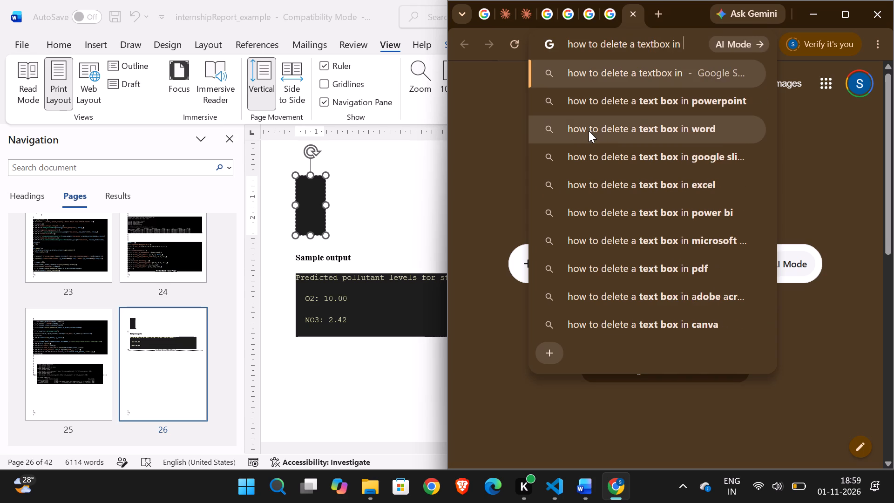
pyautogui.click(589, 131)
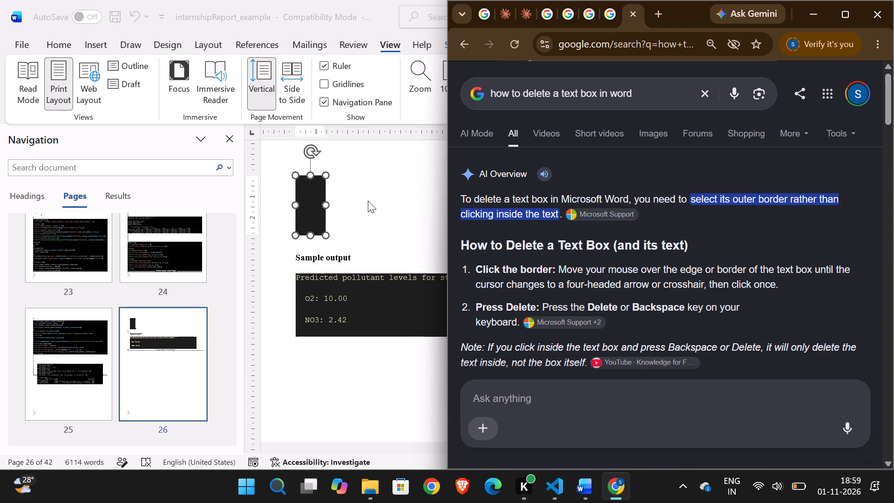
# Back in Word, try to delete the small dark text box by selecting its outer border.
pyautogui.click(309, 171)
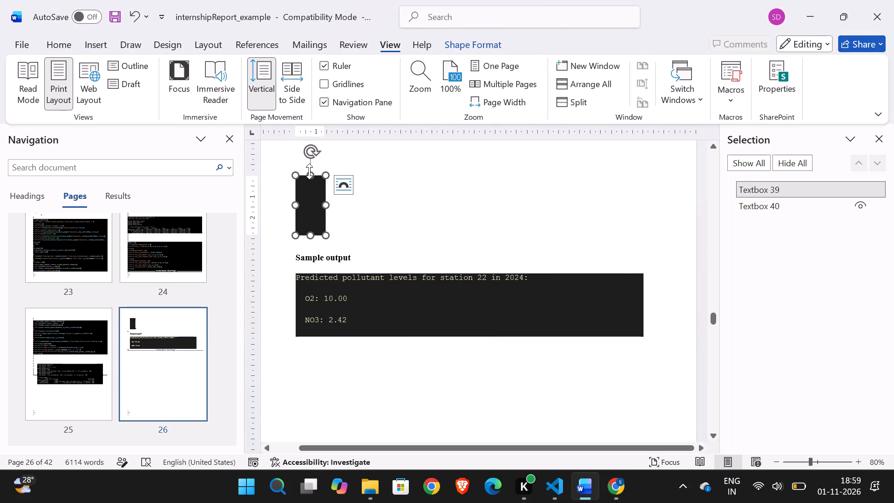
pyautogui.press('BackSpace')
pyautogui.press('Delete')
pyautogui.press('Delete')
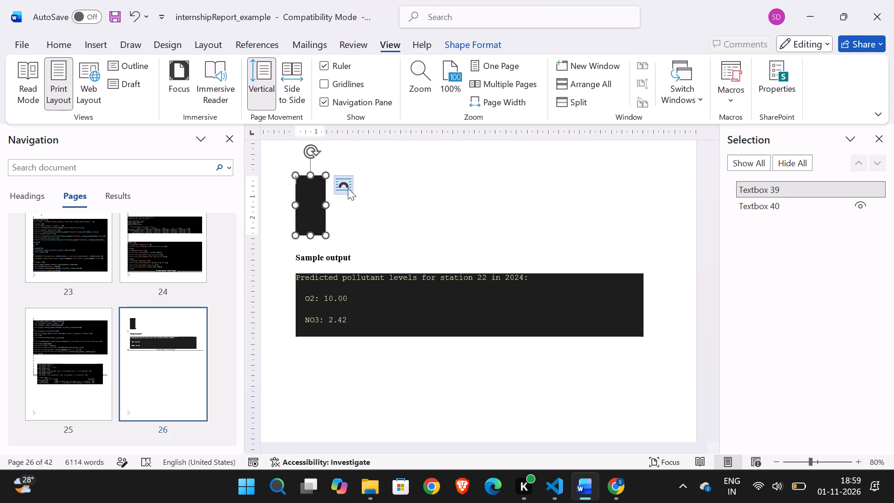
# Set the small dark text box's layout to In Front of Text.
pyautogui.click(348, 188)
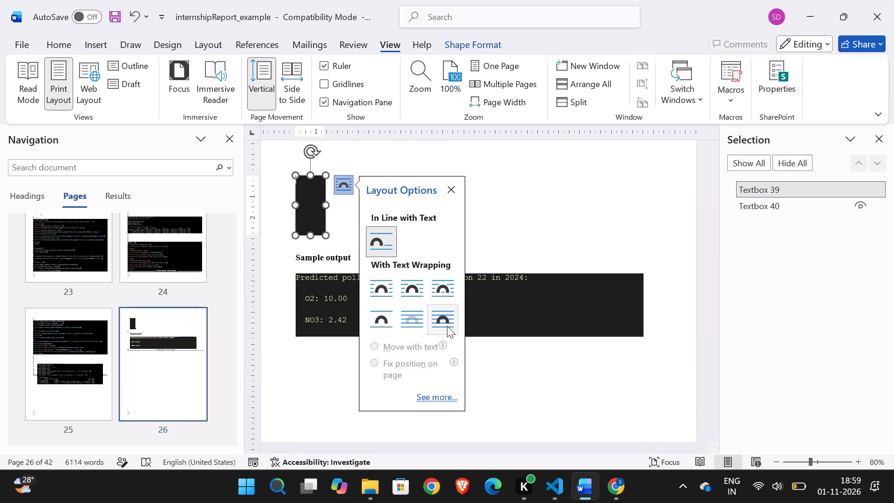
pyautogui.click(440, 319)
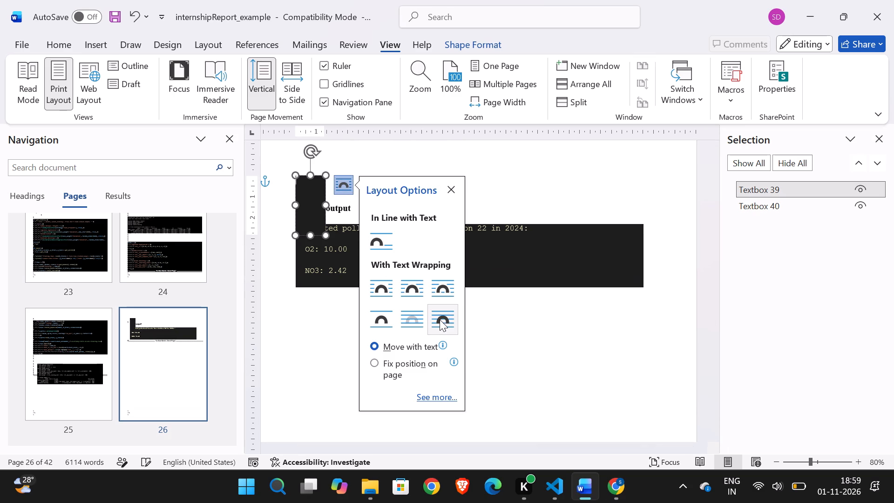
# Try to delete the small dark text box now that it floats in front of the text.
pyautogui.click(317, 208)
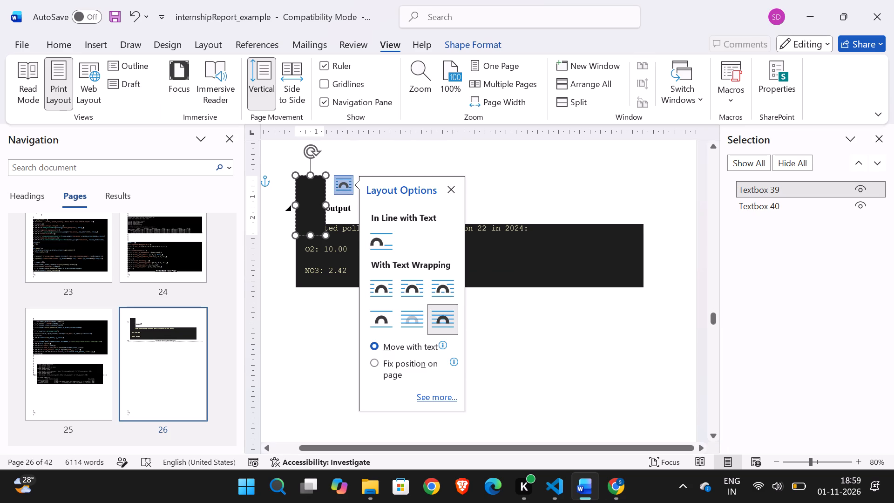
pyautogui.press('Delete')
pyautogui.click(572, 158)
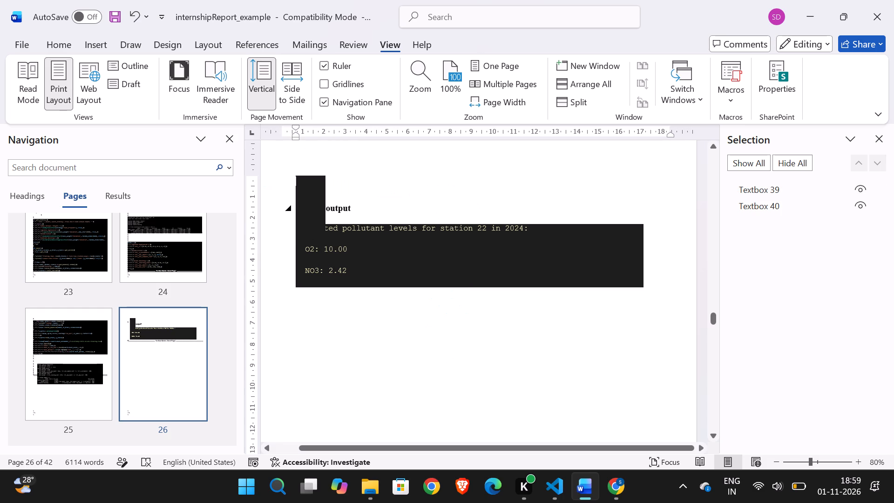
# Hide Textbox 39, the small dark box overlapping the Sample output heading.
pyautogui.click(316, 210)
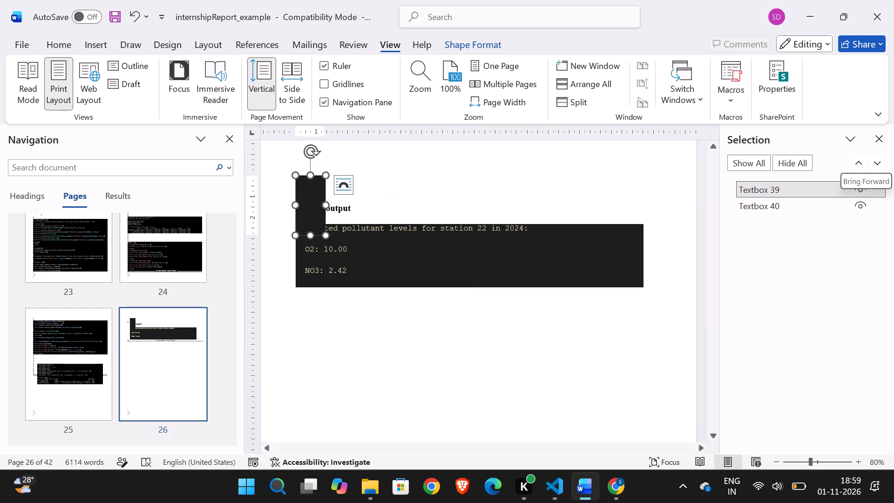
pyautogui.click(863, 185)
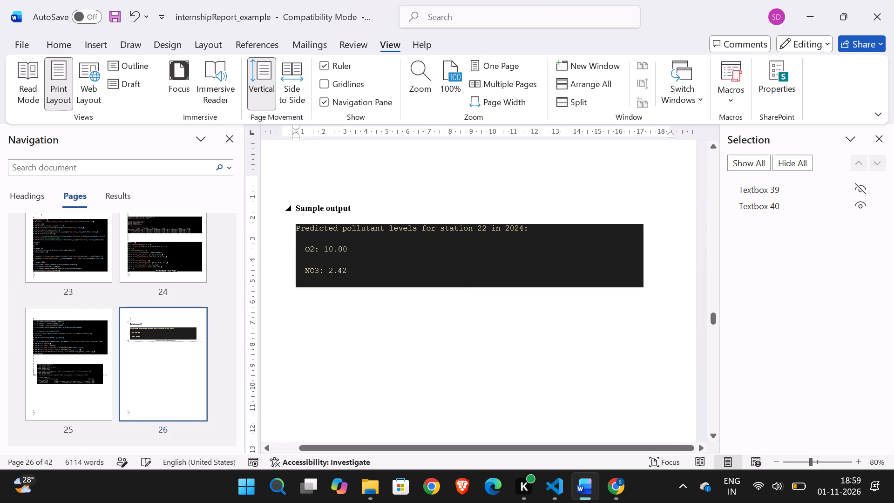
# Insert 17 blank lines above the Sample output heading on page 26.
pyautogui.click(332, 184)
pyautogui.press('Return')
pyautogui.press('Return')
pyautogui.press('Return')
pyautogui.press('Return')
pyautogui.press('Return')
pyautogui.press('Return')
pyautogui.press('Return')
pyautogui.press('Return')
pyautogui.press('Return')
pyautogui.press('Return')
pyautogui.press('Return')
pyautogui.press('Return')
pyautogui.press('Return')
pyautogui.press('Return')
pyautogui.press('Return')
pyautogui.press('Return')
pyautogui.press('Return')
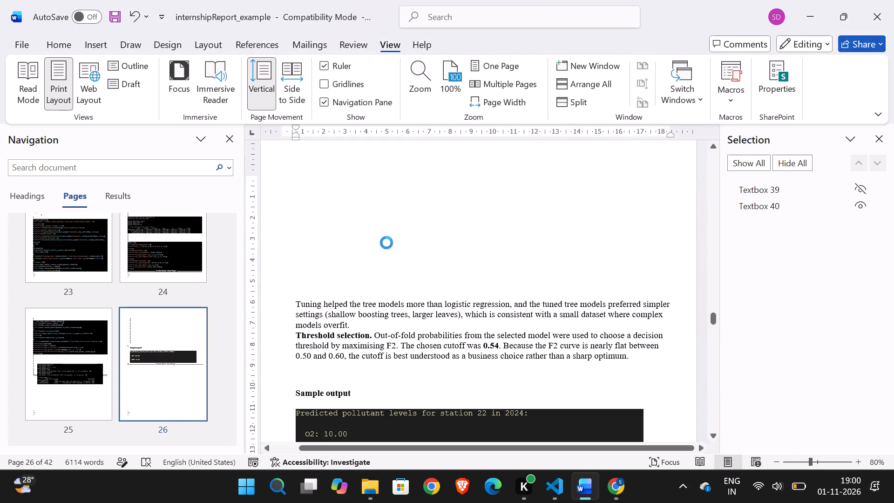
pyautogui.click(351, 248)
pyautogui.scroll(1, 351, 248)
pyautogui.press('BackSpace')
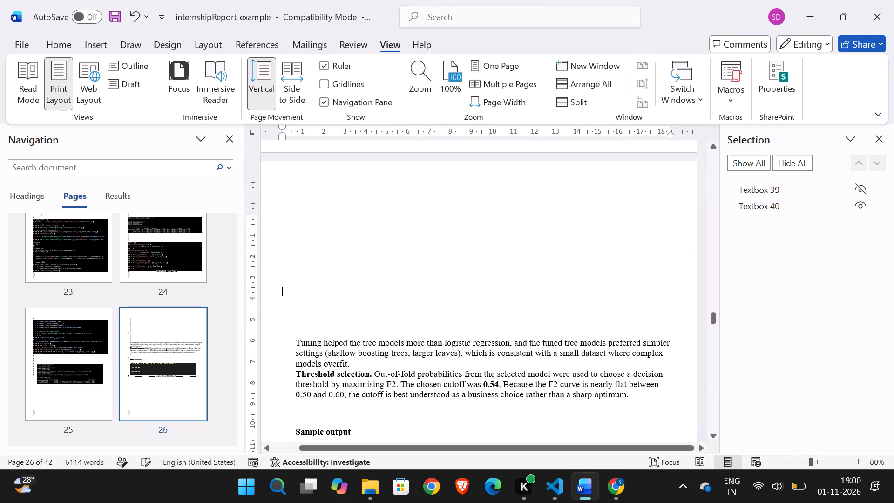
pyautogui.press('BackSpace')
pyautogui.press('BackSpace')
pyautogui.press('BackSpace')
pyautogui.press('BackSpace')
pyautogui.press('BackSpace')
pyautogui.press('BackSpace')
pyautogui.press('BackSpace')
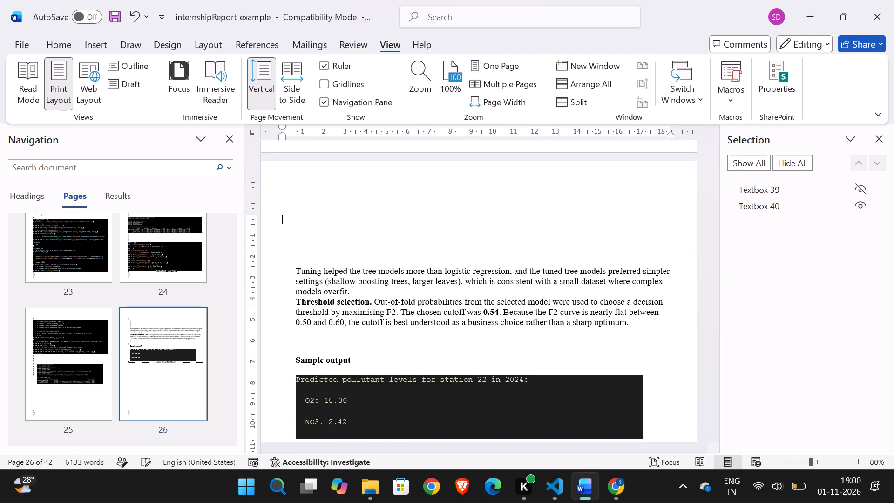
pyautogui.press('BackSpace')
pyautogui.press('BackSpace')
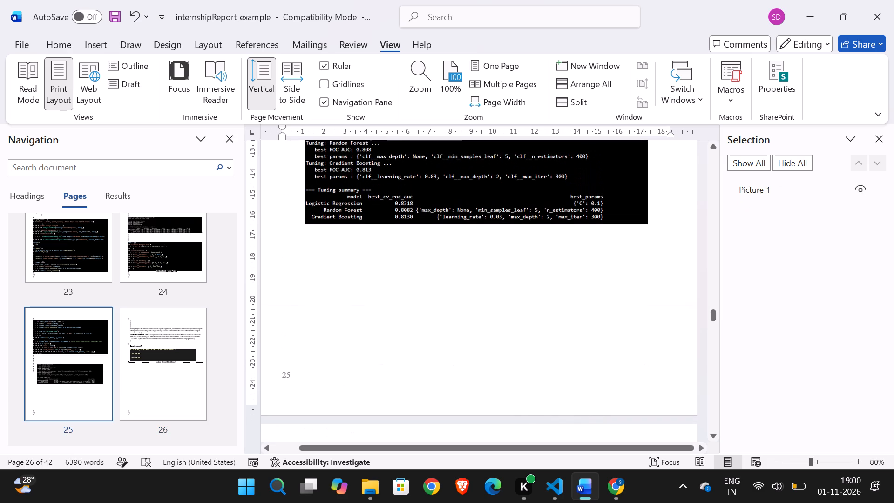
# Insert a blank line between the tuning paragraph and the Threshold selection paragraph.
pyautogui.scroll(-1, 343, 267)
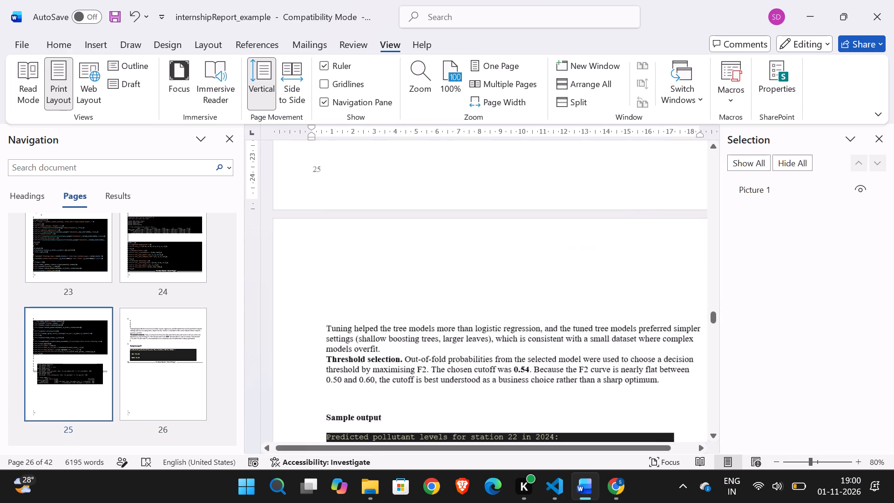
pyautogui.hscroll(-1, 483, 249)
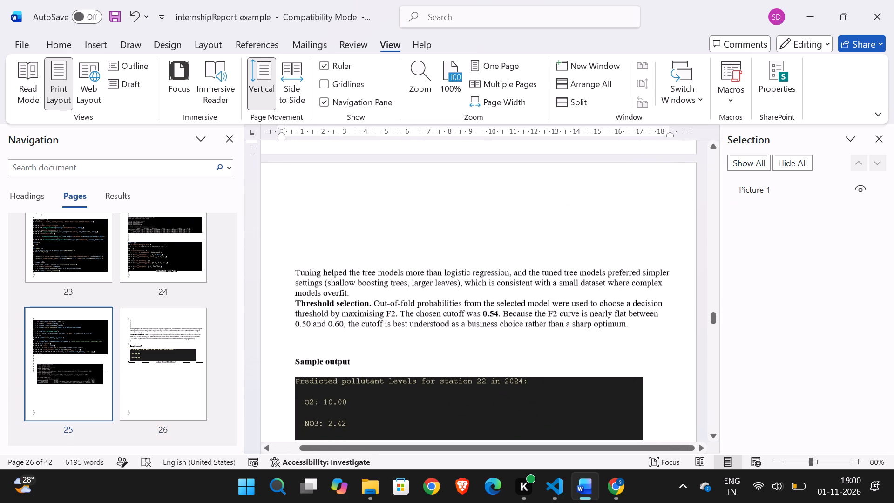
pyautogui.click(352, 295)
pyautogui.press('Return')
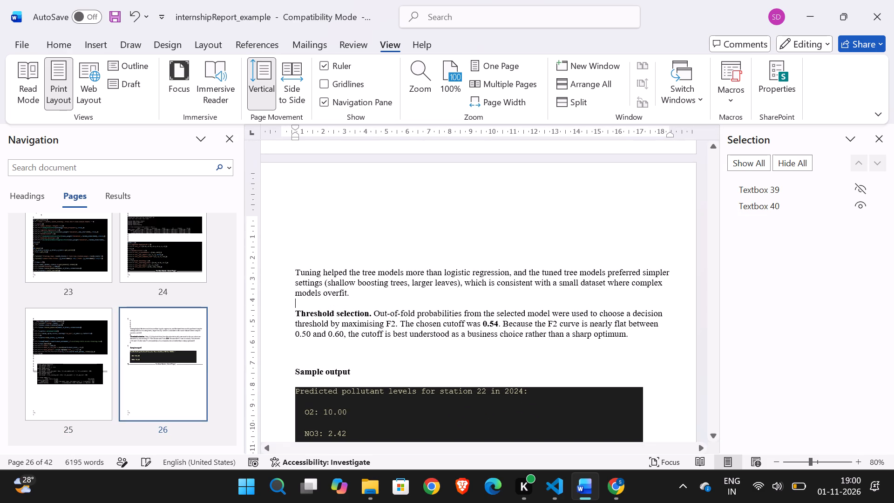
# Replace the full stop after the bold words "Threshold selection" with a colon.
pyautogui.click(370, 317)
pyautogui.press('BackSpace')
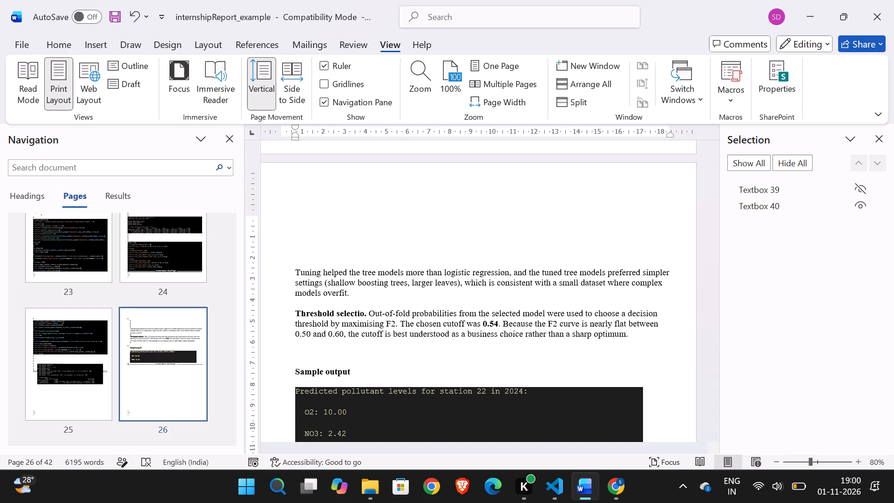
pyautogui.press('n')
pyautogui.press('Right')
pyautogui.press('BackSpace')
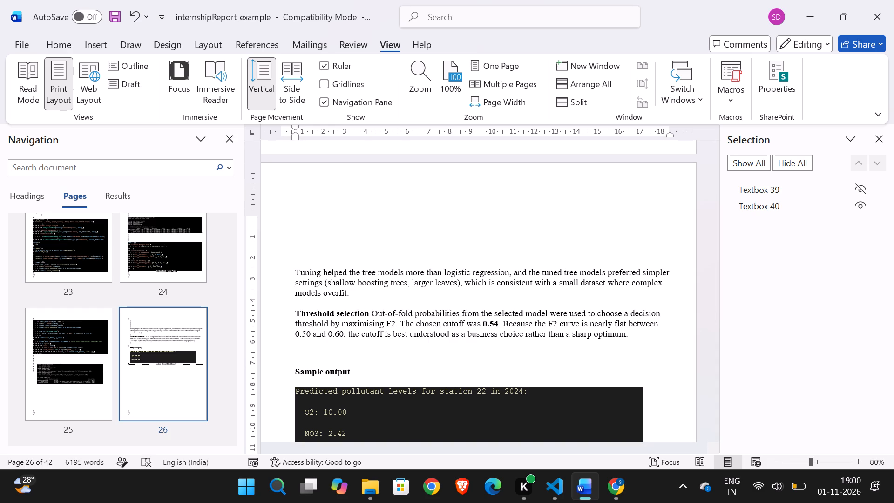
pyautogui.hotkey('shift', ':')
# Indent the tuning and Threshold selection paragraphs to about 1.3 cm on the ruler.
pyautogui.moveTo(630, 341); pyautogui.dragTo(493, 319)
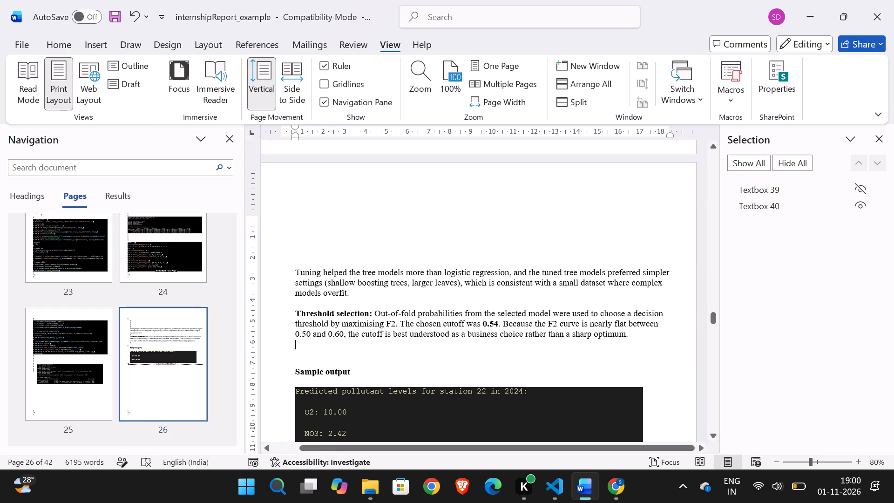
pyautogui.moveTo(493, 319); pyautogui.dragTo(294, 271)
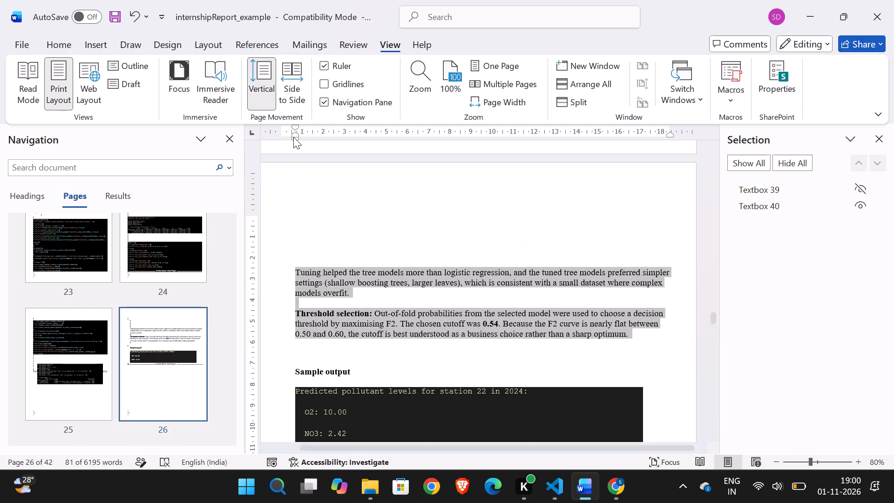
pyautogui.moveTo(293, 137); pyautogui.dragTo(311, 137)
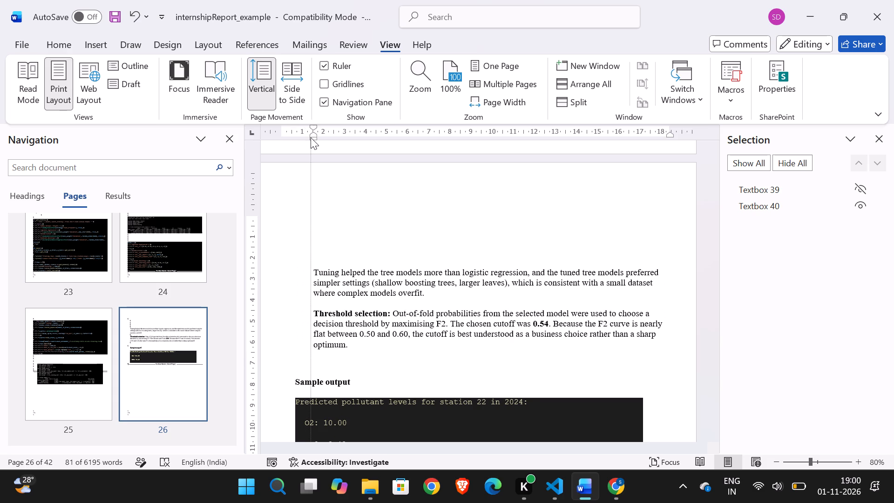
pyautogui.moveTo(311, 137); pyautogui.dragTo(309, 137)
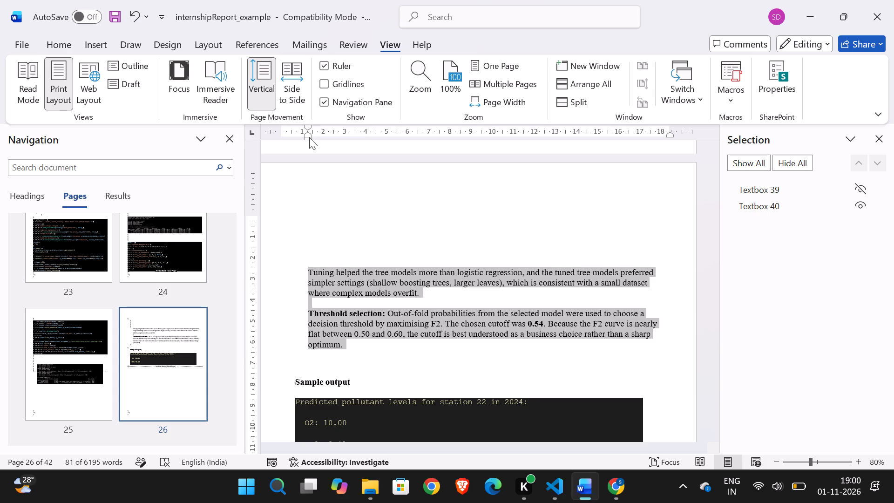
pyautogui.click(443, 49)
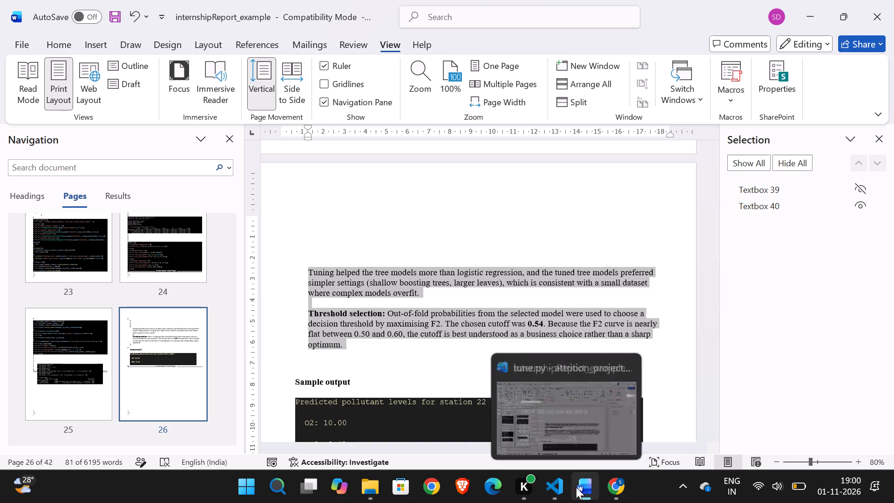
# Hide Textbox 40, the dark box with the predicted pollutant levels under the Sample output heading.
pyautogui.click(614, 479)
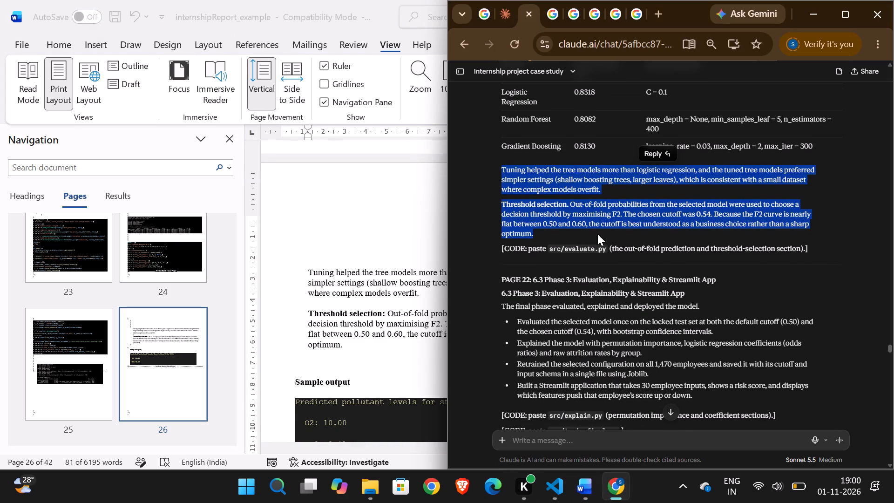
pyautogui.scroll(-1, 441, 357)
pyautogui.click(374, 337)
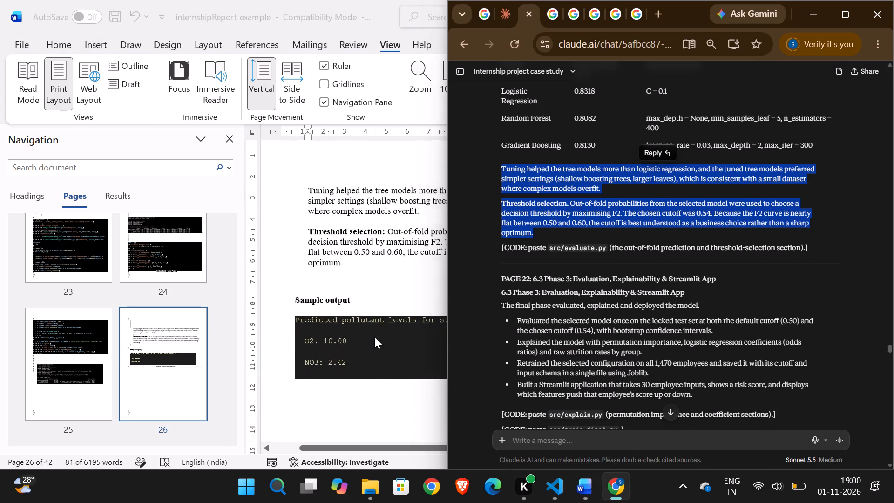
pyautogui.click(420, 334)
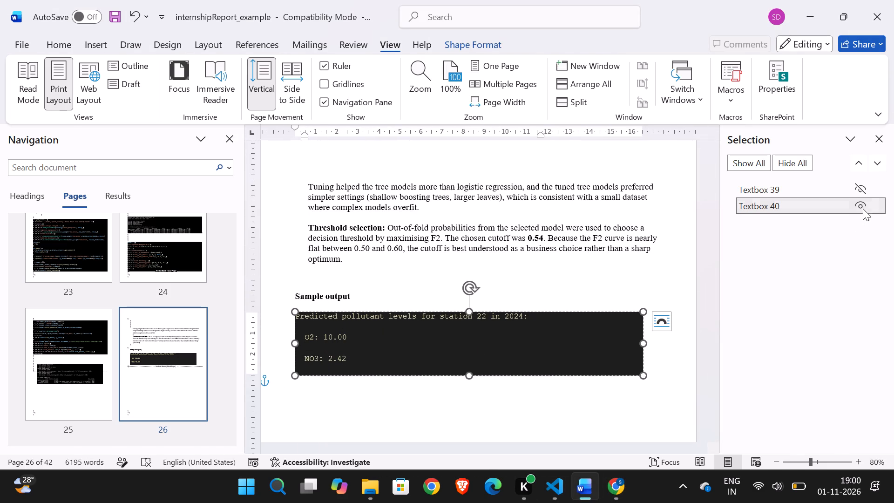
pyautogui.click(864, 206)
# Delete the Sample output heading below the Threshold selection paragraph and enter three spaces in its place.
pyautogui.moveTo(365, 302); pyautogui.dragTo(334, 283)
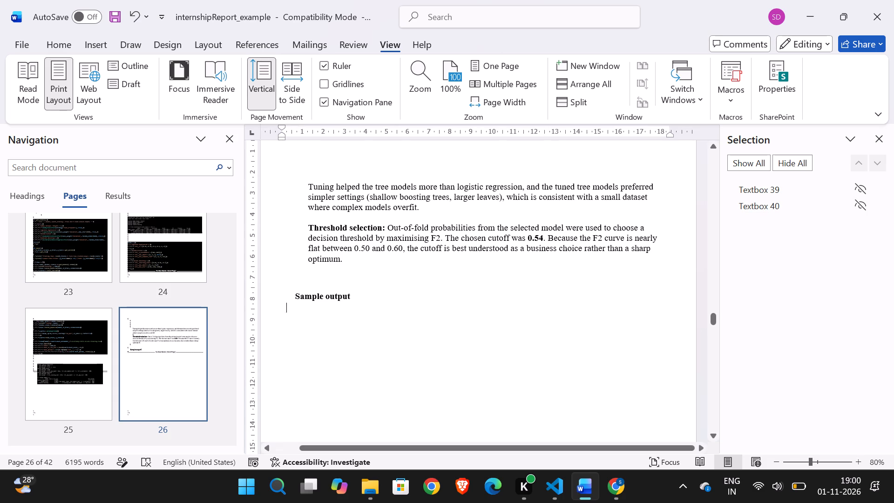
pyautogui.moveTo(334, 283); pyautogui.dragTo(333, 283)
pyautogui.press('BackSpace')
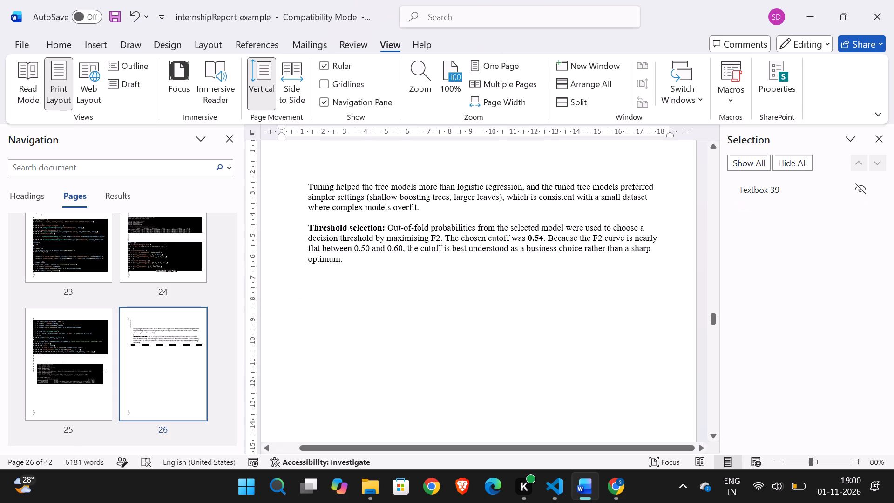
pyautogui.press('space')
pyautogui.press('space')
pyautogui.press('space')
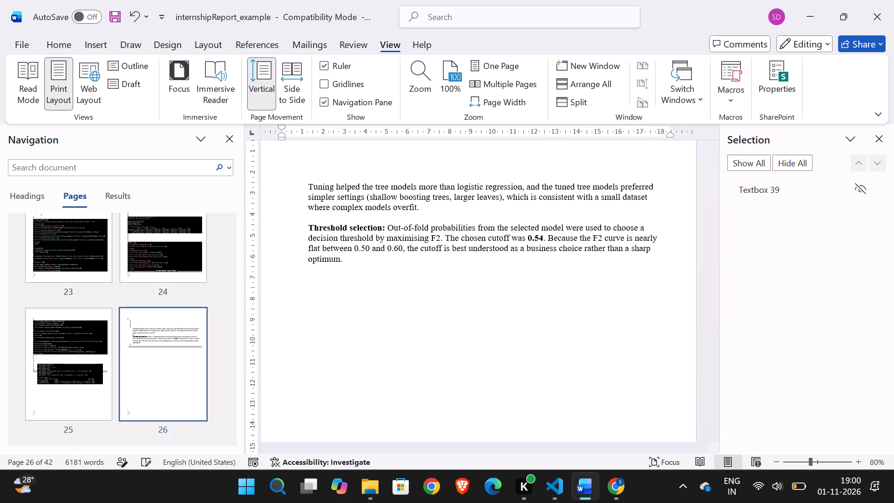
# Remove the remaining blank lines above the tuning paragraph on page 26 and check the layout across pages 25 and 26.
pyautogui.scroll(1, 390, 443)
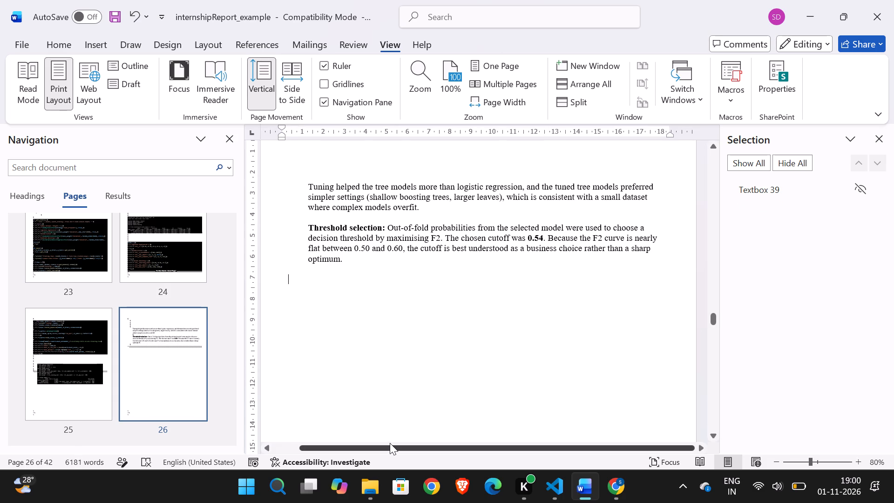
pyautogui.scroll(1, 372, 328)
pyautogui.click(319, 249)
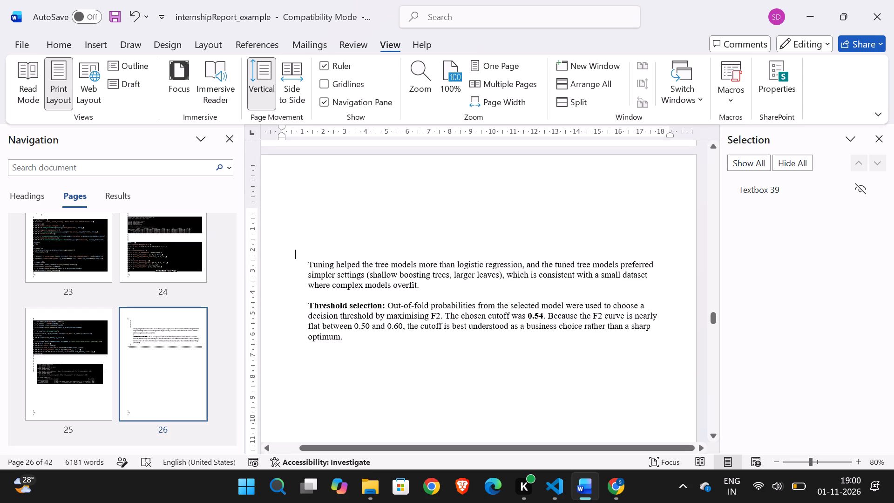
pyautogui.press('BackSpace')
pyautogui.press('BackSpace')
pyautogui.press('BackSpace')
pyautogui.press('BackSpace')
pyautogui.press('BackSpace')
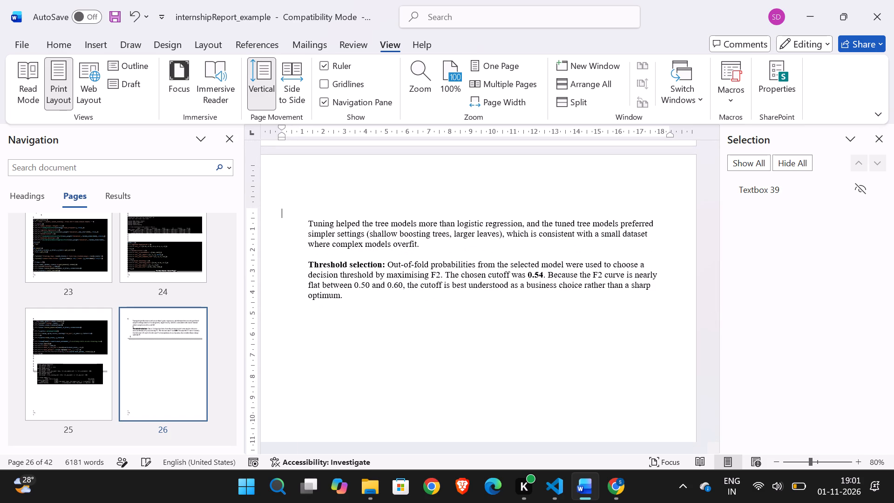
pyautogui.press('BackSpace')
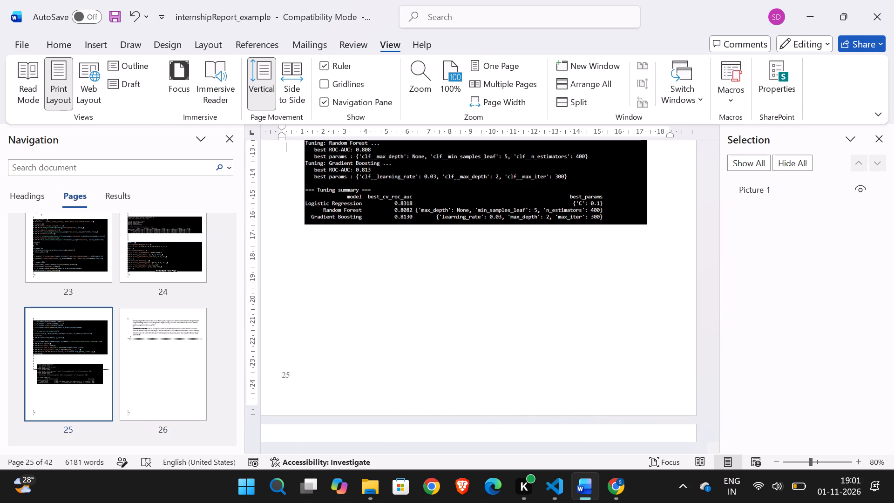
pyautogui.scroll(-1, 319, 249)
pyautogui.scroll(2, 319, 249)
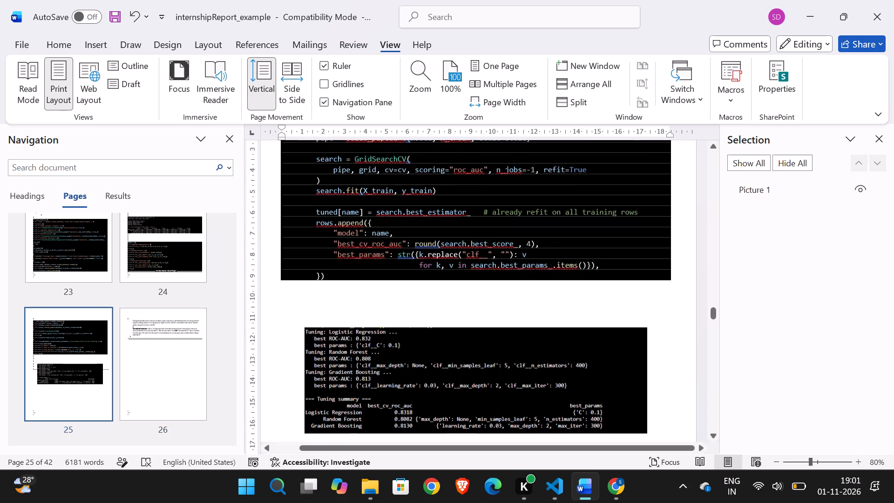
pyautogui.scroll(-1, 319, 249)
pyautogui.scroll(2, 319, 249)
pyautogui.scroll(-2, 319, 249)
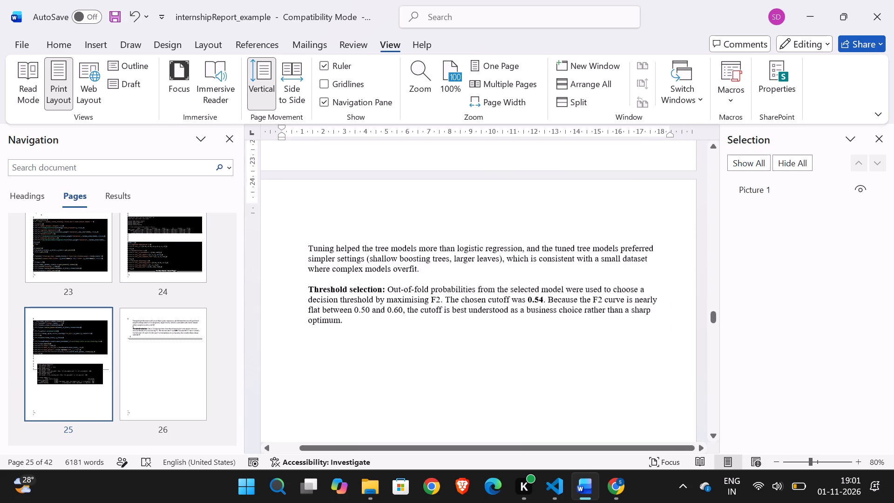
pyautogui.scroll(-2, 319, 249)
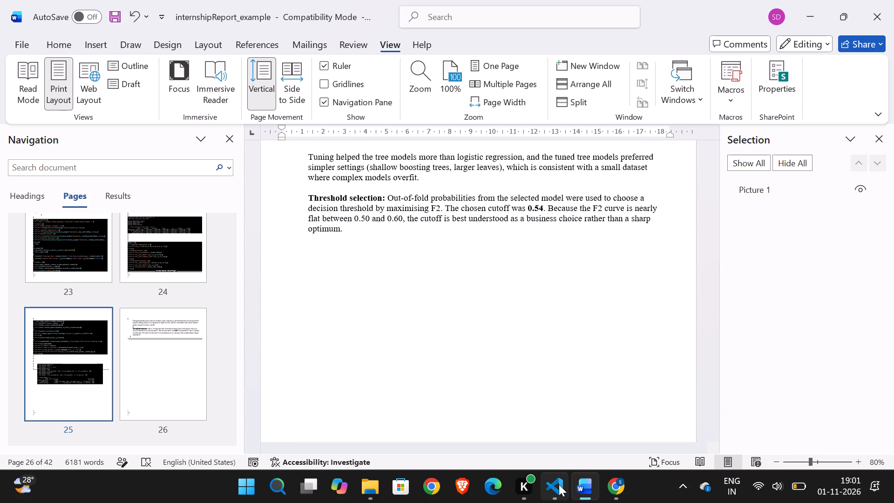
pyautogui.click(558, 485)
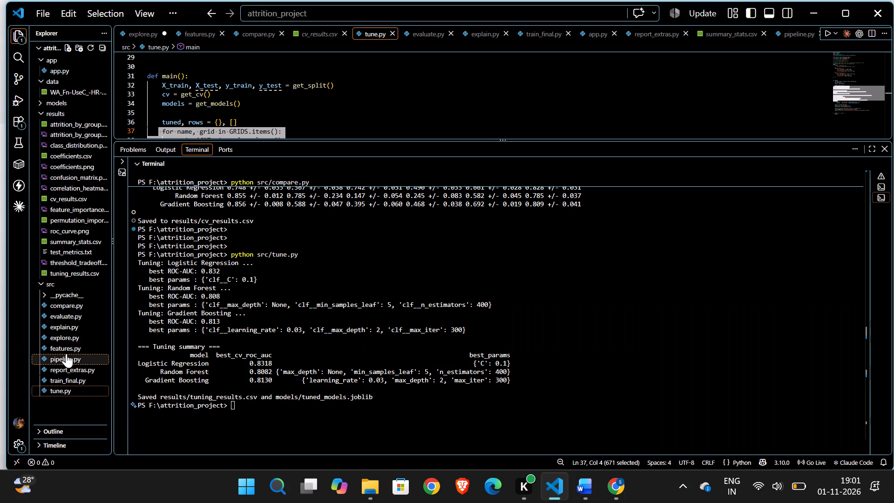
pyautogui.click(69, 314)
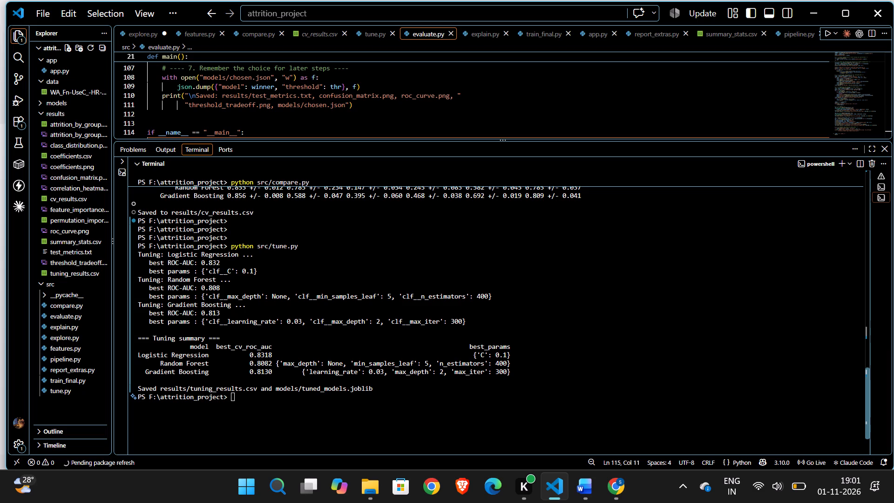
pyautogui.scroll(-1, 429, 354)
pyautogui.click(408, 406)
pyautogui.click(616, 489)
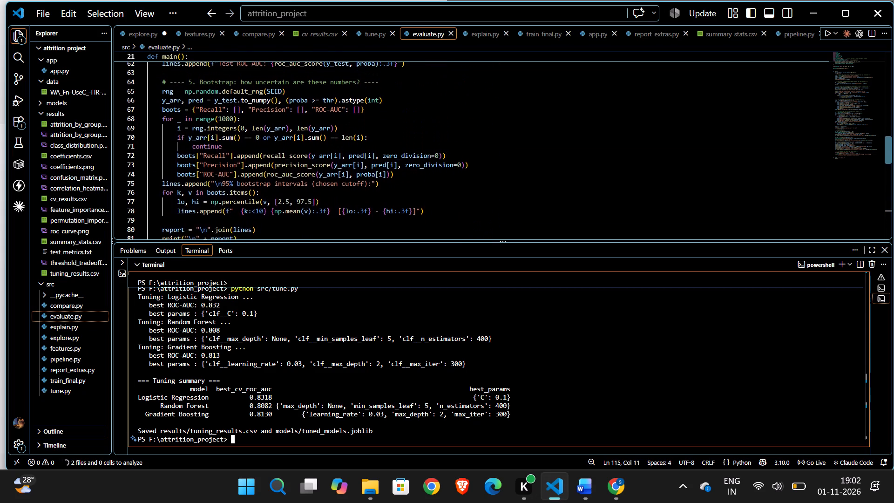
pyautogui.scroll(2, 371, 199)
pyautogui.scroll(1, 415, 203)
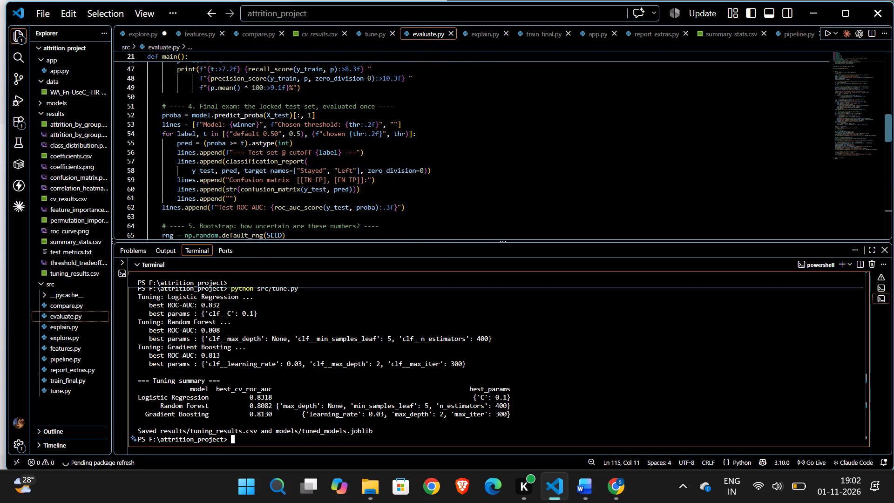
pyautogui.moveTo(430, 240); pyautogui.dragTo(441, 376)
pyautogui.scroll(2, 501, 162)
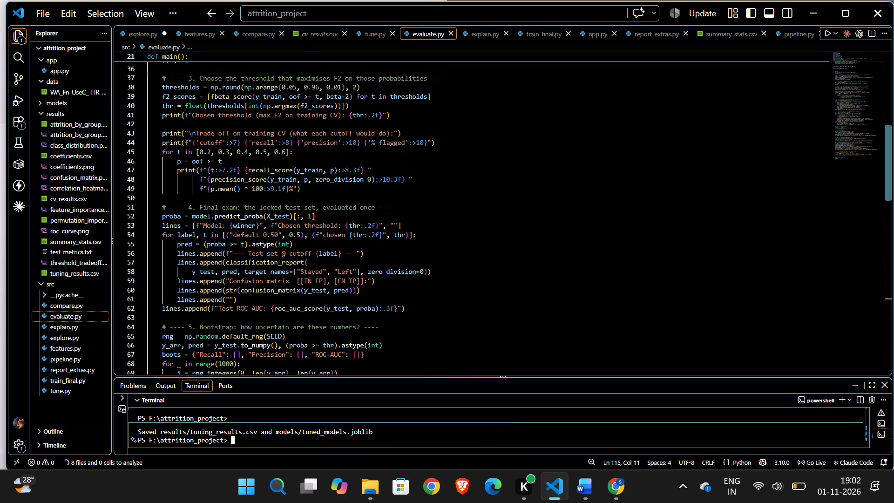
pyautogui.scroll(2, 501, 162)
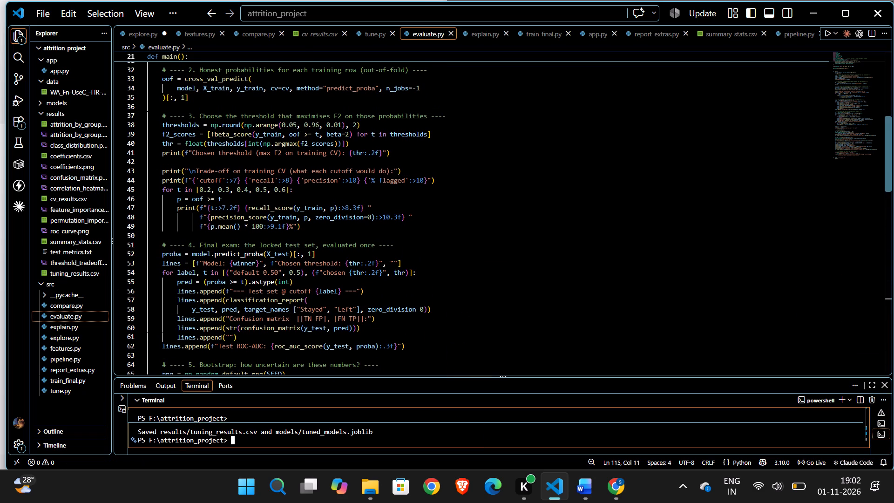
pyautogui.scroll(2, 501, 162)
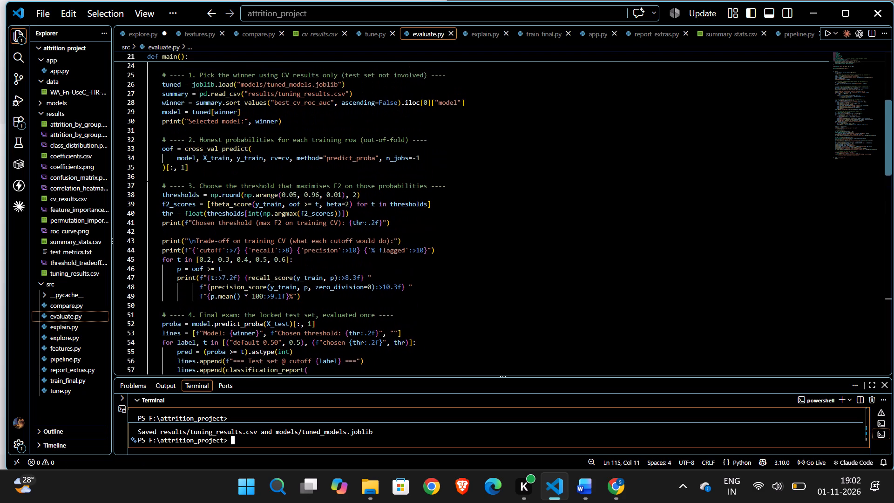
pyautogui.scroll(1, 501, 162)
pyautogui.scroll(-2, 501, 162)
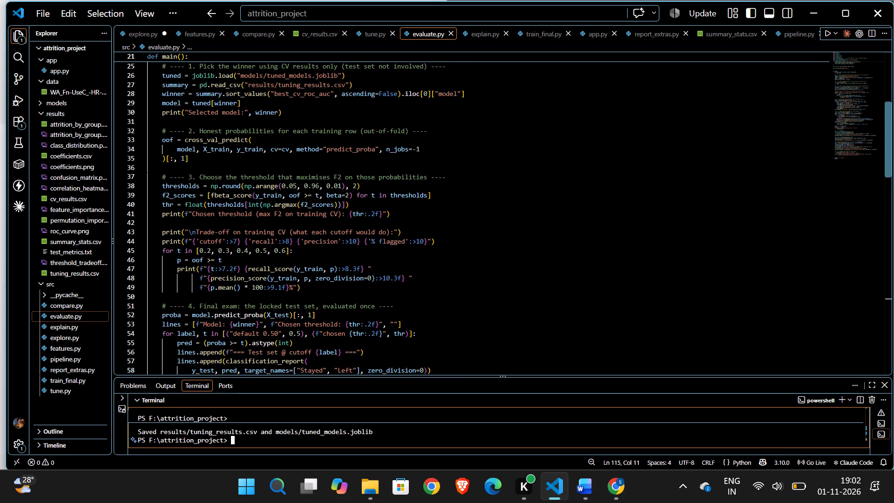
pyautogui.scroll(-1, 501, 162)
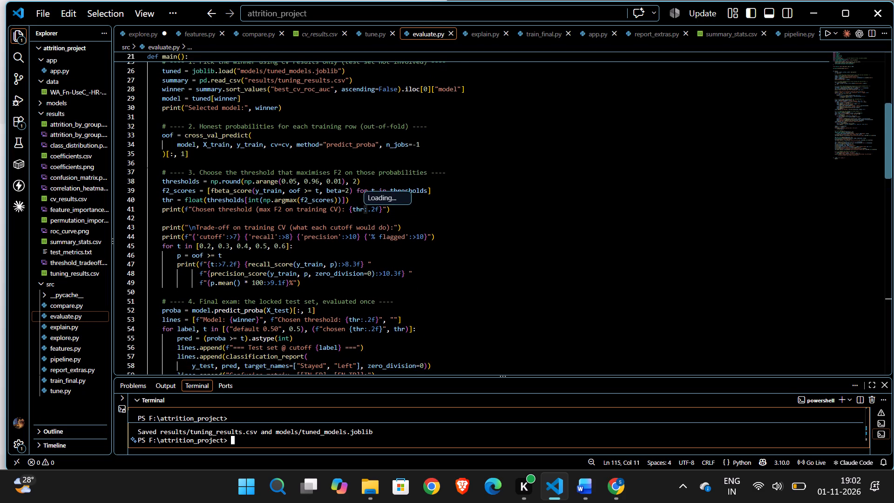
pyautogui.scroll(1, 366, 209)
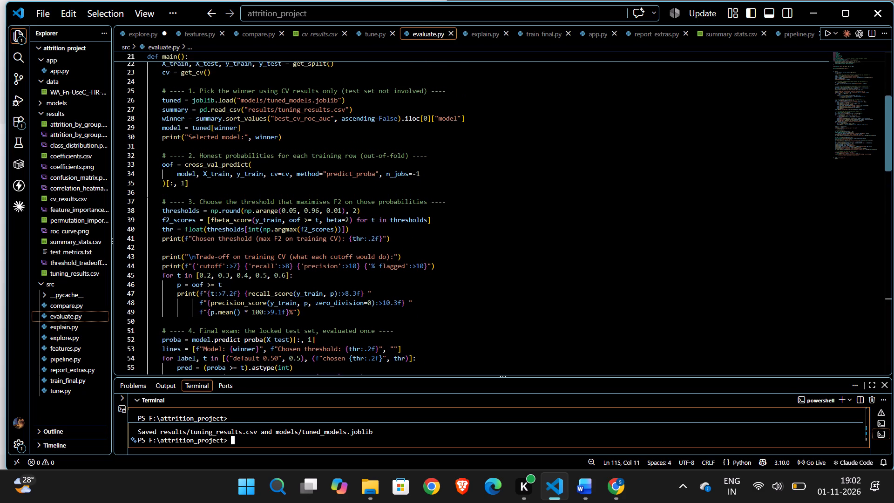
pyautogui.moveTo(158, 156); pyautogui.dragTo(226, 194)
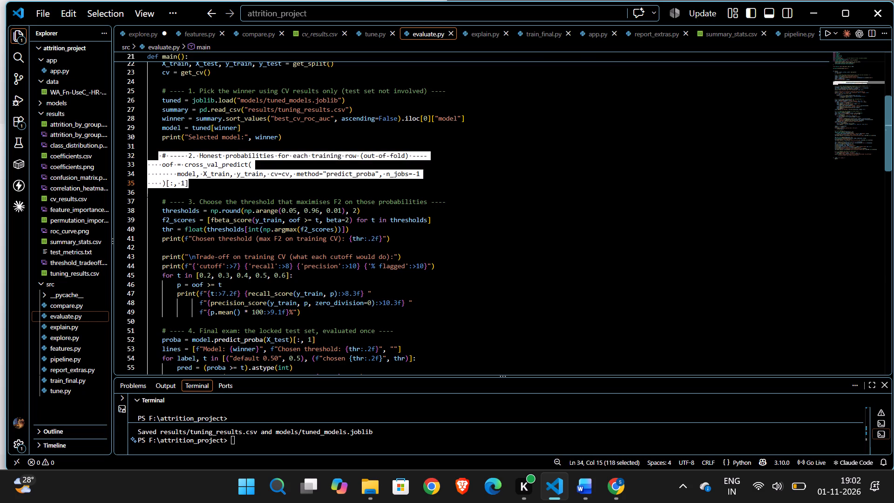
pyautogui.moveTo(226, 194); pyautogui.dragTo(345, 321)
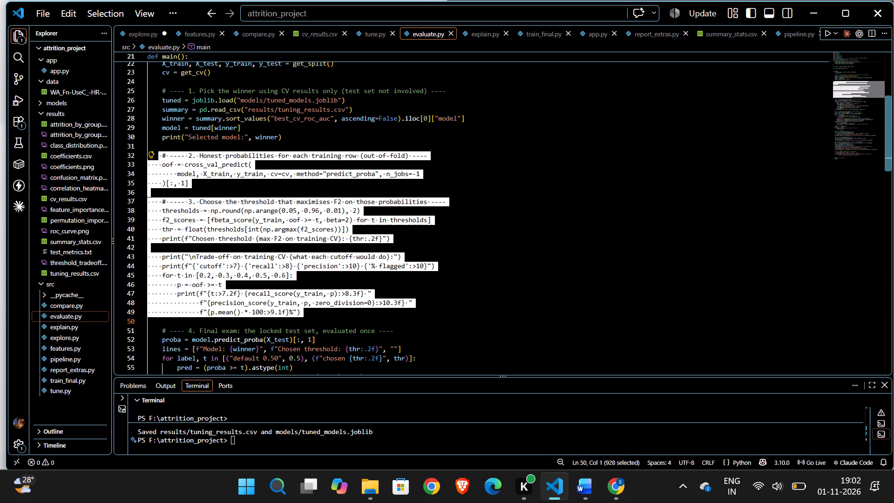
pyautogui.hotkey('ctrl', 'c')
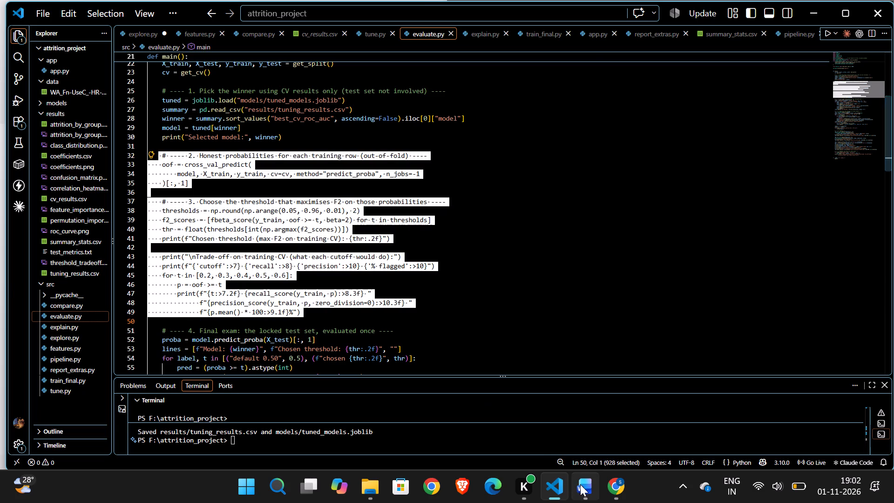
# In Word, add a few spaces below the Threshold selection paragraph on page 26 and paste the evaluate.py code with source formatting.
pyautogui.click(580, 484)
pyautogui.click(421, 359)
pyautogui.click(421, 359)
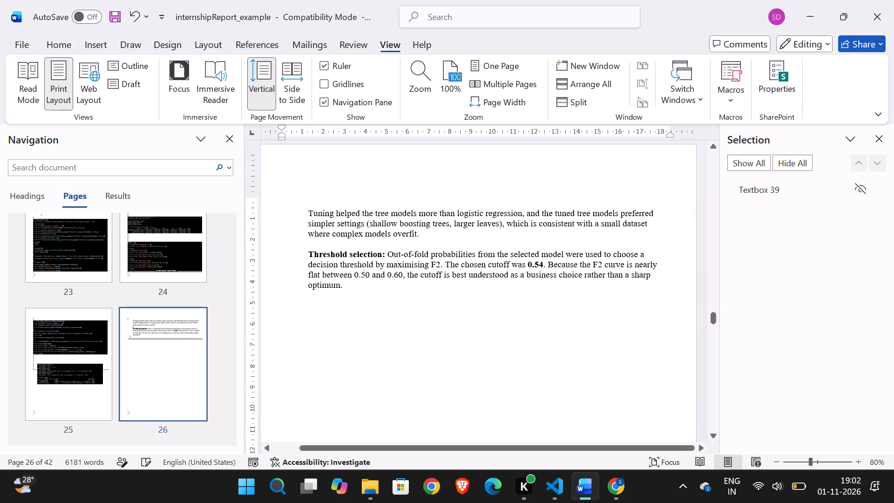
pyautogui.press('space')
pyautogui.press('space')
pyautogui.press('space')
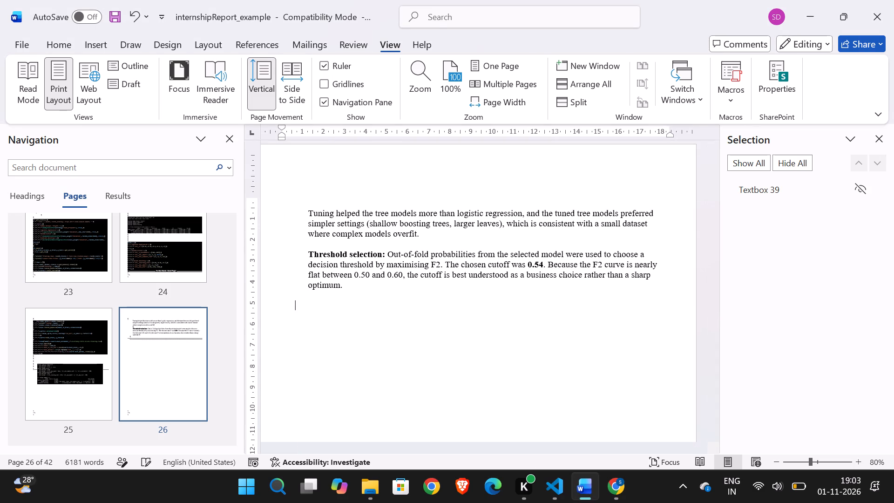
pyautogui.press('BackSpace')
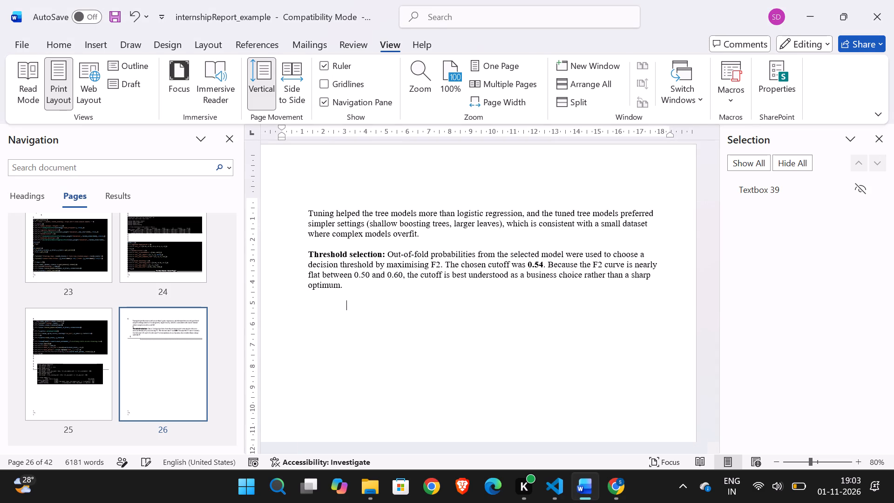
pyautogui.click(457, 366)
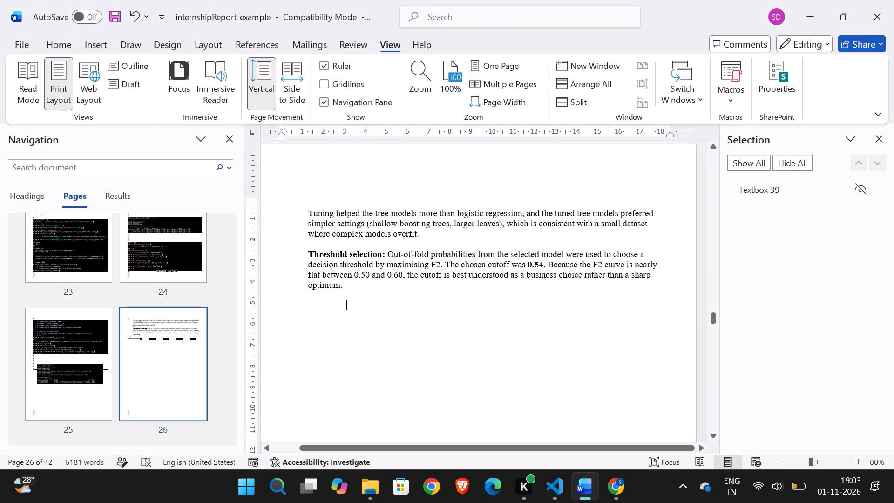
pyautogui.rightClick(376, 333)
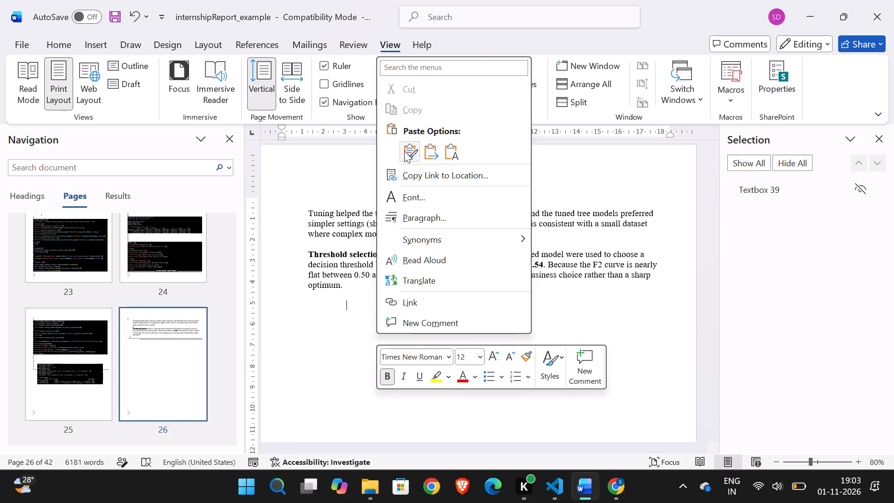
pyautogui.click(404, 151)
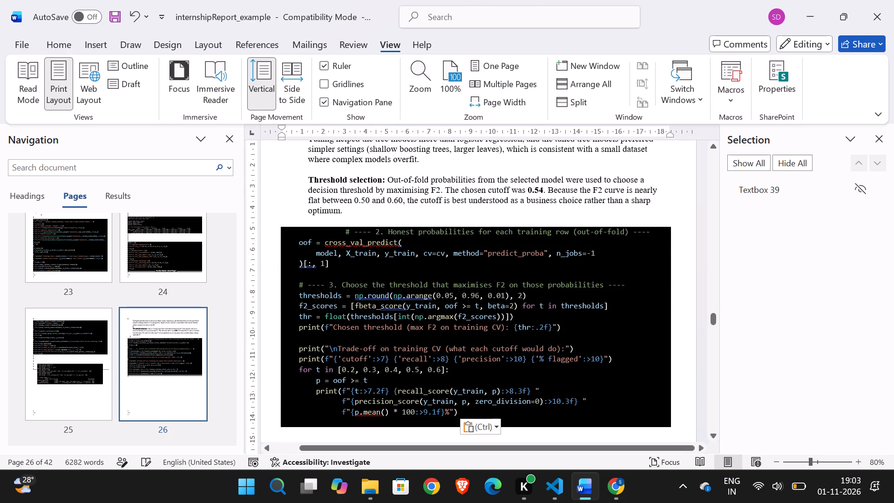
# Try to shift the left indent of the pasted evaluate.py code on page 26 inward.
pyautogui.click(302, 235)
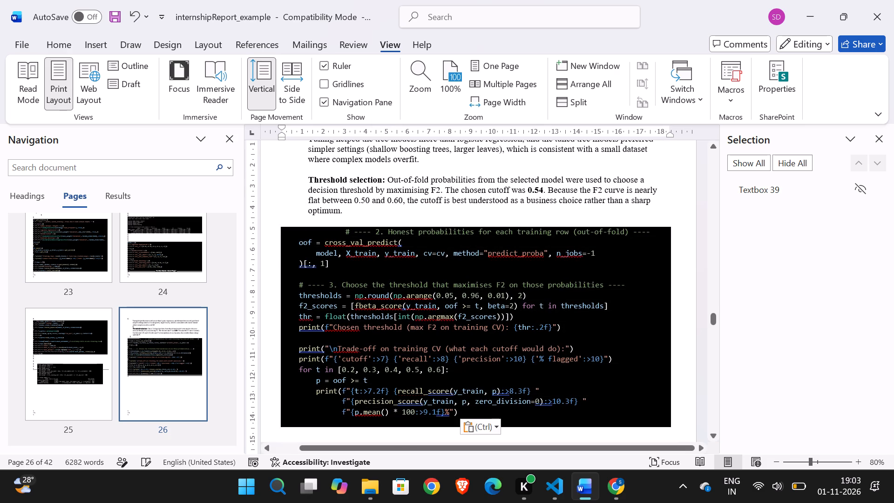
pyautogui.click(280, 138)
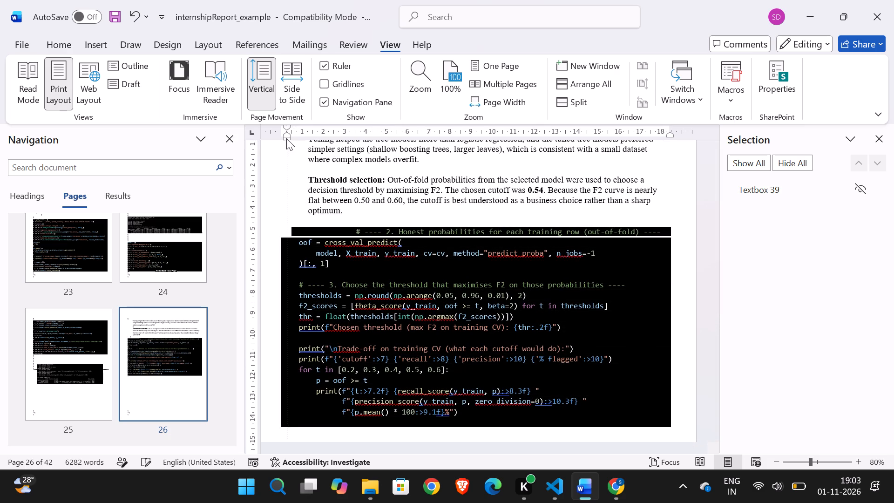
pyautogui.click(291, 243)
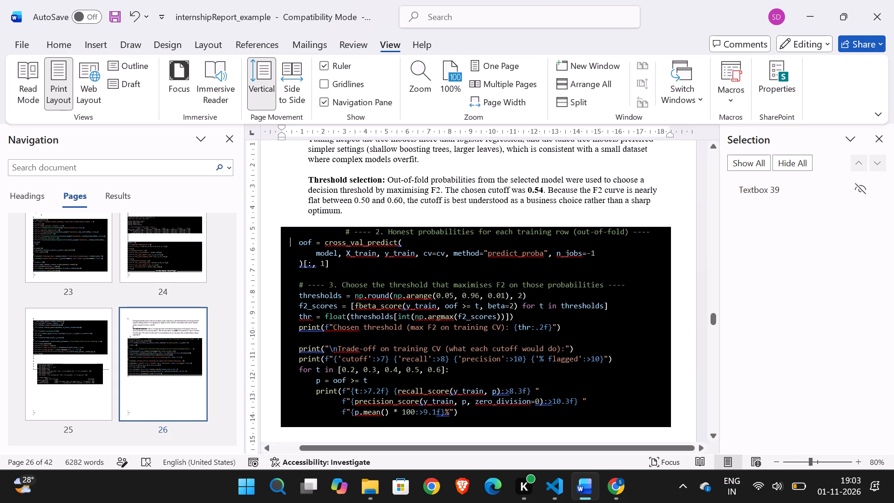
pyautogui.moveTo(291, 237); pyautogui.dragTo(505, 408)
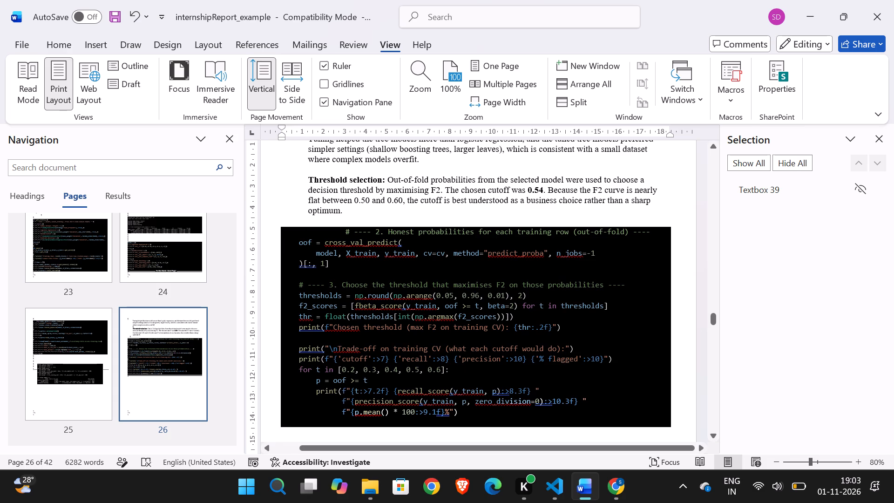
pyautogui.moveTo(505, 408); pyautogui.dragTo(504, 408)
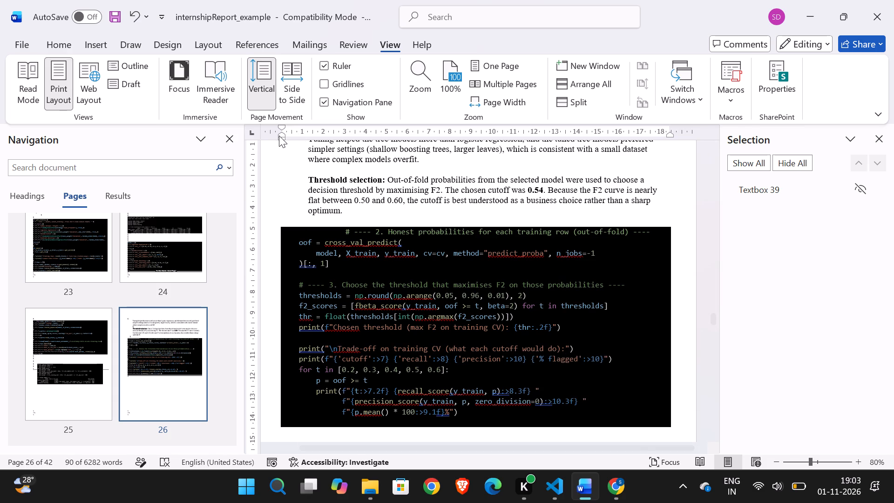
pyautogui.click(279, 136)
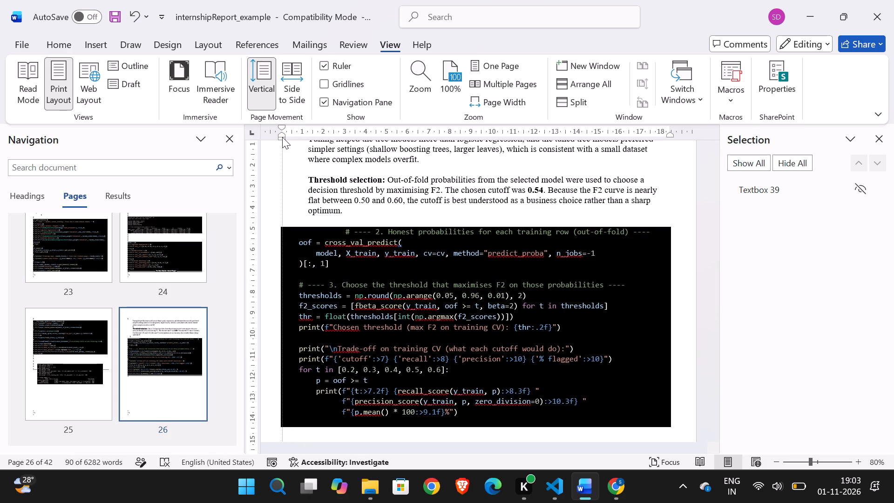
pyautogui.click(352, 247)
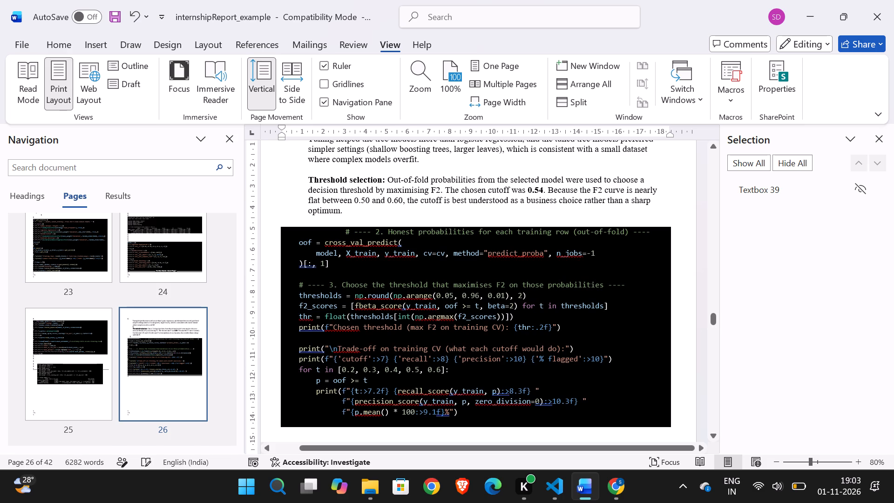
# Delete the extra leading spaces before the "# ---- 2. Honest probabilities" comment line of the pasted code.
pyautogui.click(342, 233)
pyautogui.press('BackSpace')
pyautogui.press('BackSpace')
pyautogui.press('BackSpace')
pyautogui.press('BackSpace')
pyautogui.press('BackSpace')
pyautogui.press('BackSpace')
pyautogui.press('BackSpace')
pyautogui.press('BackSpace')
pyautogui.press('BackSpace')
pyautogui.press('BackSpace')
pyautogui.press('BackSpace')
pyautogui.press('BackSpace')
pyautogui.press('BackSpace')
pyautogui.press('BackSpace')
pyautogui.press('BackSpace')
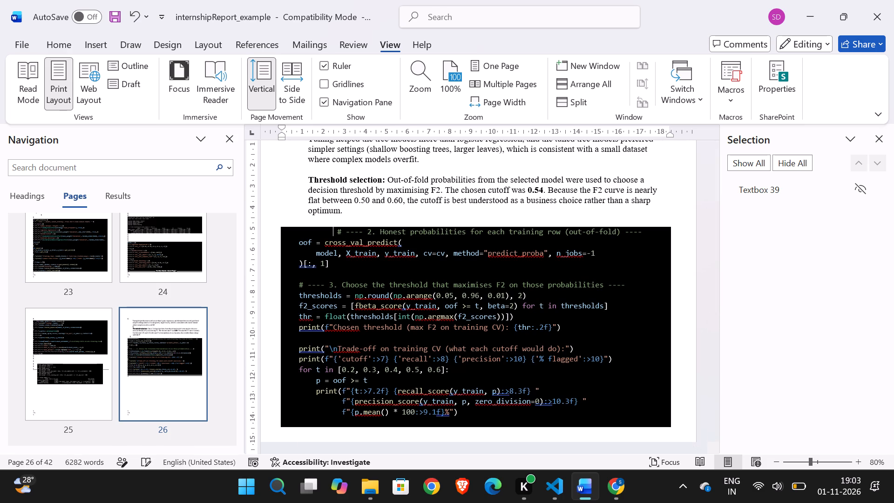
pyautogui.press('BackSpace')
pyautogui.press('BackSpace')
pyautogui.press('BackSpace')
pyautogui.press('BackSpace')
pyautogui.press('BackSpace')
pyautogui.press('BackSpace')
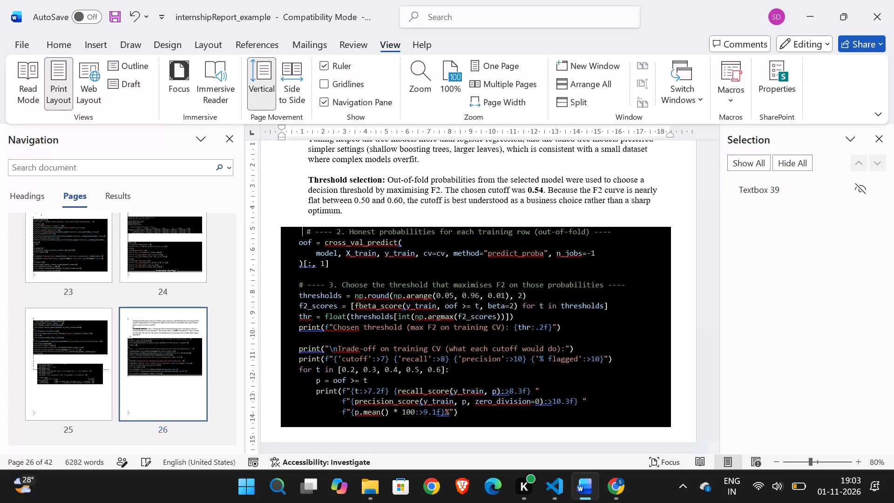
# Select the whole evaluate.py code block on page 26 and move its left indent inward to about 0.75 cm.
pyautogui.moveTo(342, 233); pyautogui.dragTo(483, 394)
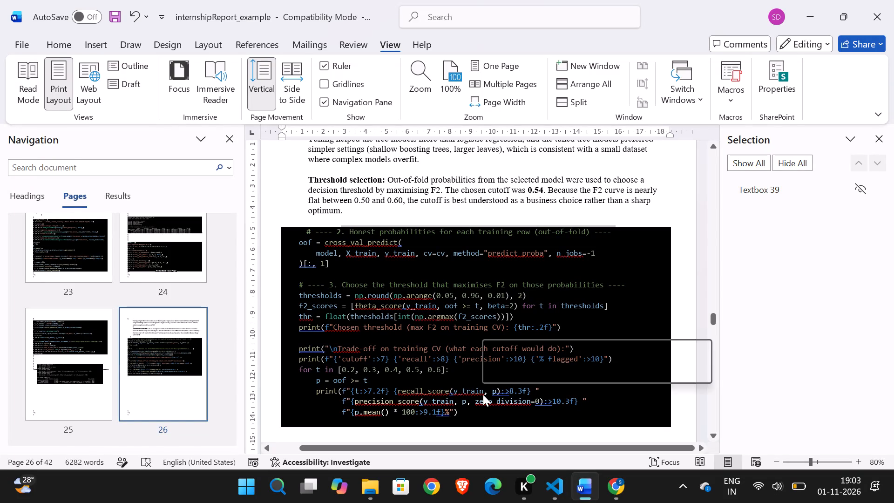
pyautogui.click(483, 394)
pyautogui.moveTo(465, 411); pyautogui.dragTo(305, 251)
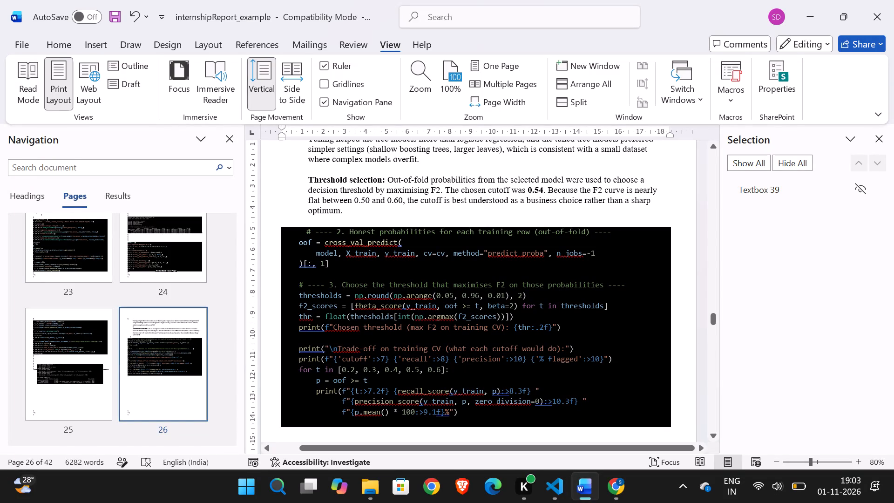
pyautogui.moveTo(305, 251); pyautogui.dragTo(302, 234)
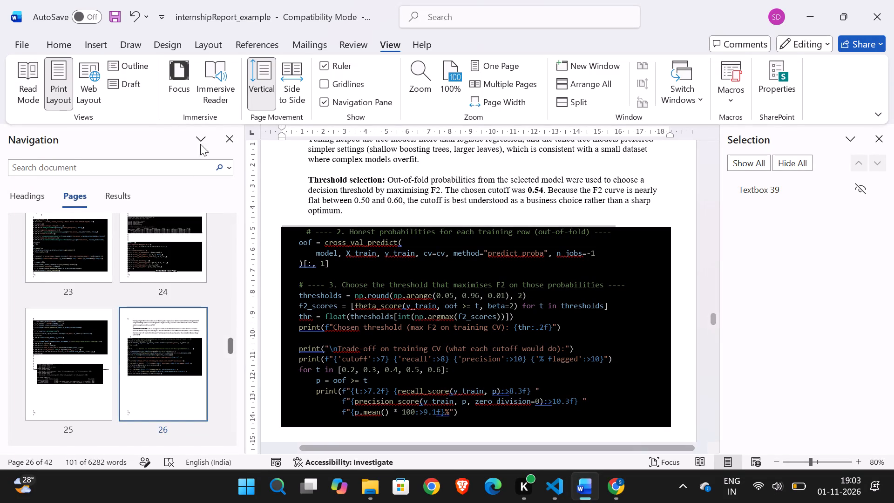
pyautogui.click(281, 135)
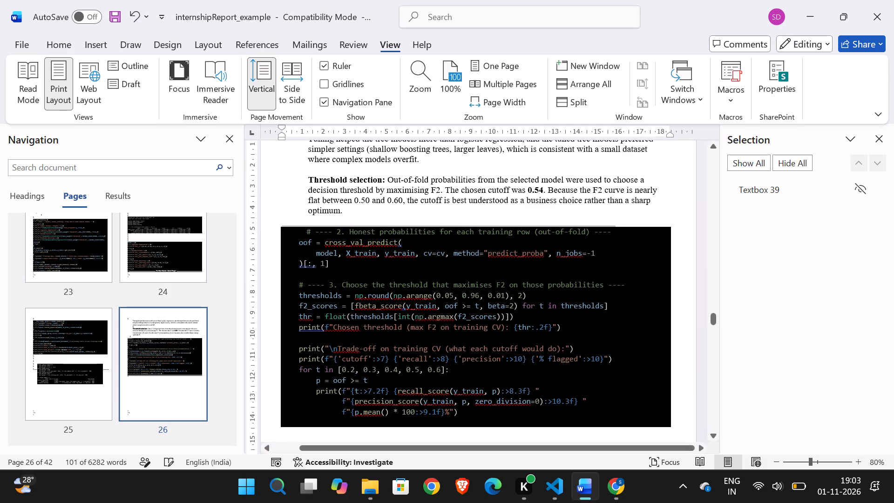
pyautogui.click(464, 404)
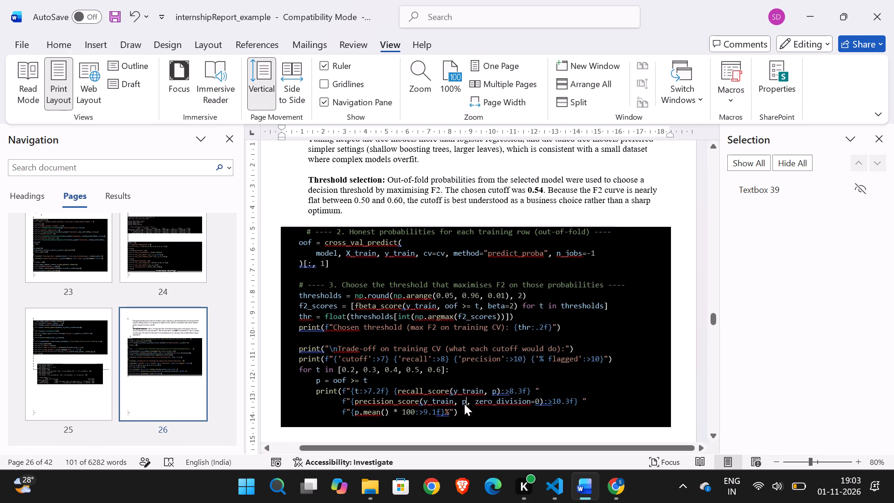
pyautogui.click(458, 420)
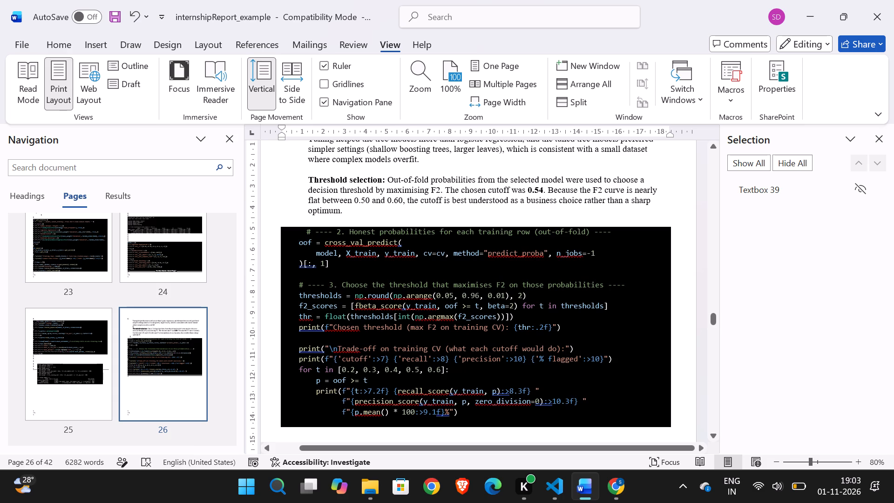
pyautogui.moveTo(662, 419); pyautogui.dragTo(353, 291)
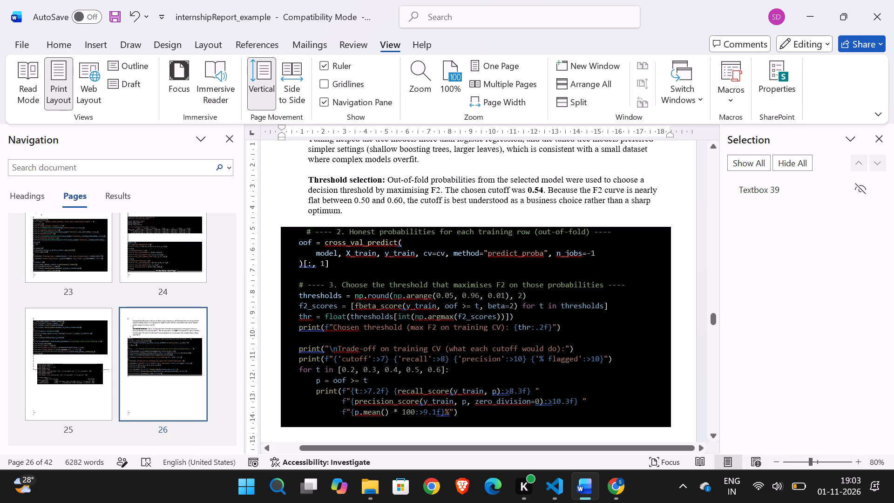
pyautogui.moveTo(353, 291); pyautogui.dragTo(288, 234)
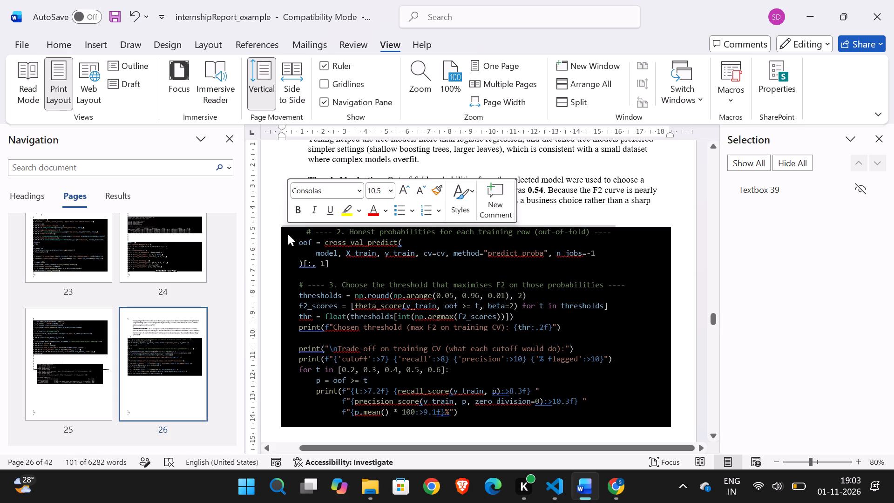
pyautogui.moveTo(279, 136); pyautogui.dragTo(291, 136)
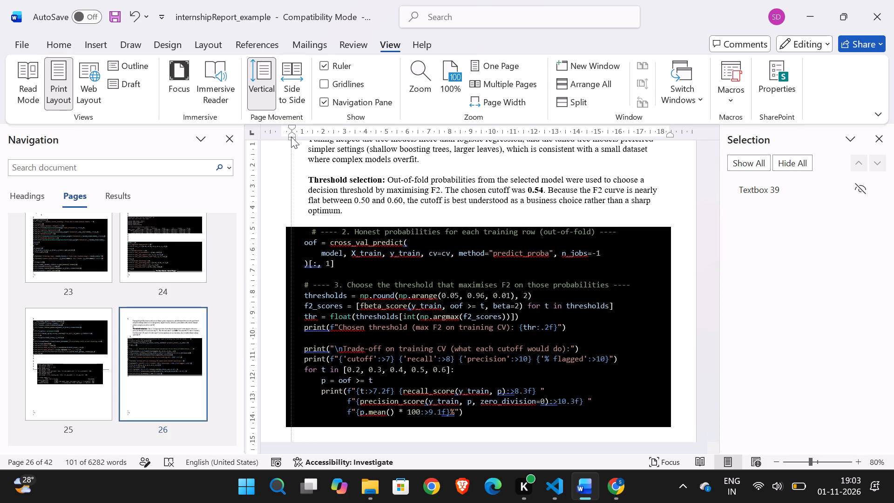
pyautogui.moveTo(291, 136); pyautogui.dragTo(298, 136)
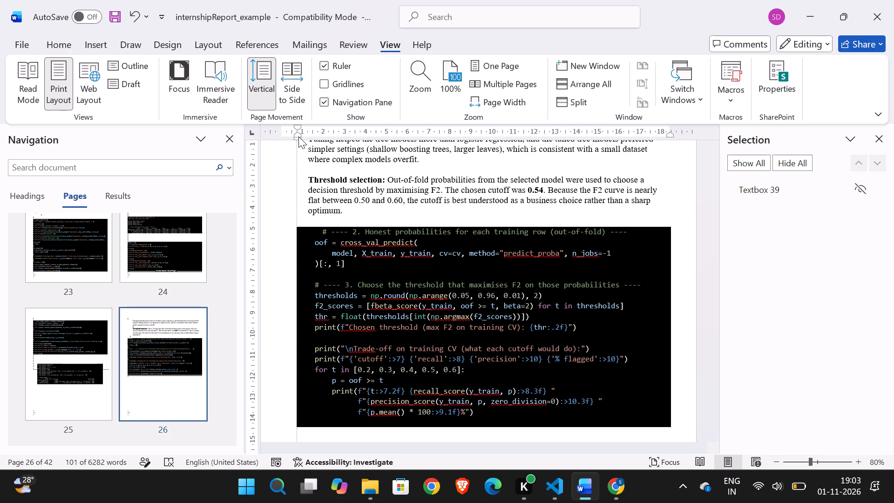
pyautogui.moveTo(298, 136); pyautogui.dragTo(299, 136)
pyautogui.click(747, 384)
pyautogui.scroll(-1, 747, 384)
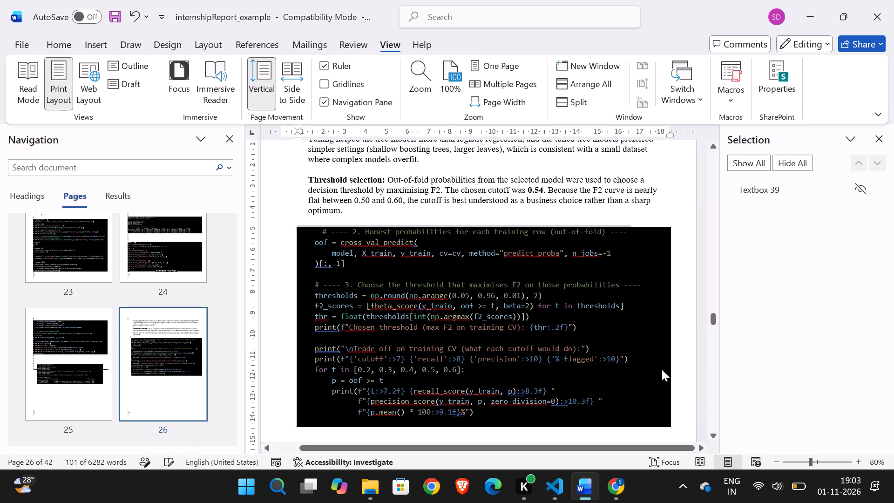
pyautogui.scroll(-4, 662, 369)
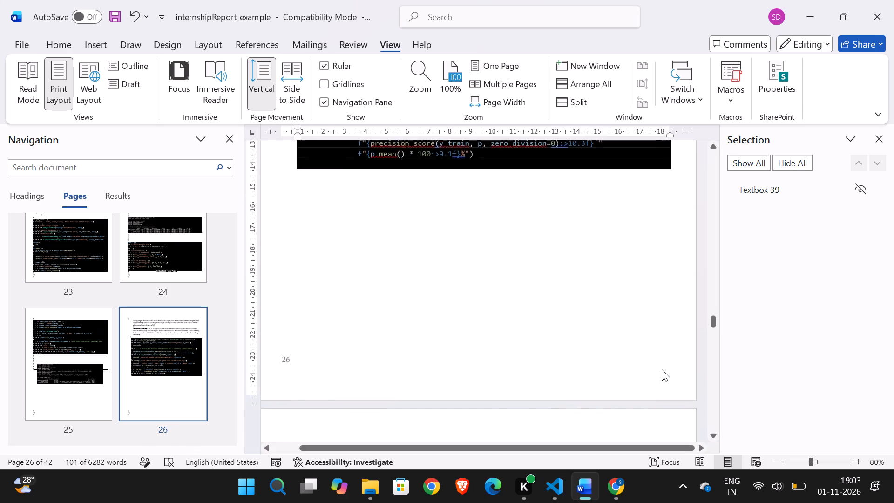
pyautogui.scroll(1, 662, 369)
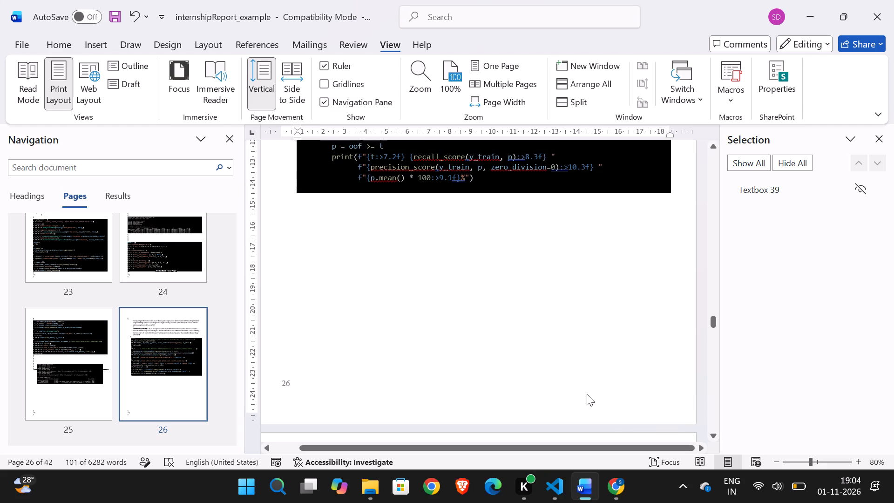
pyautogui.scroll(2, 587, 394)
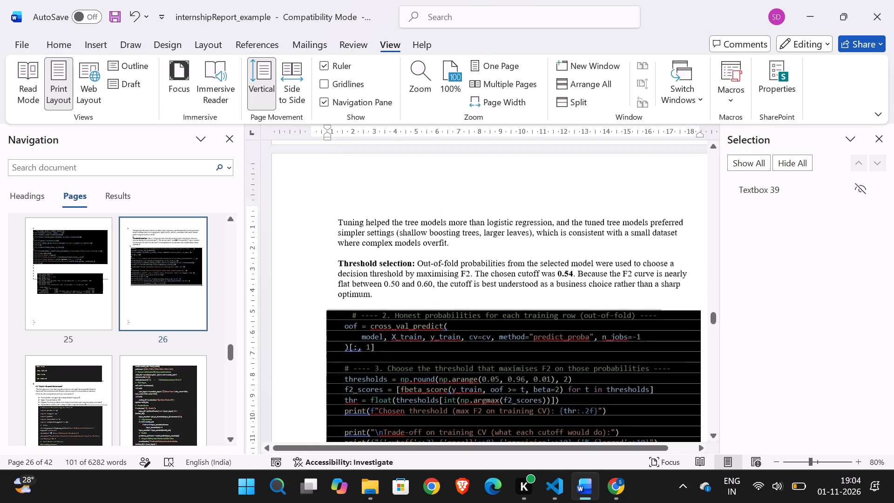
pyautogui.scroll(1, 507, 233)
pyautogui.scroll(-2, 507, 233)
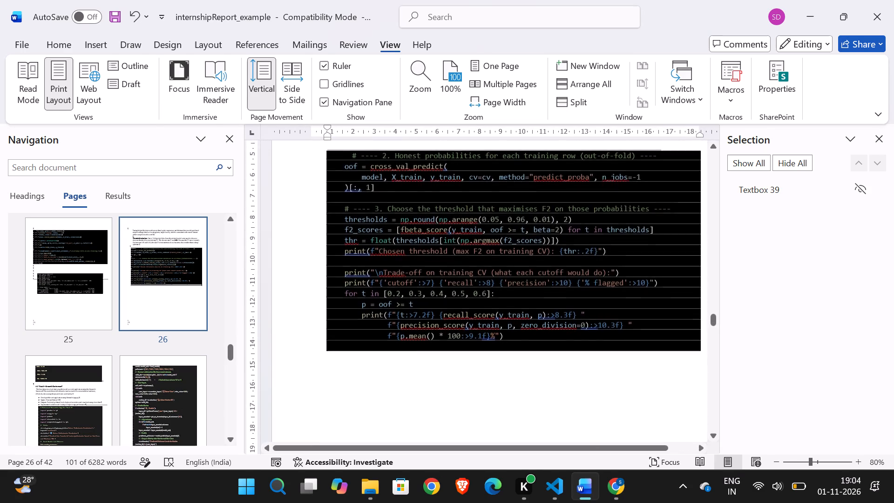
pyautogui.scroll(5, 507, 233)
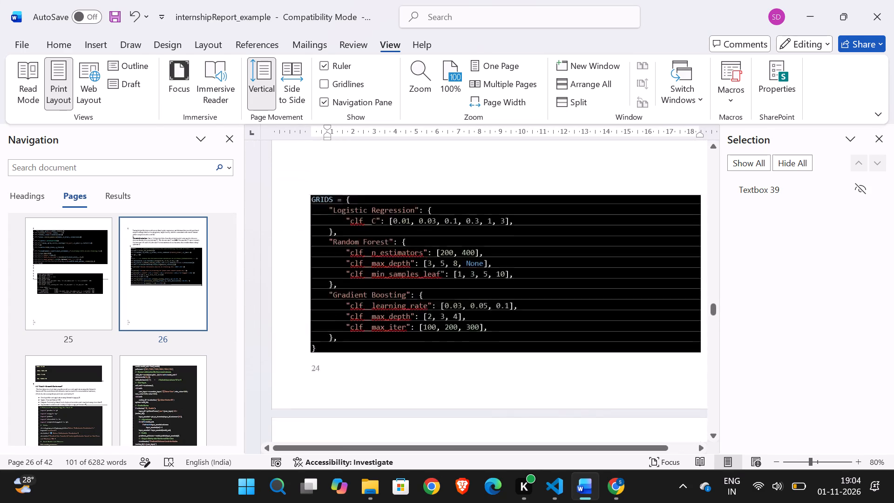
pyautogui.scroll(3, 507, 233)
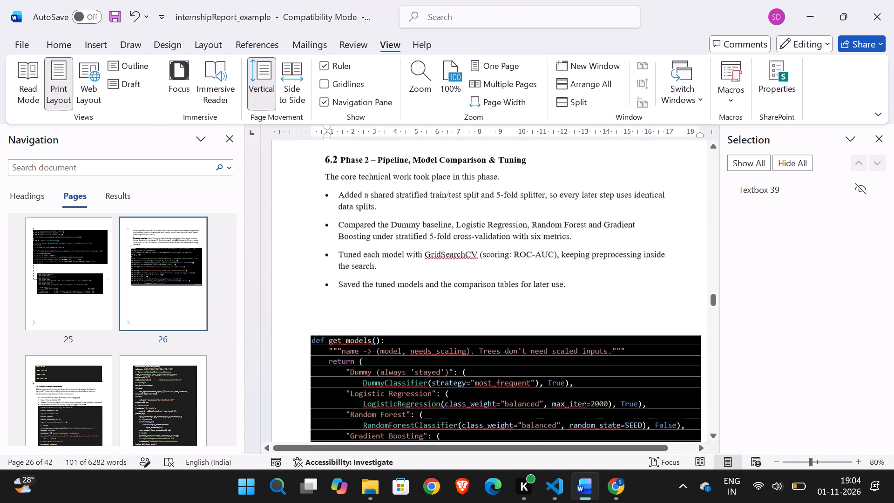
pyautogui.scroll(2, 507, 233)
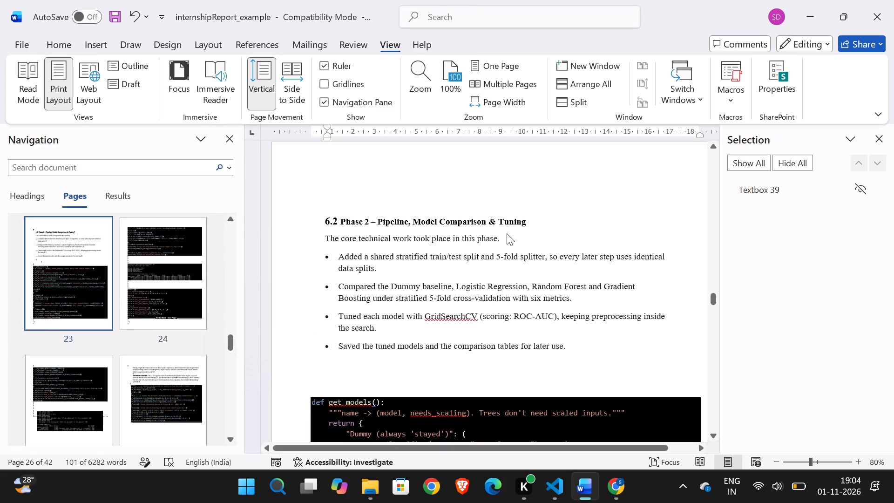
pyautogui.scroll(-1, 507, 233)
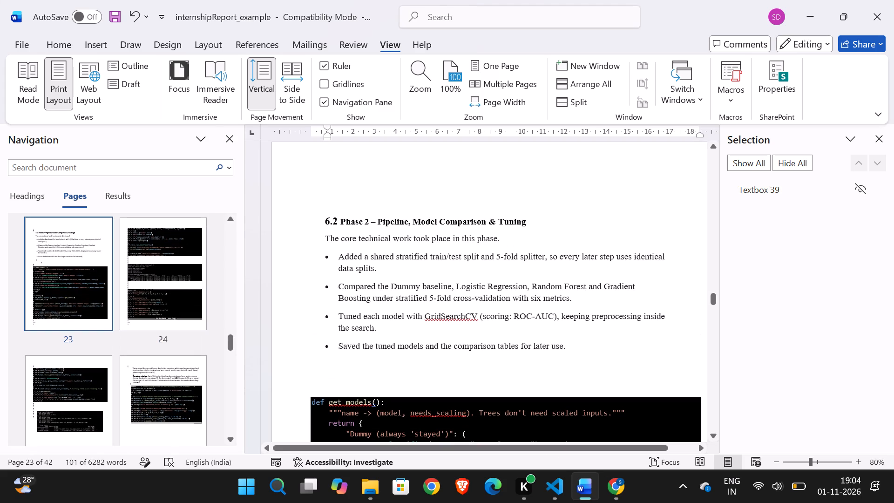
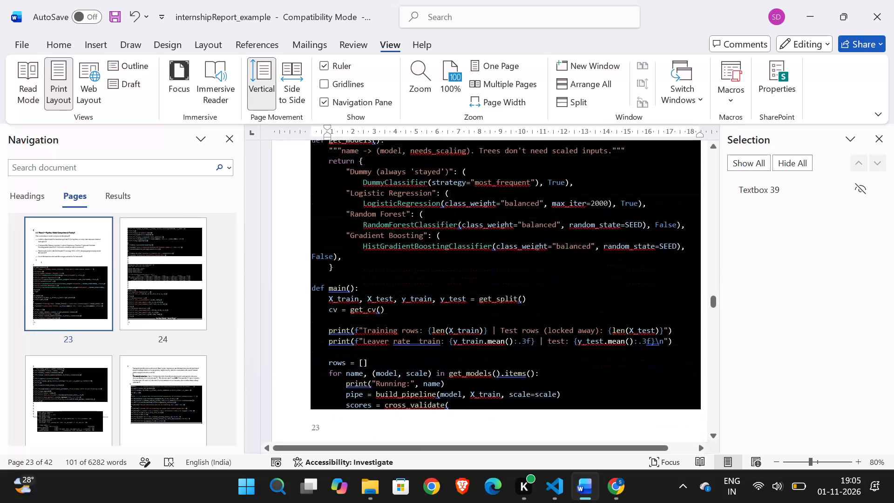
# Review the rest of section 6.2 from page 23 down to the old section 6.3 on page 27.
pyautogui.scroll(-1, 499, 401)
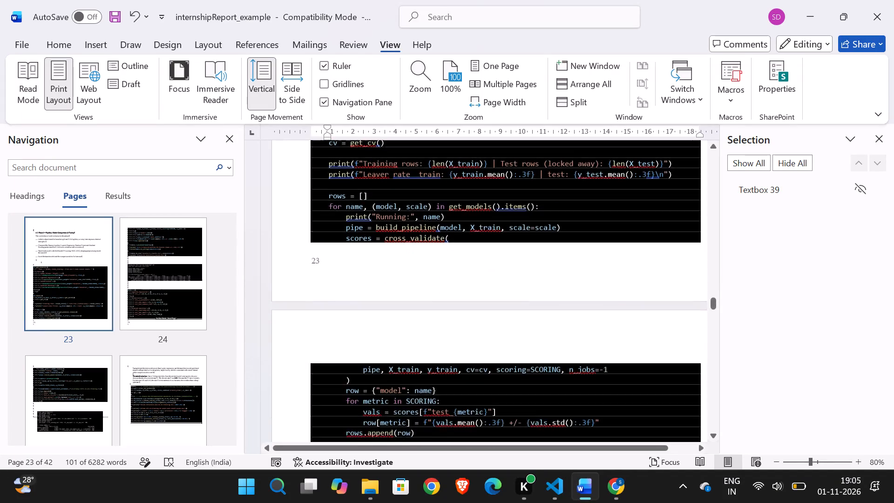
pyautogui.scroll(-1, 499, 401)
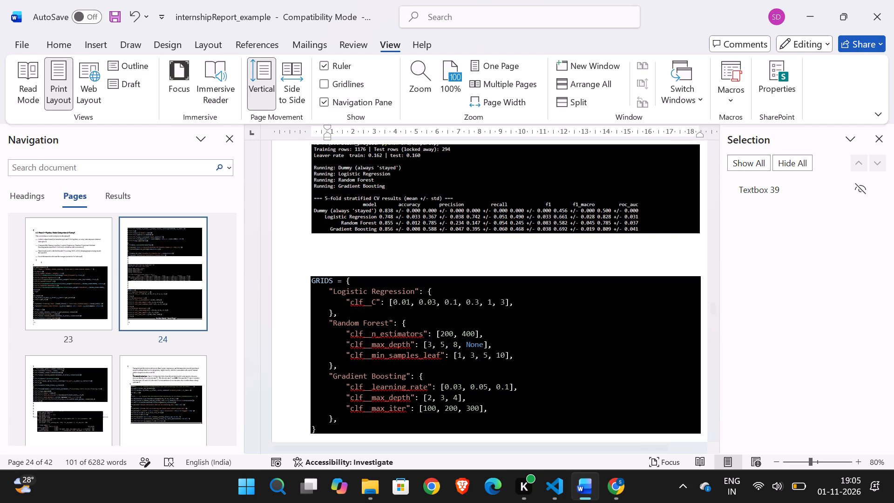
pyautogui.scroll(-1, 672, 279)
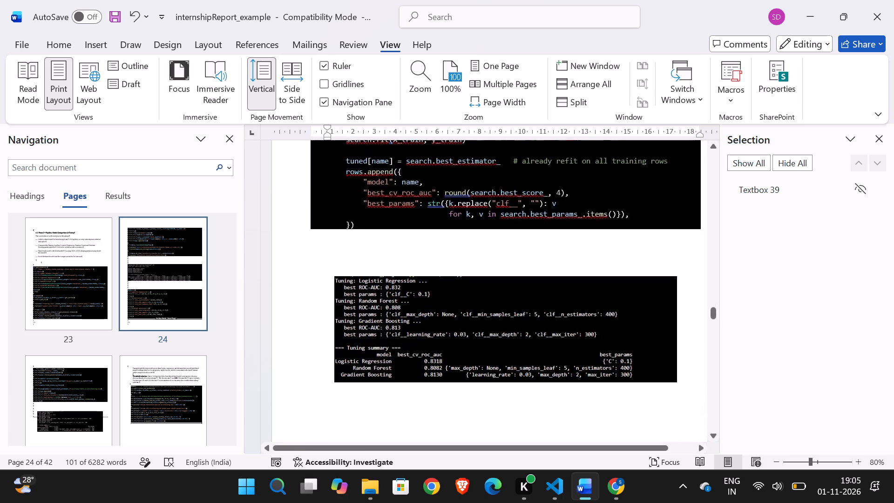
pyautogui.scroll(-3, 672, 279)
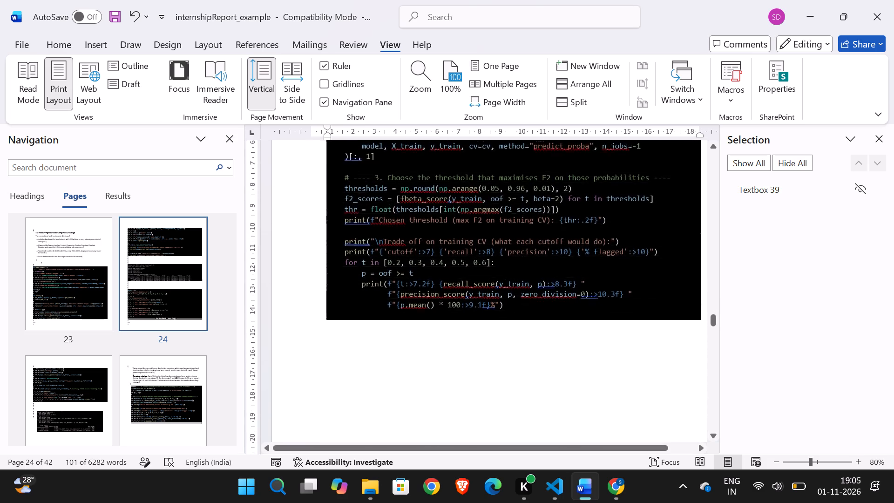
pyautogui.scroll(-3, 672, 279)
# Delete the old NO2, SO4, PO4 and CL output lines from the dark text box above the 6.3 heading on page 27.
pyautogui.click(528, 333)
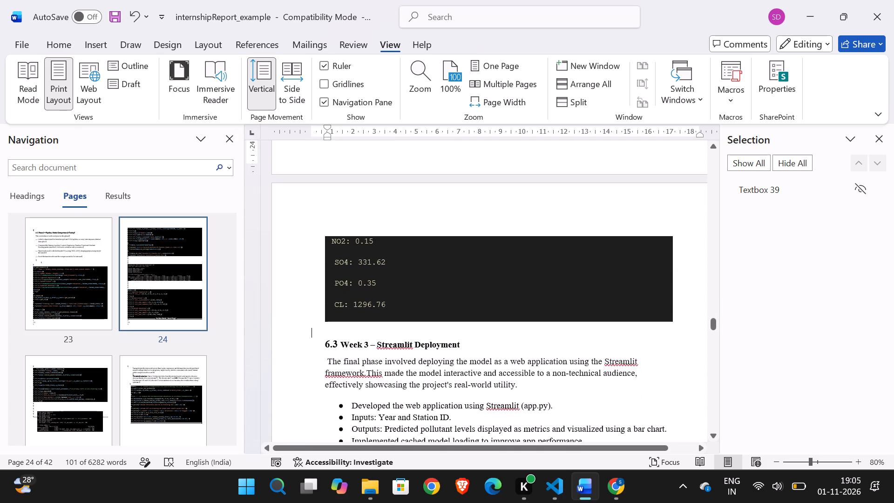
pyautogui.click(481, 301)
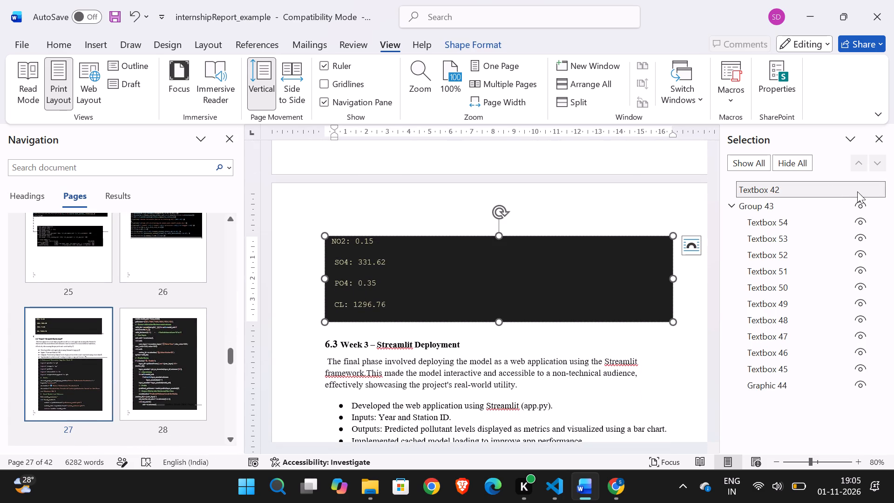
pyautogui.click(855, 190)
pyautogui.click(857, 185)
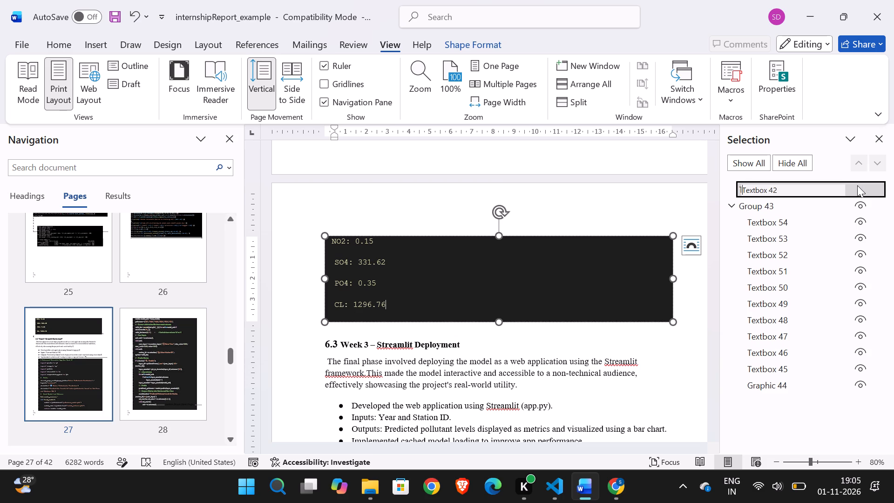
pyautogui.moveTo(391, 309); pyautogui.dragTo(334, 250)
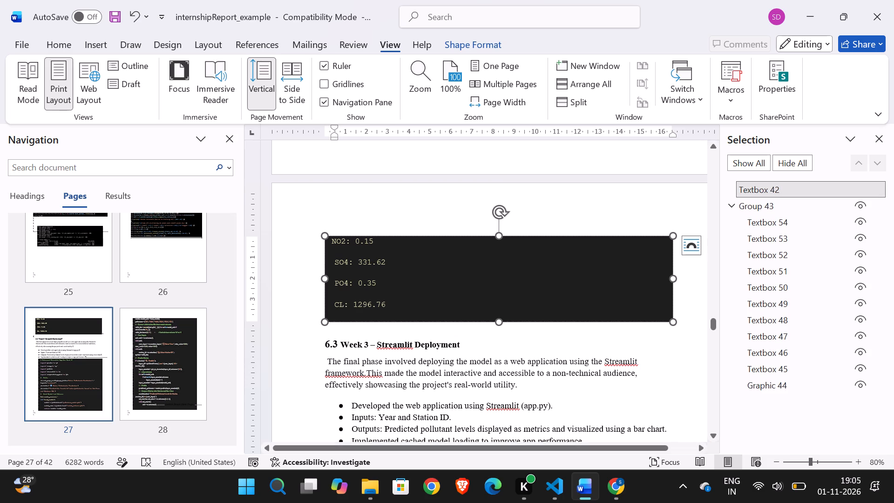
pyautogui.moveTo(334, 250); pyautogui.dragTo(334, 247)
pyautogui.moveTo(334, 247); pyautogui.dragTo(379, 292)
pyautogui.press('BackSpace')
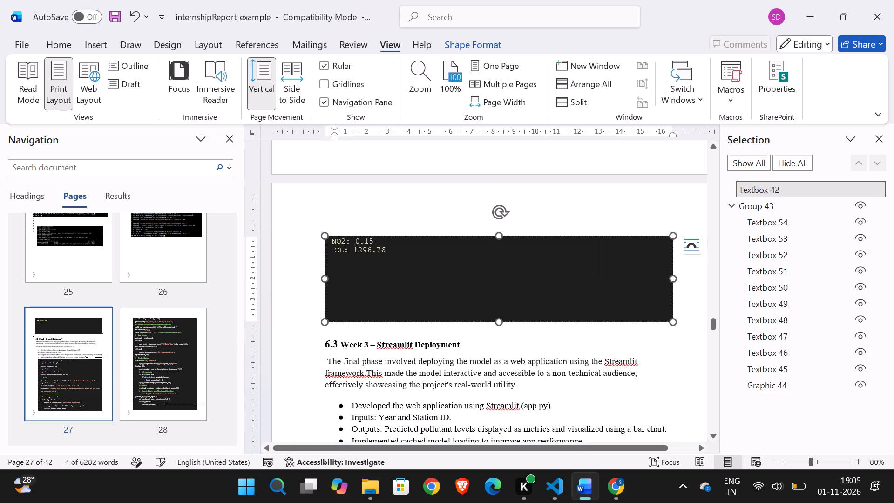
pyautogui.moveTo(407, 272); pyautogui.dragTo(334, 243)
pyautogui.press('BackSpace')
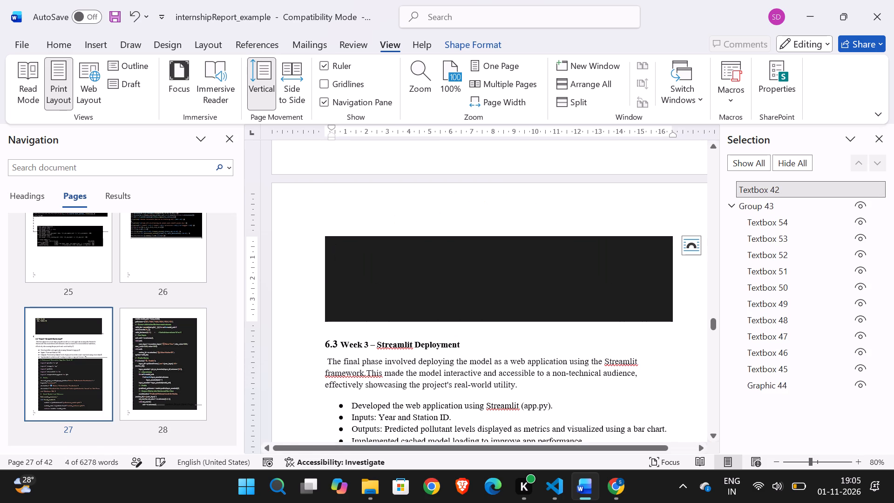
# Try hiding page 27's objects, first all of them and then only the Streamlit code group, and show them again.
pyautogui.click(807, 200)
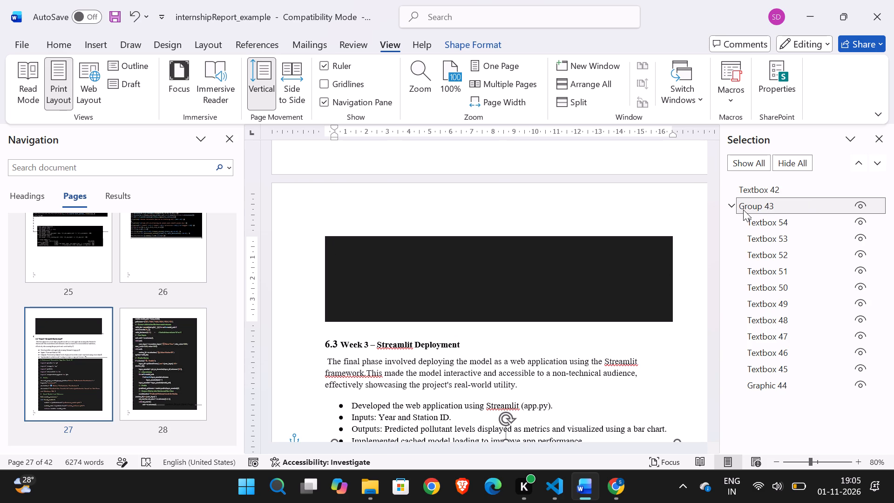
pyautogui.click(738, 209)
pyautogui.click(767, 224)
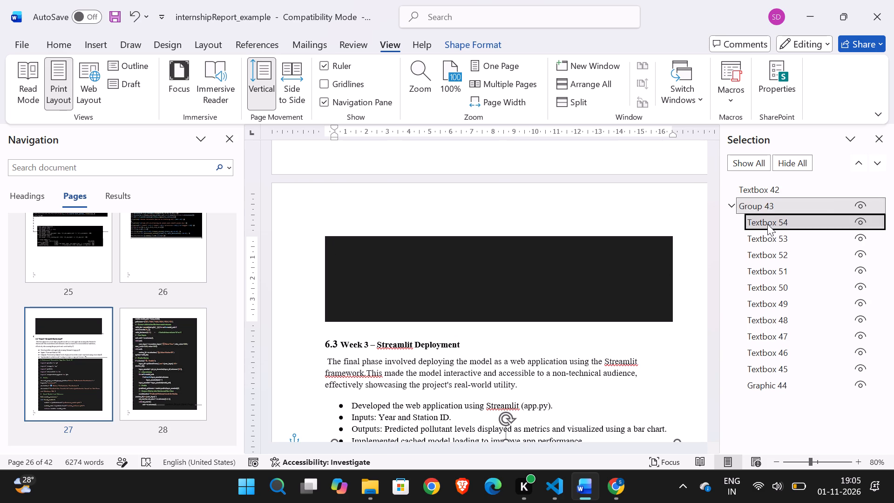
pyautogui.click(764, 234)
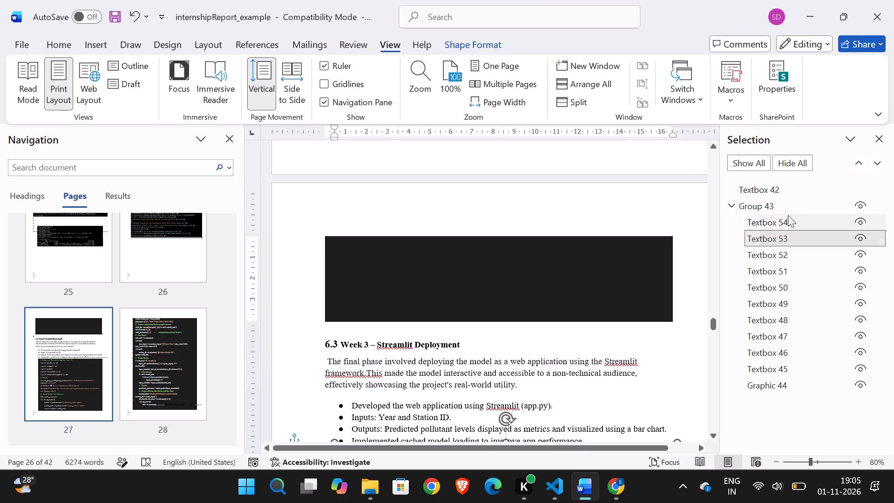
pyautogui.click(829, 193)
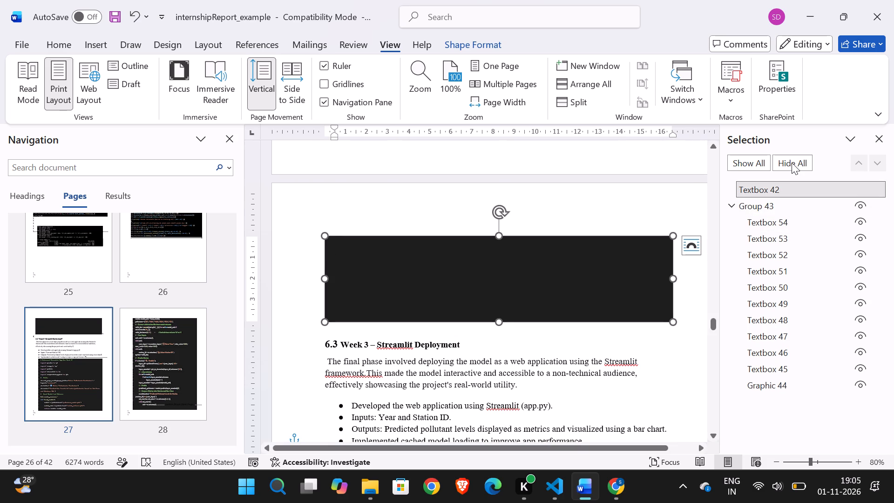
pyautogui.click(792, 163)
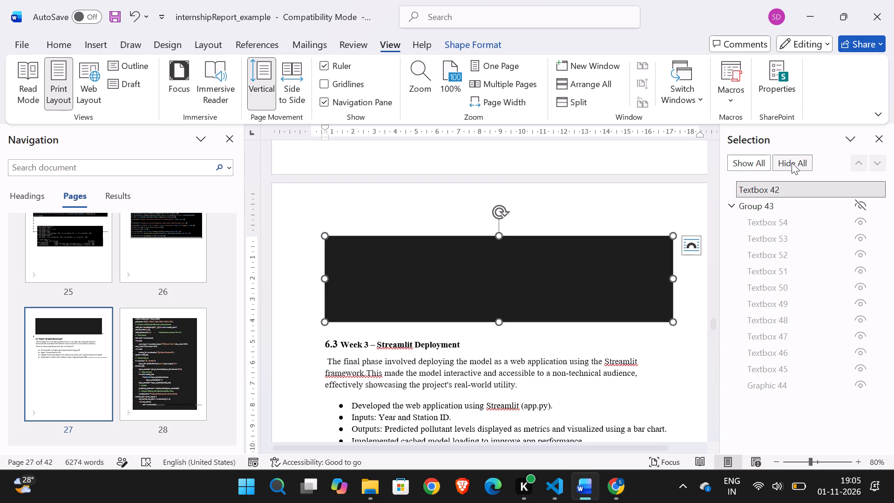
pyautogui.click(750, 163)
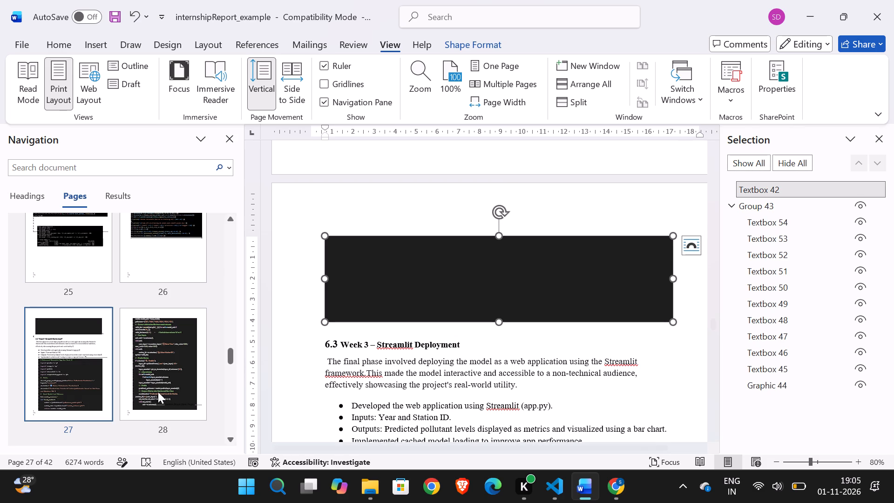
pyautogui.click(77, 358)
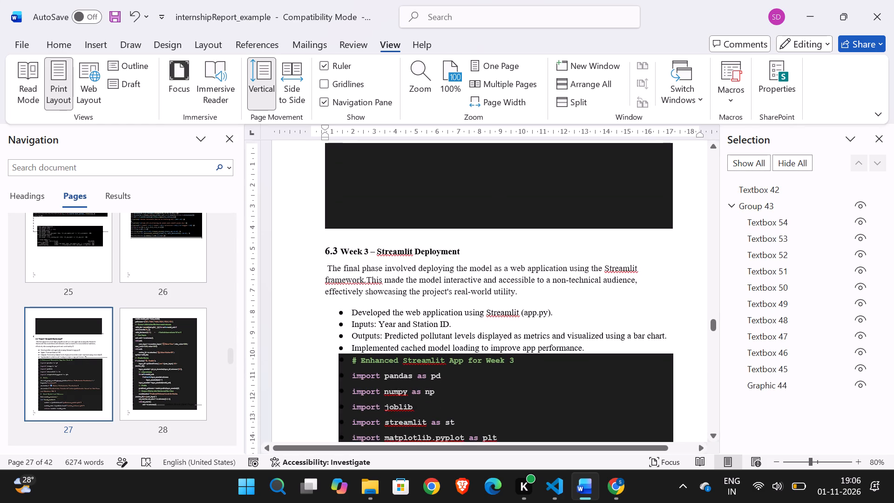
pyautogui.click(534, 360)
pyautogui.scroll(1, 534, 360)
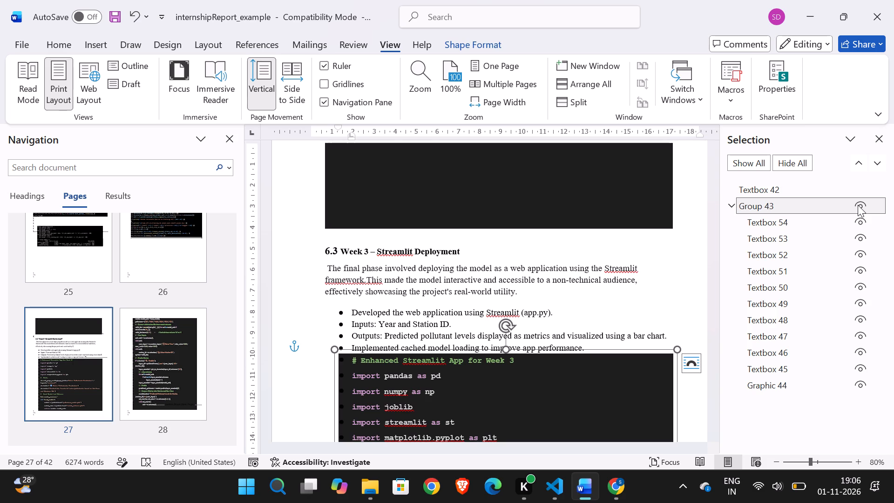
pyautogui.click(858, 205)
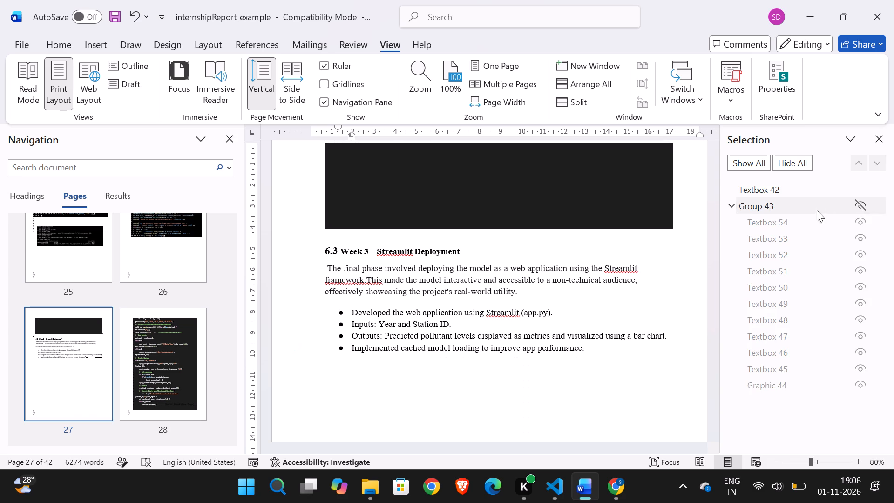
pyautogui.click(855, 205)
# Set the emptied dark text box above the 6.3 heading to In Front of Text wrapping and hide it.
pyautogui.click(768, 184)
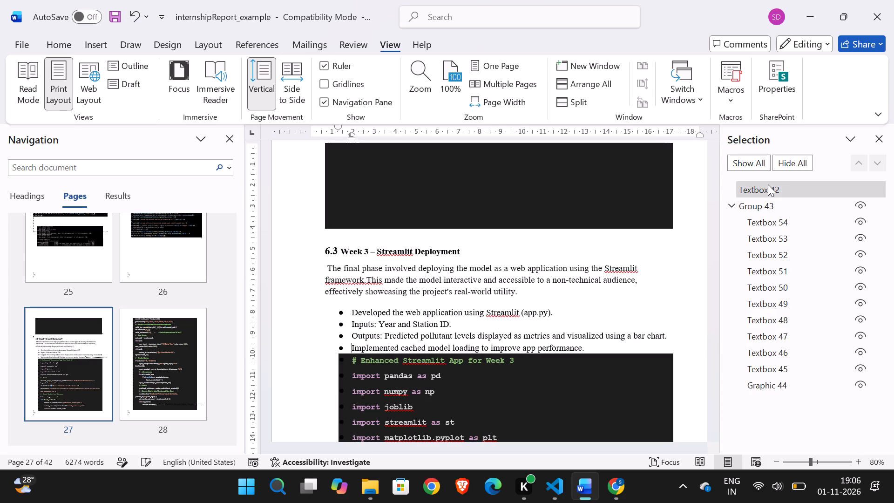
pyautogui.scroll(1, 533, 199)
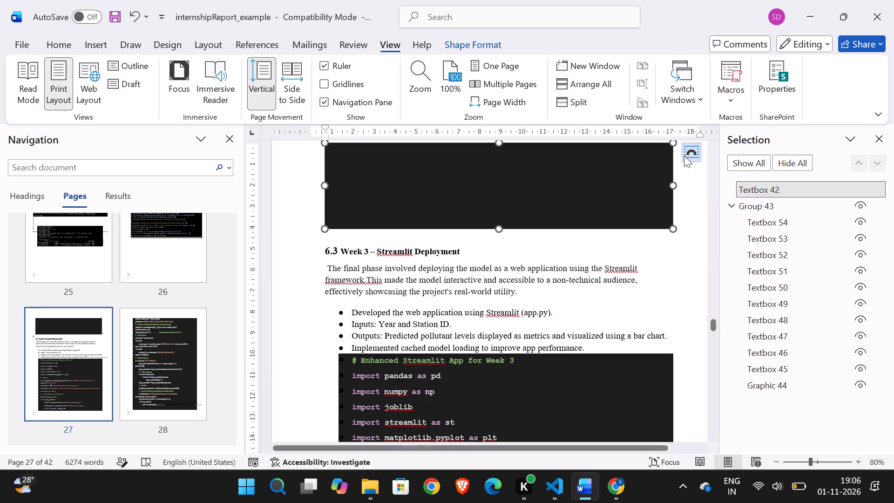
pyautogui.click(684, 156)
pyautogui.click(784, 279)
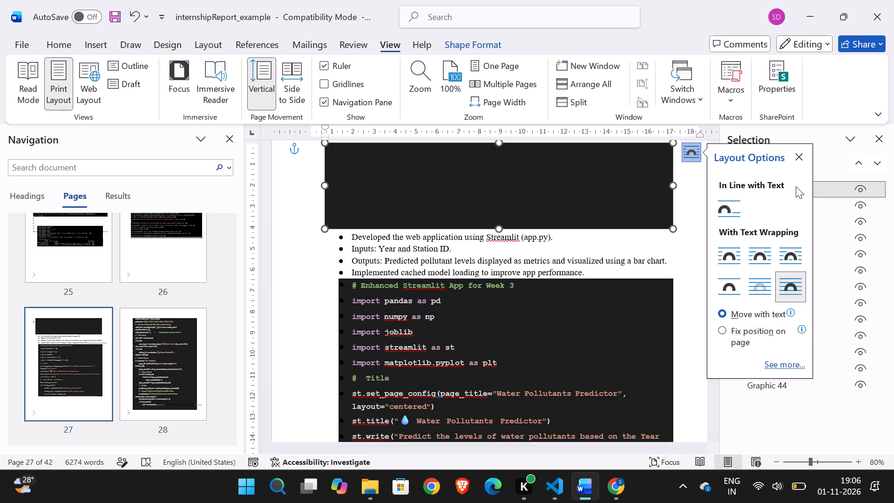
pyautogui.click(818, 183)
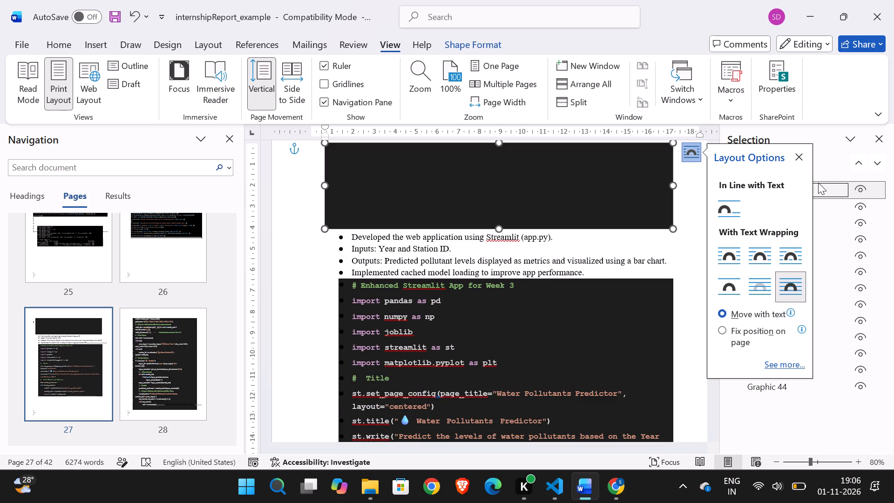
pyautogui.click(825, 159)
pyautogui.click(790, 285)
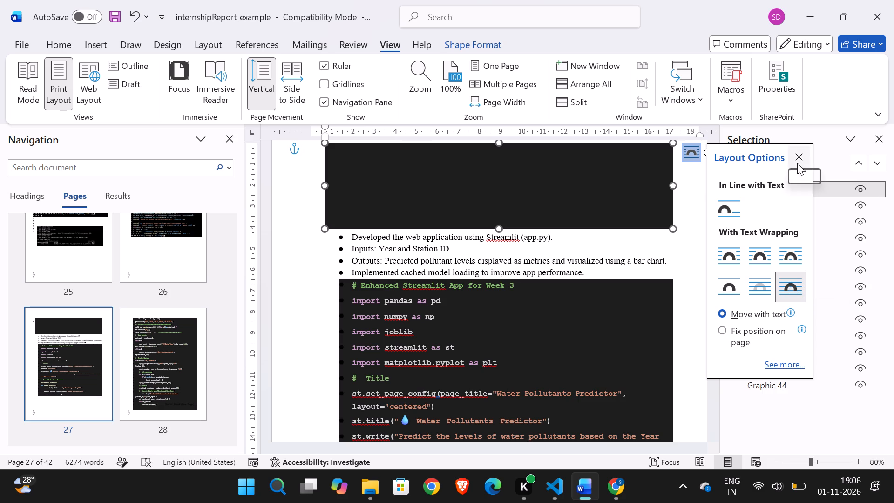
pyautogui.click(797, 163)
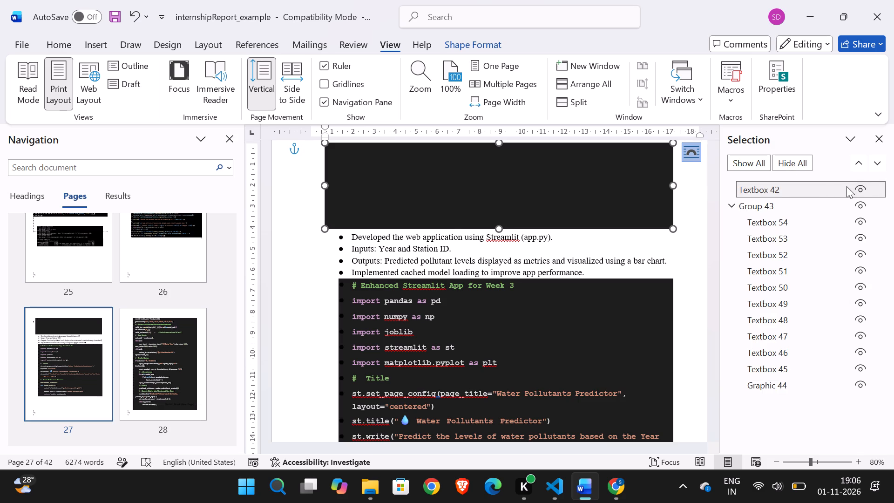
pyautogui.click(858, 188)
# Replace "Week" with "Phase" in the 6.3 Streamlit Deployment heading on page 27.
pyautogui.scroll(1, 521, 213)
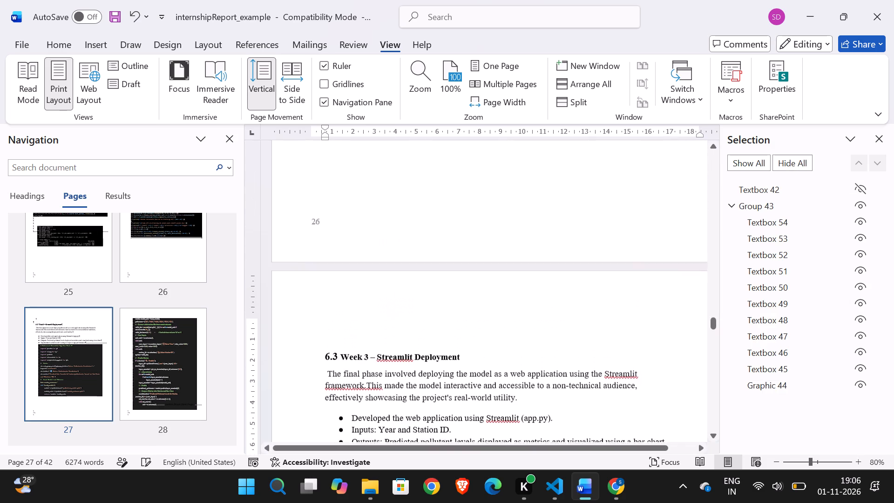
pyautogui.scroll(2, 521, 213)
pyautogui.scroll(-1, 521, 213)
pyautogui.scroll(1, 521, 213)
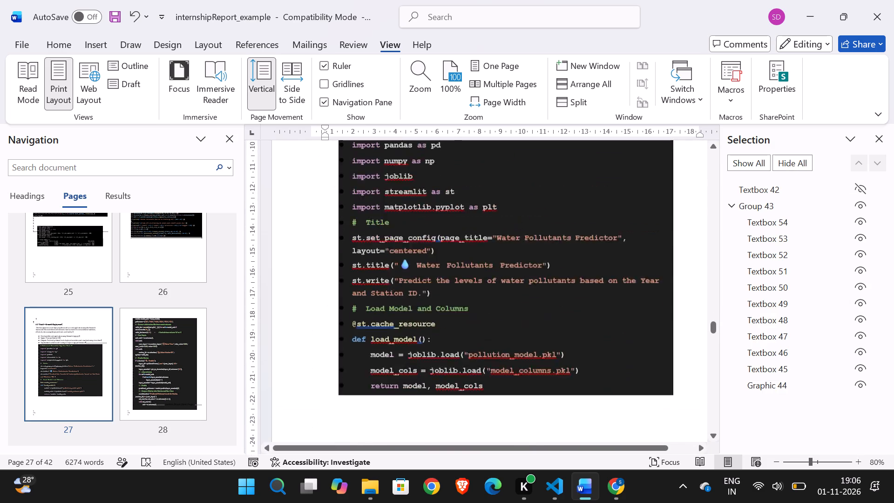
pyautogui.scroll(1, 521, 213)
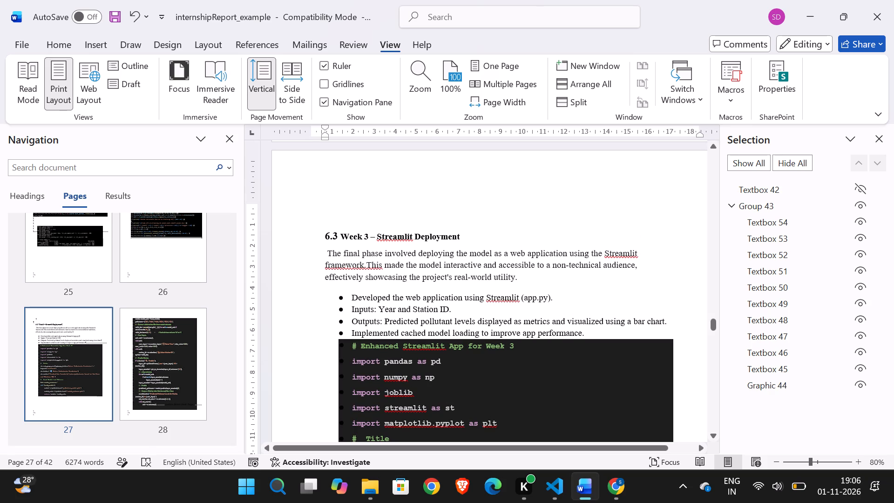
pyautogui.click(363, 234)
pyautogui.press('BackSpace')
pyautogui.click(363, 234)
pyautogui.press('\\')
pyautogui.press('BackSpace')
pyautogui.press('BackSpace')
pyautogui.press('BackSpace')
pyautogui.press('BackSpace')
pyautogui.press('BackSpace')
pyautogui.press('BackSpace')
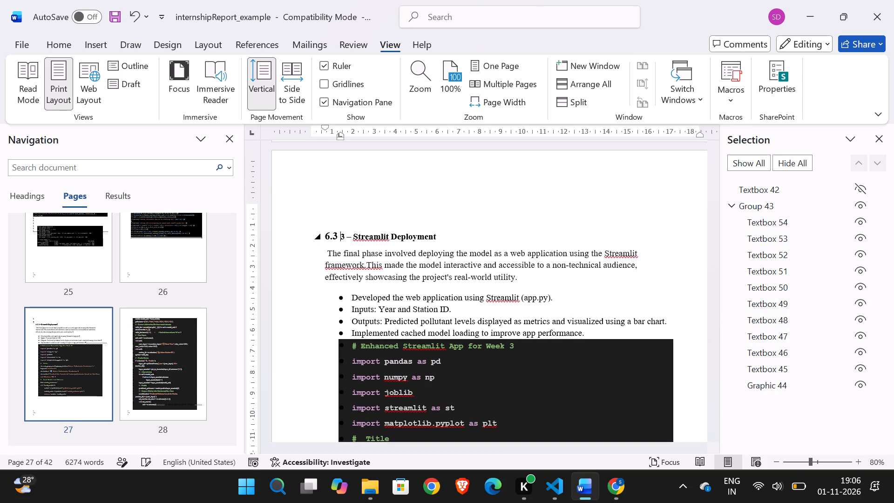
pyautogui.press('BackSpace')
pyautogui.hotkey('ctrl', 'z')
pyautogui.write('Phase')
pyautogui.press('space')
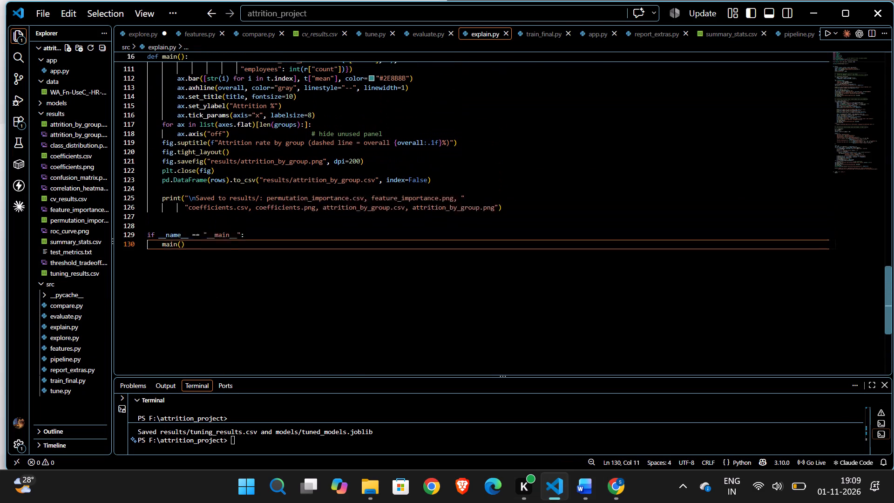
pyautogui.scroll(3, 385, 296)
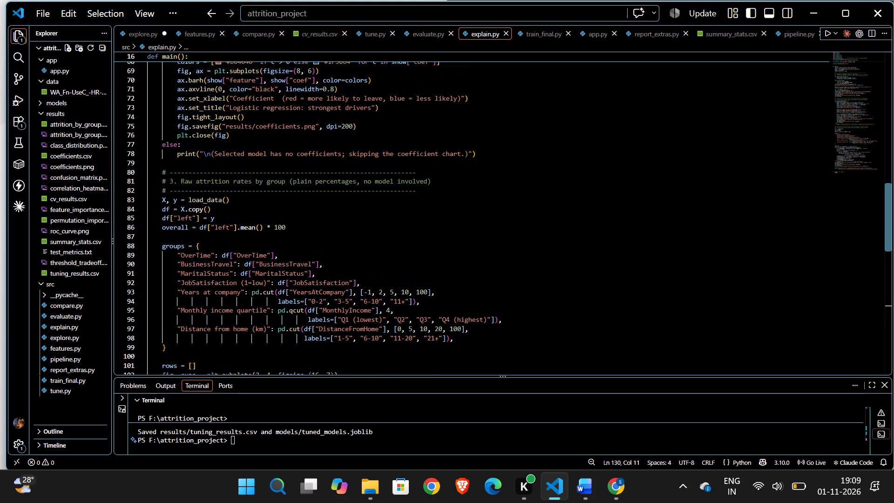
pyautogui.scroll(4, 385, 296)
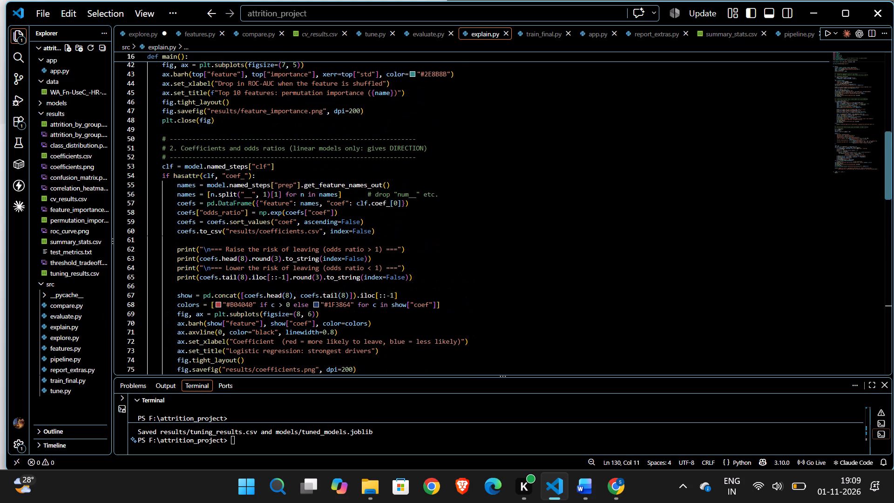
pyautogui.scroll(4, 385, 296)
pyautogui.scroll(-1, 385, 296)
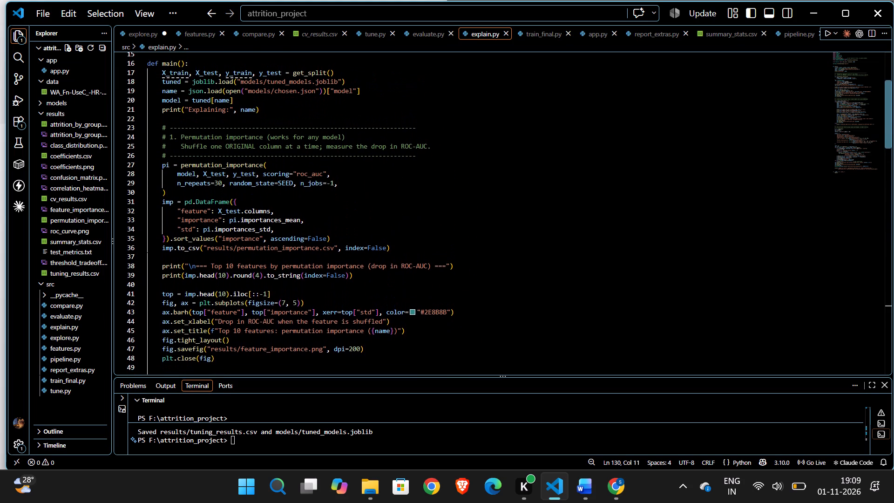
pyautogui.scroll(-1, 385, 296)
pyautogui.scroll(-1, 323, 325)
pyautogui.moveTo(222, 341); pyautogui.dragTo(192, 194)
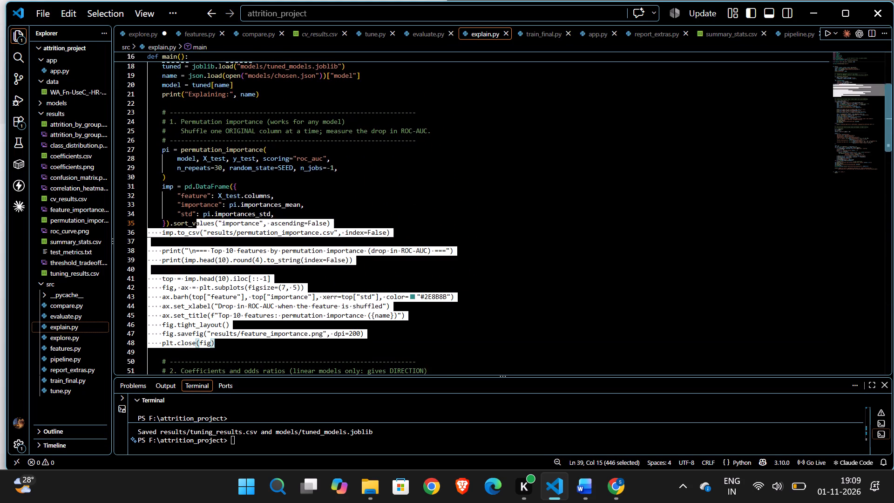
pyautogui.moveTo(192, 194); pyautogui.dragTo(163, 126)
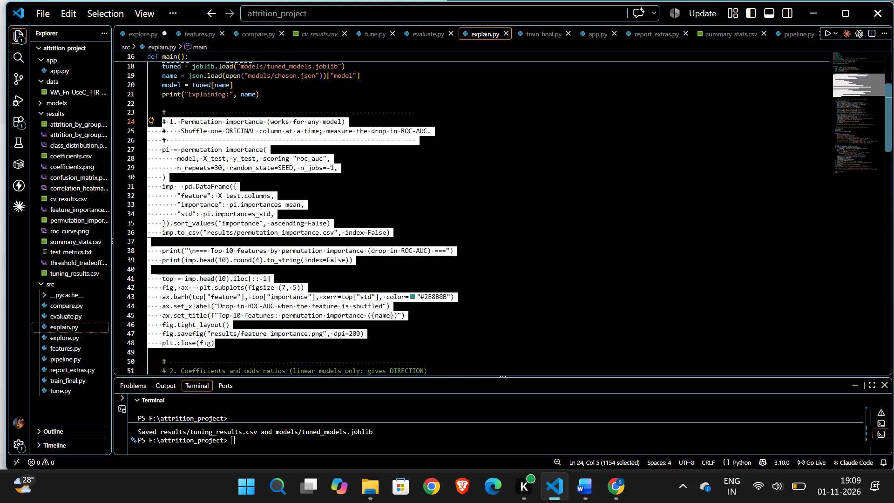
pyautogui.hotkey('ctrl', 'c')
# Paste the permutation importance code with source formatting below the section 6.3 bullets on page 27 of the Word report.
pyautogui.click(608, 496)
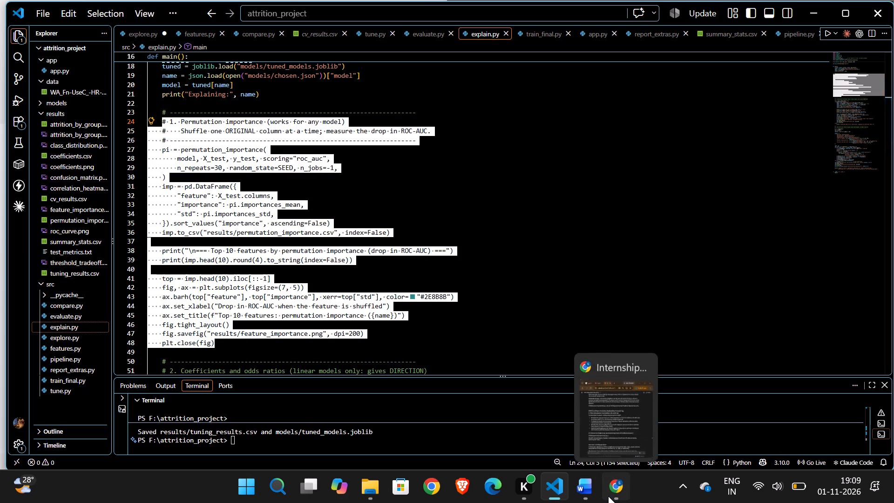
pyautogui.click(580, 494)
pyautogui.rightClick(453, 326)
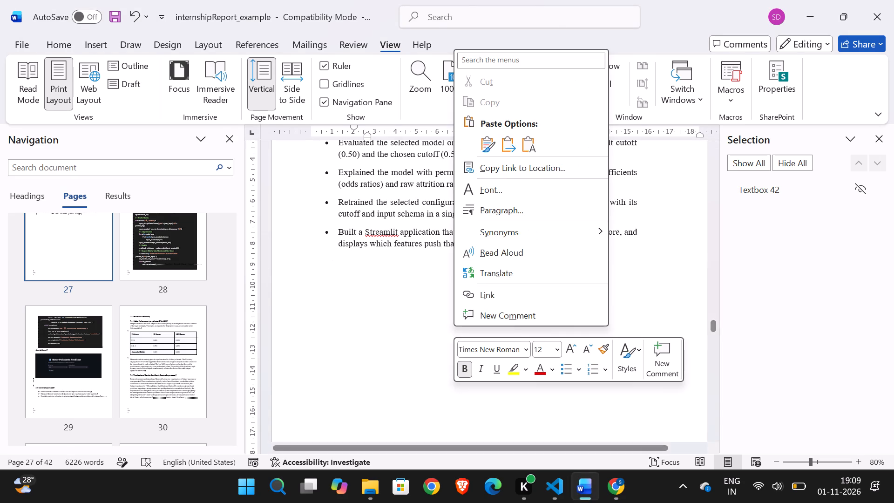
pyautogui.click(494, 147)
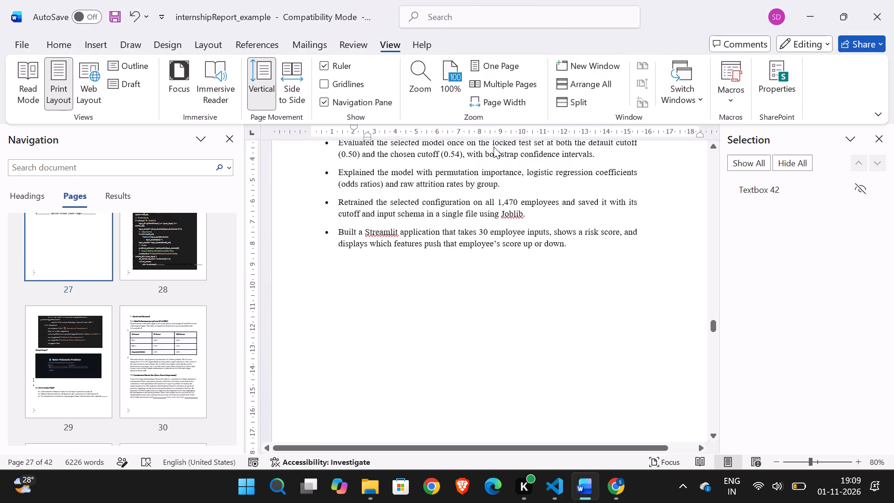
# Hide Graphic 56, the dark background behind the old pollutant-prediction code on page 28.
pyautogui.scroll(-1, 418, 337)
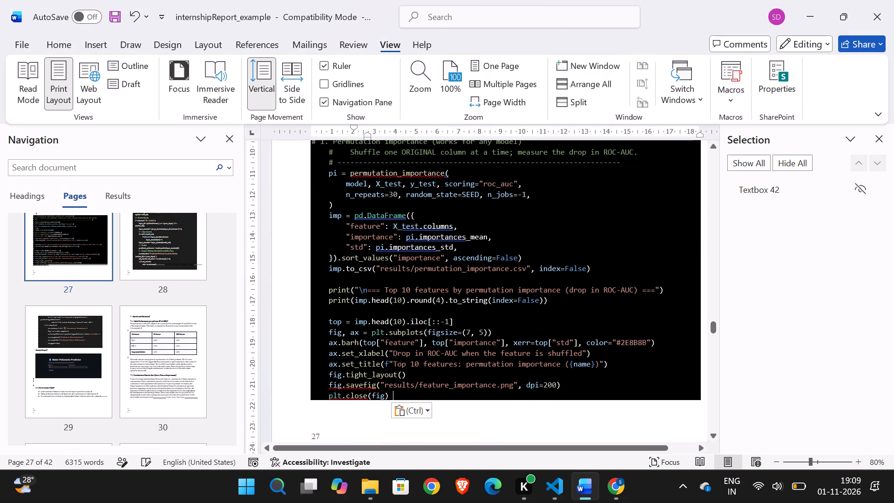
pyautogui.scroll(-3, 418, 337)
pyautogui.click(447, 329)
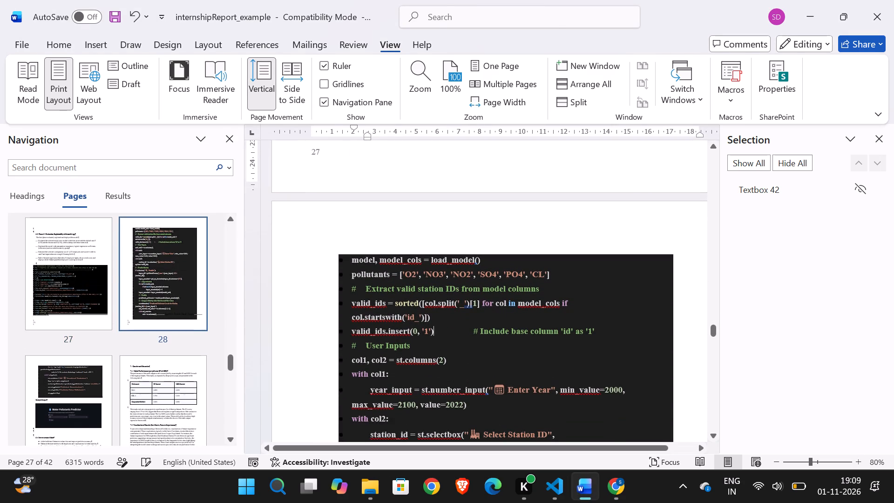
pyautogui.click(856, 188)
# Delete the old pollutant-prediction code on page 28, from the load_model line through cols = st.columns(3).
pyautogui.scroll(-2, 555, 317)
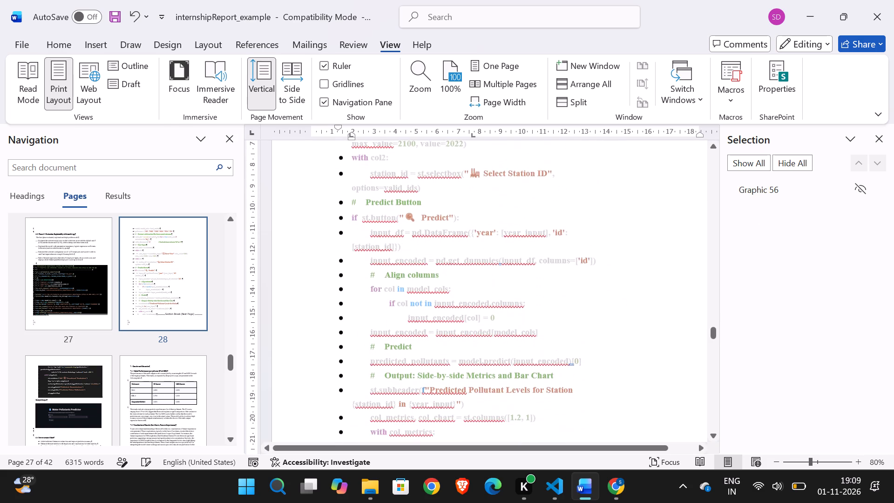
pyautogui.scroll(-1, 555, 317)
pyautogui.moveTo(485, 323); pyautogui.dragTo(407, 242)
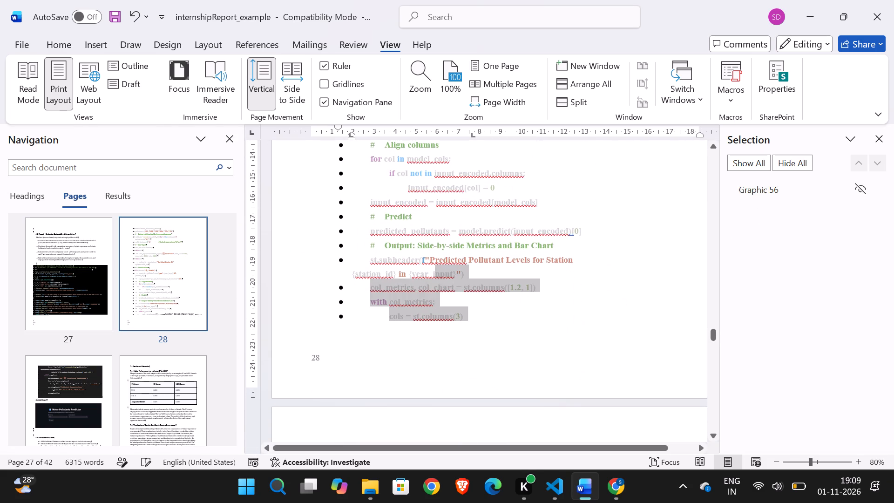
pyautogui.moveTo(407, 242); pyautogui.dragTo(348, 138)
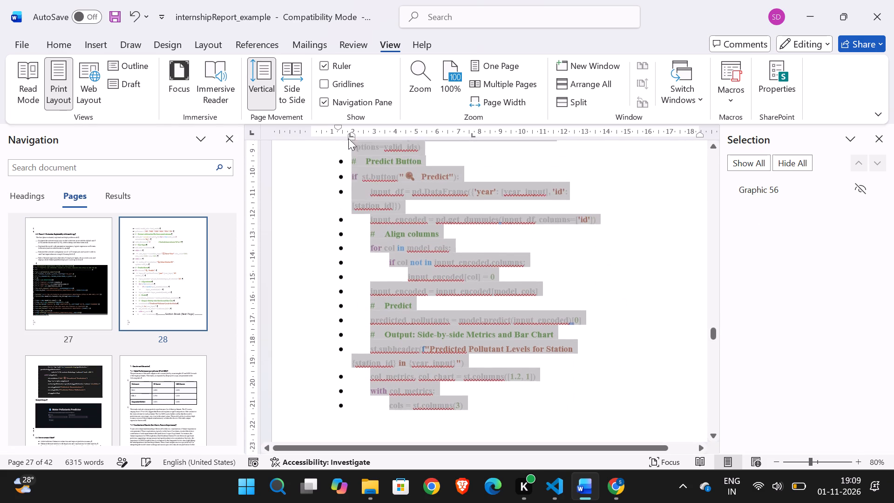
pyautogui.moveTo(348, 138); pyautogui.dragTo(365, 307)
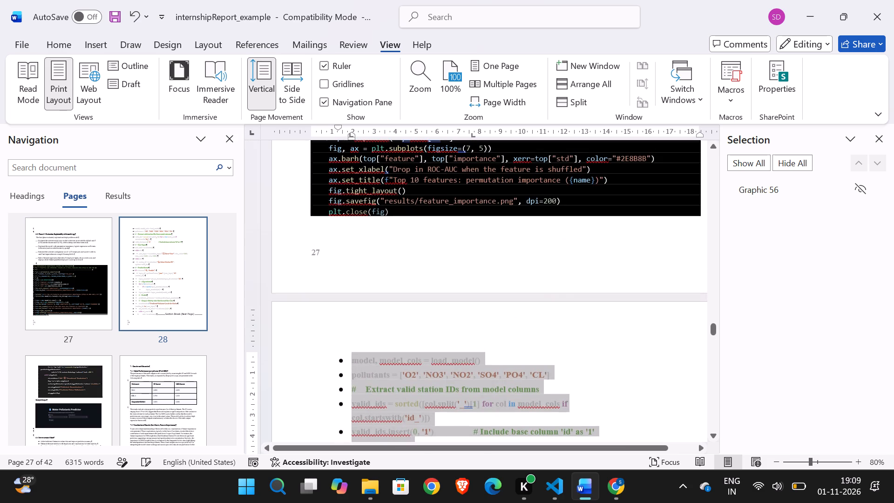
pyautogui.moveTo(365, 307); pyautogui.dragTo(340, 343)
pyautogui.press('BackSpace')
pyautogui.scroll(-1, 340, 343)
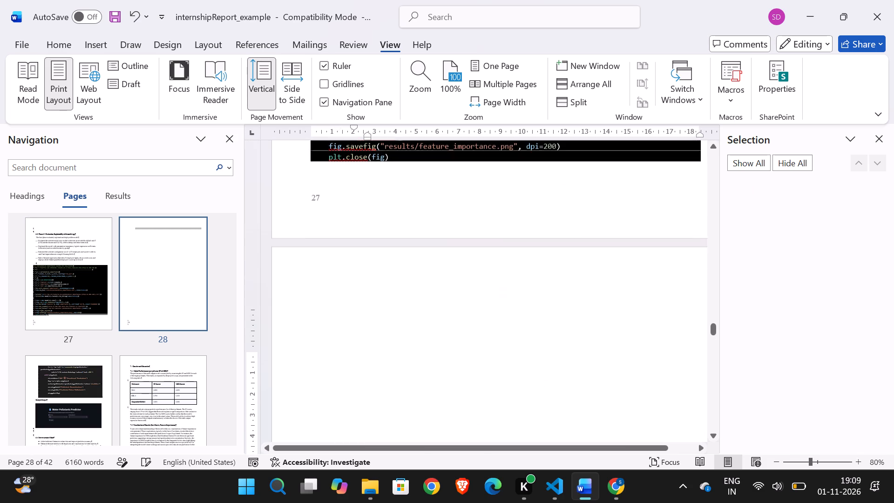
pyautogui.scroll(-1, 340, 343)
# In VS Code, copy the "2. Coefficients and odds ratios" section of explain.py, including its comment header and the else branch.
pyautogui.click(563, 478)
pyautogui.scroll(-1, 444, 278)
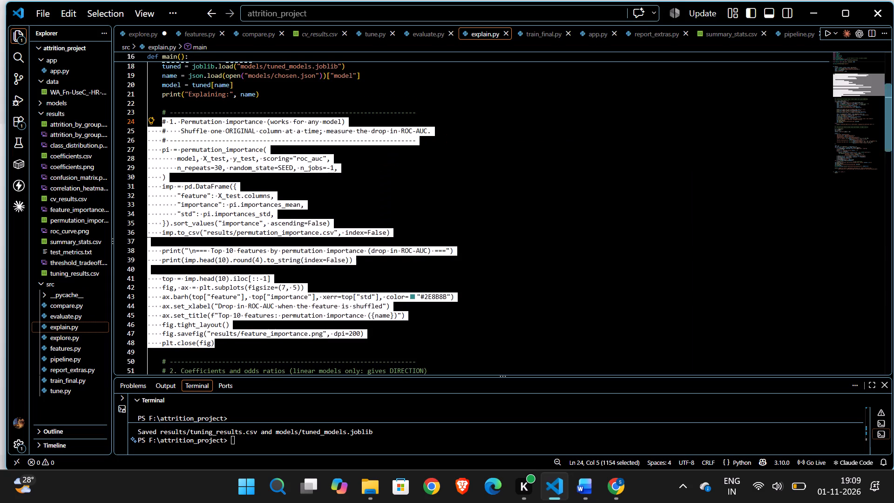
pyautogui.scroll(-3, 444, 278)
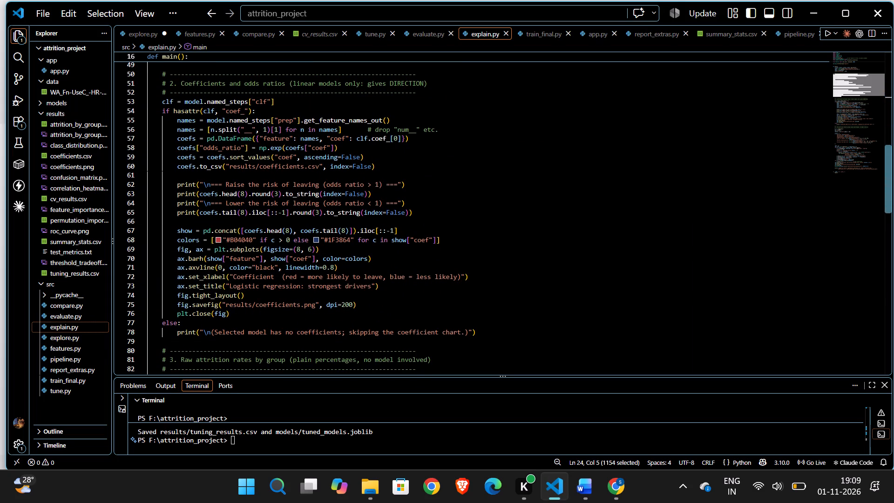
pyautogui.moveTo(476, 326); pyautogui.dragTo(162, 104)
pyautogui.click(162, 104)
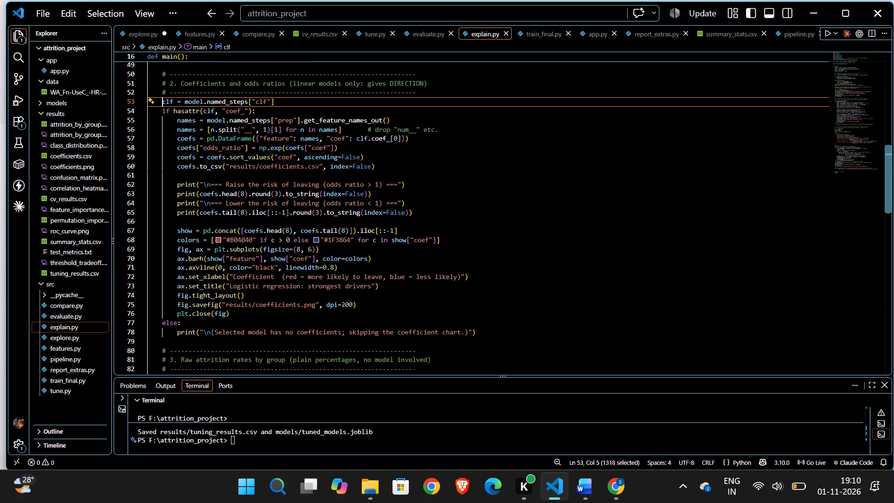
pyautogui.scroll(-1, 339, 324)
pyautogui.scroll(1, 402, 296)
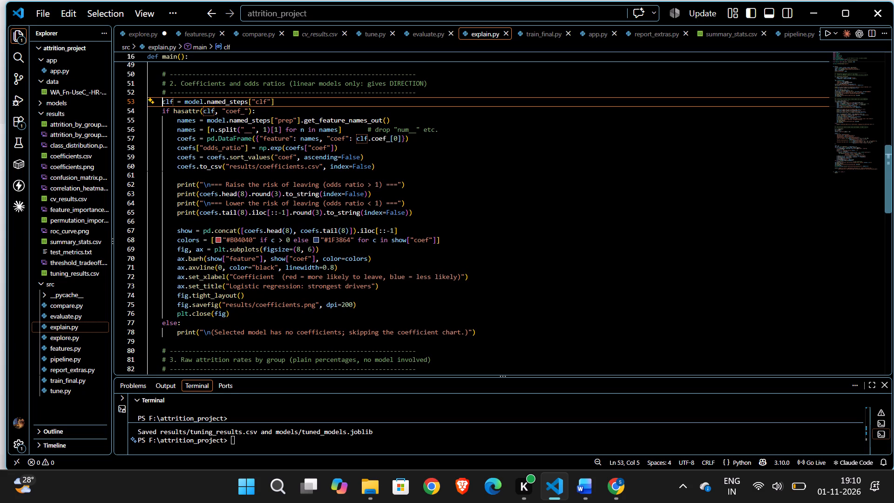
pyautogui.moveTo(477, 335); pyautogui.dragTo(159, 74)
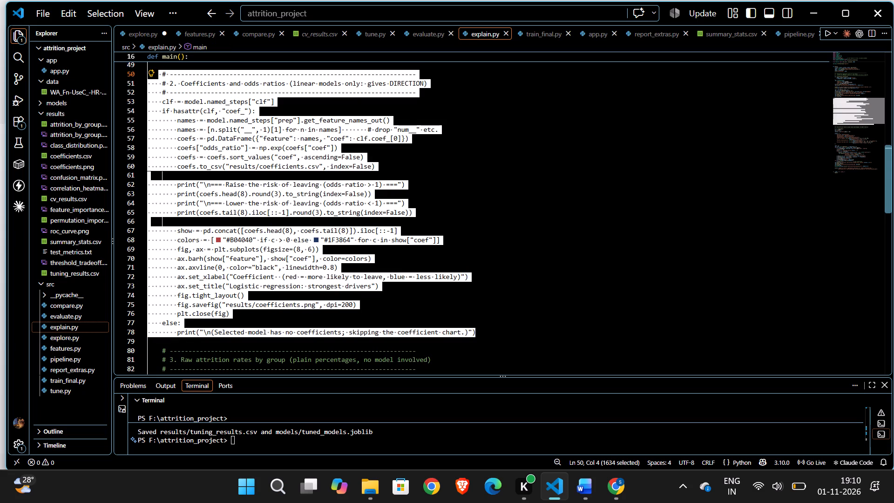
pyautogui.hotkey('ctrl', 'c')
# Paste the coefficients and odds ratios code with source formatting onto the emptied page 28 of the Word report.
pyautogui.click(591, 489)
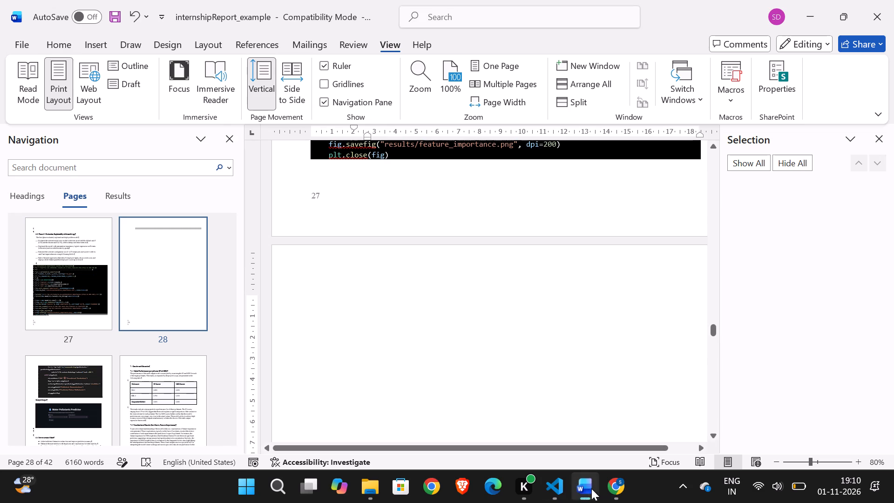
pyautogui.rightClick(461, 341)
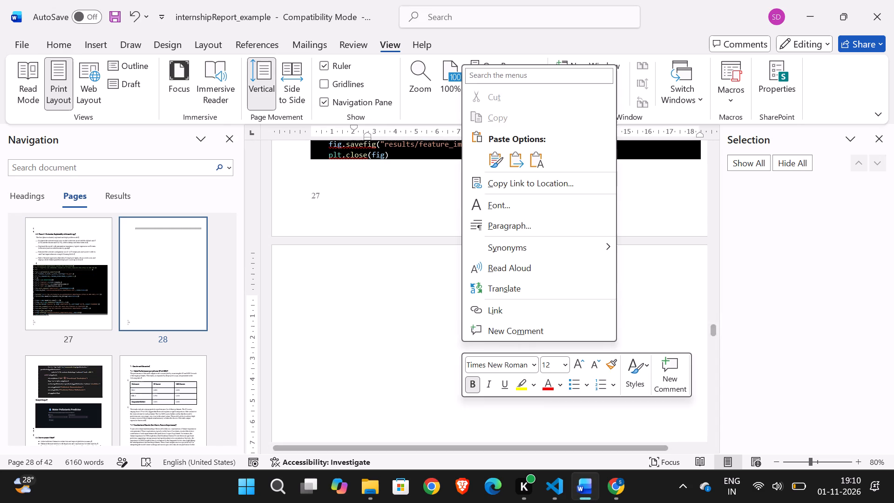
pyautogui.click(491, 166)
pyautogui.scroll(-1, 491, 276)
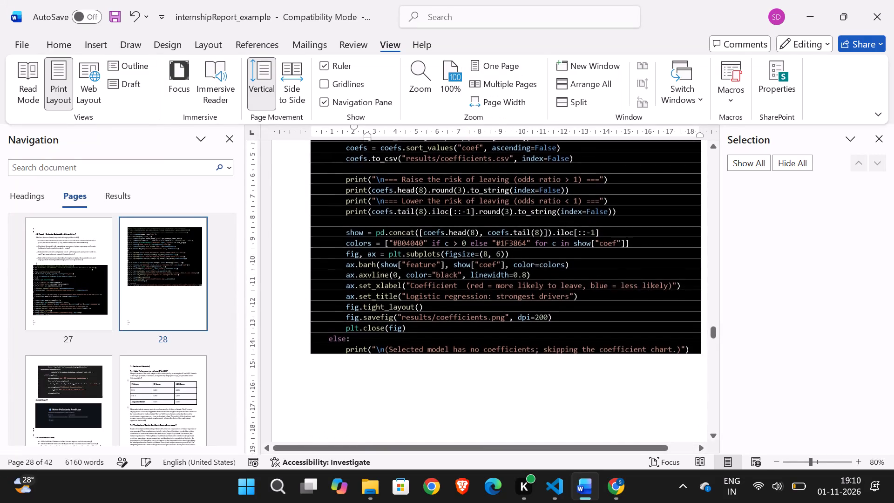
pyautogui.scroll(-1, 491, 276)
pyautogui.scroll(3, 621, 329)
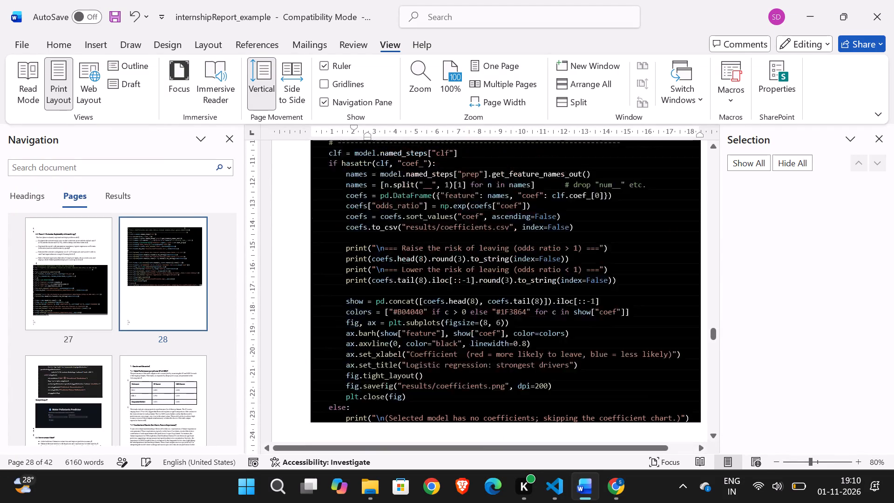
pyautogui.click(580, 236)
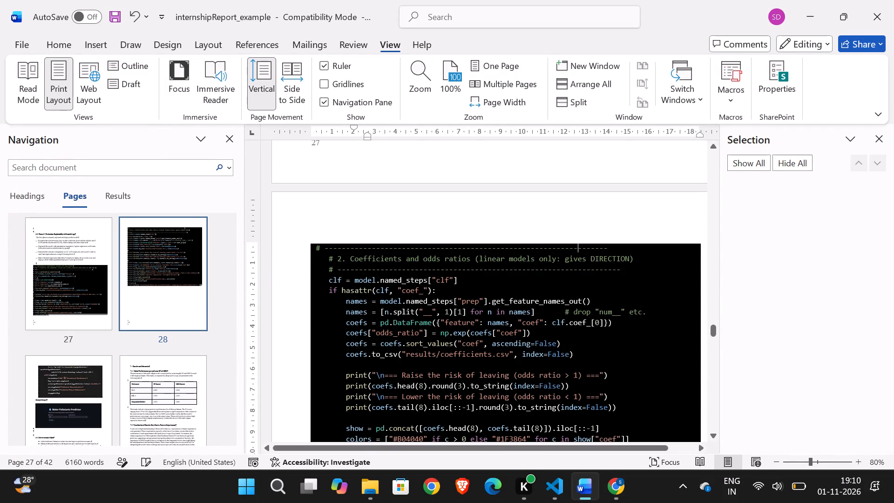
pyautogui.click(685, 209)
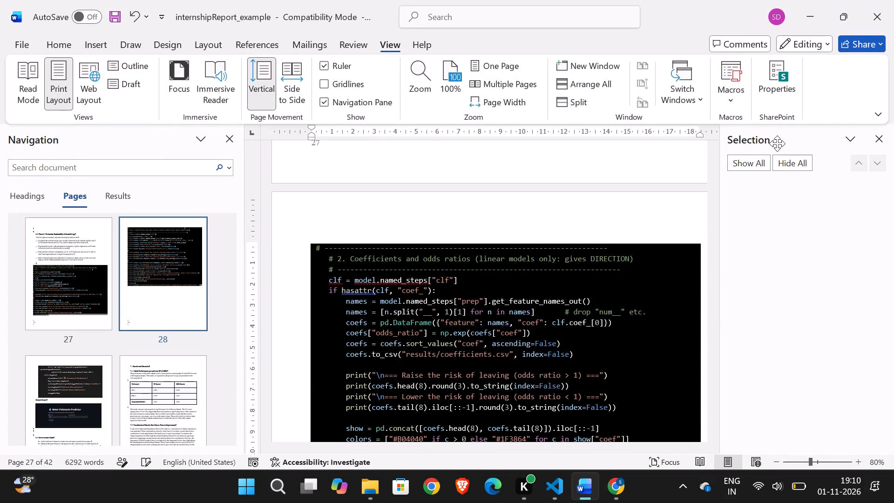
pyautogui.click(881, 146)
pyautogui.scroll(-1, 774, 207)
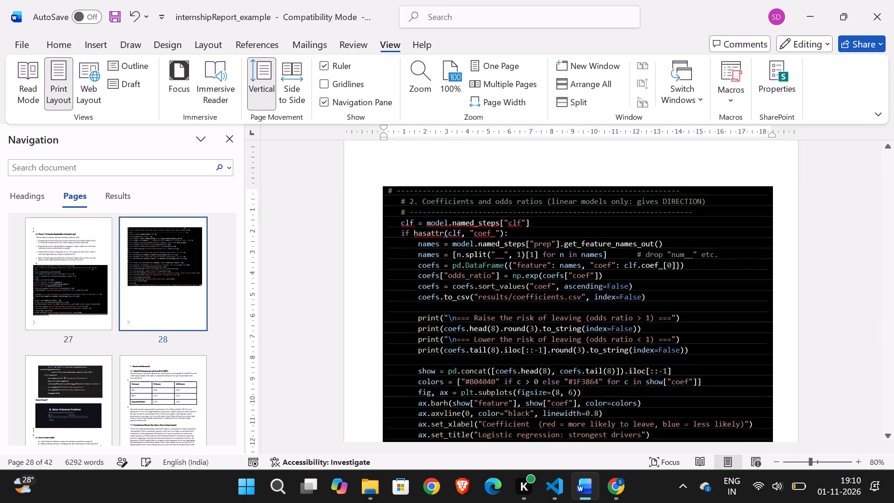
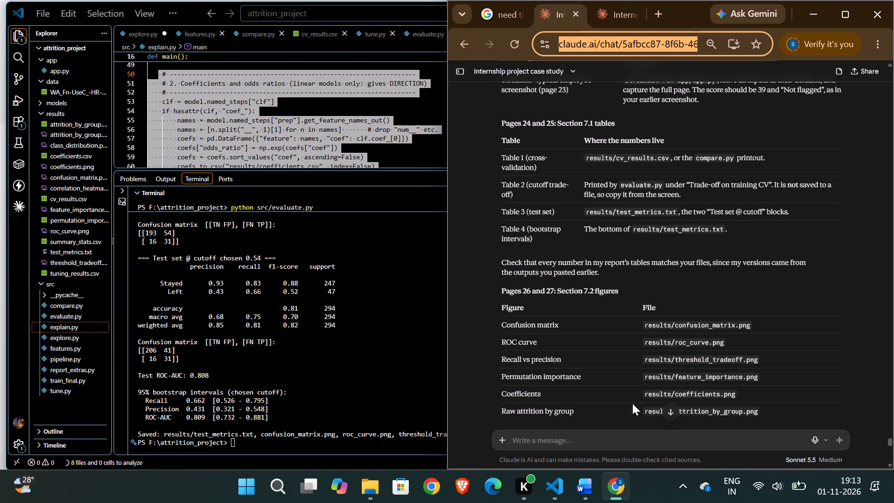
# Capture a screenshot of the VS Code terminal's evaluate.py output from the selected model line through the cutoff trade-off table.
pyautogui.click(361, 323)
pyautogui.scroll(2, 361, 323)
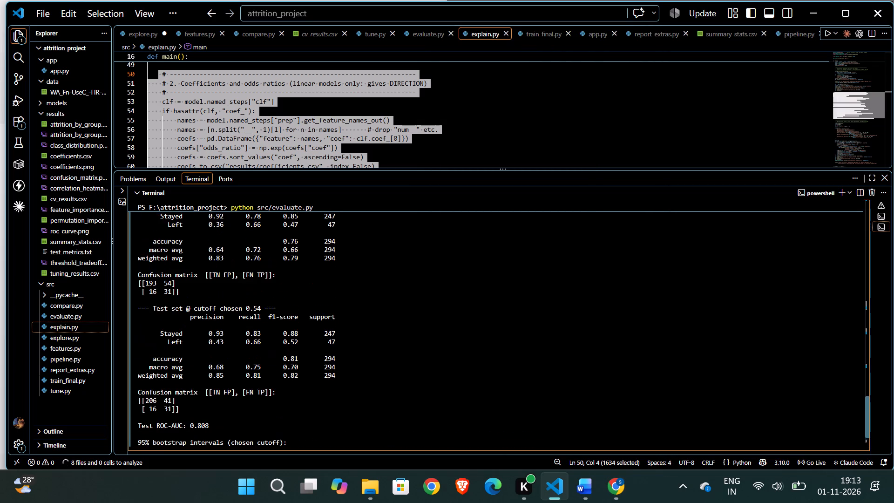
pyautogui.scroll(3, 361, 323)
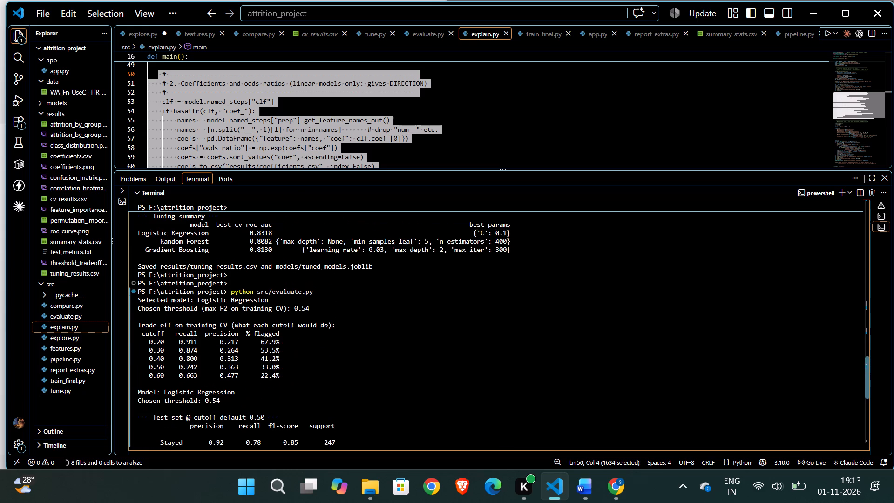
pyautogui.press('Print')
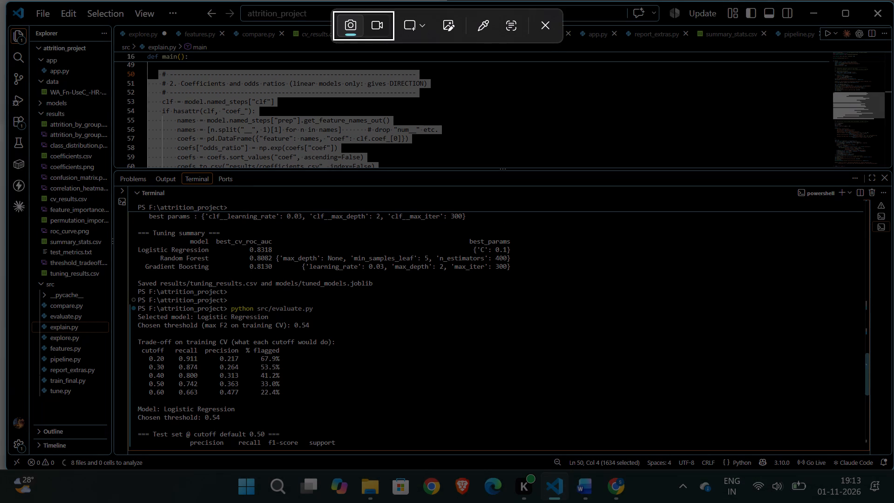
pyautogui.moveTo(139, 402); pyautogui.dragTo(373, 339)
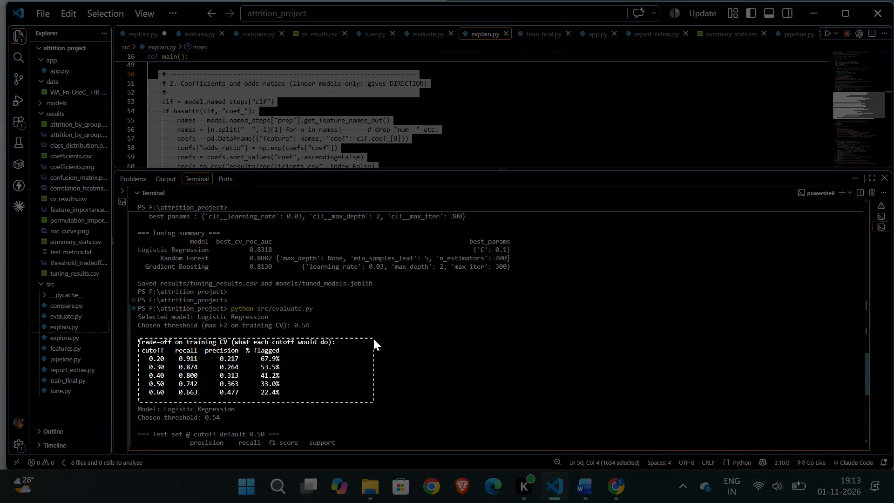
pyautogui.moveTo(373, 339); pyautogui.dragTo(373, 334)
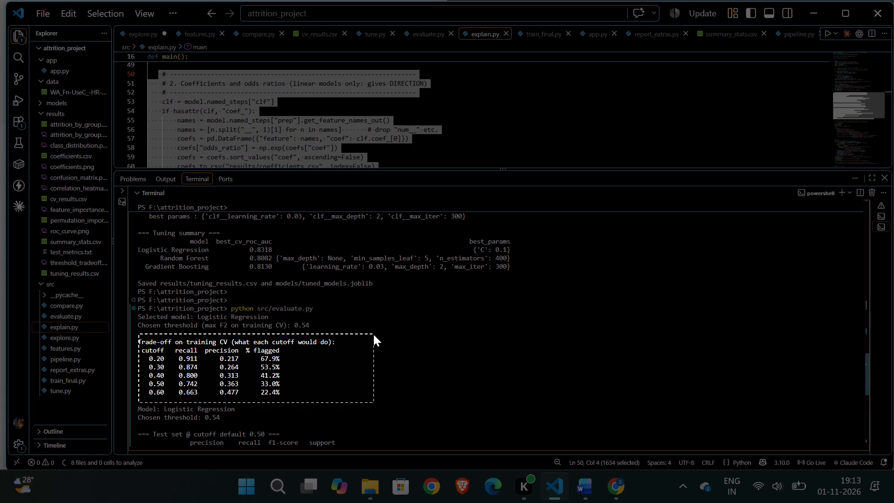
pyautogui.moveTo(373, 334); pyautogui.dragTo(373, 333)
pyautogui.moveTo(373, 333); pyautogui.dragTo(375, 319)
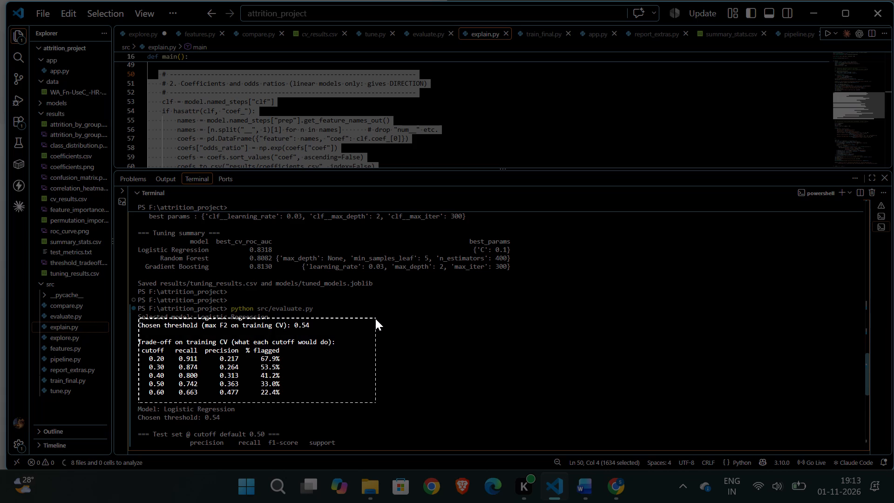
pyautogui.moveTo(375, 319); pyautogui.dragTo(376, 315)
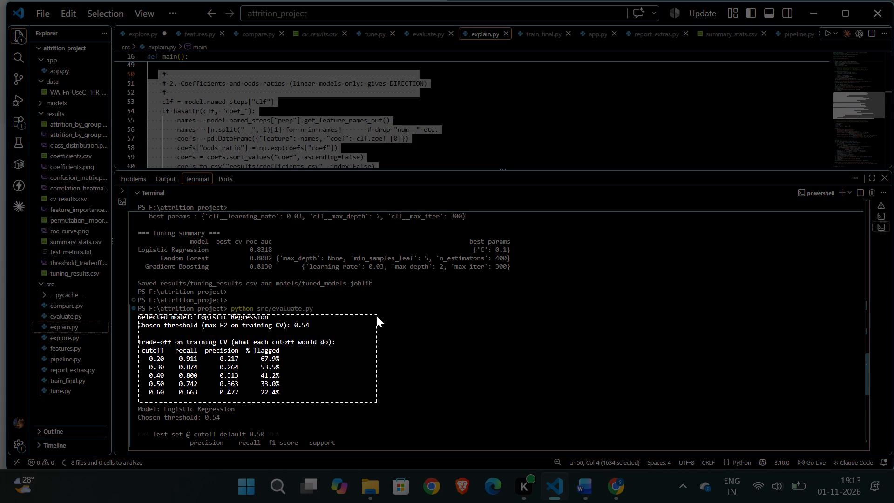
pyautogui.moveTo(376, 315); pyautogui.dragTo(371, 313)
# In Word, add blank lines below section 6.3's explain.py code block and paste the evaluate.py output screenshot there.
pyautogui.click(588, 469)
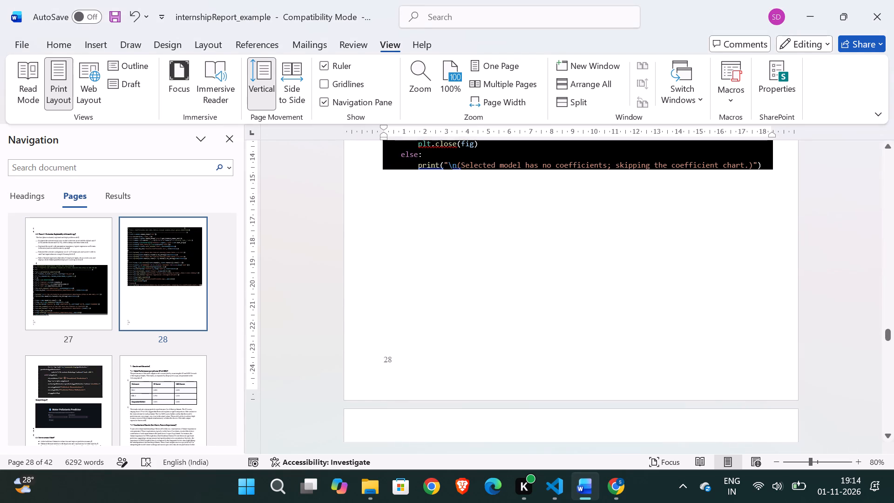
pyautogui.click(485, 246)
pyautogui.click(765, 167)
pyautogui.press('Return')
pyautogui.press('Return')
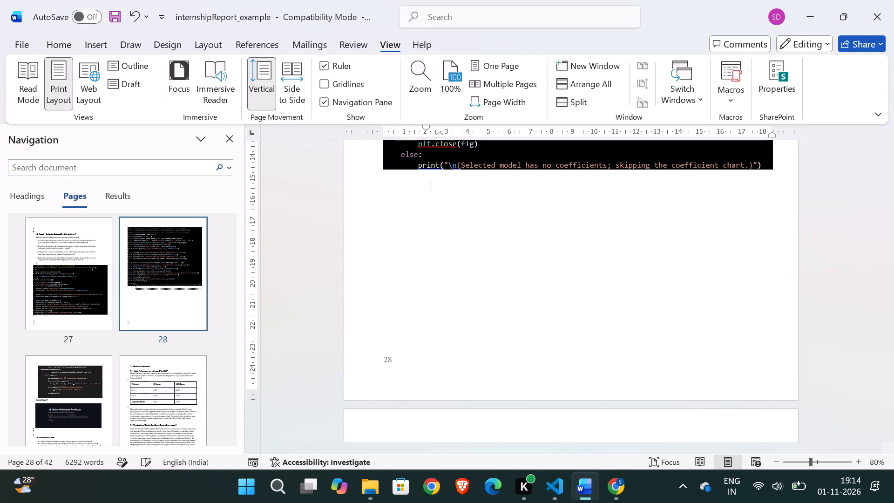
pyautogui.press('Return')
pyautogui.press('Return')
pyautogui.rightClick(765, 167)
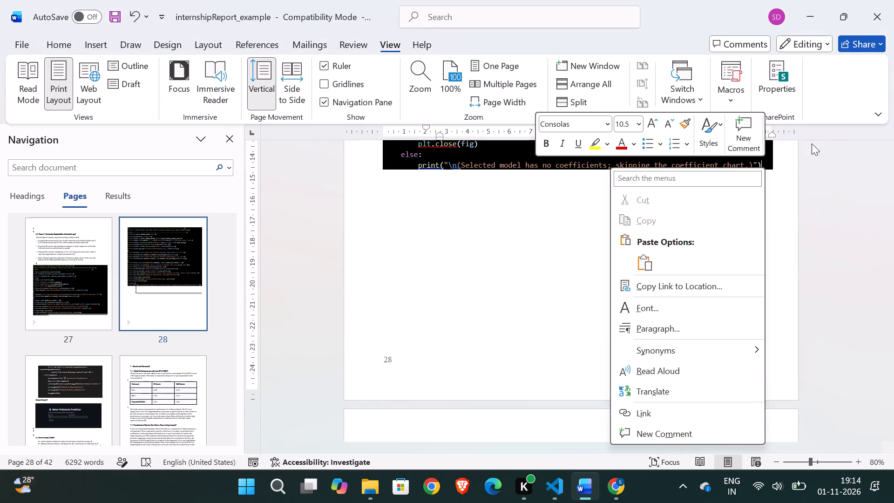
pyautogui.click(642, 258)
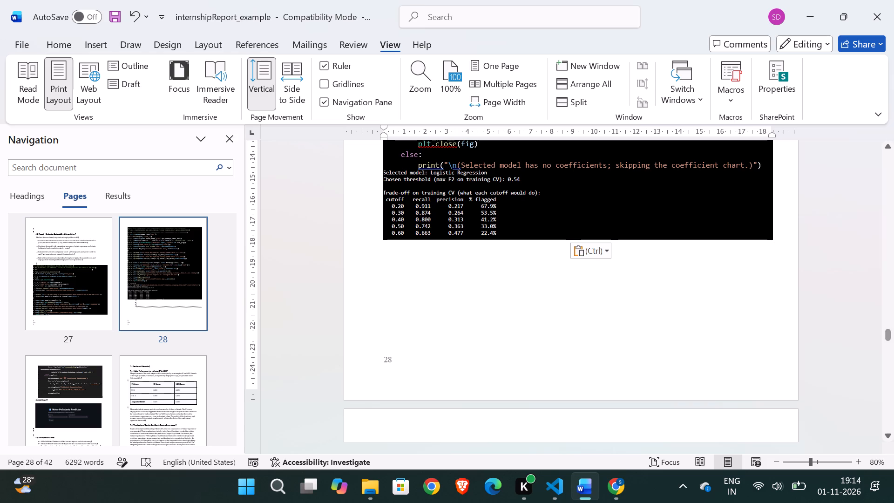
# Set the pasted screenshot in front of text, place it below the code block, and enlarge it to about 12.2 by 4.7 cm.
pyautogui.click(492, 199)
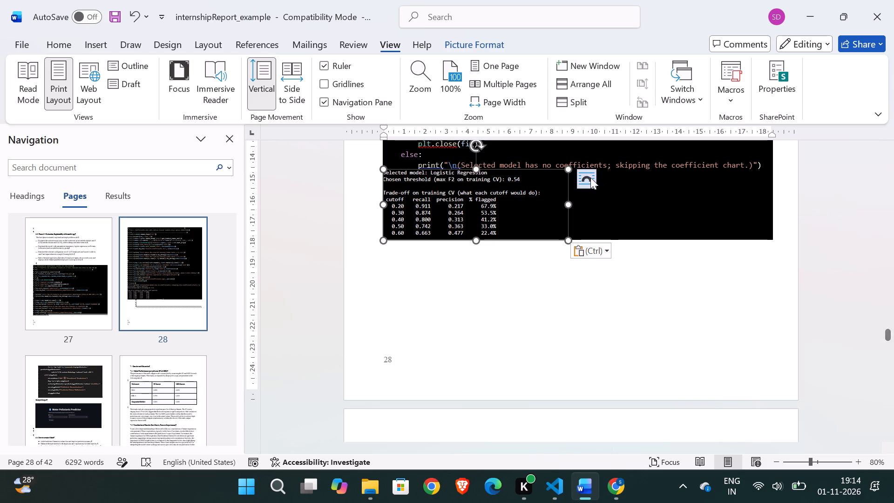
pyautogui.click(590, 177)
pyautogui.click(689, 312)
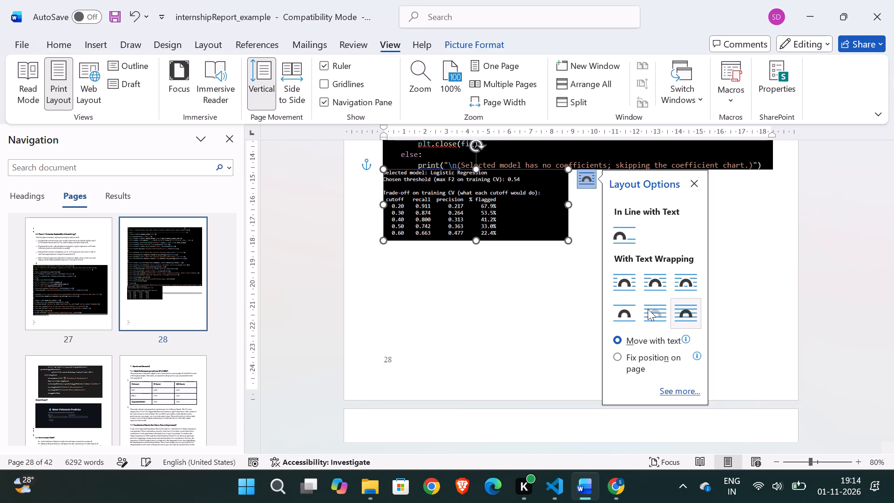
pyautogui.moveTo(472, 194); pyautogui.dragTo(508, 253)
pyautogui.moveTo(604, 295); pyautogui.dragTo(664, 327)
pyautogui.moveTo(582, 277); pyautogui.dragTo(594, 256)
pyautogui.click(779, 282)
# Add the label "Output :" above the model tuning results screenshot on page 25.
pyautogui.scroll(1, 779, 282)
pyautogui.scroll(-1, 779, 282)
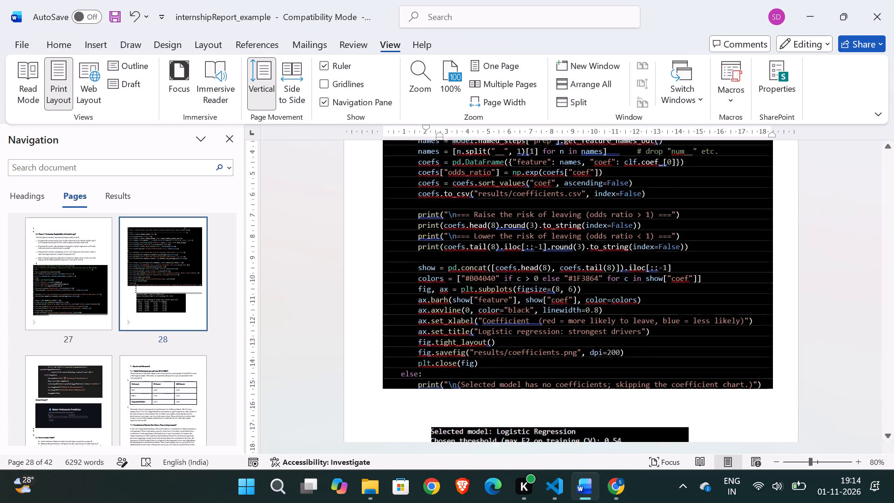
pyautogui.scroll(-1, 779, 282)
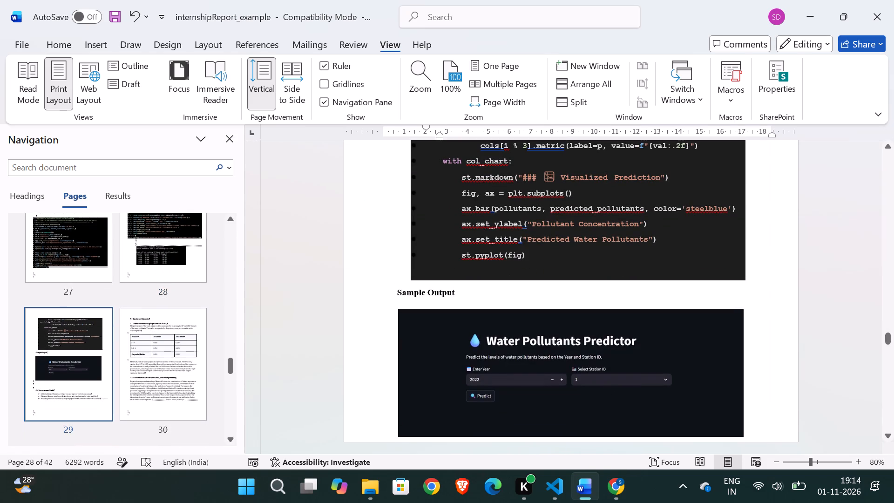
pyautogui.scroll(-1, 622, 264)
pyautogui.scroll(2, 622, 264)
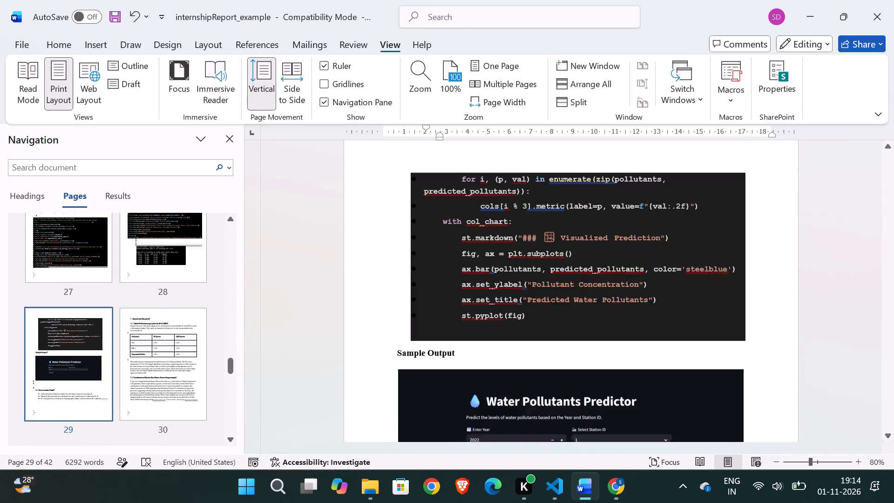
pyautogui.scroll(1, 622, 264)
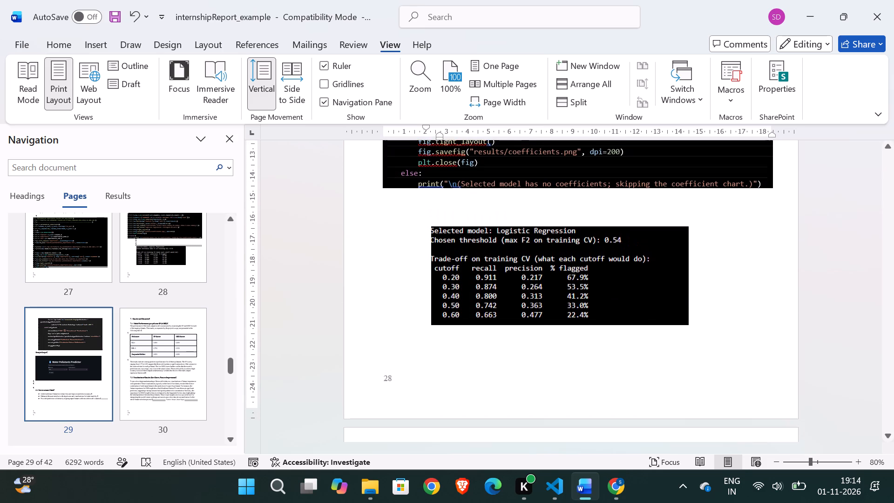
pyautogui.click(442, 209)
pyautogui.scroll(1, 442, 209)
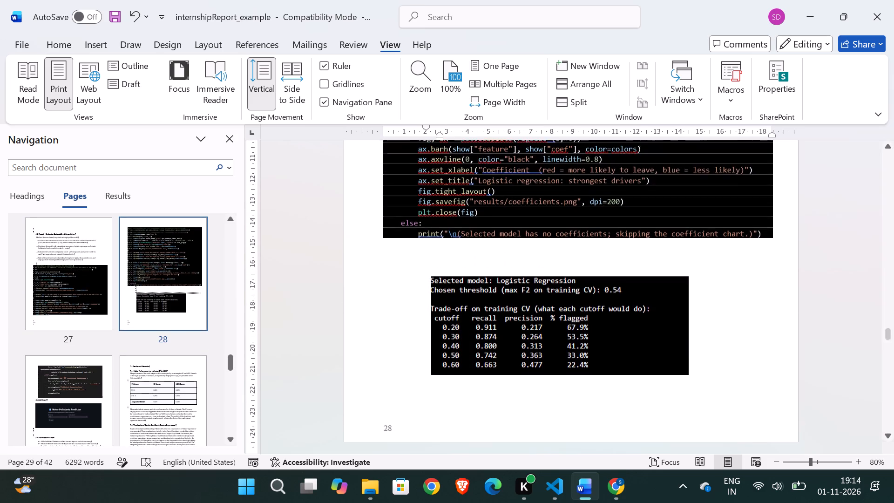
pyautogui.scroll(2, 442, 209)
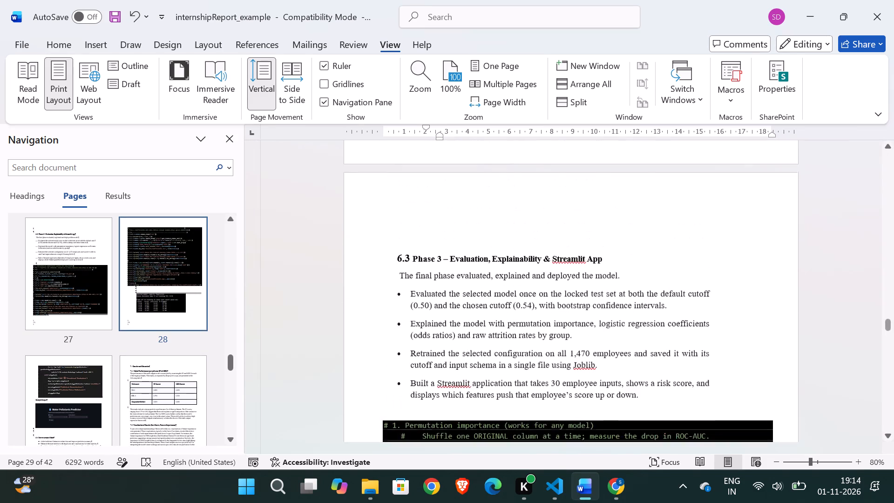
pyautogui.scroll(2, 442, 209)
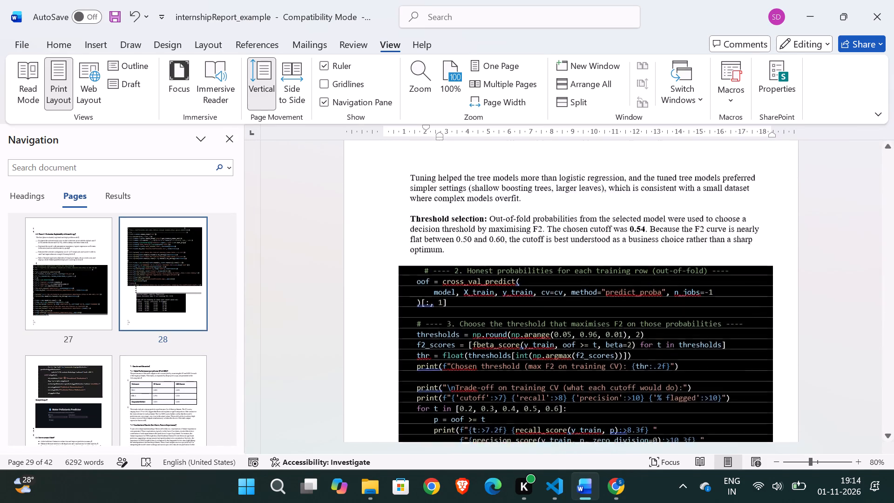
pyautogui.scroll(1, 442, 209)
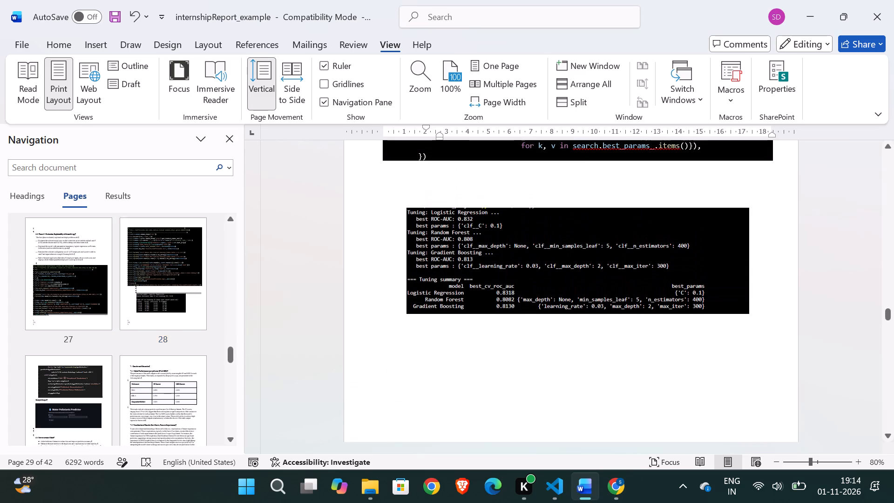
pyautogui.click(429, 200)
pyautogui.write('Output :')
# Add the label "Output :" above the 5-fold cross-validation results screenshot on page 24.
pyautogui.scroll(4, 429, 200)
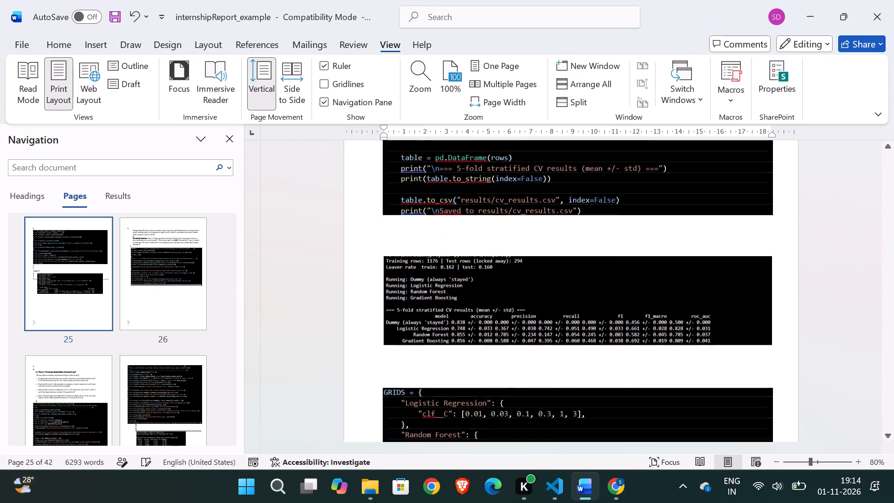
pyautogui.click(428, 308)
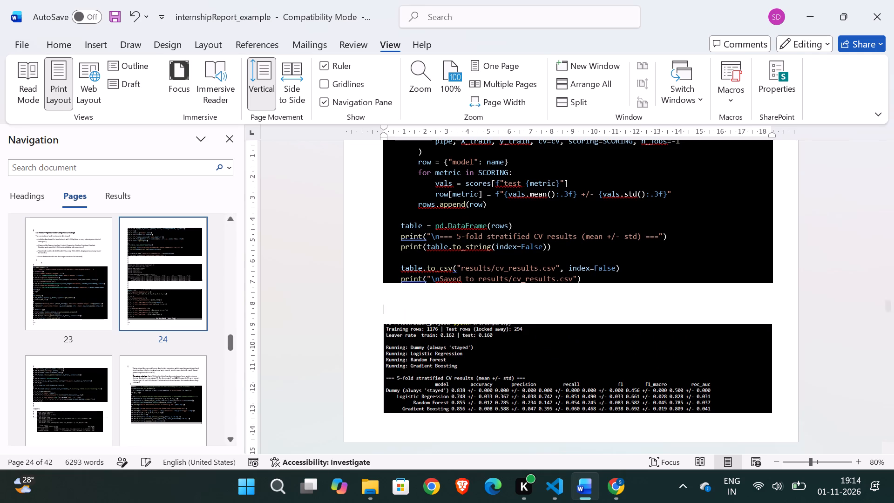
pyautogui.write('Output')
pyautogui.press('space')
pyautogui.write(':')
# Add the label "Output :" above the missing-values and attrition-counts screenshot on page 21.
pyautogui.scroll(1, 428, 308)
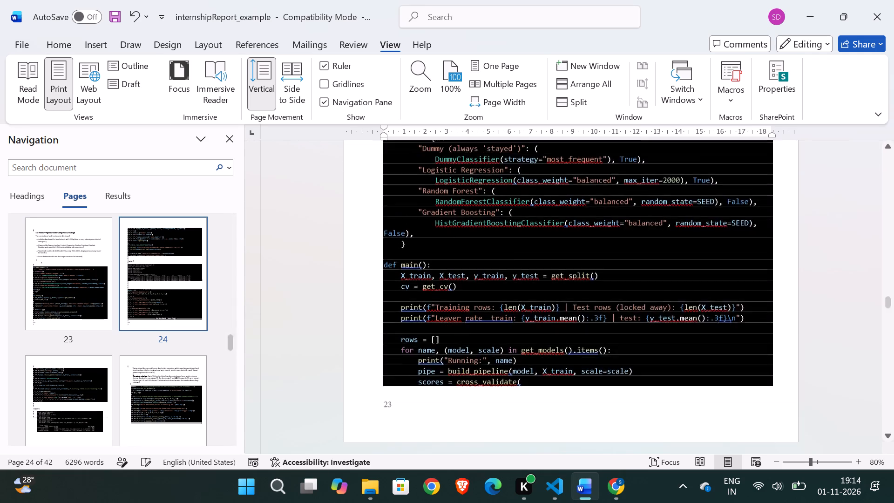
pyautogui.scroll(3, 428, 308)
pyautogui.scroll(-1, 428, 308)
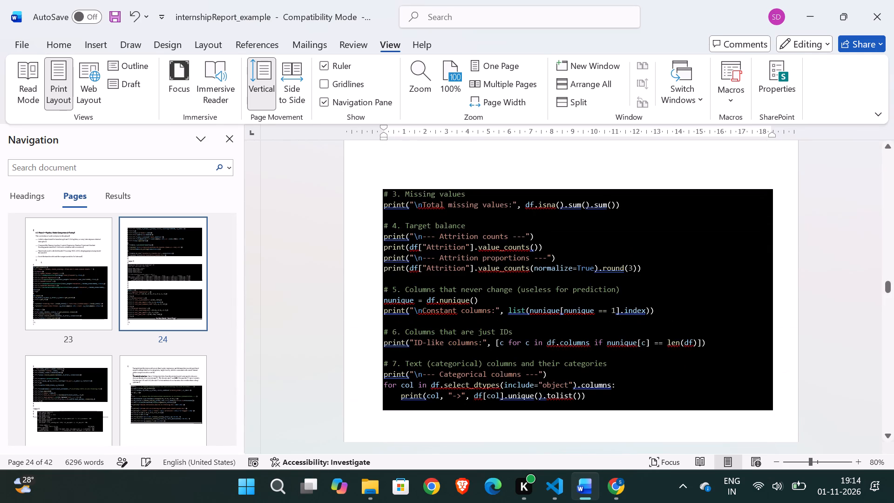
pyautogui.scroll(-1, 428, 308)
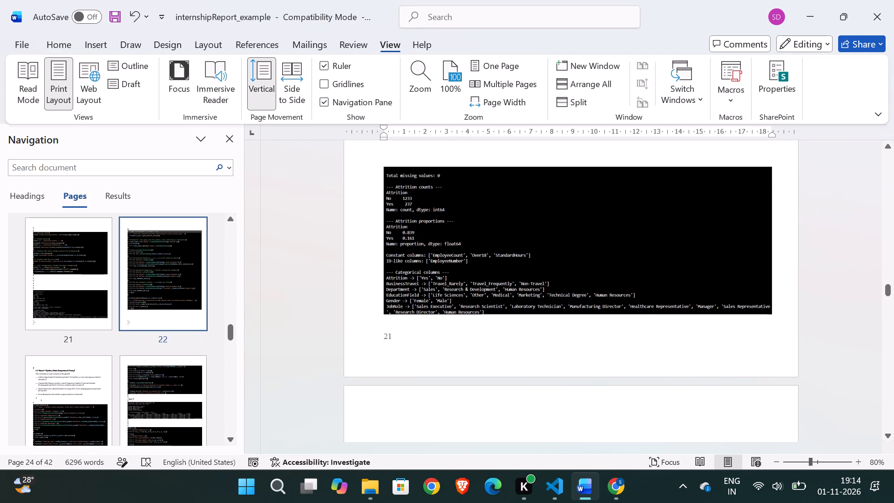
pyautogui.scroll(1, 408, 174)
pyautogui.click(409, 204)
pyautogui.write('Output :')
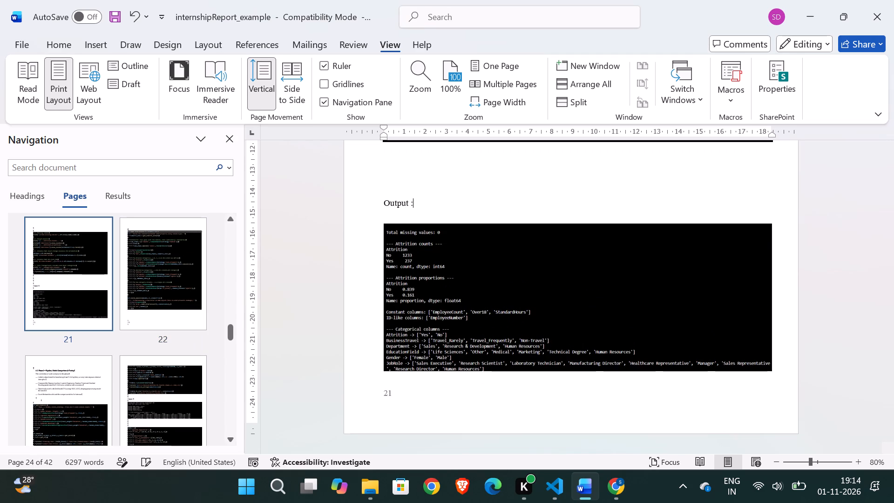
# Add the label "Output:" above the cutoff trade-off screenshot on page 28.
pyautogui.scroll(-5, 409, 204)
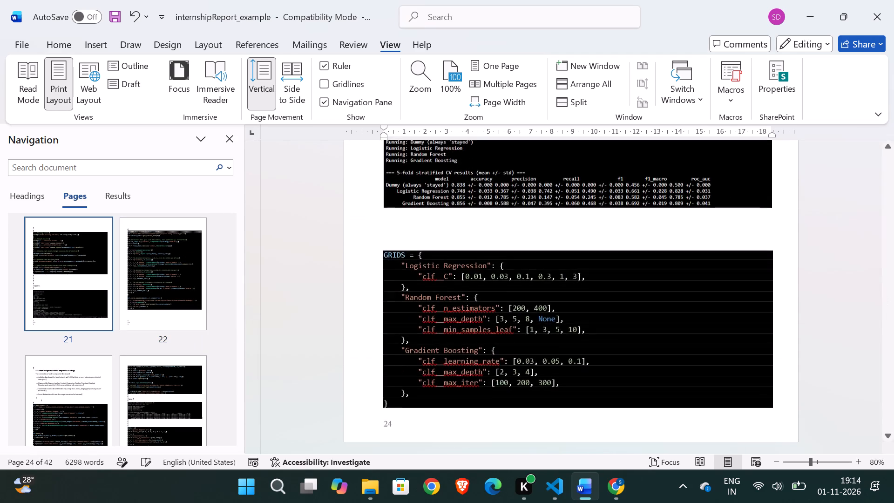
pyautogui.scroll(-2, 409, 204)
pyautogui.scroll(1, 409, 204)
pyautogui.scroll(-2, 409, 204)
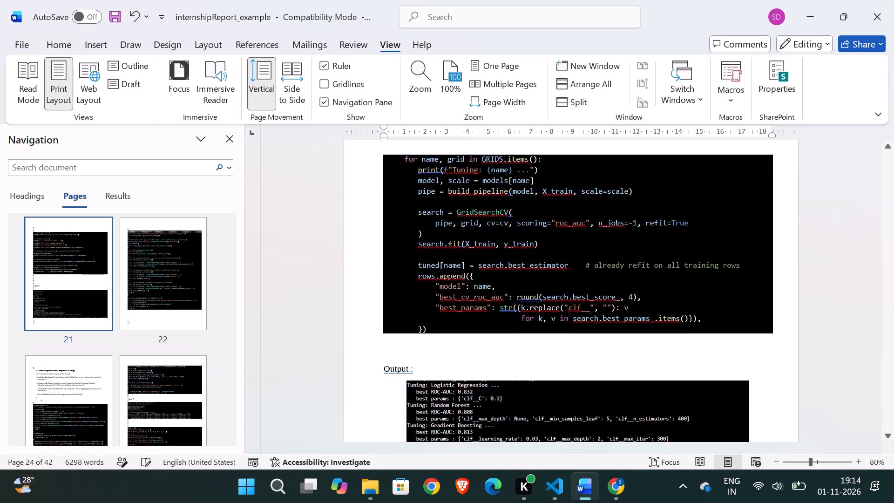
pyautogui.scroll(-2, 409, 204)
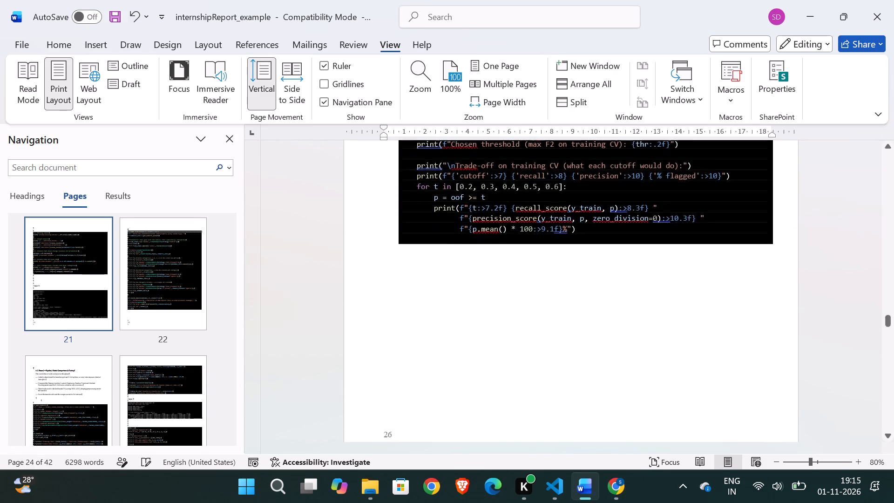
pyautogui.scroll(-2, 409, 204)
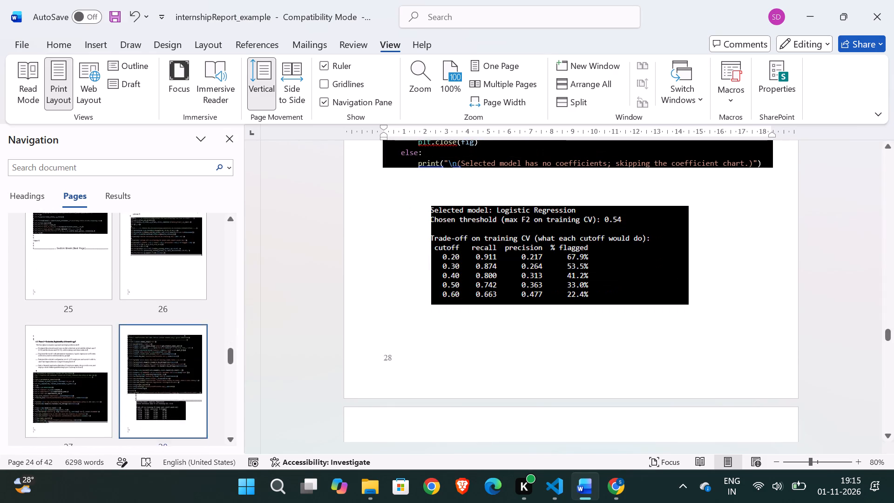
pyautogui.click(423, 198)
pyautogui.write('Output')
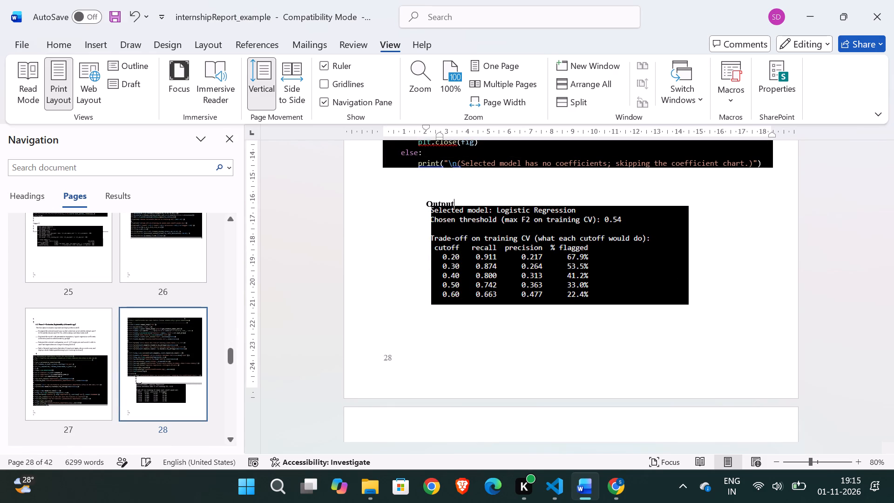
pyautogui.hotkey('shift', ':')
# Move the cutoff trade-off screenshot slightly down so it sits clear below its Output label.
pyautogui.click(530, 234)
pyautogui.moveTo(530, 234); pyautogui.dragTo(530, 248)
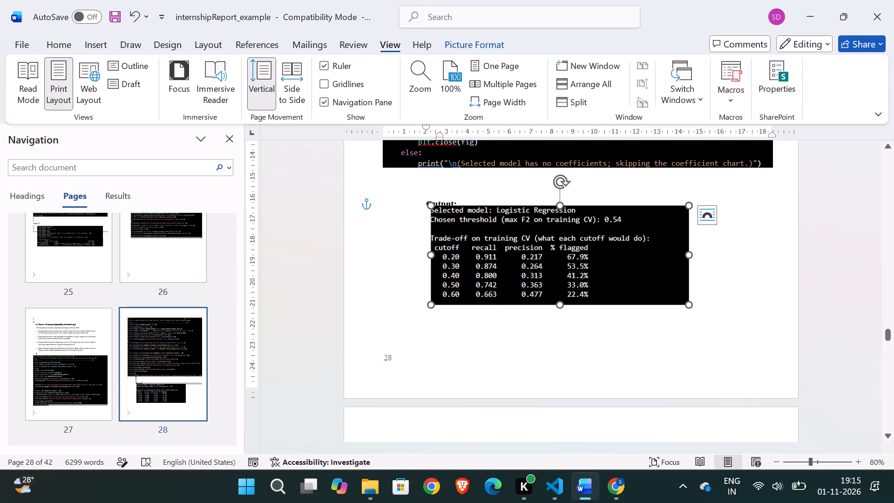
pyautogui.moveTo(530, 248); pyautogui.dragTo(534, 272)
pyautogui.moveTo(534, 272); pyautogui.dragTo(539, 278)
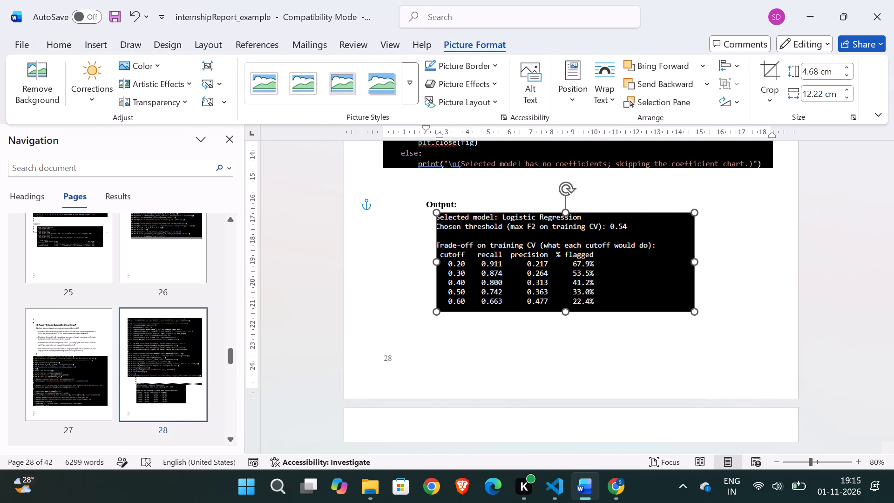
pyautogui.moveTo(539, 278); pyautogui.dragTo(539, 284)
pyautogui.click(669, 241)
pyautogui.click(753, 263)
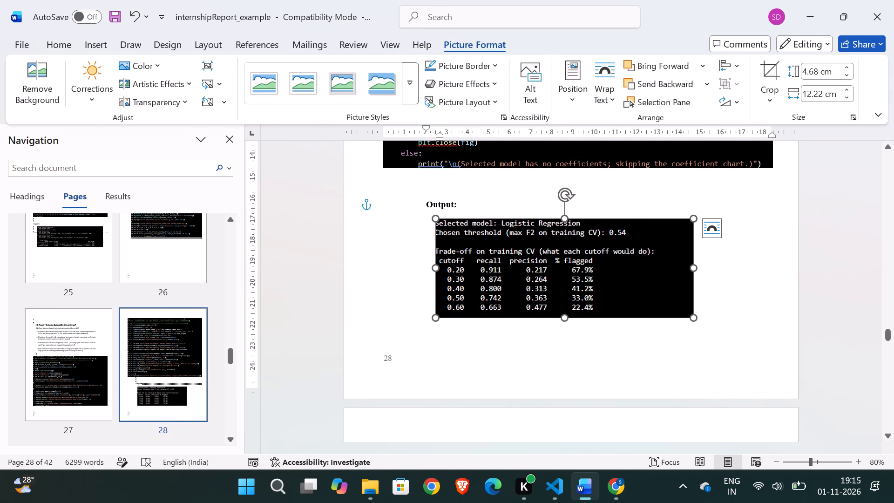
# Set the text wrapping of the old water-pollutants code text box on page 29 to In Front of Text.
pyautogui.scroll(-2, 753, 263)
pyautogui.scroll(-1, 693, 277)
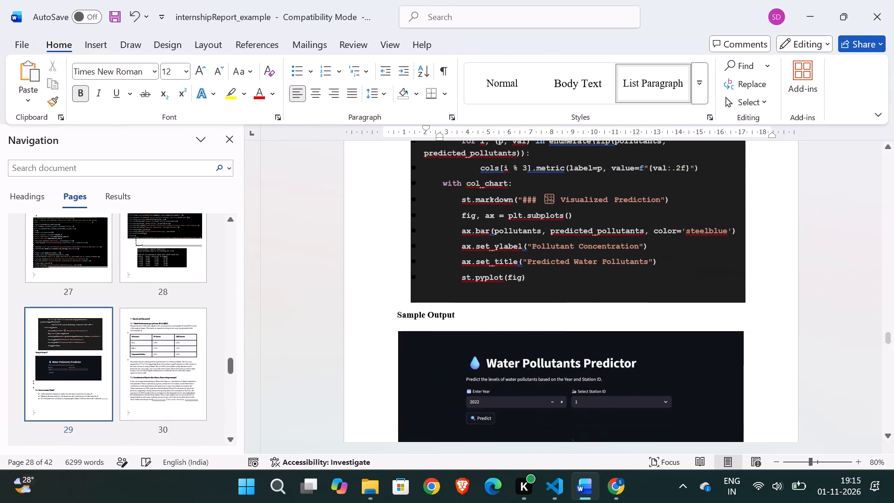
pyautogui.click(638, 263)
pyautogui.click(766, 99)
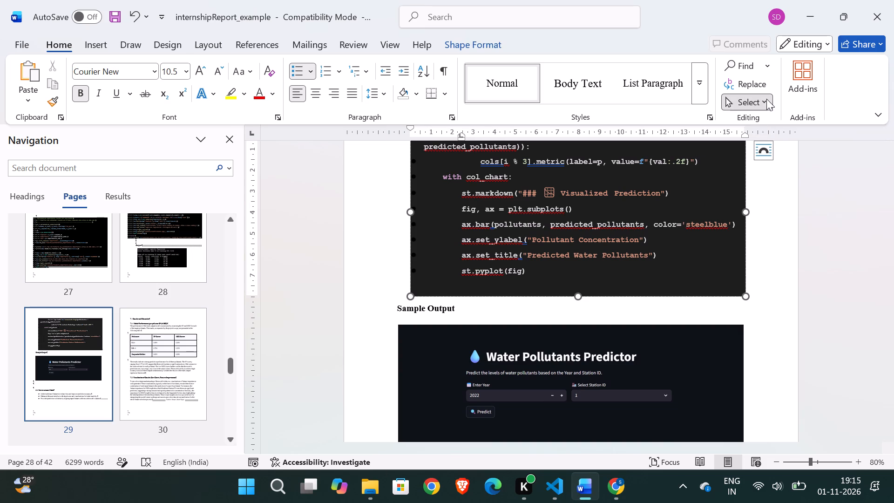
pyautogui.click(730, 180)
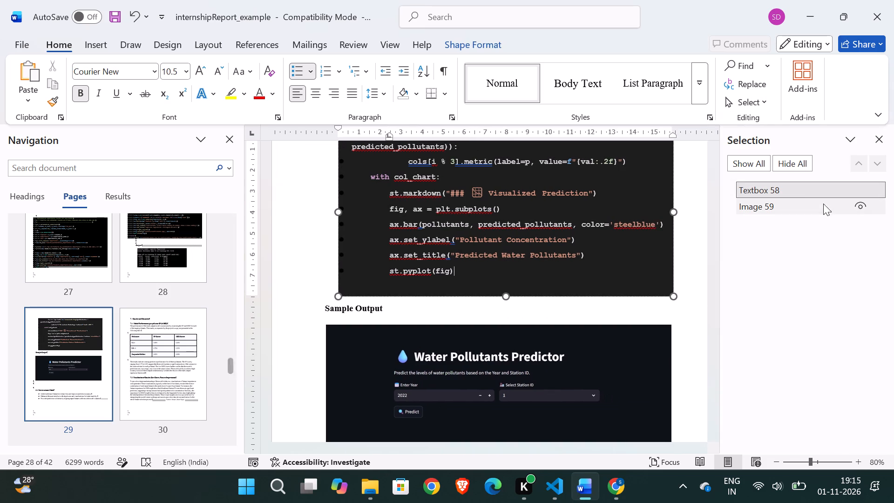
pyautogui.click(795, 190)
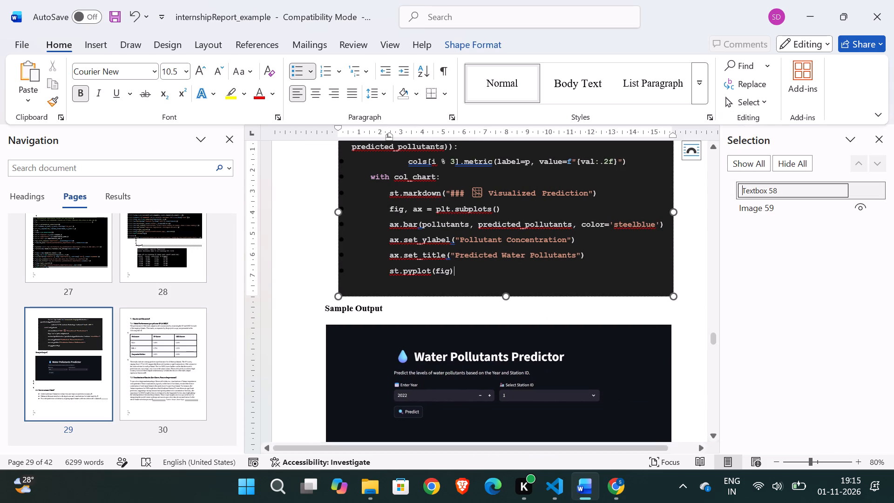
pyautogui.click(688, 148)
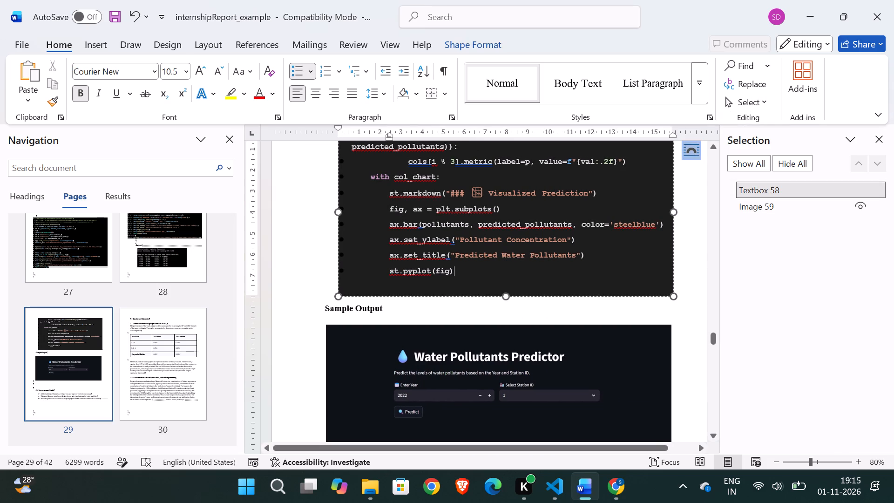
pyautogui.click(695, 158)
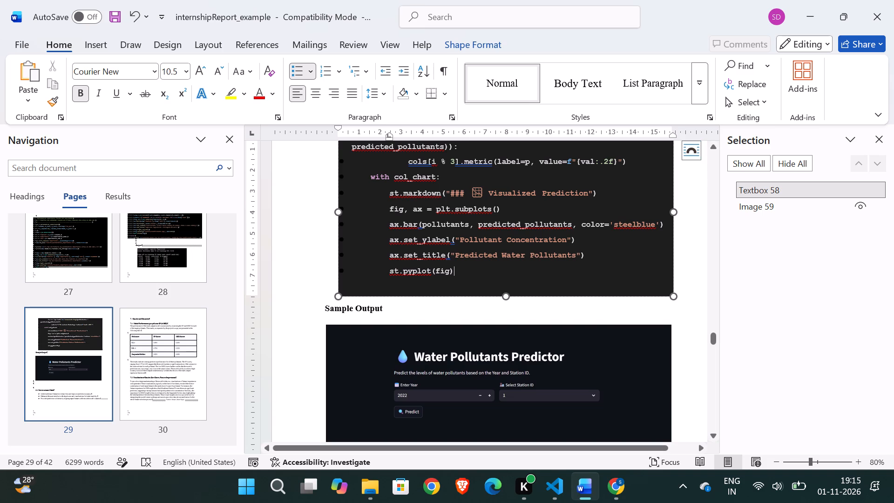
pyautogui.scroll(3, 677, 171)
pyautogui.scroll(1, 623, 237)
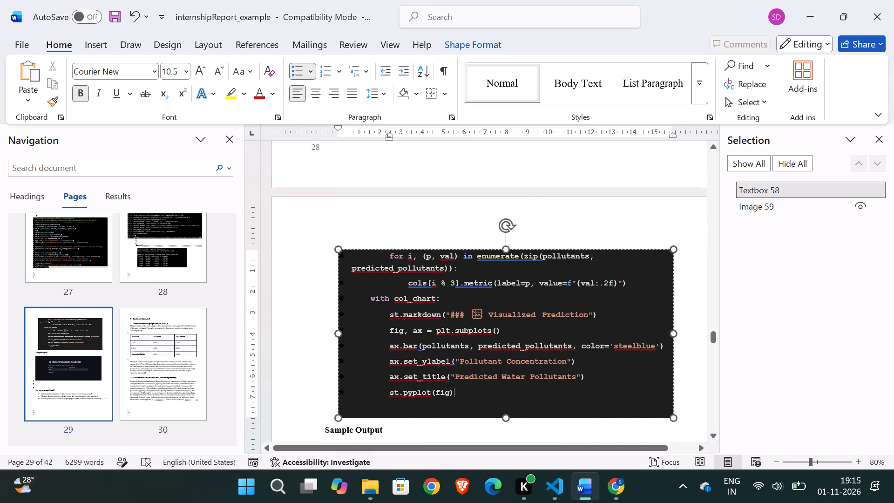
pyautogui.click(627, 304)
pyautogui.click(693, 258)
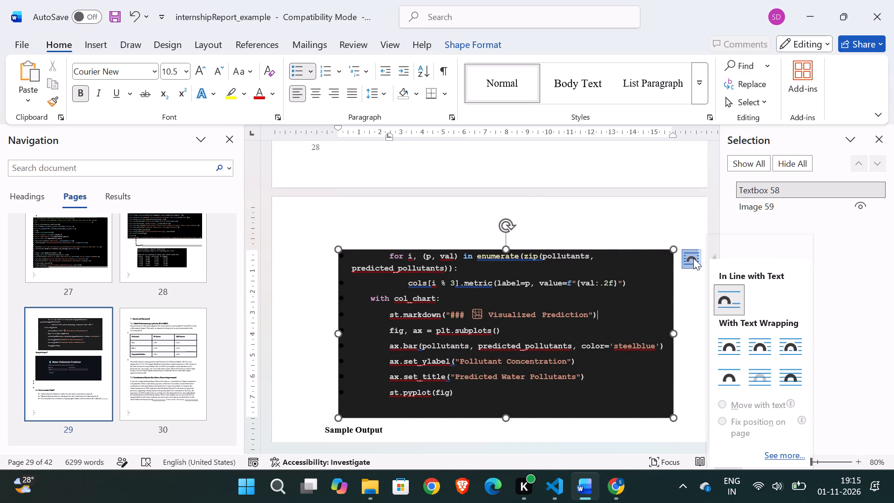
pyautogui.click(788, 381)
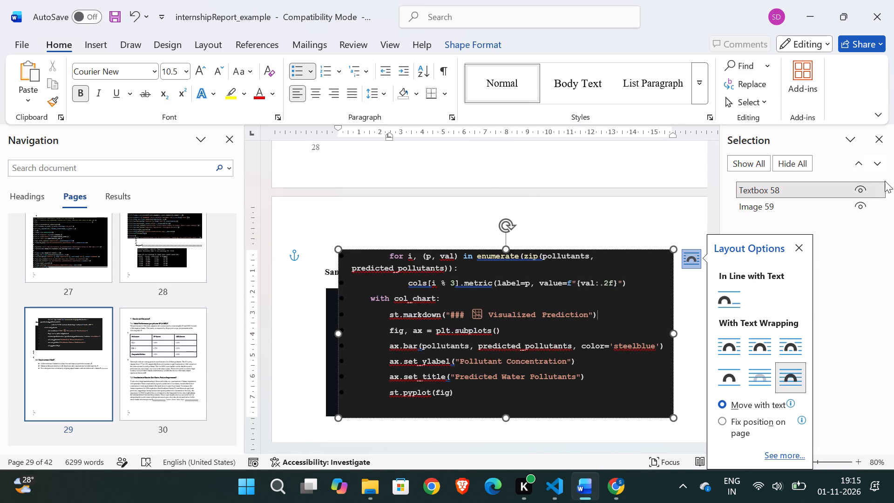
# Hide the Water Pollutants Predictor screenshot (Image 59) and the old code text box (Textbox 58) on page 29.
pyautogui.click(866, 188)
pyautogui.click(861, 205)
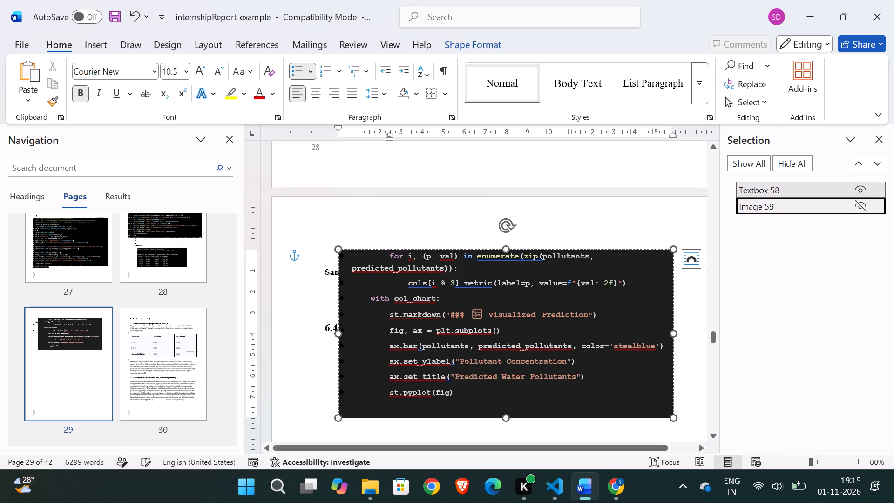
pyautogui.scroll(-1, 681, 289)
pyautogui.scroll(1, 681, 289)
pyautogui.click(610, 217)
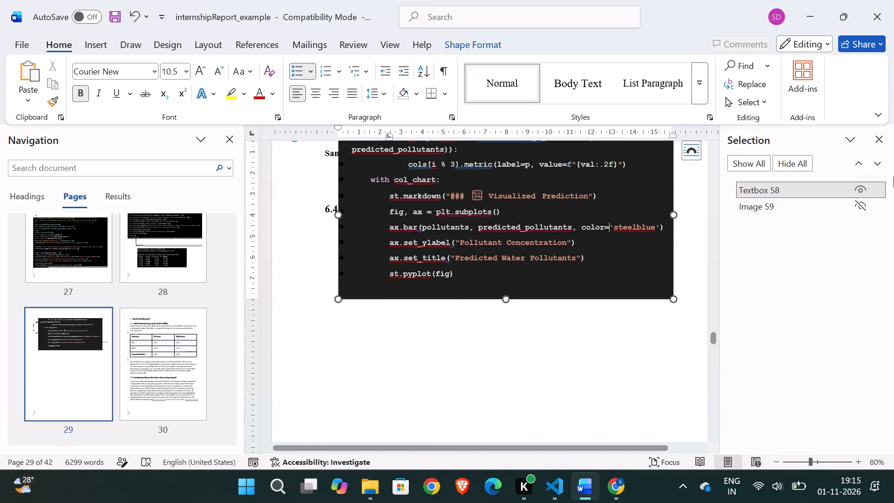
pyautogui.click(860, 191)
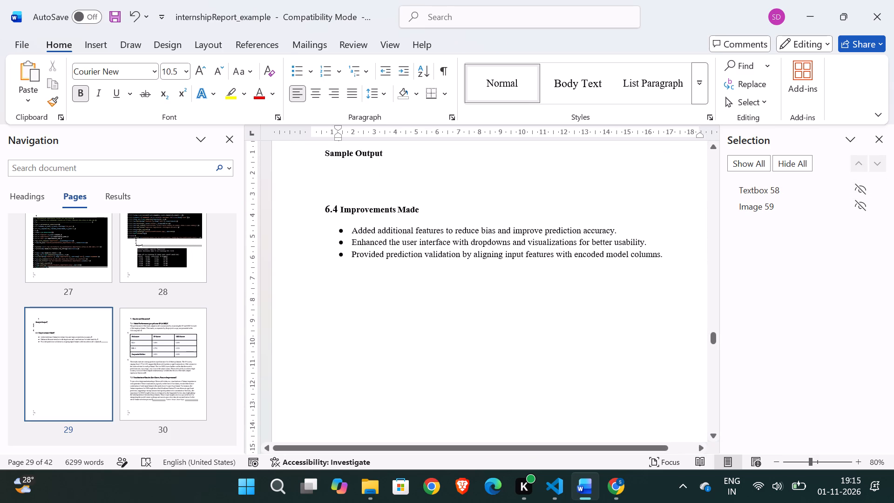
# Delete the "Sample Output" label at the top of page 29.
pyautogui.scroll(2, 609, 270)
pyautogui.scroll(-1, 609, 270)
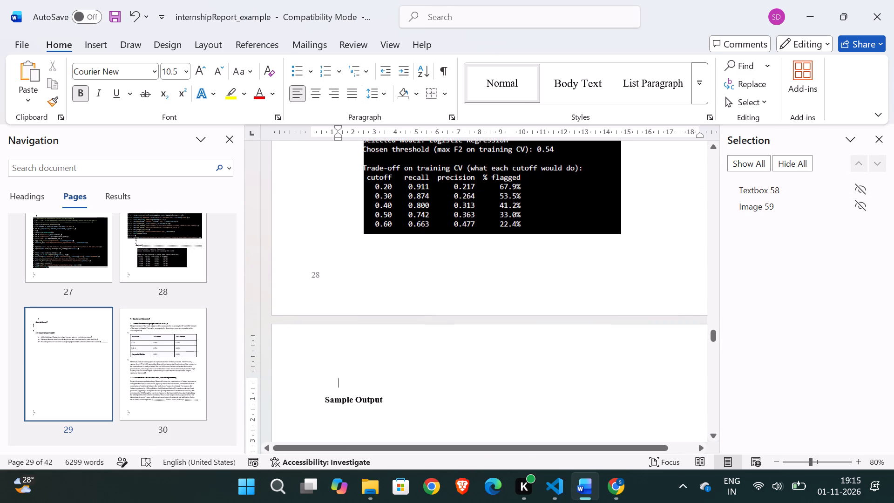
pyautogui.moveTo(381, 392); pyautogui.dragTo(367, 386)
pyautogui.press('BackSpace')
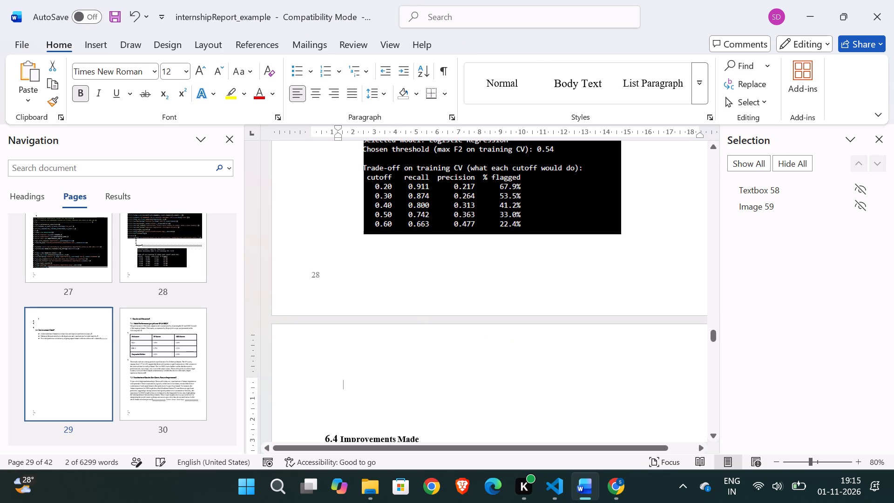
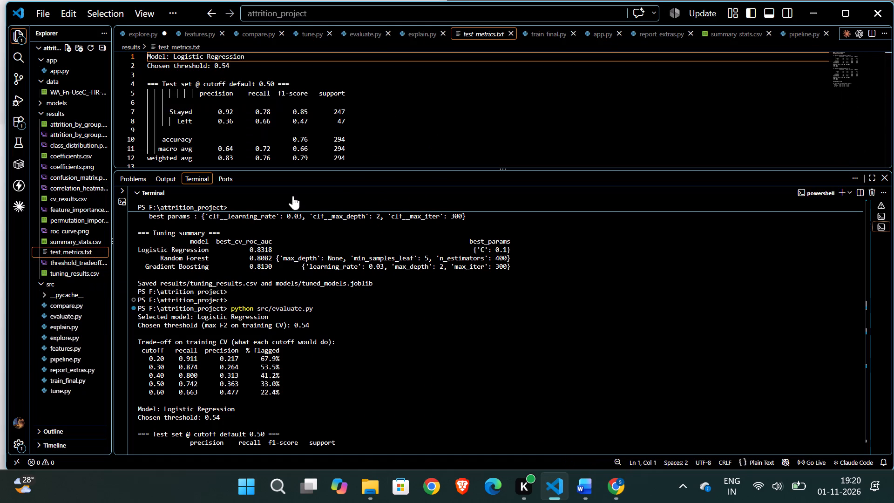
pyautogui.moveTo(350, 169); pyautogui.dragTo(362, 370)
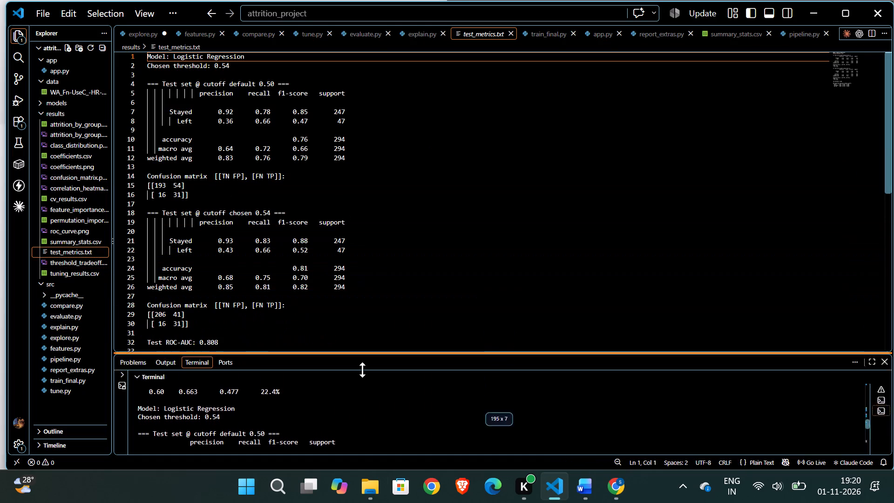
pyautogui.moveTo(362, 370); pyautogui.dragTo(374, 432)
pyautogui.scroll(2, 401, 257)
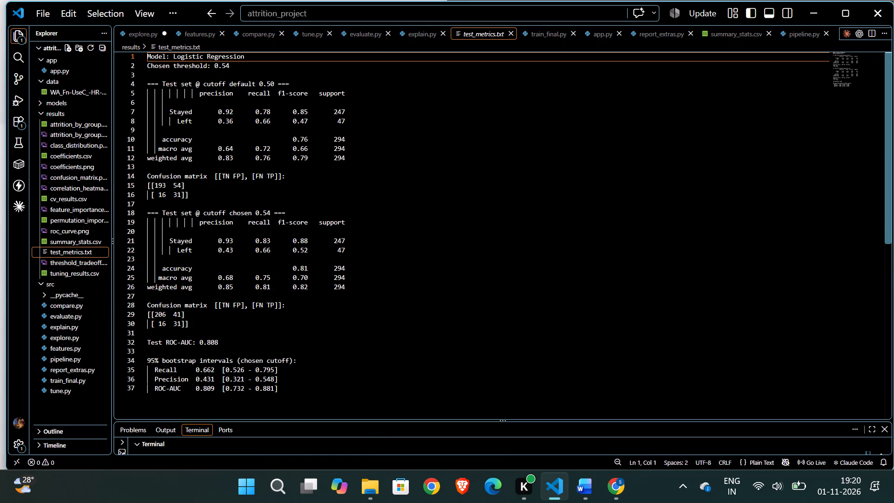
pyautogui.scroll(-1, 401, 257)
pyautogui.scroll(4, 401, 257)
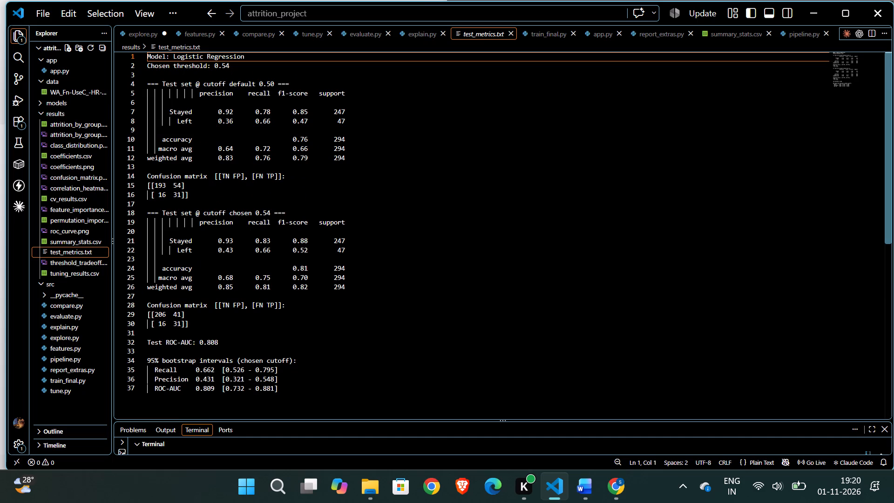
# Copy the "Test set @ cutoff default 0.50" block from its heading through the weighted avg row.
pyautogui.moveTo(348, 161); pyautogui.dragTo(156, 95)
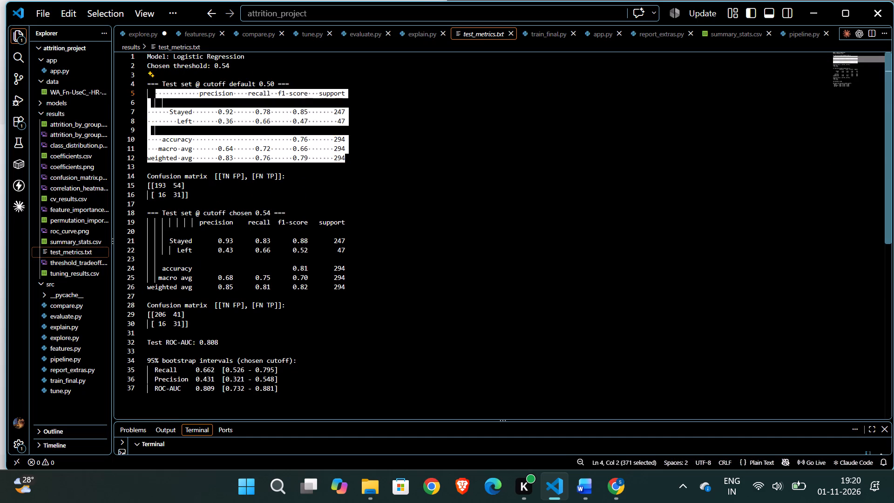
pyautogui.moveTo(156, 95); pyautogui.dragTo(149, 63)
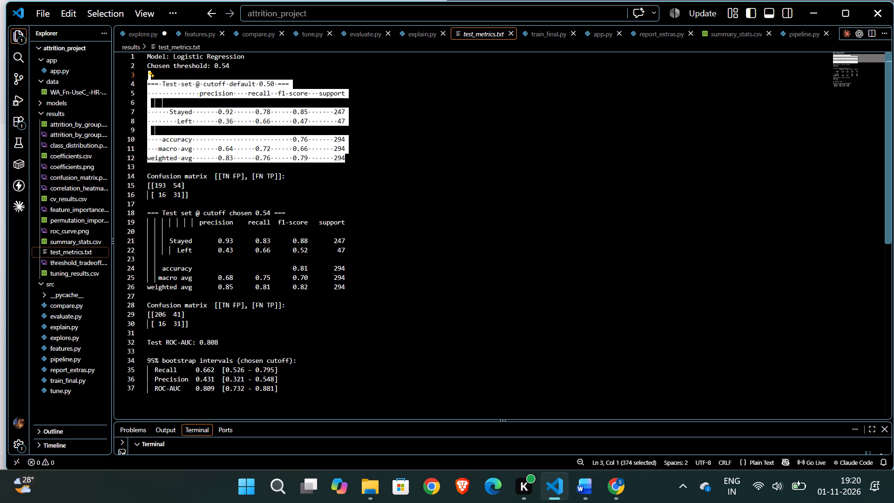
pyautogui.moveTo(149, 63); pyautogui.dragTo(147, 61)
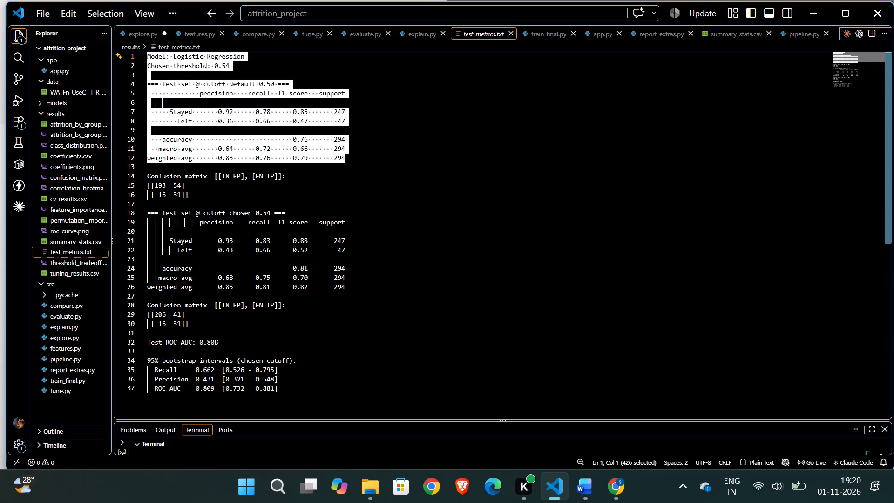
pyautogui.moveTo(147, 61); pyautogui.dragTo(146, 82)
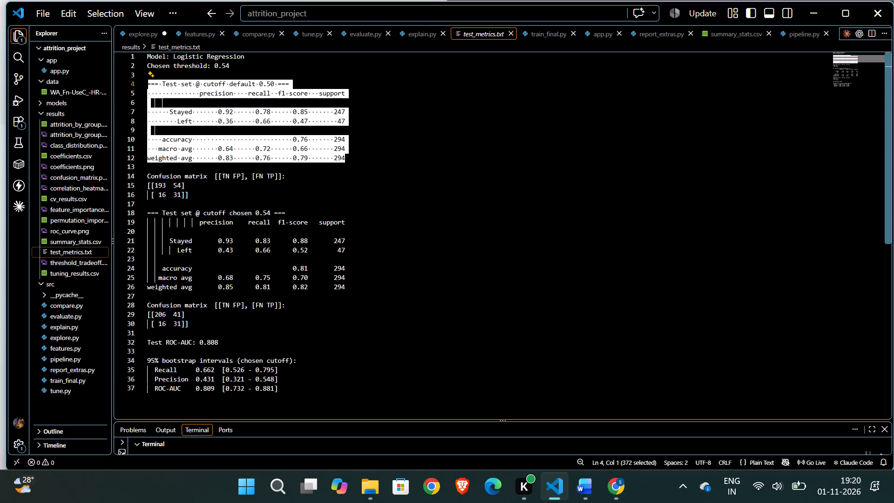
pyautogui.moveTo(146, 82); pyautogui.dragTo(145, 82)
pyautogui.hotkey('ctrl', 'c')
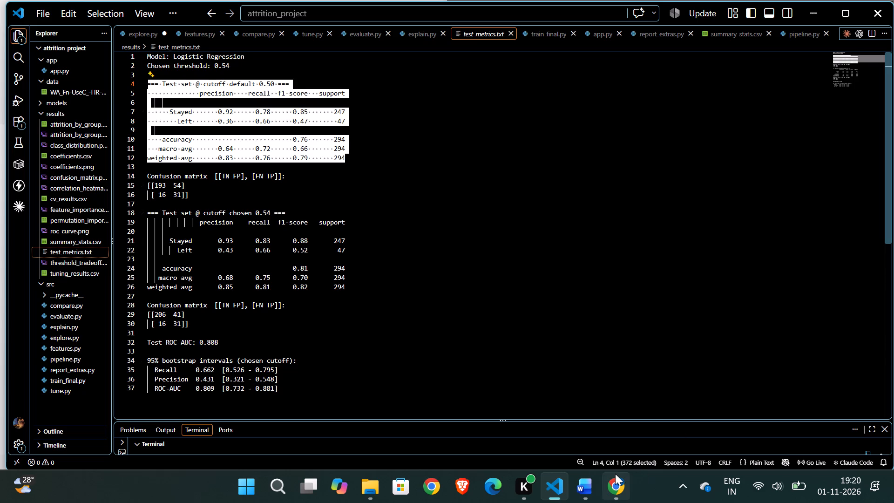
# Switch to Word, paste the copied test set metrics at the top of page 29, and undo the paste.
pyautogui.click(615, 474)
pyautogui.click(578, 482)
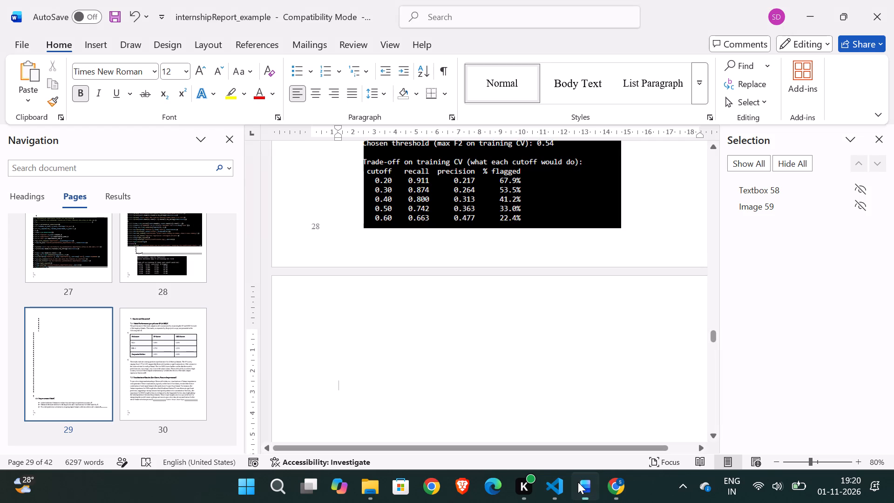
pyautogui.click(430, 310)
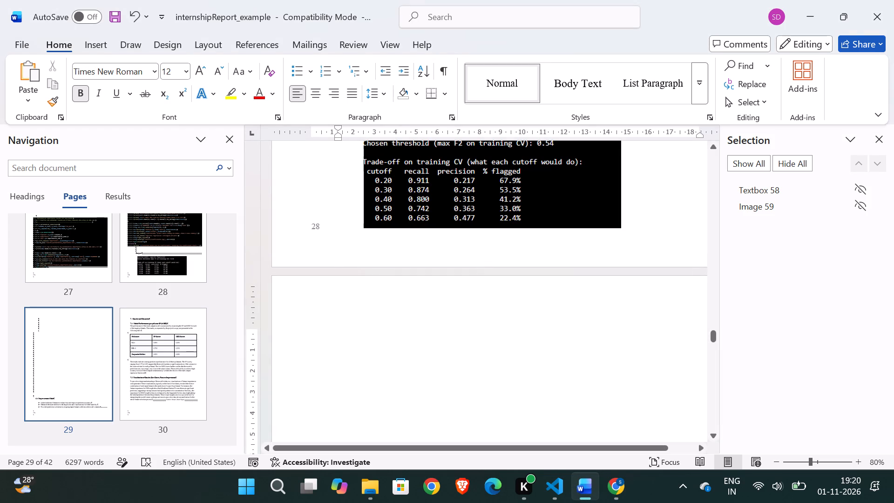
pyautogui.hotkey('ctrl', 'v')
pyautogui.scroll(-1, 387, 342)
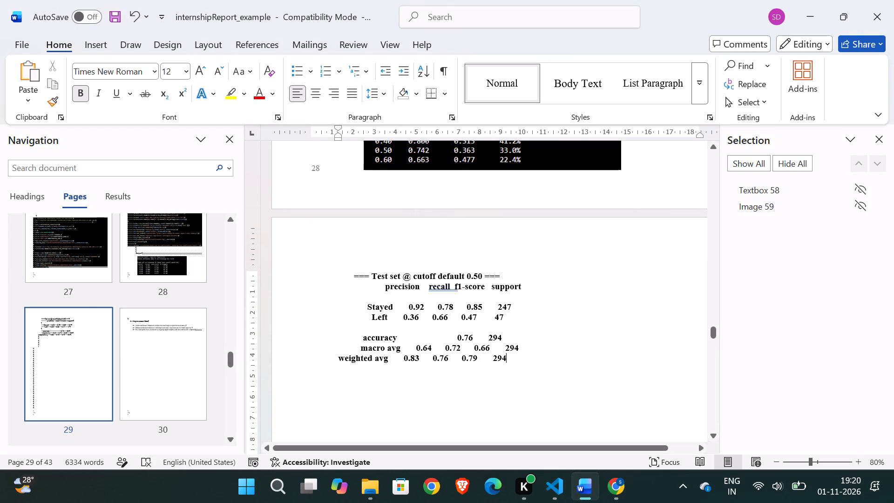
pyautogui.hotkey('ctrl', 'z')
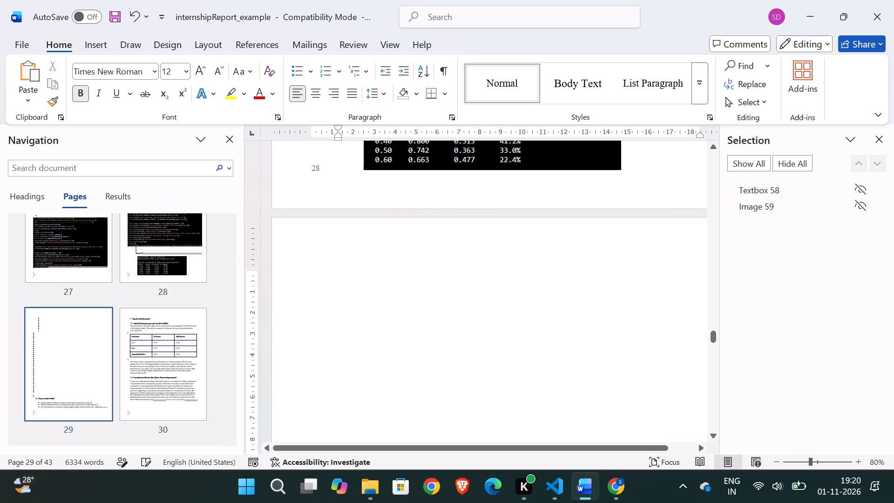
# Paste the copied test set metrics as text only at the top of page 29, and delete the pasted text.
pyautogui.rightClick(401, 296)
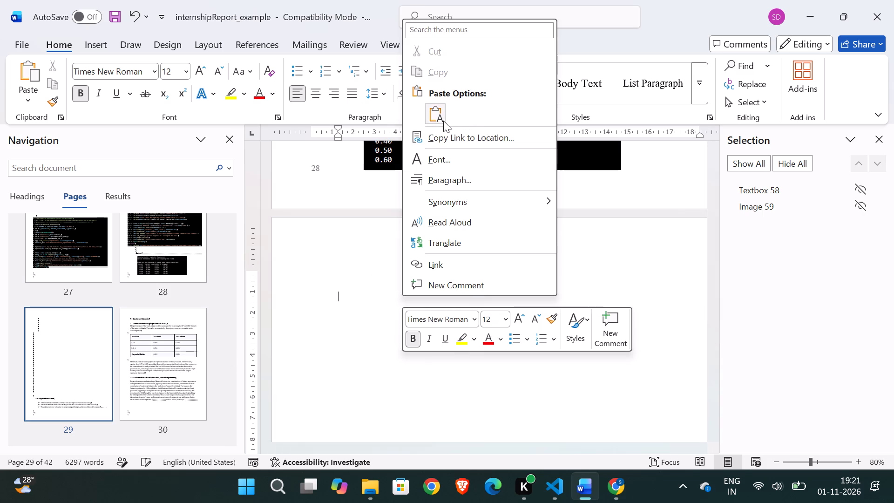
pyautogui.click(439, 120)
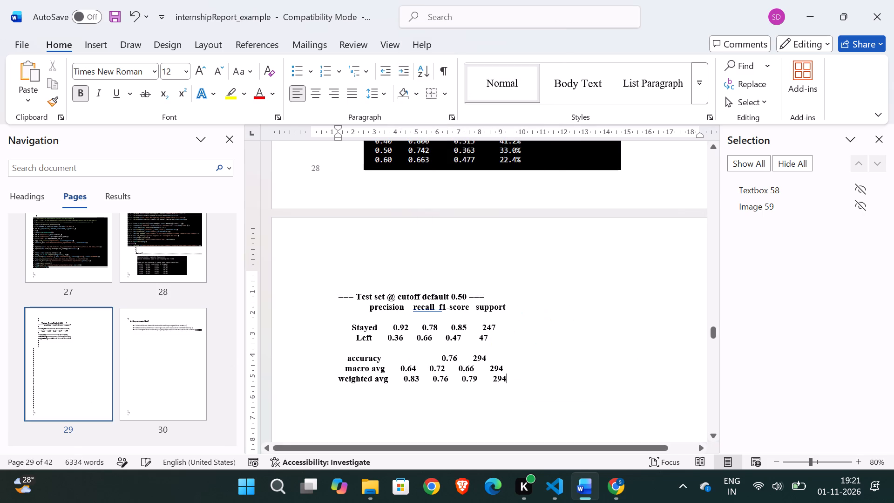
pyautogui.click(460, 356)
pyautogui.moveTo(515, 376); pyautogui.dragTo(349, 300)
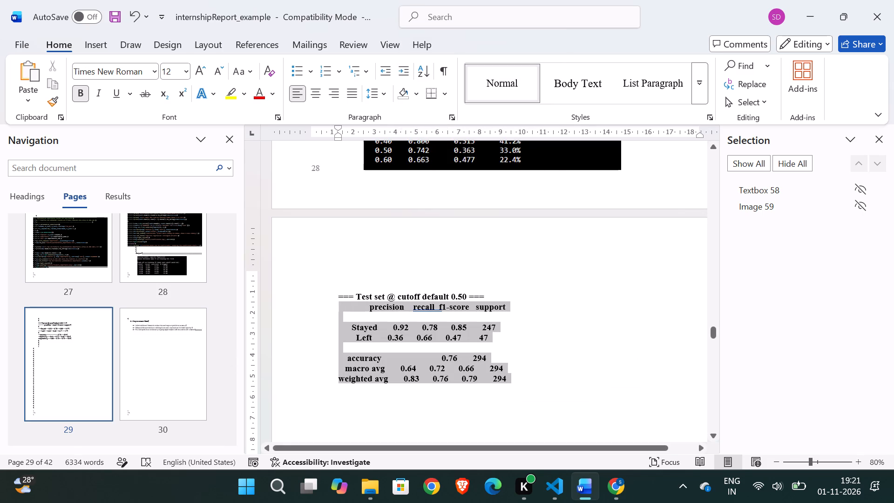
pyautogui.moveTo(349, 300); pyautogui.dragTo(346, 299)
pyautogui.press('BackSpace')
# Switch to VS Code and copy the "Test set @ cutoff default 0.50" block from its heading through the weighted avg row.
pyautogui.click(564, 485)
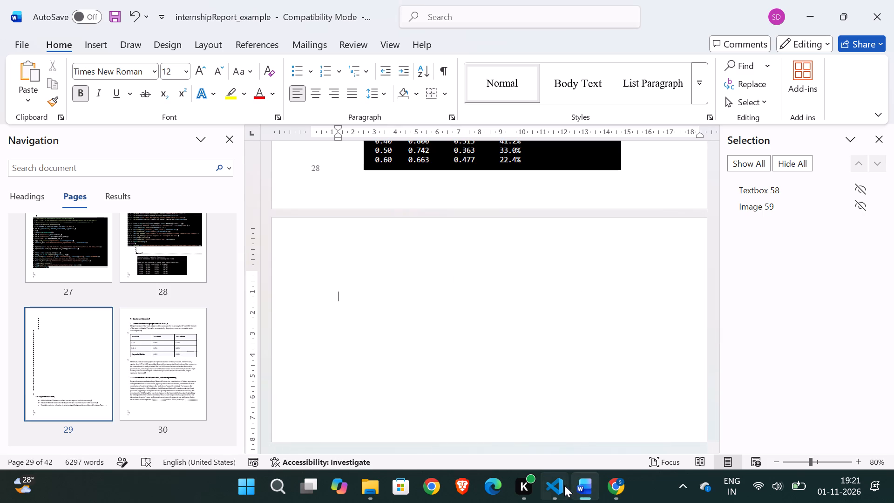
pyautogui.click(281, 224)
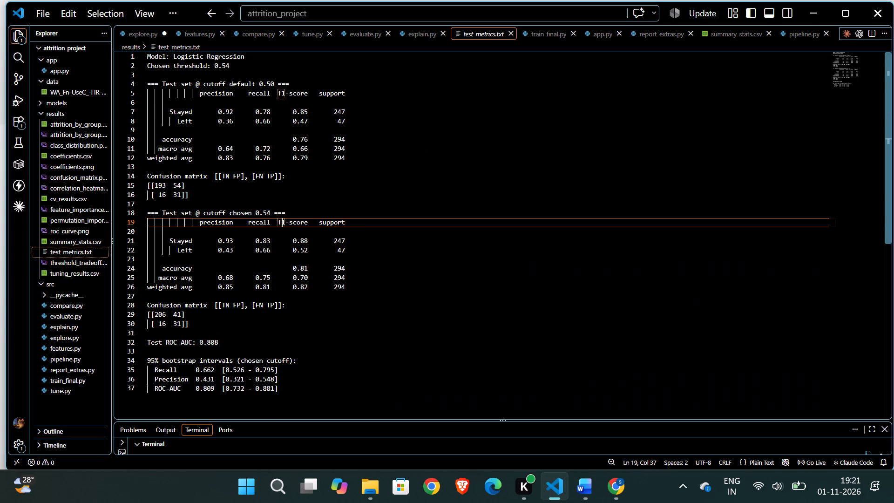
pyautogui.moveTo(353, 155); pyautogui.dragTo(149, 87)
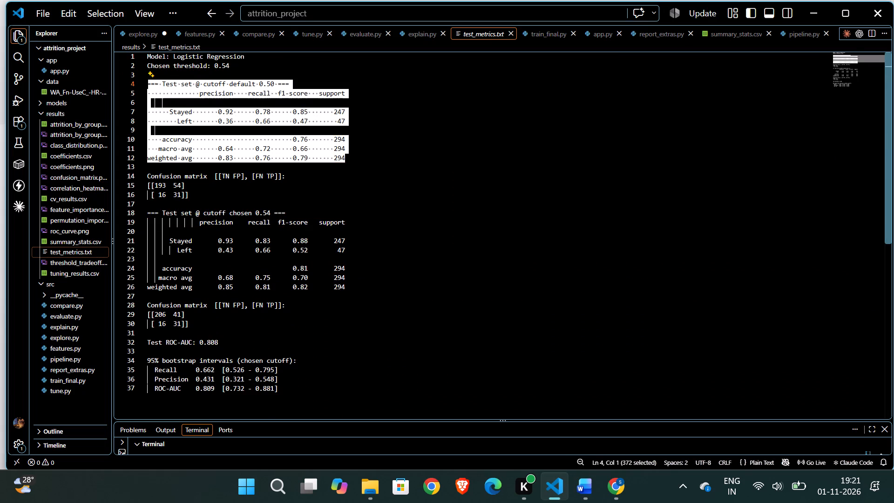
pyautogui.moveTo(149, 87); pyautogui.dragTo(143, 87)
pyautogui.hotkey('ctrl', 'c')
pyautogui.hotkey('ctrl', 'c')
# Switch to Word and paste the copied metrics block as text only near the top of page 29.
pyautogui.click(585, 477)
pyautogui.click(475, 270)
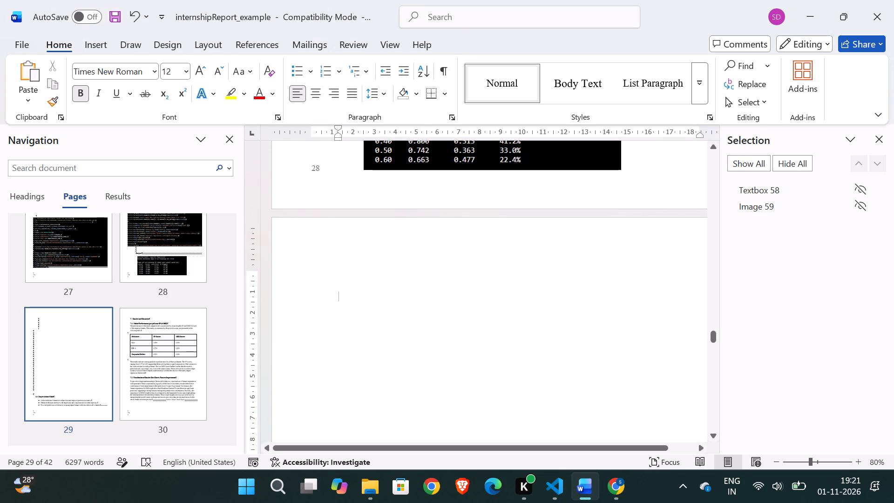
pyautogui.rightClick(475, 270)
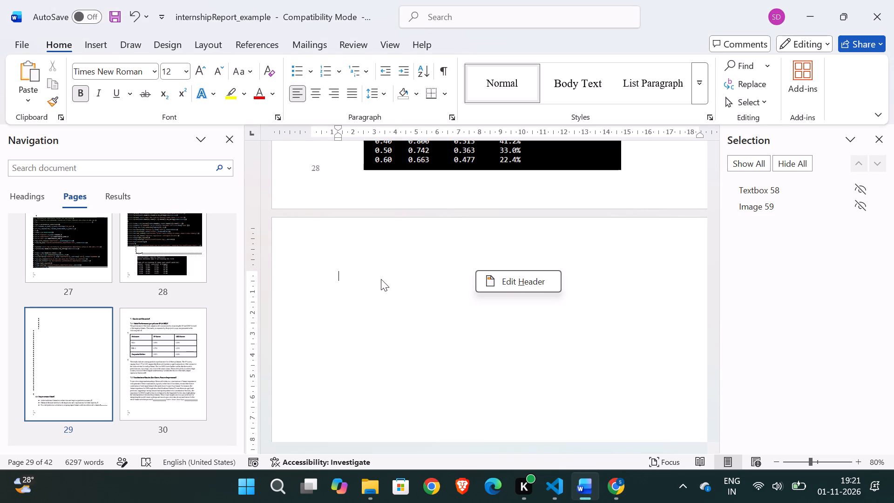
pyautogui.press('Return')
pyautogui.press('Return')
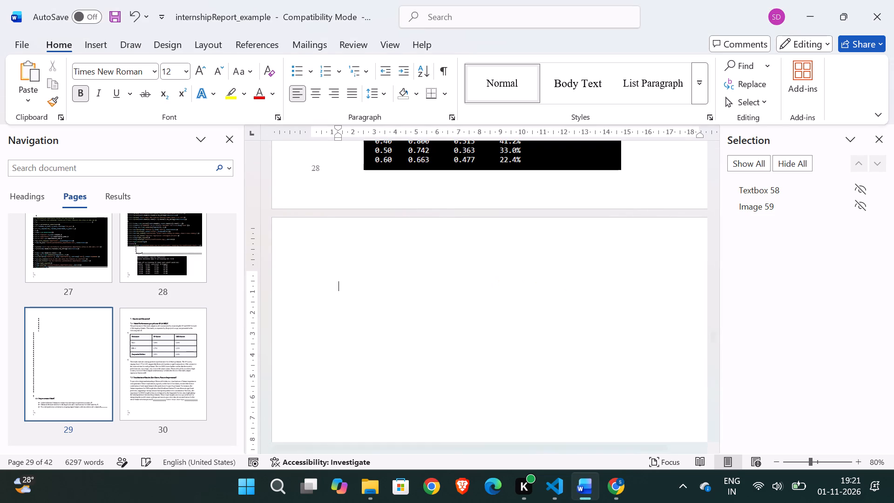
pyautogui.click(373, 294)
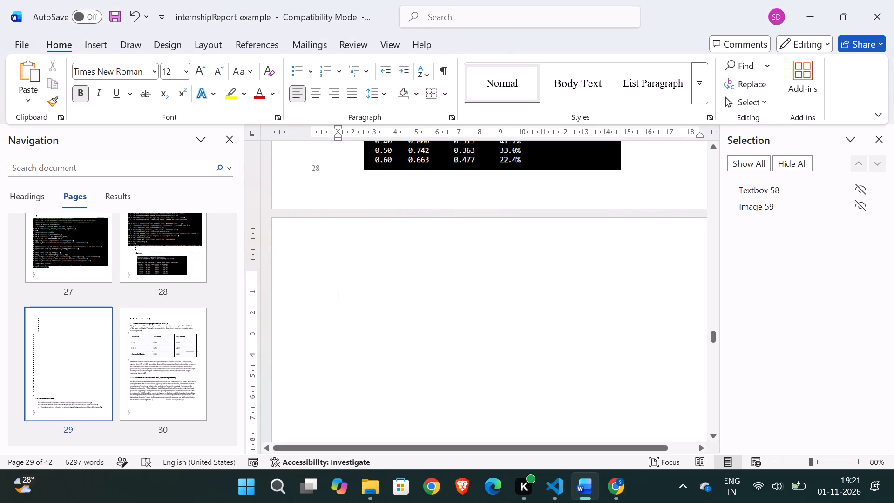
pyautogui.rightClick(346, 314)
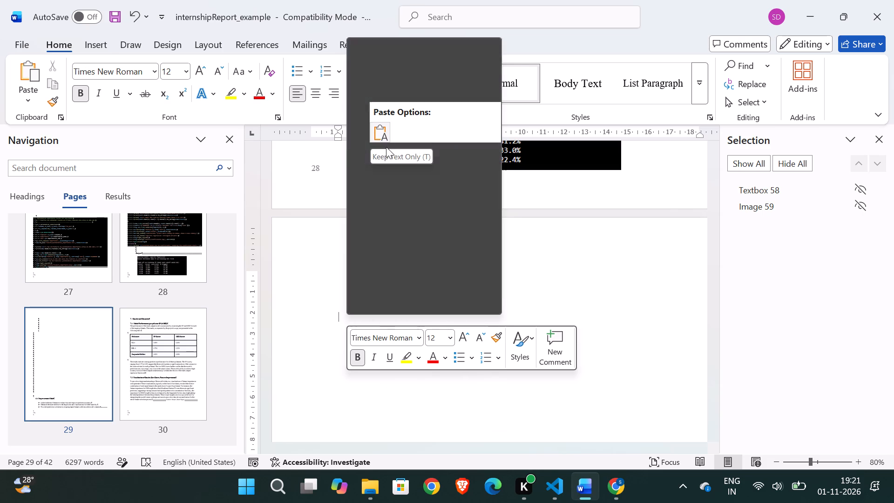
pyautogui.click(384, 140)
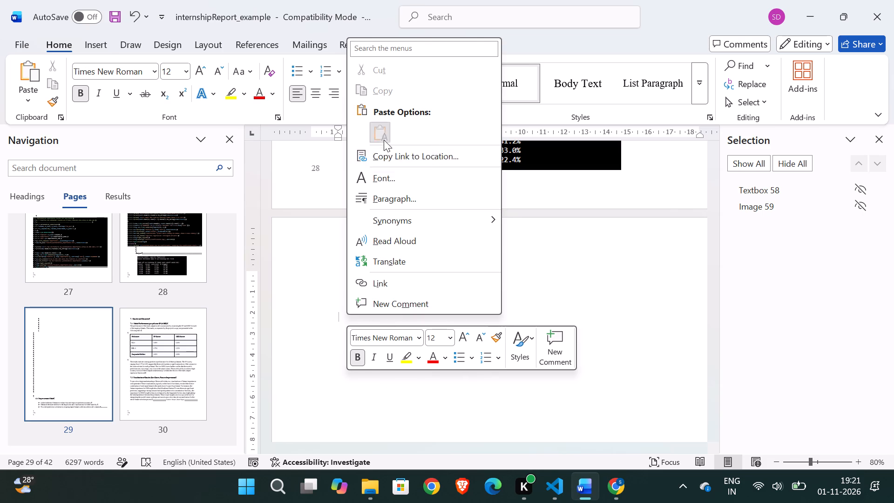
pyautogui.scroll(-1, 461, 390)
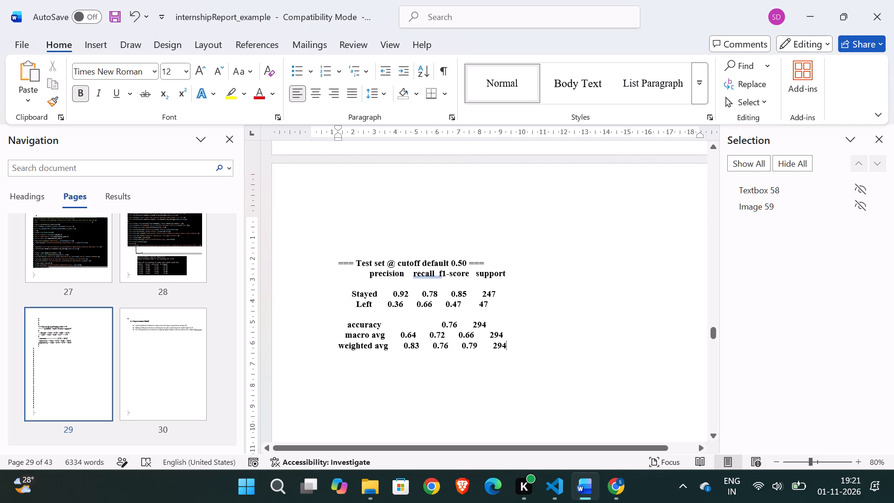
# Switch to VS Code and capture a screenshot of the "Test set @ cutoff default 0.50" block including its confusion matrix.
pyautogui.click(552, 494)
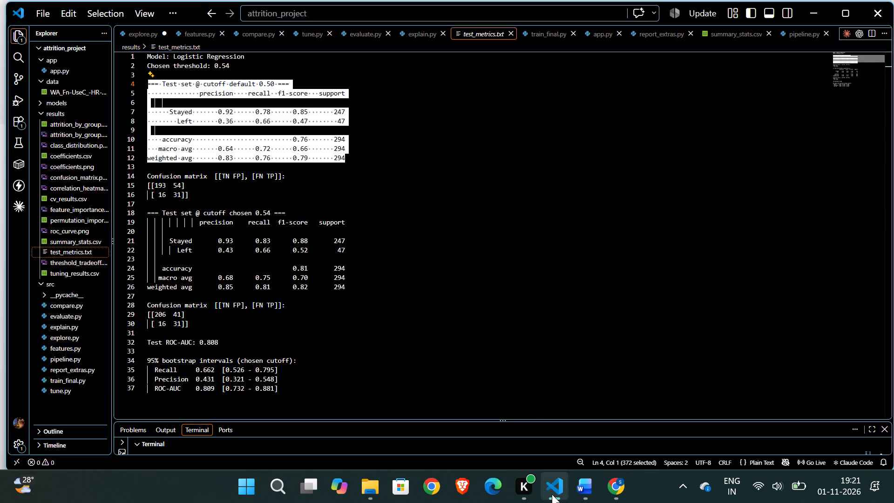
pyautogui.click(505, 369)
pyautogui.scroll(1, 505, 369)
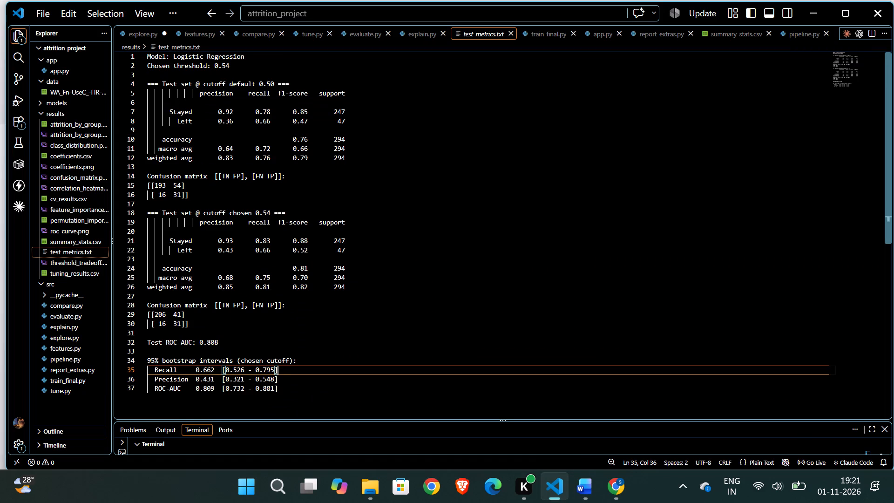
pyautogui.scroll(1, 505, 369)
pyautogui.press('Print')
pyautogui.moveTo(145, 205); pyautogui.dragTo(208, 163)
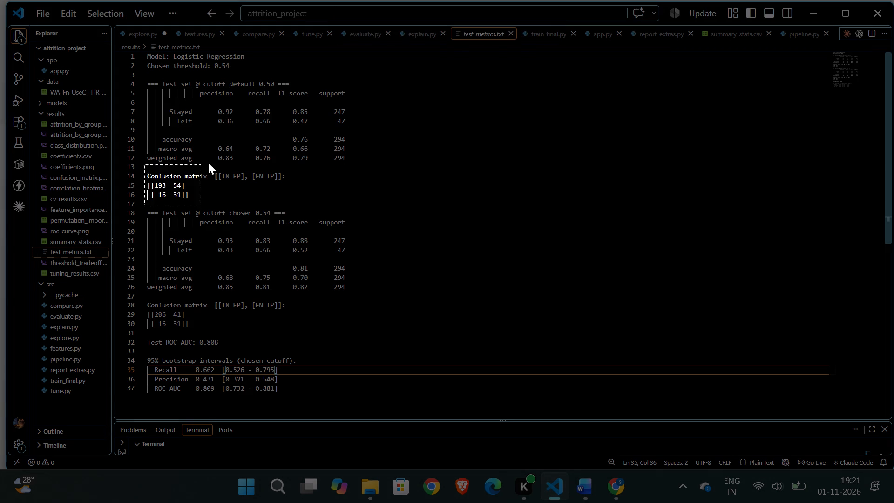
pyautogui.moveTo(208, 163); pyautogui.dragTo(365, 59)
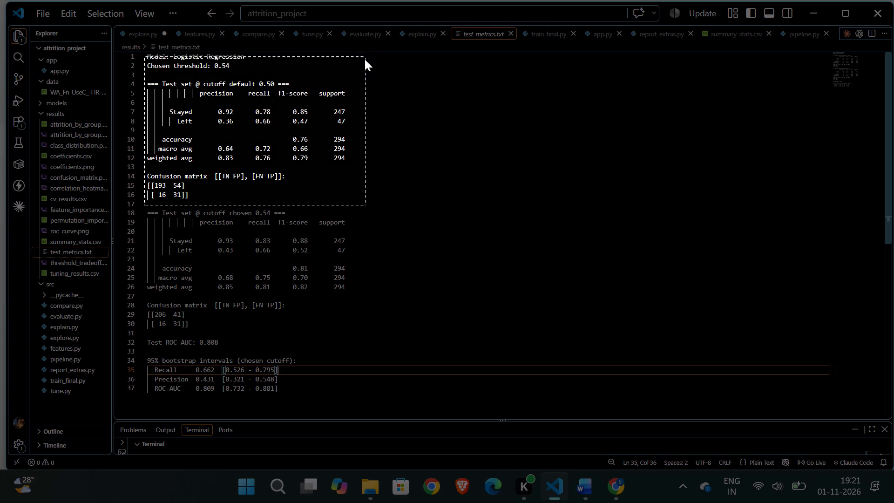
pyautogui.moveTo(365, 59); pyautogui.dragTo(366, 75)
# Switch to Word and replace the pasted metrics text on page 29 with the captured default 0.50 screenshot.
pyautogui.click(577, 483)
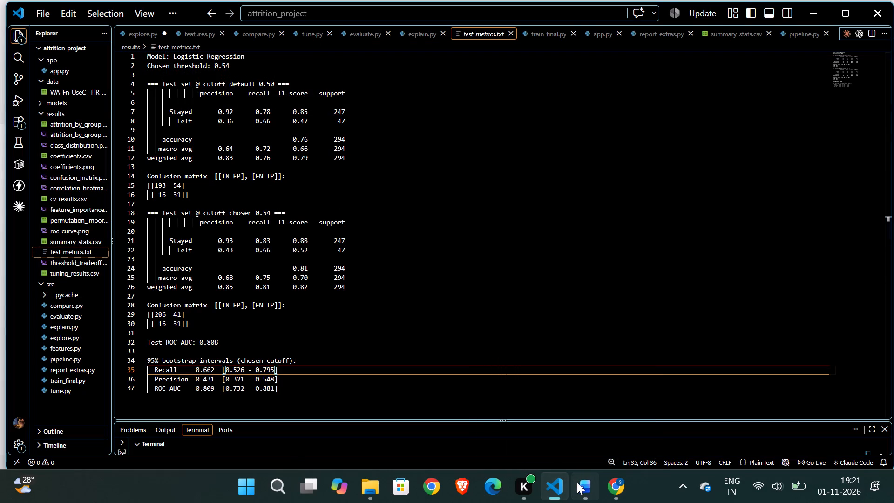
pyautogui.moveTo(521, 354); pyautogui.dragTo(351, 264)
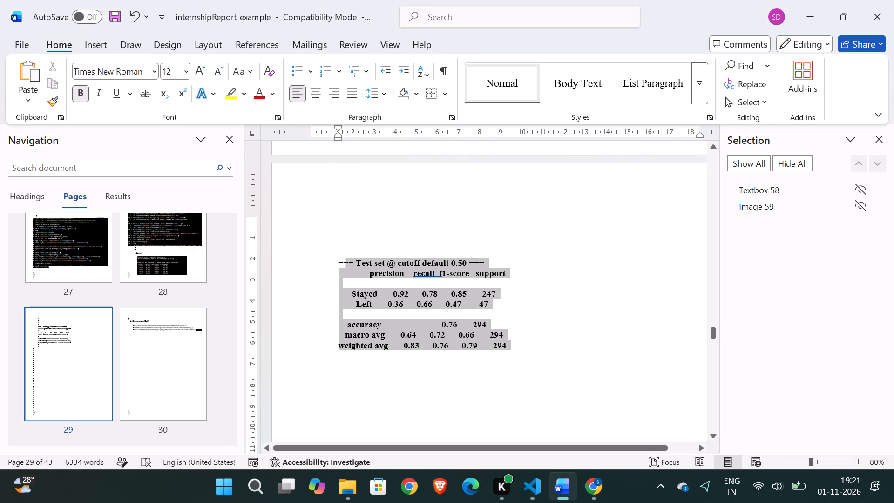
pyautogui.moveTo(351, 264); pyautogui.dragTo(350, 264)
pyautogui.press('BackSpace')
pyautogui.rightClick(350, 264)
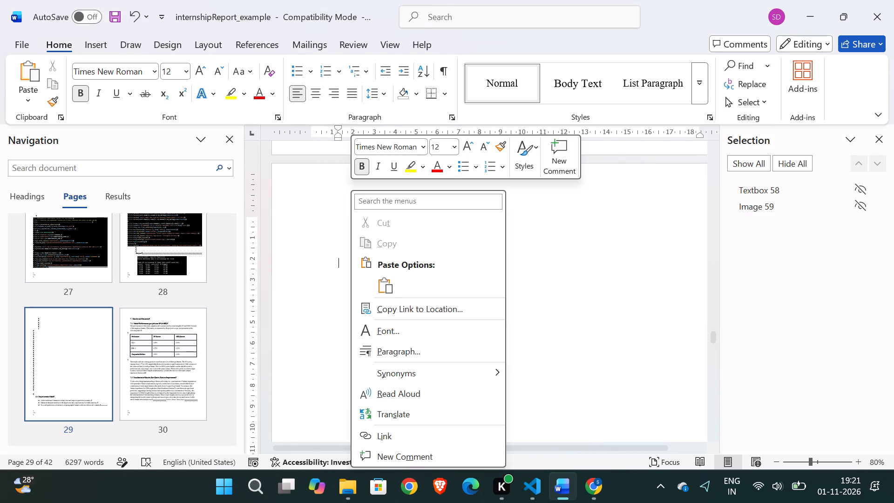
pyautogui.click(386, 277)
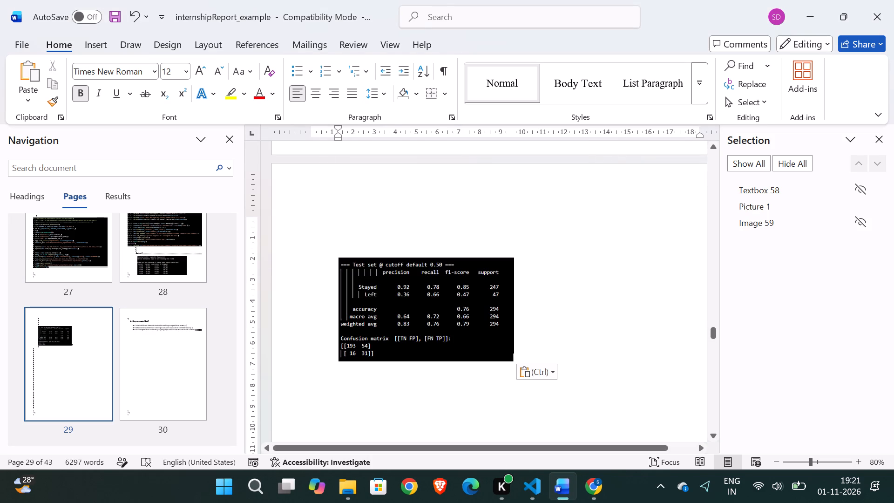
# Set the default 0.50 metrics picture to In Front of Text and position it near the top of page 29.
pyautogui.moveTo(466, 319); pyautogui.dragTo(409, 252)
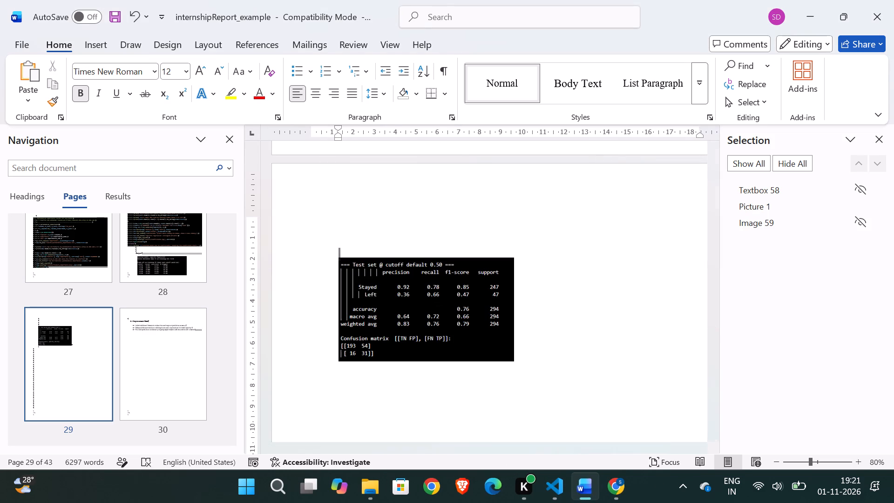
pyautogui.moveTo(412, 270); pyautogui.dragTo(346, 202)
pyautogui.moveTo(394, 249); pyautogui.dragTo(338, 219)
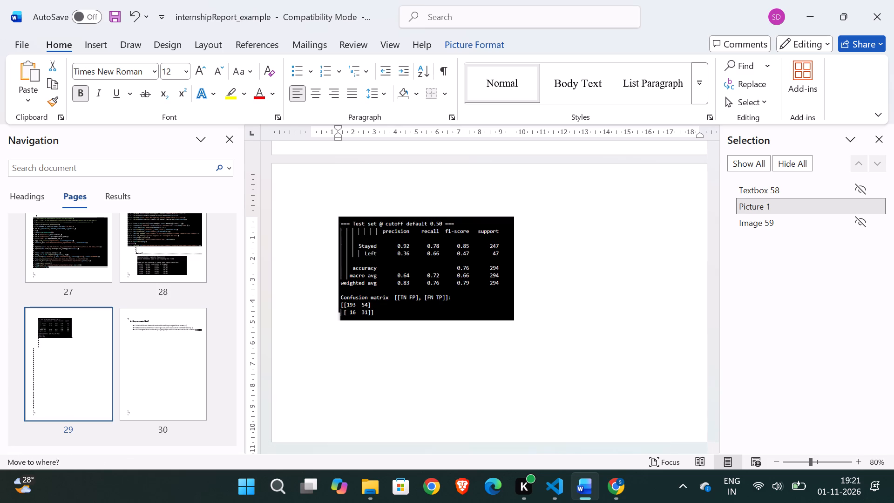
pyautogui.click(538, 227)
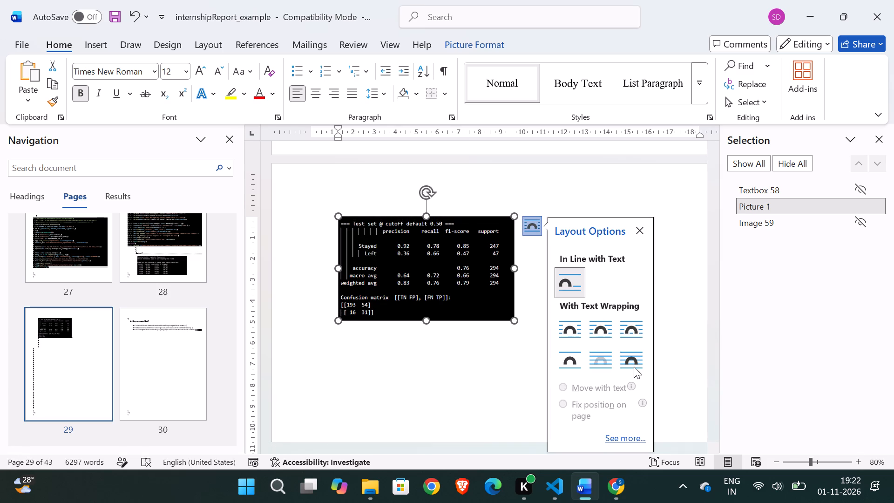
pyautogui.click(634, 367)
pyautogui.moveTo(447, 273); pyautogui.dragTo(409, 263)
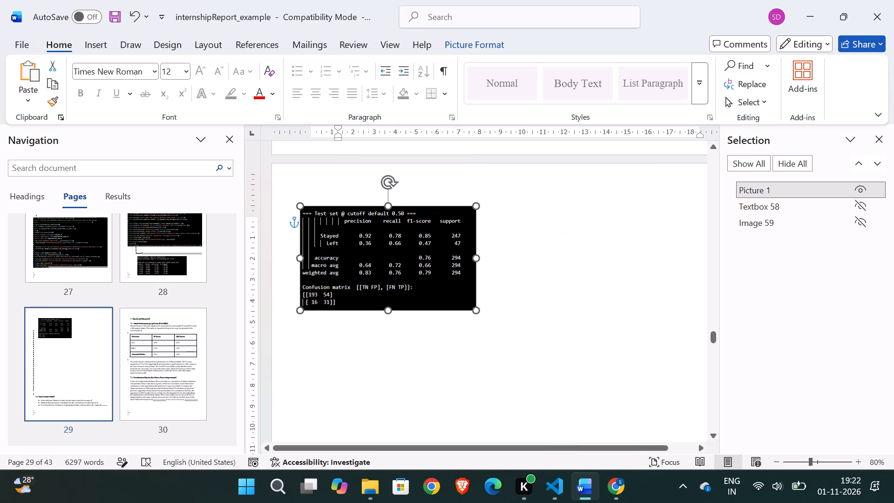
pyautogui.moveTo(409, 263); pyautogui.dragTo(443, 251)
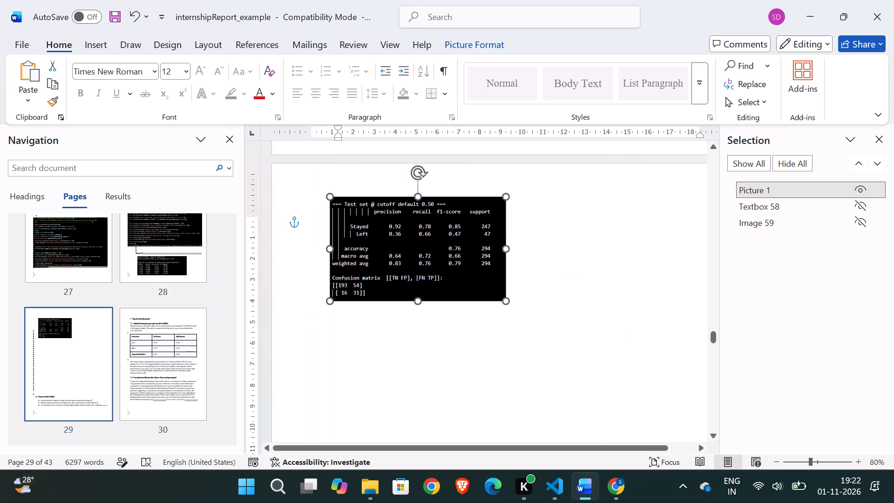
pyautogui.moveTo(443, 251); pyautogui.dragTo(437, 254)
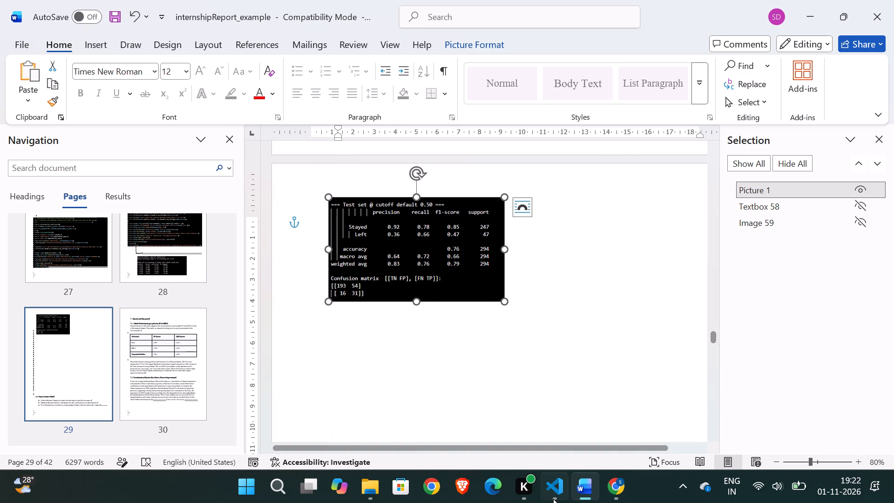
# Switch to VS Code and capture a screenshot of the "Test set @ cutoff chosen 0.54" block through its weighted avg row.
pyautogui.click(555, 495)
pyautogui.scroll(-1, 339, 260)
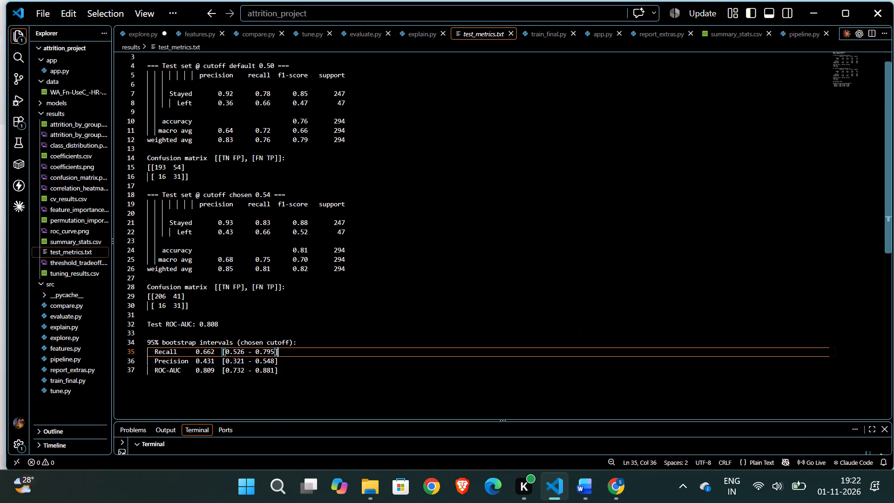
pyautogui.press('Print')
pyautogui.moveTo(144, 316); pyautogui.dragTo(142, 274)
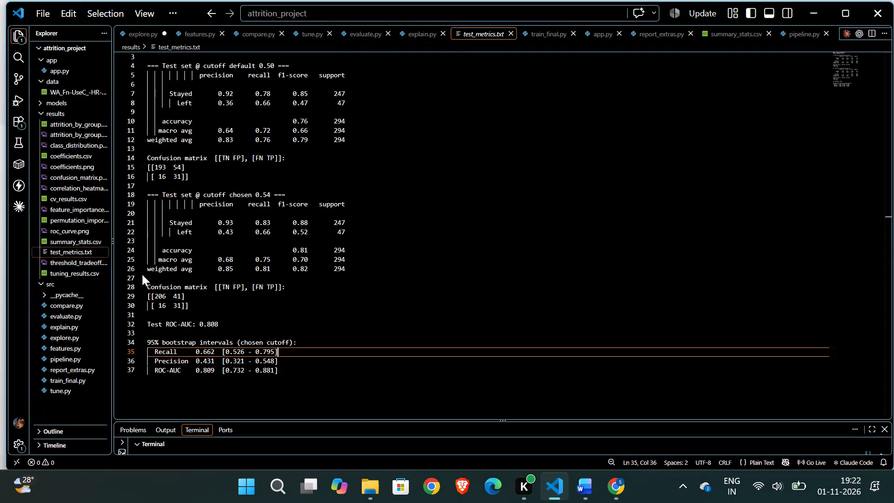
pyautogui.press('Print')
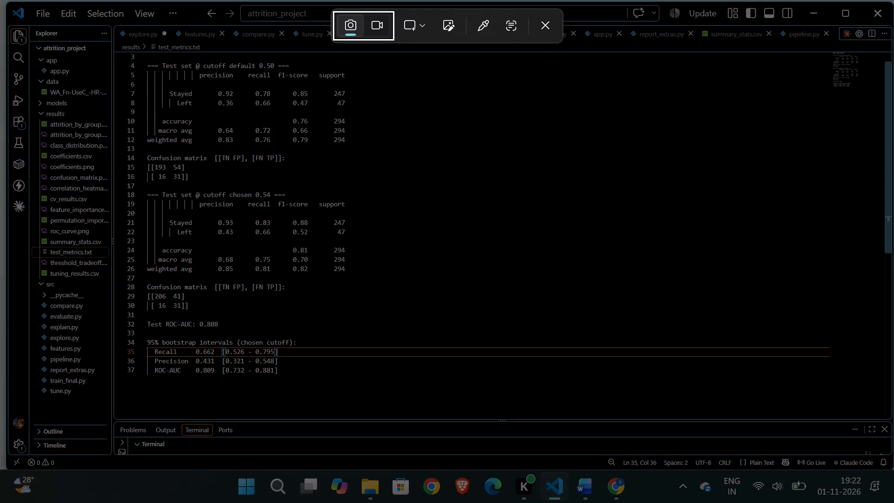
pyautogui.moveTo(147, 278); pyautogui.dragTo(361, 184)
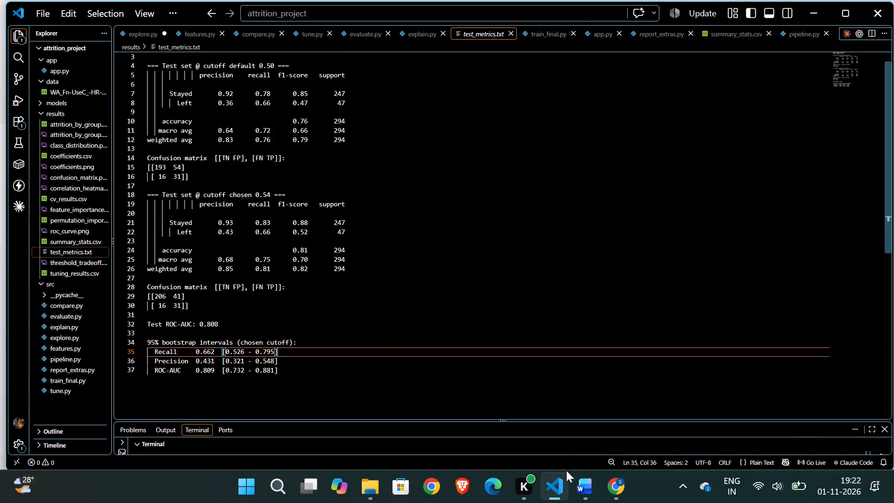
# Switch to Word and paste the chosen 0.54 screenshot below the default 0.50 picture on page 29.
pyautogui.click(582, 484)
pyautogui.click(508, 345)
pyautogui.rightClick(508, 345)
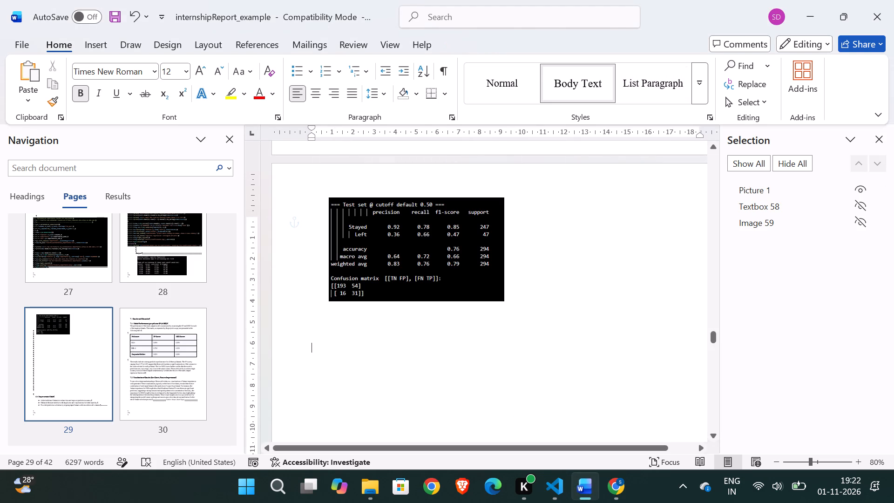
pyautogui.click(562, 153)
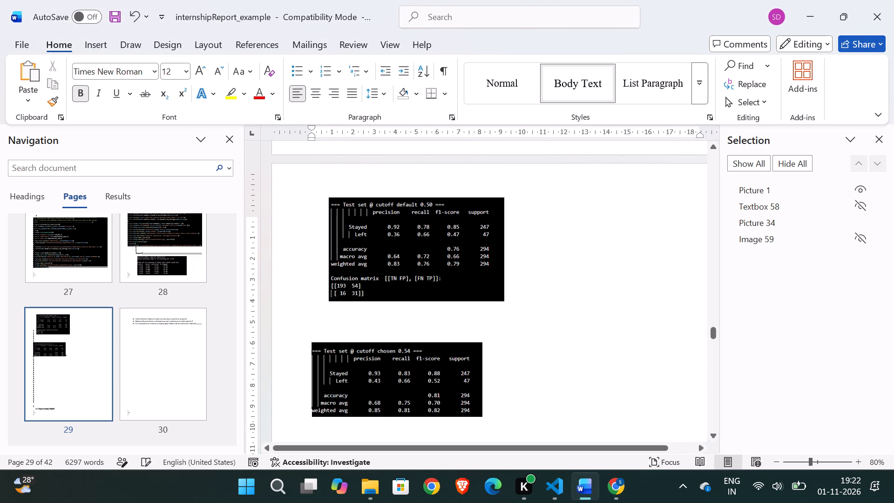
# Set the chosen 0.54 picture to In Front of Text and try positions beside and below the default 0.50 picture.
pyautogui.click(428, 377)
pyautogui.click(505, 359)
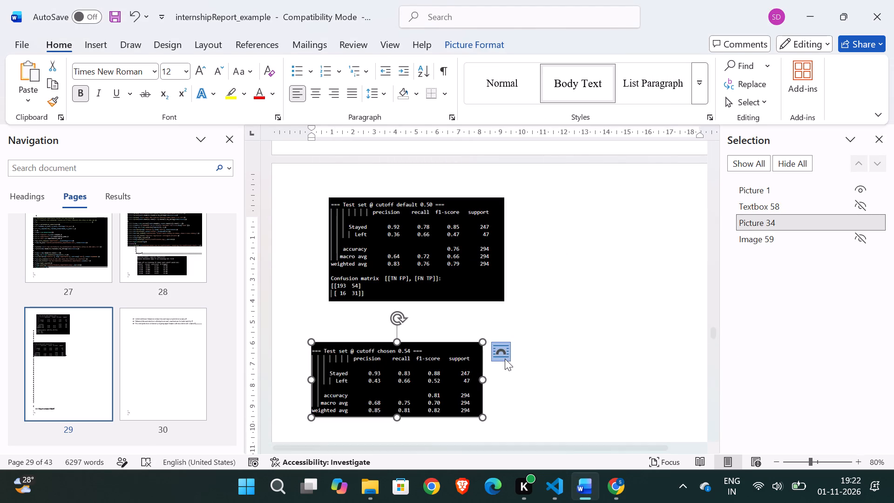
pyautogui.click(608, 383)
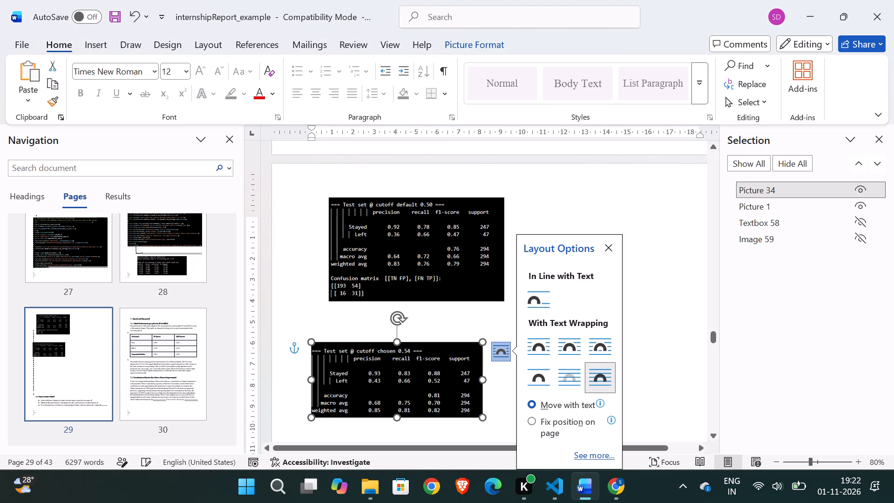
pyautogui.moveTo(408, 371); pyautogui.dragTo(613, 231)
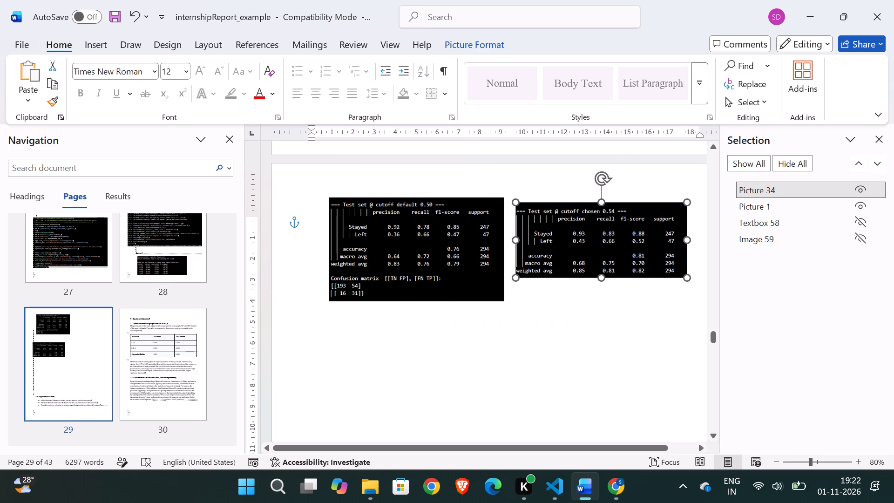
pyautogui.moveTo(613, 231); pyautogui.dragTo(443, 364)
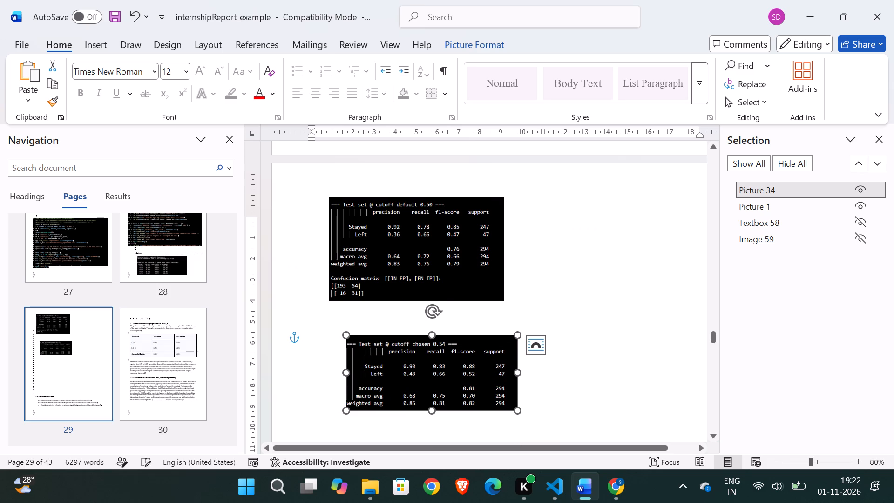
# Undo the chosen 0.54 picture's moves, text wrapping and paste, removing it from page 29.
pyautogui.hotkey('ctrl', 'z')
pyautogui.press('z')
pyautogui.hotkey('ctrl', 'z')
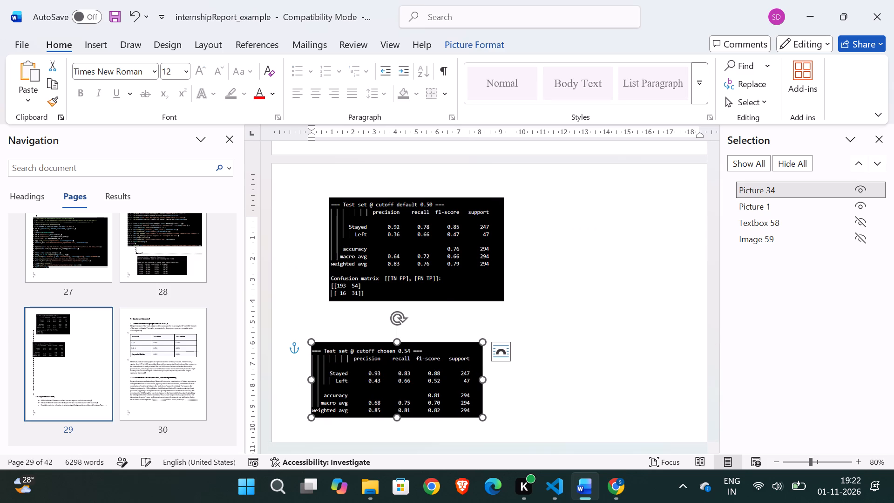
pyautogui.hotkey('ctrl', 'z')
pyautogui.hotkey('ctrl', 'z')
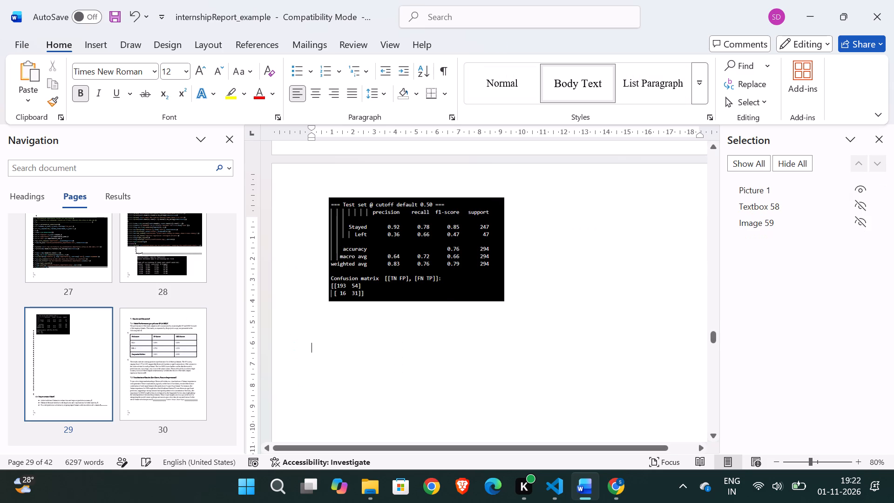
# Switch to VS Code and capture a screenshot of the "Test set @ cutoff chosen 0.54" block including its confusion matrix.
pyautogui.click(547, 489)
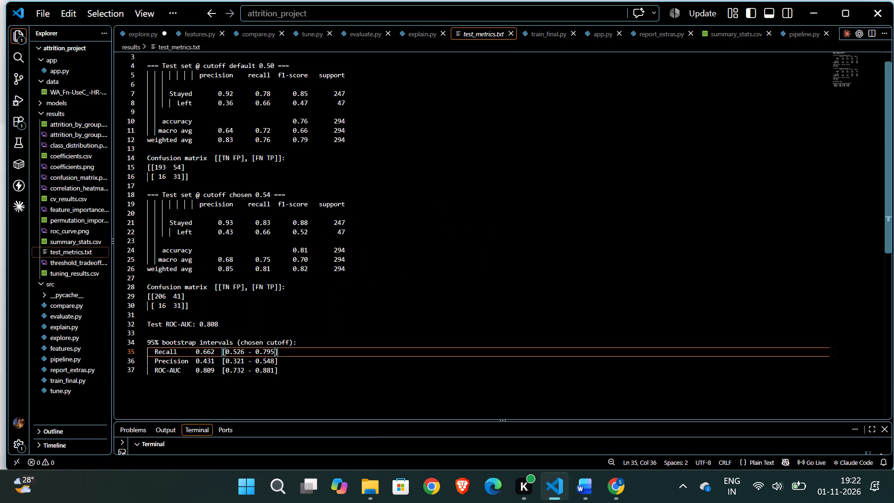
pyautogui.press('Print')
pyautogui.moveTo(146, 319); pyautogui.dragTo(147, 316)
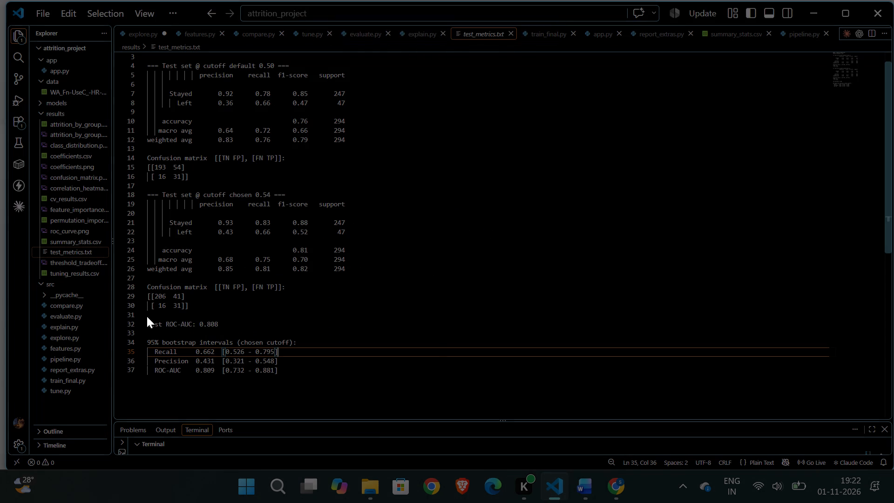
pyautogui.moveTo(147, 316); pyautogui.dragTo(370, 187)
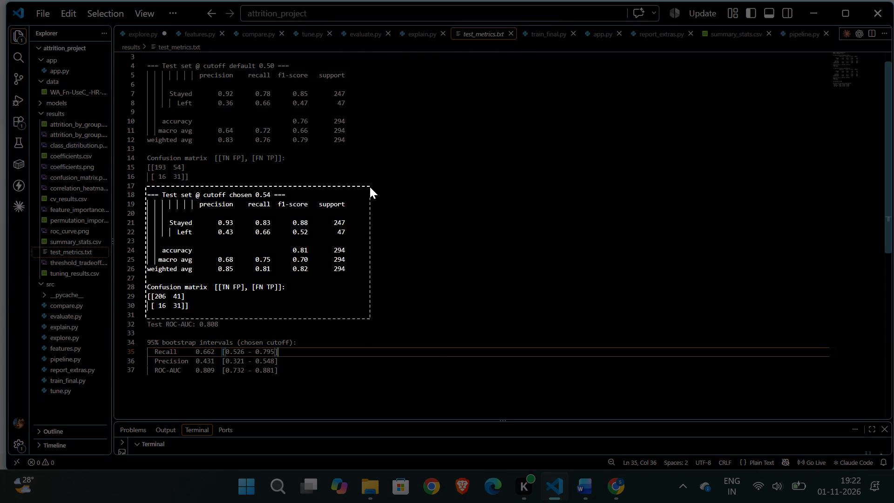
pyautogui.moveTo(370, 187); pyautogui.dragTo(369, 189)
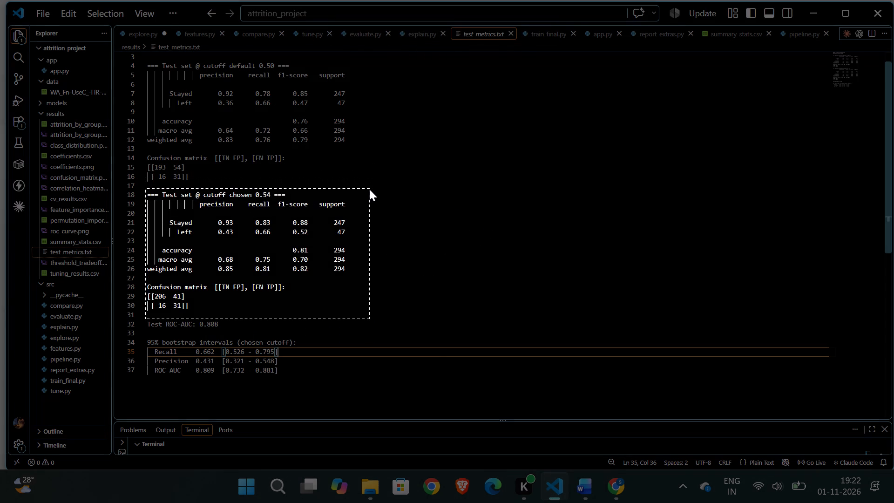
pyautogui.moveTo(369, 189); pyautogui.dragTo(369, 189)
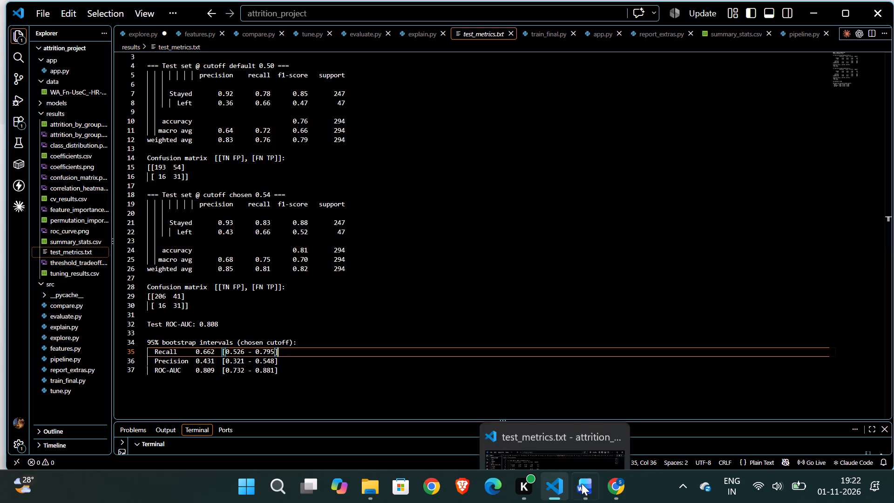
# Switch to Word and paste the new chosen 0.54 screenshot below the default 0.50 picture on page 29.
pyautogui.click(585, 483)
pyautogui.click(584, 263)
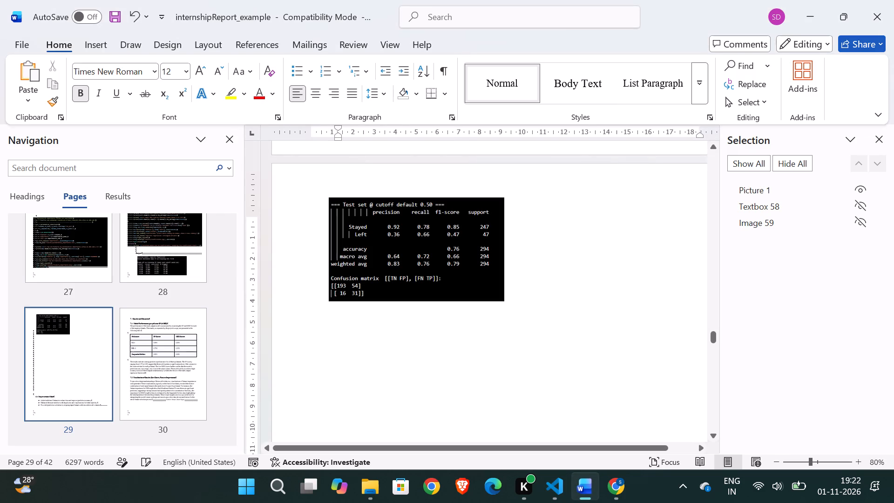
pyautogui.click(507, 306)
pyautogui.hotkey('ctrl', 'v')
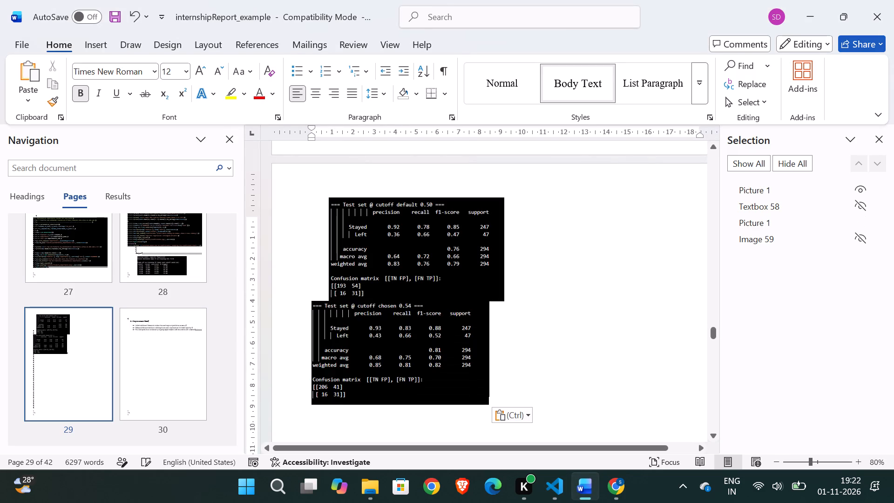
# Set the chosen 0.54 picture to In Front of Text and place it beside the default 0.50 picture, to its right.
pyautogui.click(436, 361)
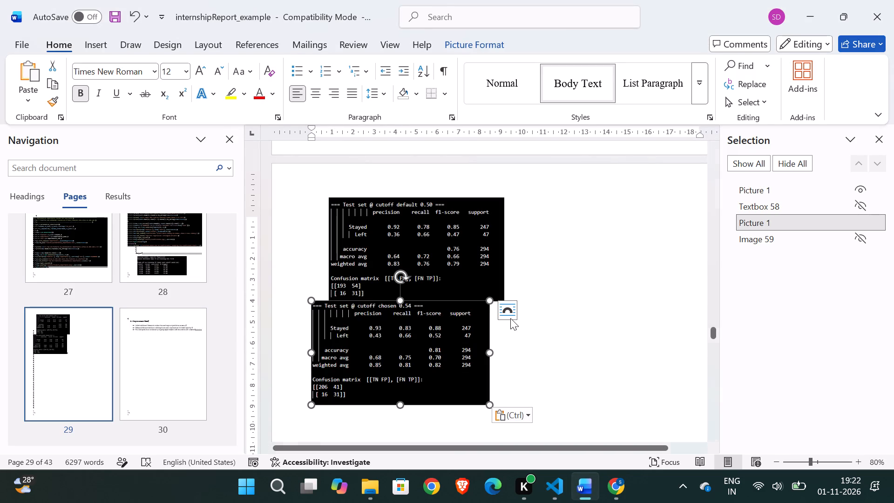
pyautogui.click(510, 318)
pyautogui.moveTo(425, 333); pyautogui.dragTo(598, 237)
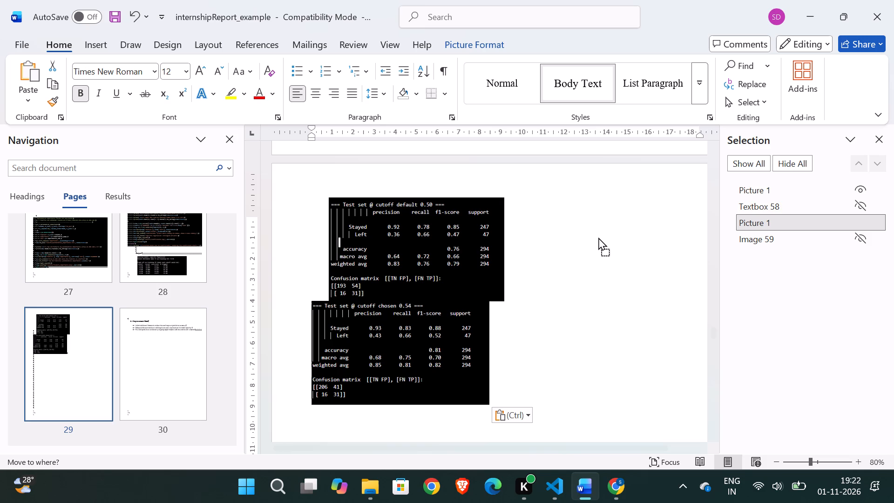
pyautogui.moveTo(598, 237); pyautogui.dragTo(552, 292)
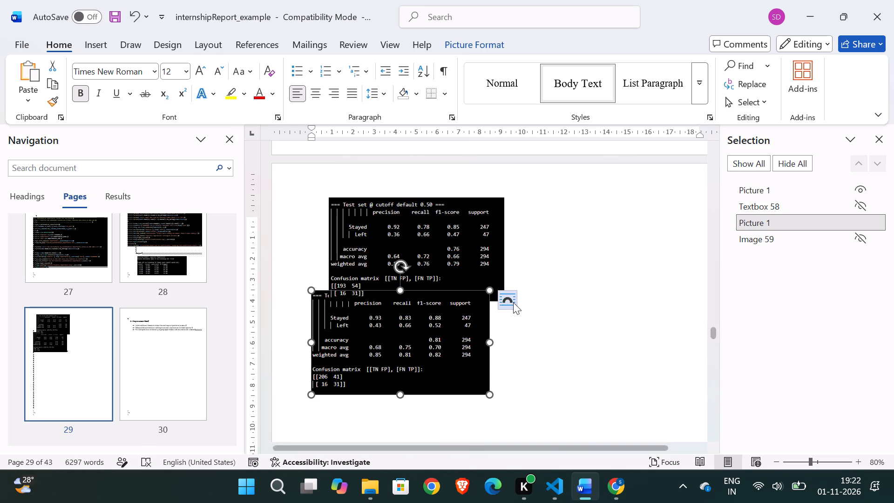
pyautogui.click(513, 302)
pyautogui.click(596, 370)
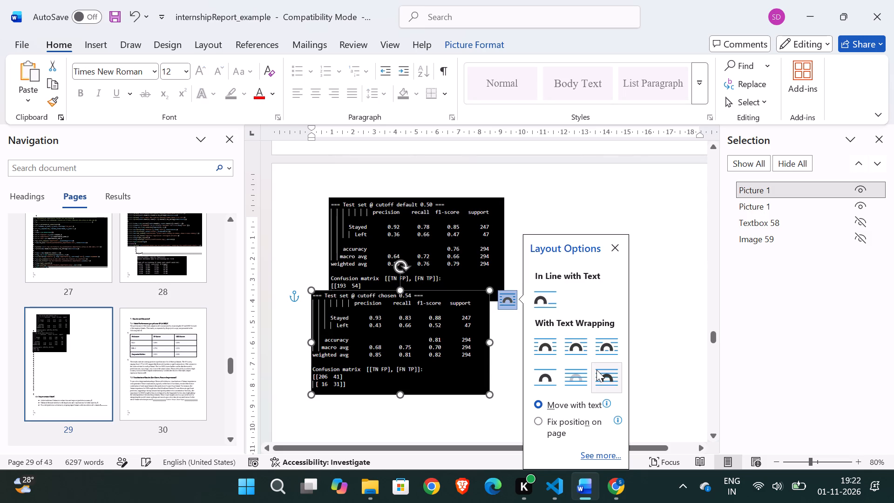
pyautogui.moveTo(406, 344); pyautogui.dragTo(603, 248)
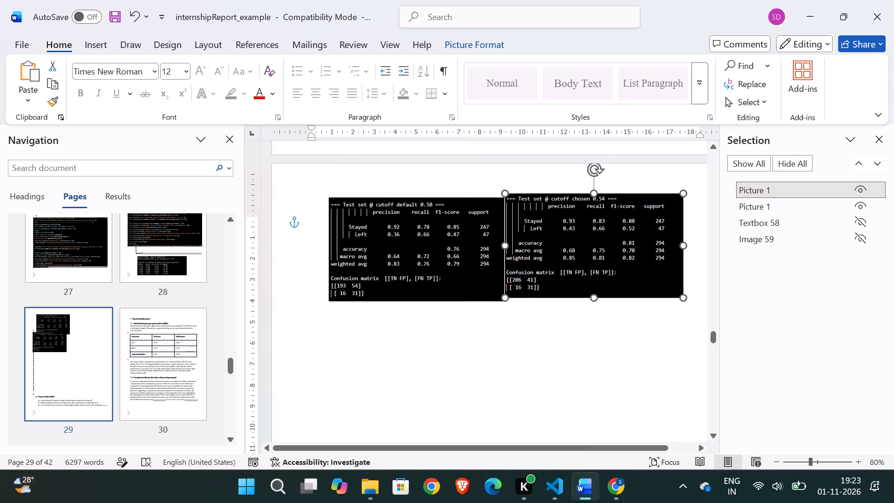
pyautogui.moveTo(603, 248); pyautogui.dragTo(609, 251)
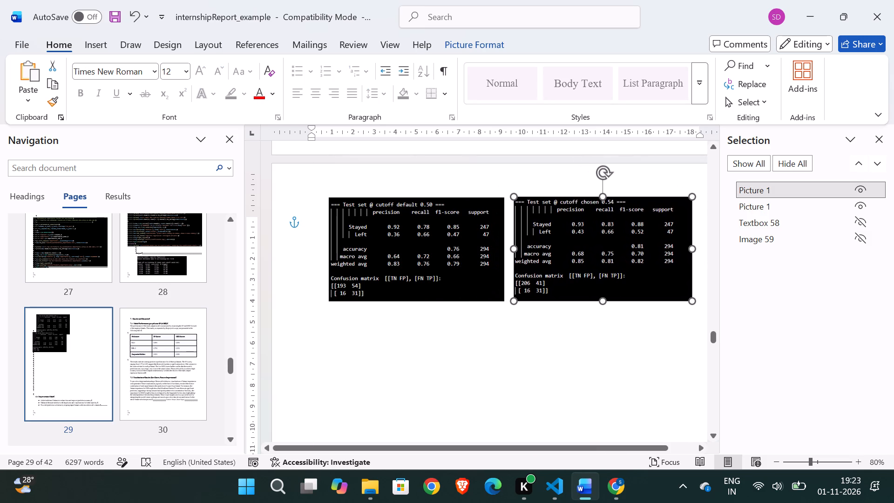
pyautogui.moveTo(609, 251); pyautogui.dragTo(609, 251)
pyautogui.click(500, 407)
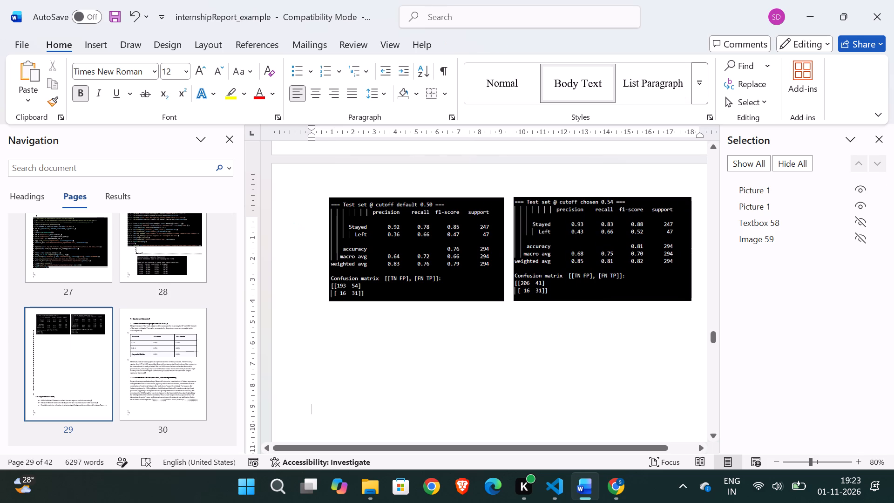
# Shift both metrics pictures left on page 29, aligning the default 0.50 picture with the text margin and keeping them side by side.
pyautogui.scroll(-1, 500, 407)
pyautogui.scroll(1, 500, 407)
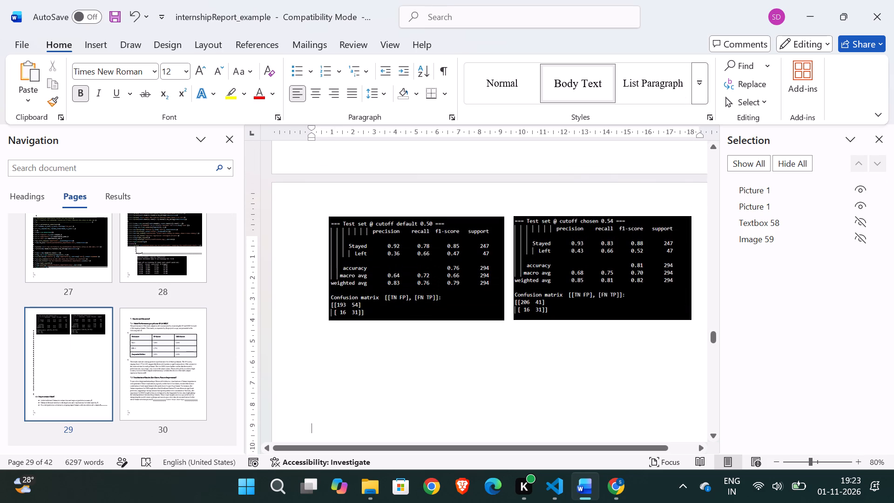
pyautogui.moveTo(440, 232); pyautogui.dragTo(425, 234)
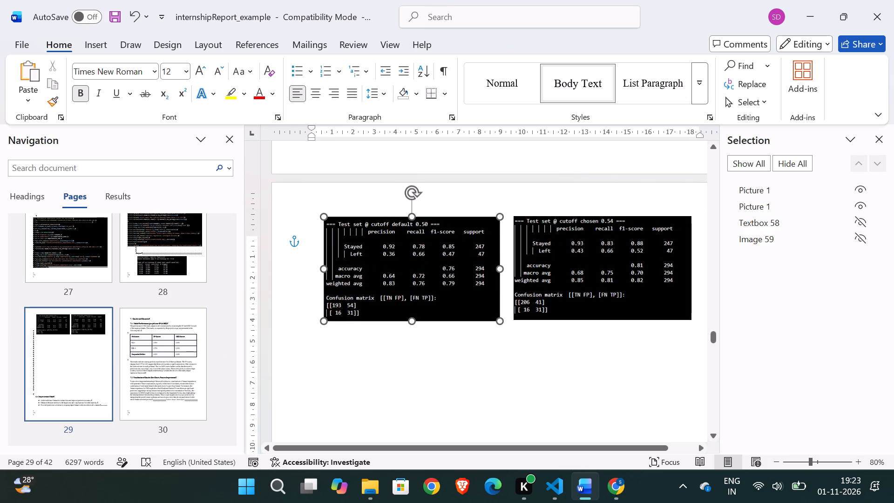
pyautogui.moveTo(425, 234); pyautogui.dragTo(421, 234)
pyautogui.moveTo(589, 235); pyautogui.dragTo(578, 238)
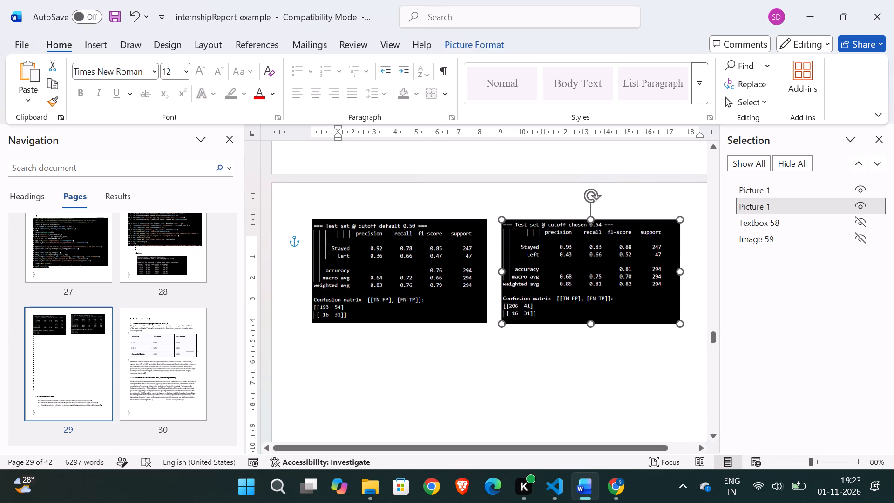
pyautogui.moveTo(578, 238); pyautogui.dragTo(578, 237)
pyautogui.click(506, 452)
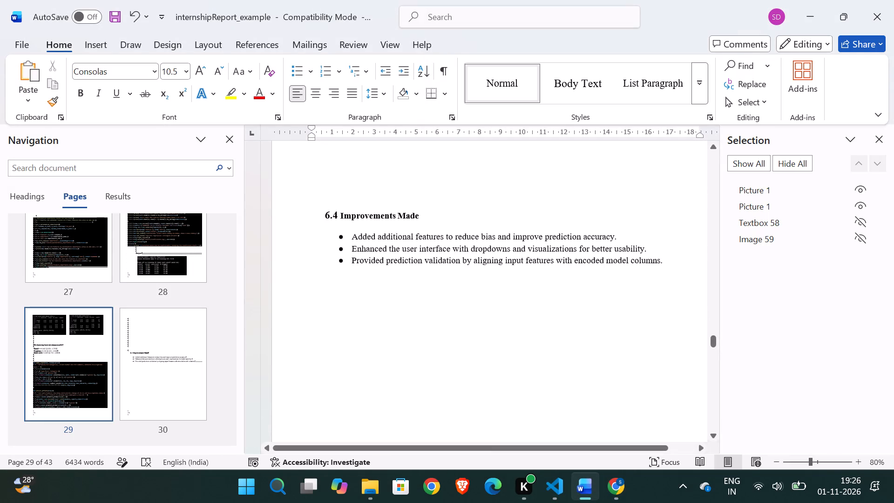
pyautogui.moveTo(663, 256); pyautogui.dragTo(352, 236)
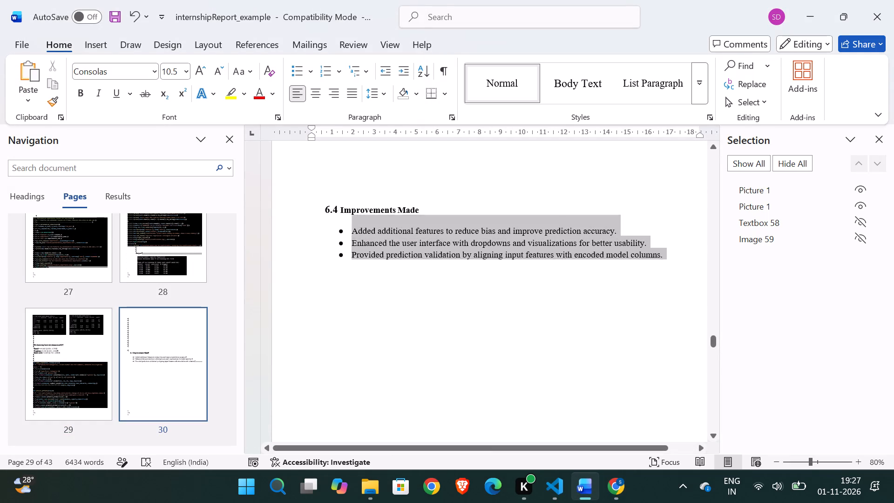
pyautogui.moveTo(352, 236); pyautogui.dragTo(343, 237)
pyautogui.press('BackSpace')
pyautogui.press('BackSpace')
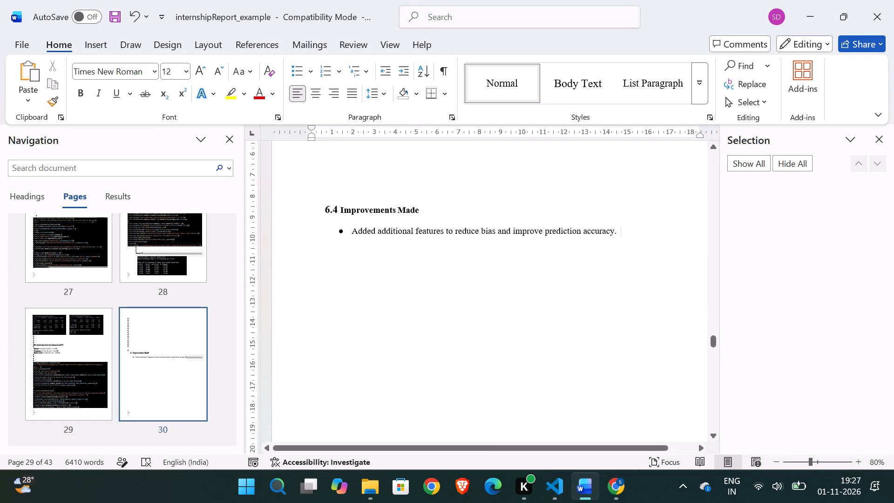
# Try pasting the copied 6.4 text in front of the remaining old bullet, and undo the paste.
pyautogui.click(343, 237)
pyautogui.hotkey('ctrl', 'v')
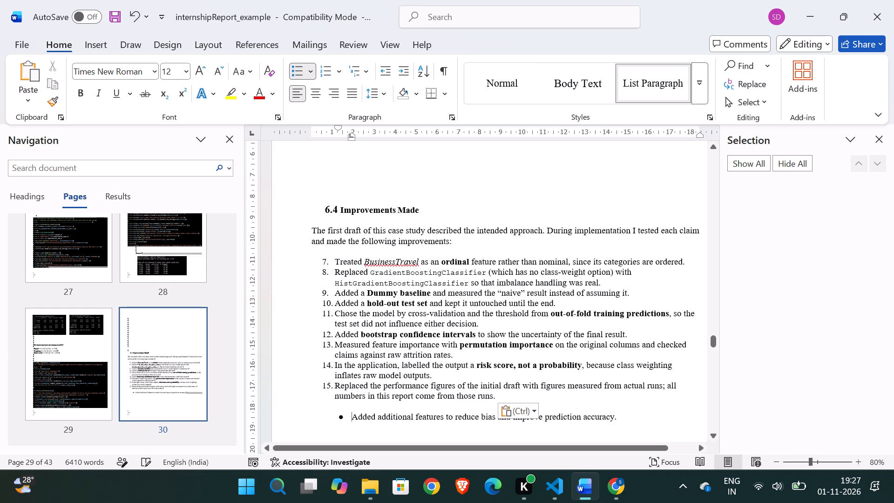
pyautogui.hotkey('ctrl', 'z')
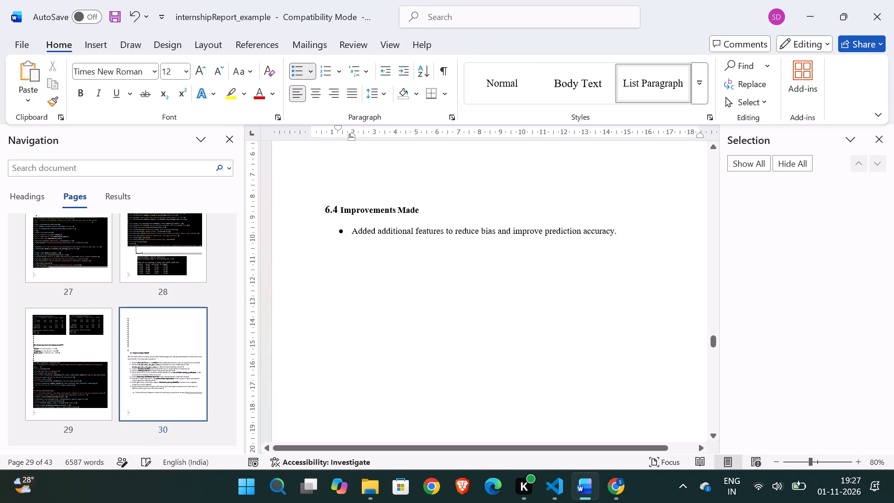
# Paste the copied introductory paragraph and improvements list on a new line below the remaining old bullet in section 6.4.
pyautogui.click(612, 232)
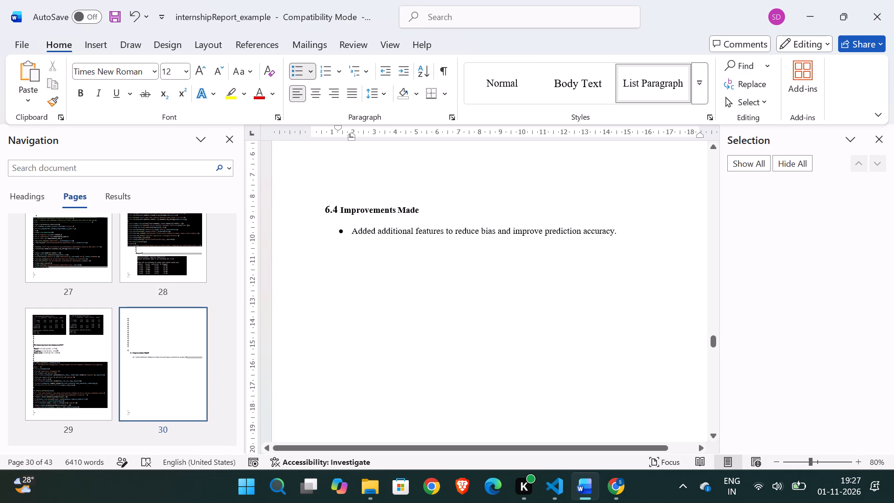
pyautogui.click(624, 232)
pyautogui.press('Return')
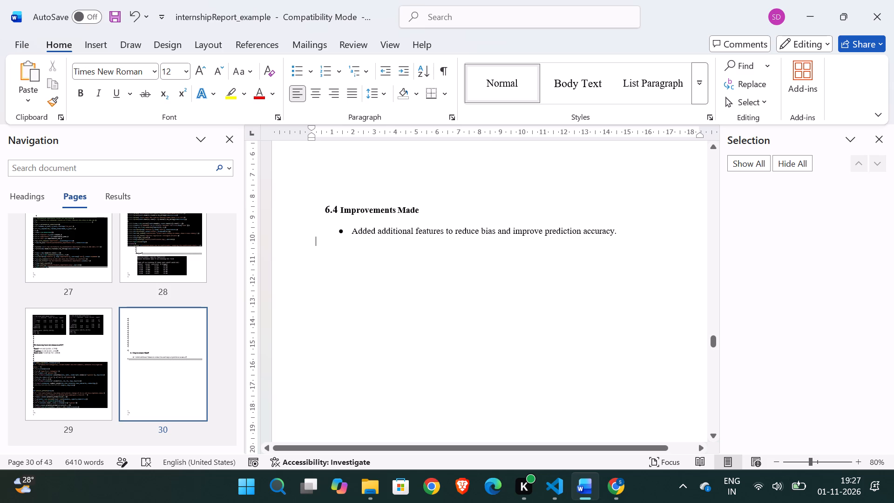
pyautogui.hotkey('ctrl', 'v')
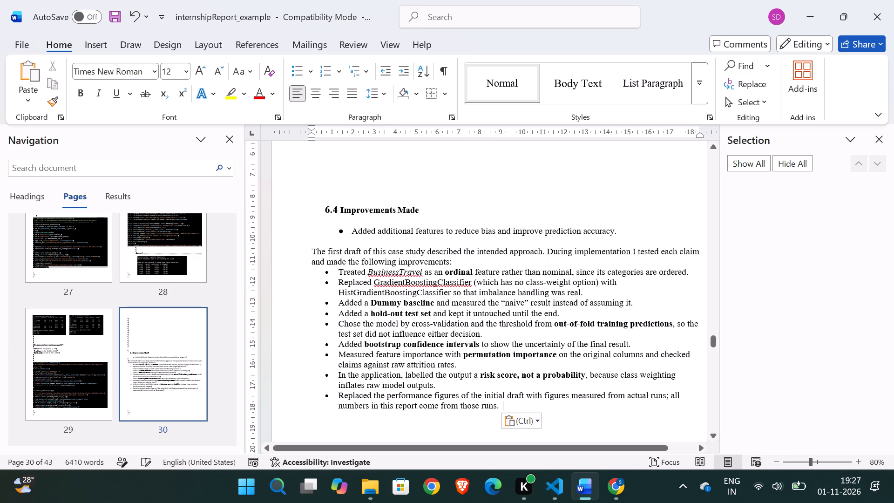
# Delete the old bullet about adding features to reduce bias and improve prediction accuracy, including its bullet mark.
pyautogui.moveTo(621, 233); pyautogui.dragTo(617, 227)
pyautogui.moveTo(617, 227); pyautogui.dragTo(351, 240)
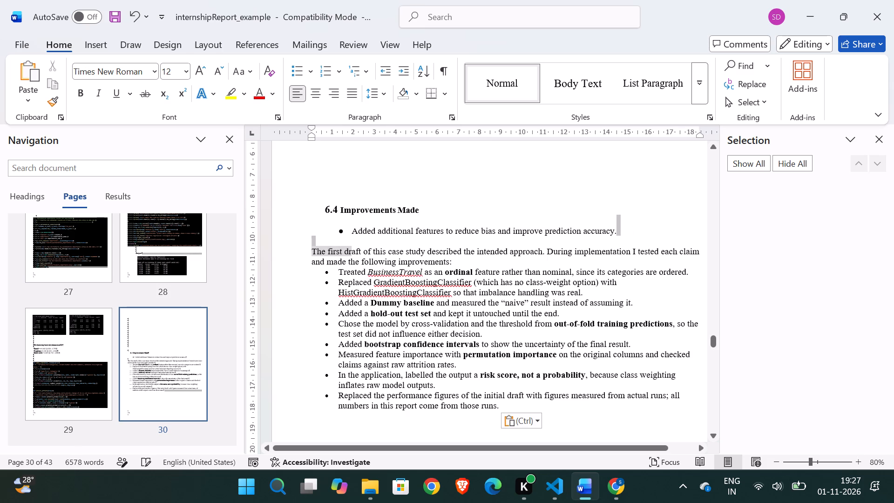
pyautogui.moveTo(351, 240); pyautogui.dragTo(342, 235)
pyautogui.press('BackSpace')
pyautogui.press('BackSpace')
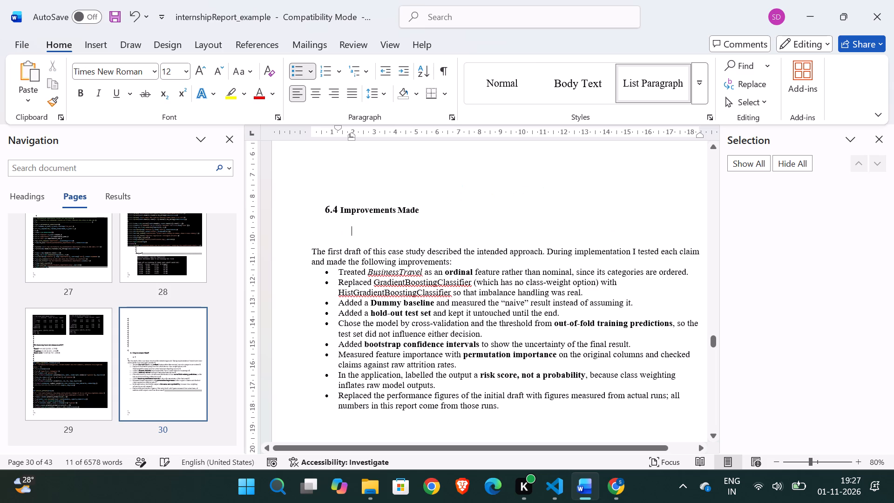
# Indent the pasted 6.4 paragraph and list so their text lines up with the section heading.
pyautogui.moveTo(307, 247); pyautogui.dragTo(352, 279)
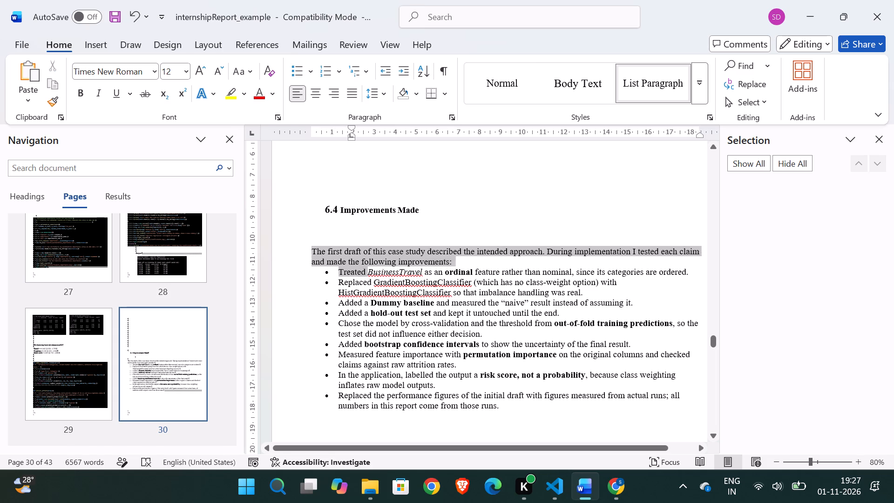
pyautogui.moveTo(352, 279); pyautogui.dragTo(490, 409)
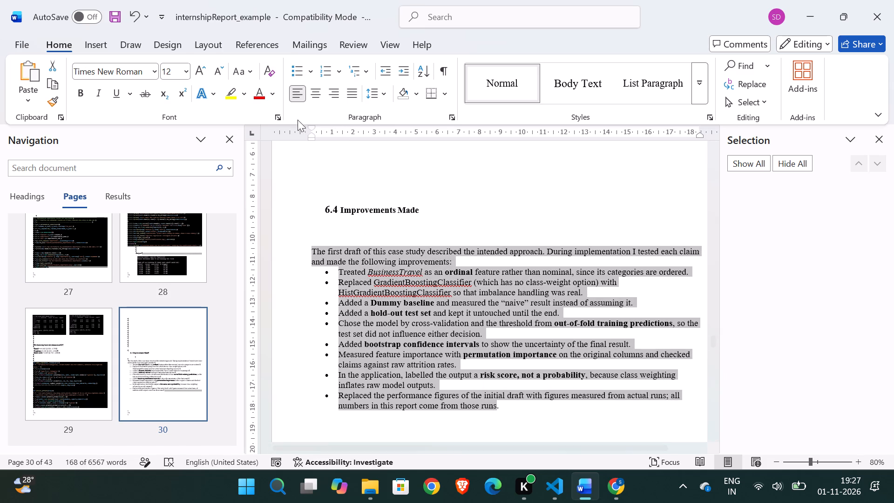
pyautogui.moveTo(310, 137); pyautogui.dragTo(330, 135)
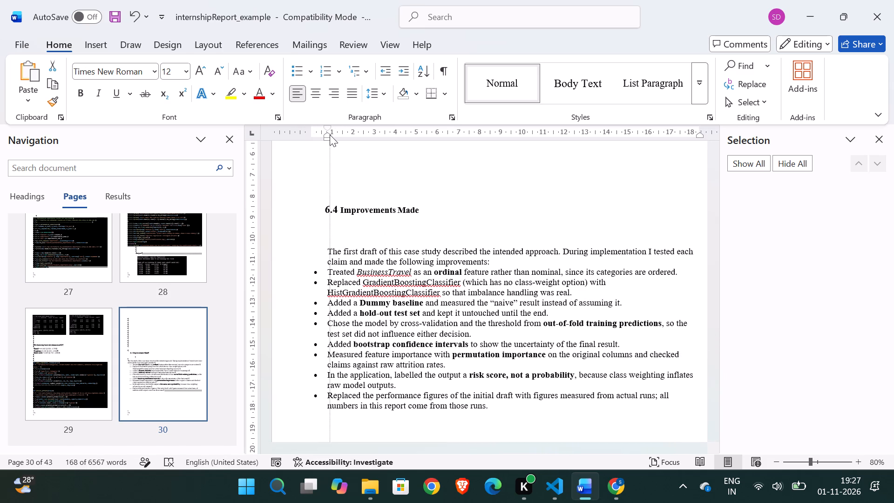
pyautogui.moveTo(330, 135); pyautogui.dragTo(329, 123)
# Remove the empty line below the 6.4 heading and insert a blank line between the introductory paragraph and the bullets.
pyautogui.click(361, 235)
pyautogui.press('BackSpace')
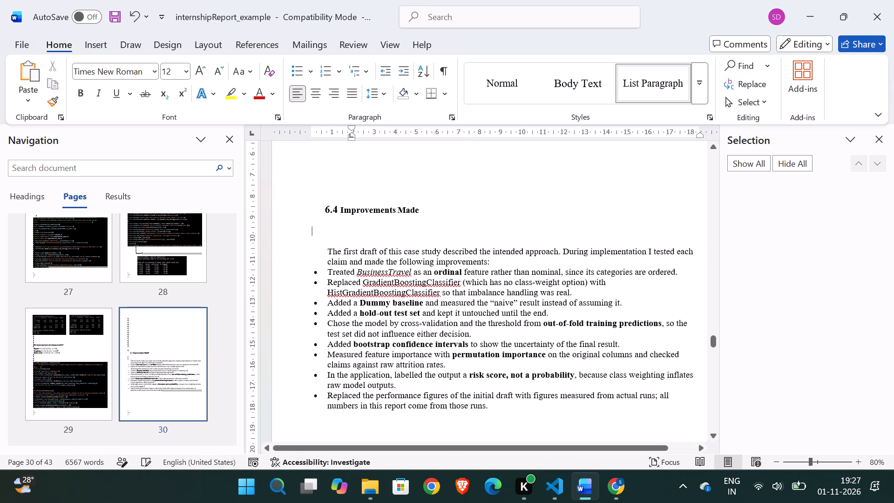
pyautogui.press('BackSpace')
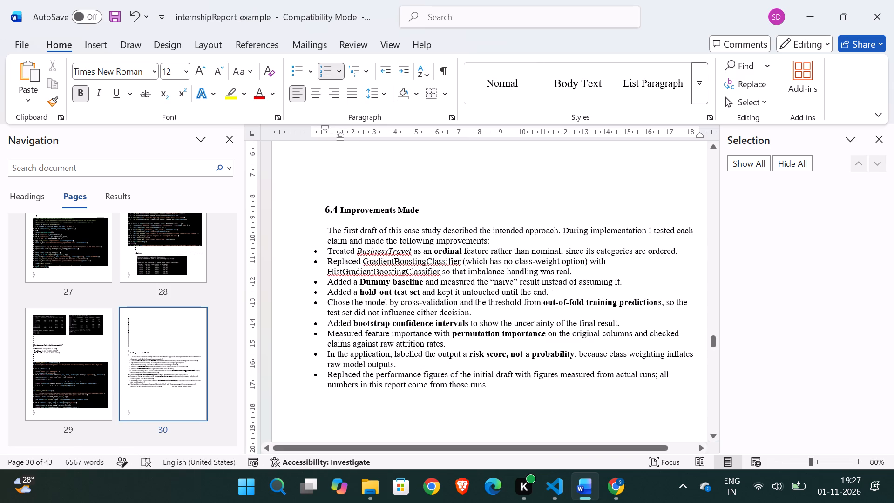
pyautogui.click(495, 241)
pyautogui.press('Return')
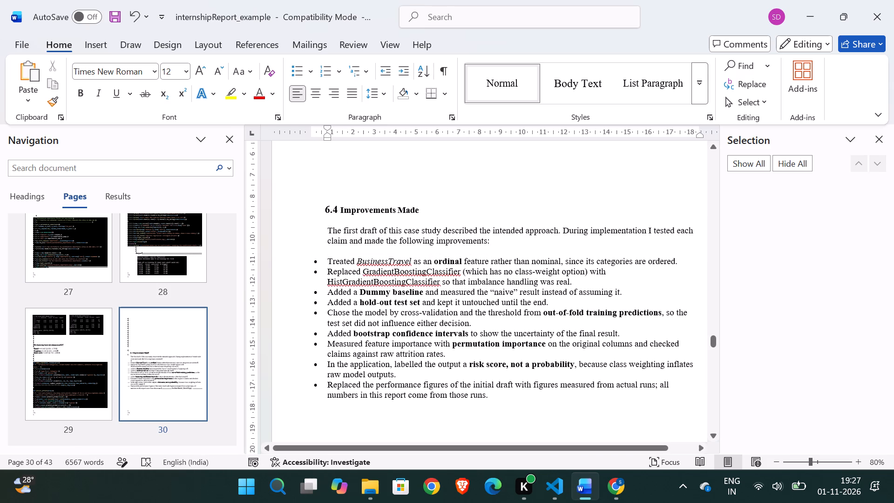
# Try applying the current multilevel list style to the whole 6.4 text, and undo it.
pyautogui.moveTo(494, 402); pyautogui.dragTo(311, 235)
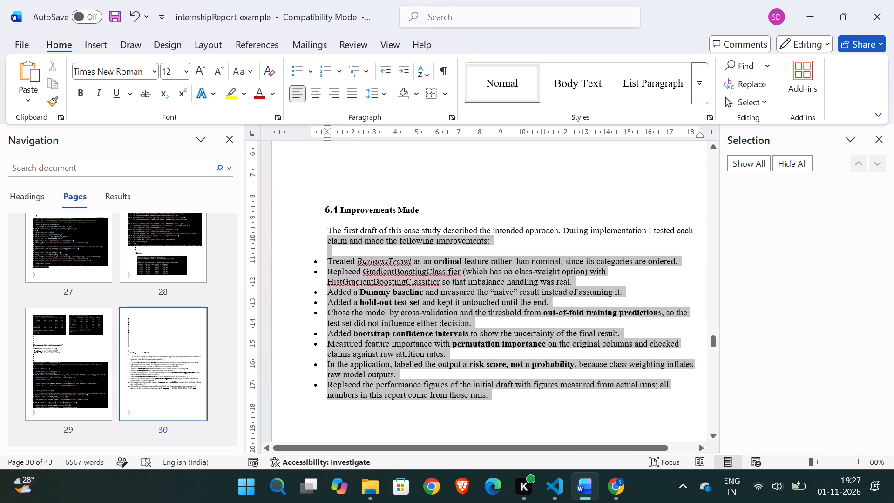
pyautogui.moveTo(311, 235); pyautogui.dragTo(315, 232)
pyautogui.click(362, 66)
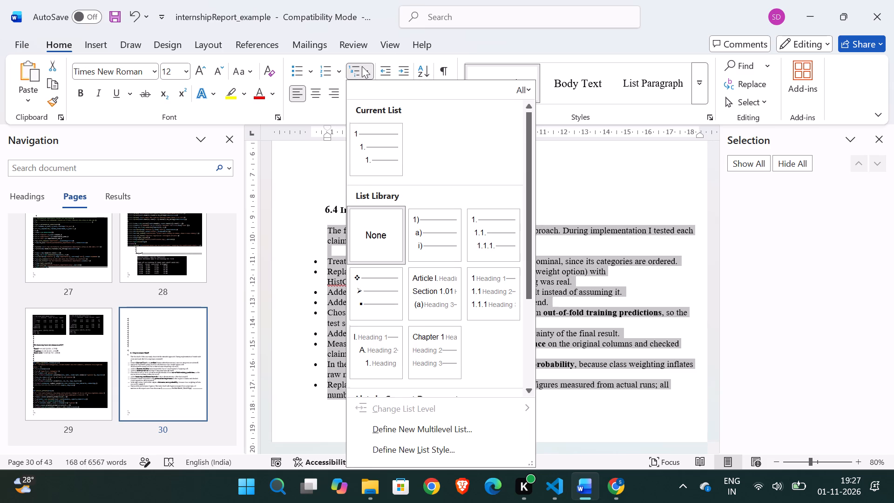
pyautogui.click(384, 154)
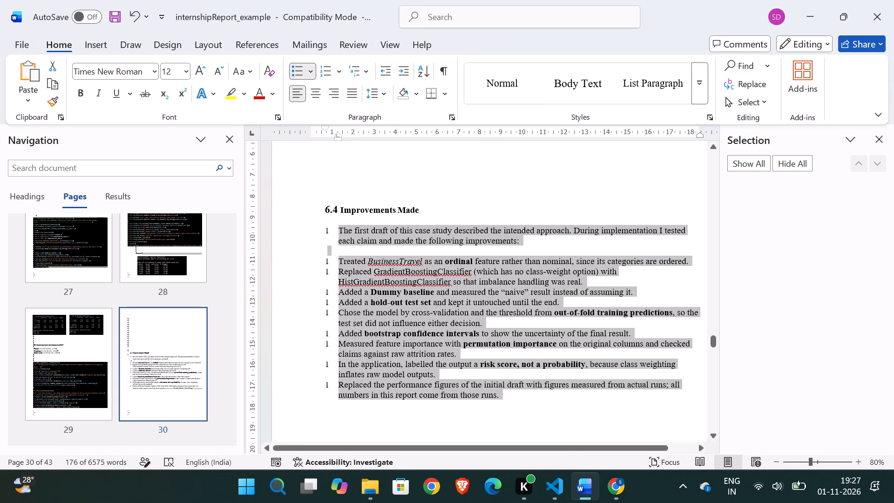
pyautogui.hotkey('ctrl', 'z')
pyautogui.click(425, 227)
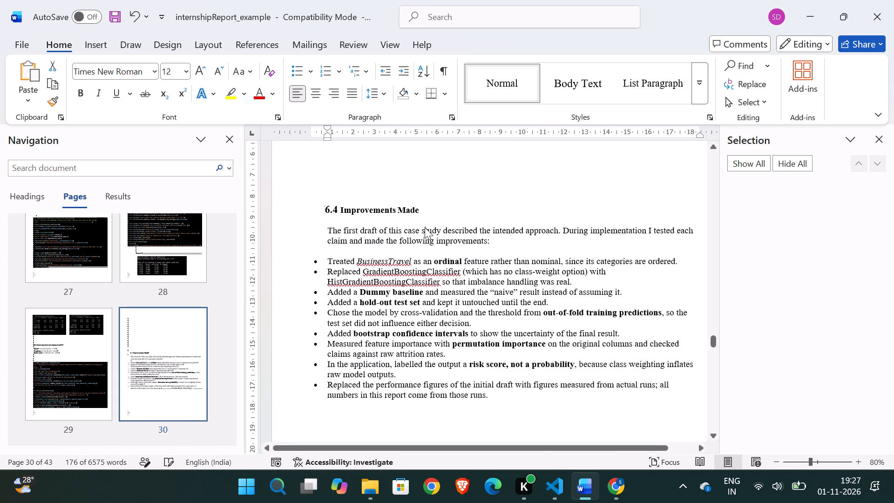
# Adjust the formatting of the improvements bullet list so it is indented slightly further than the introductory paragraph.
pyautogui.click(326, 259)
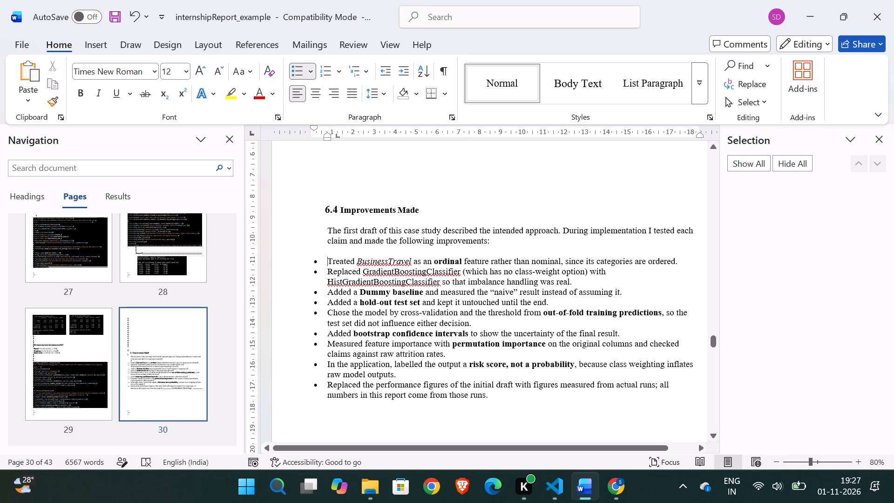
pyautogui.moveTo(327, 257); pyautogui.dragTo(515, 400)
pyautogui.click(307, 76)
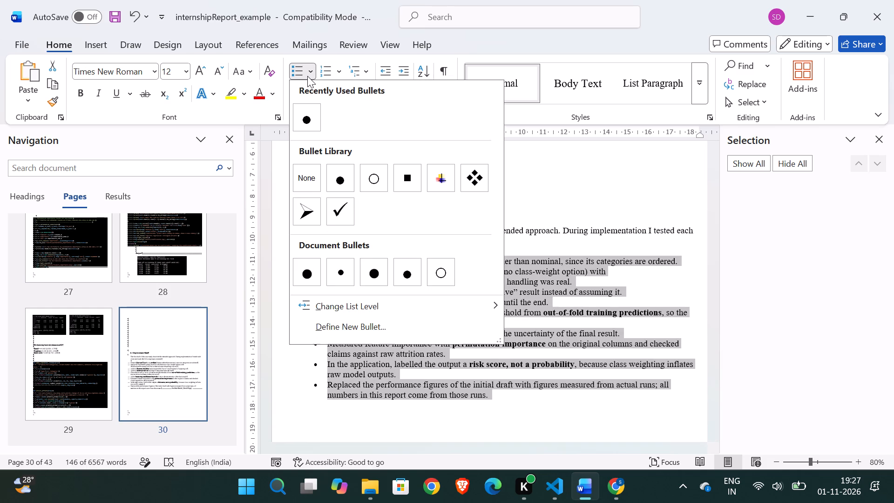
pyautogui.click(524, 279)
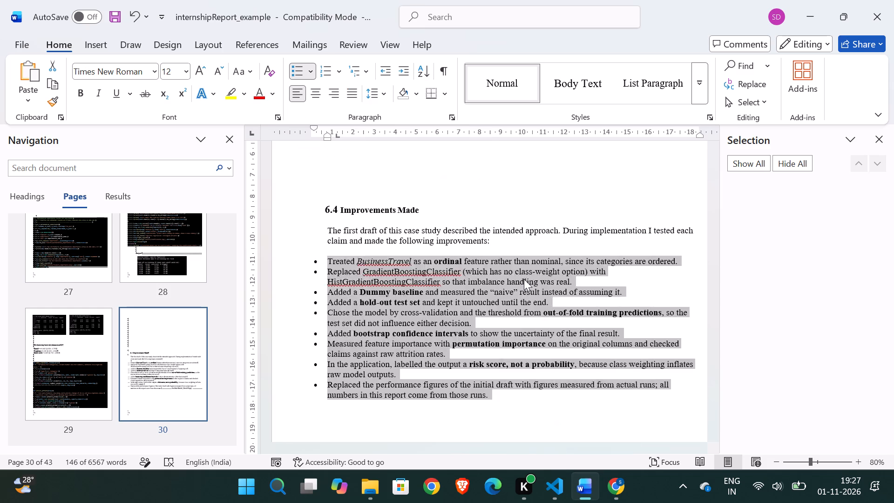
pyautogui.click(309, 70)
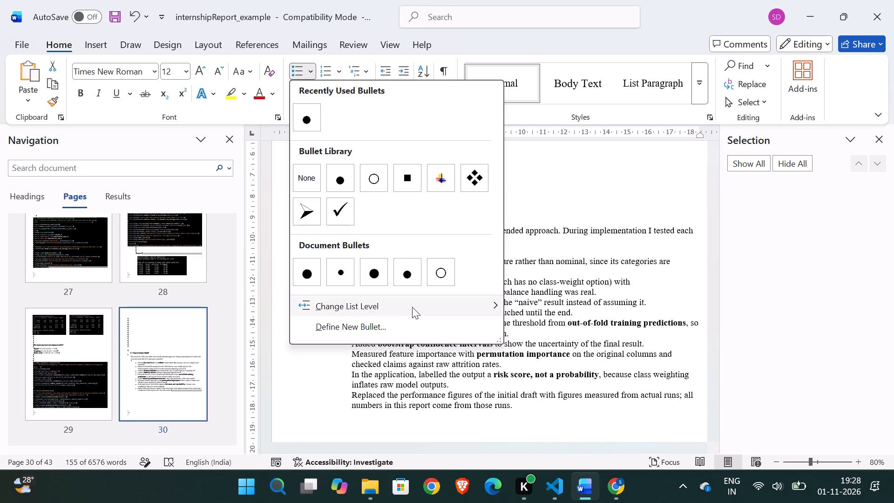
pyautogui.click(537, 254)
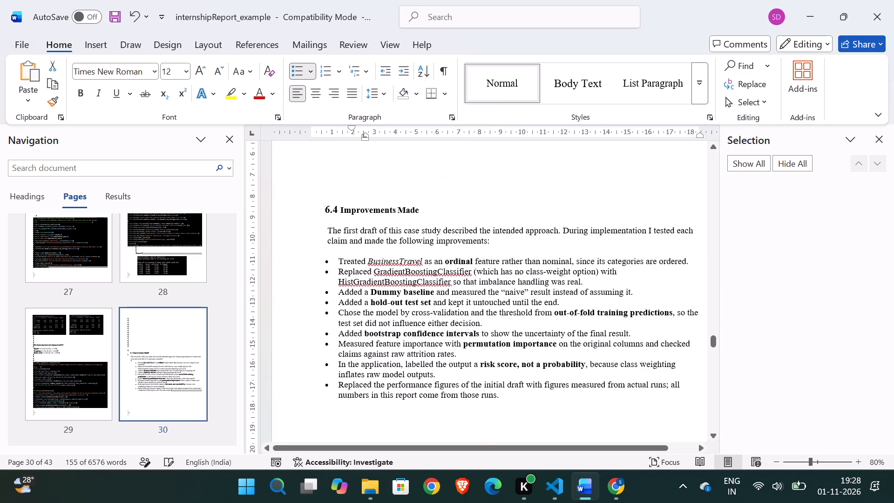
pyautogui.click(507, 250)
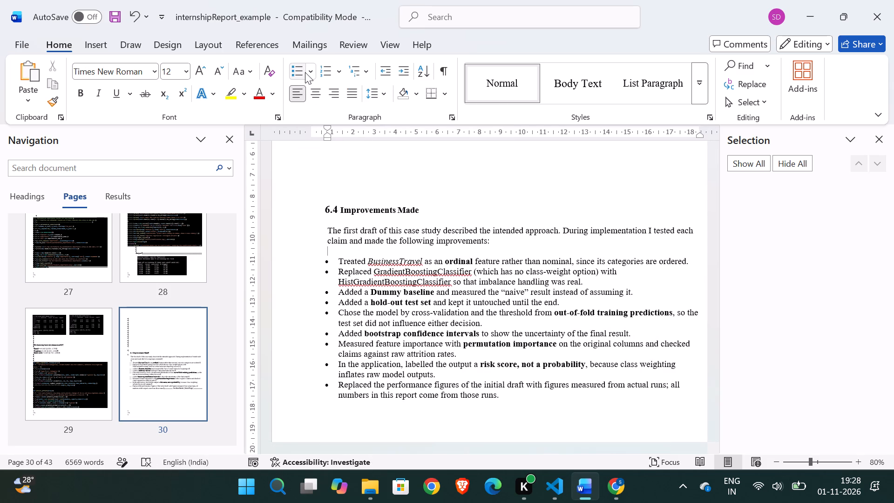
# Examine the layout from the code block on page 29 through section 6.4 to the start of section 7.
pyautogui.scroll(-1, 458, 289)
pyautogui.scroll(1, 458, 289)
pyautogui.scroll(-2, 458, 289)
pyautogui.scroll(2, 458, 289)
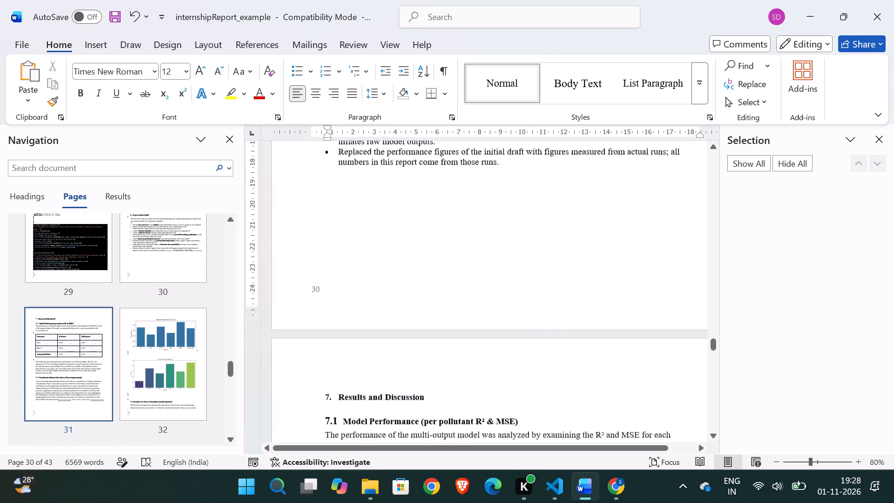
pyautogui.scroll(3, 458, 289)
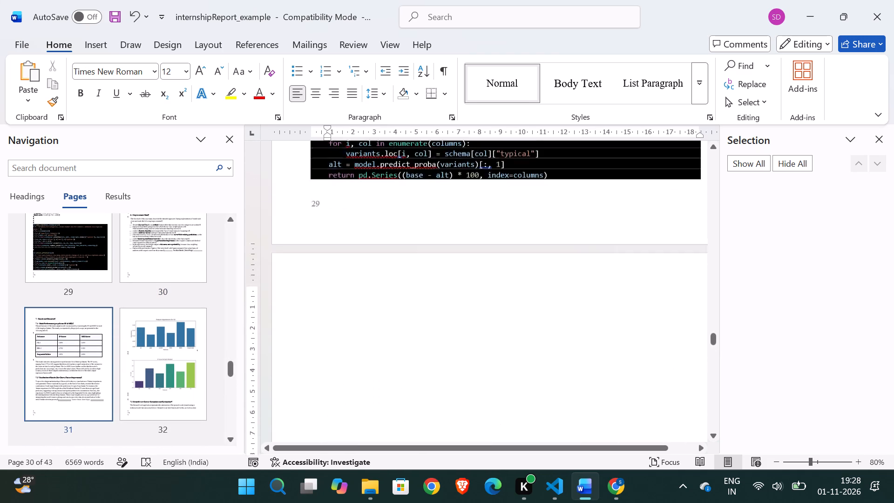
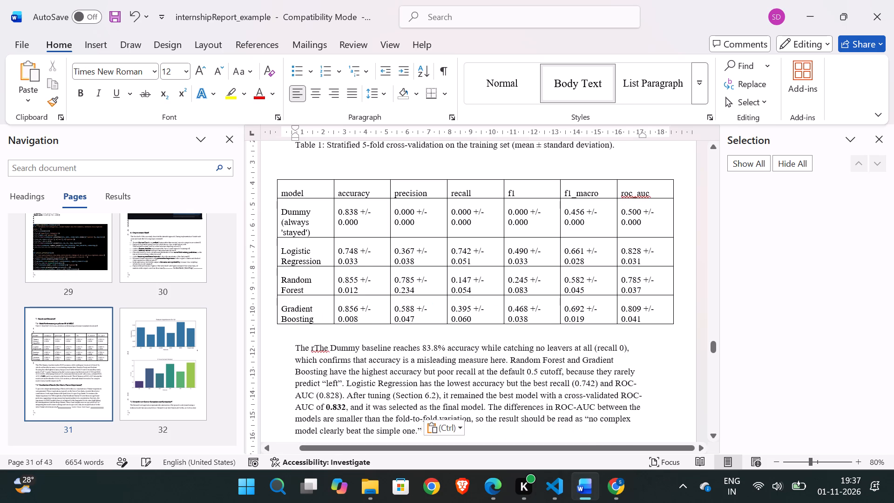
pyautogui.click(311, 347)
pyautogui.press('BackSpace')
pyautogui.press('BackSpace')
pyautogui.press('BackSpace')
pyautogui.press('Right')
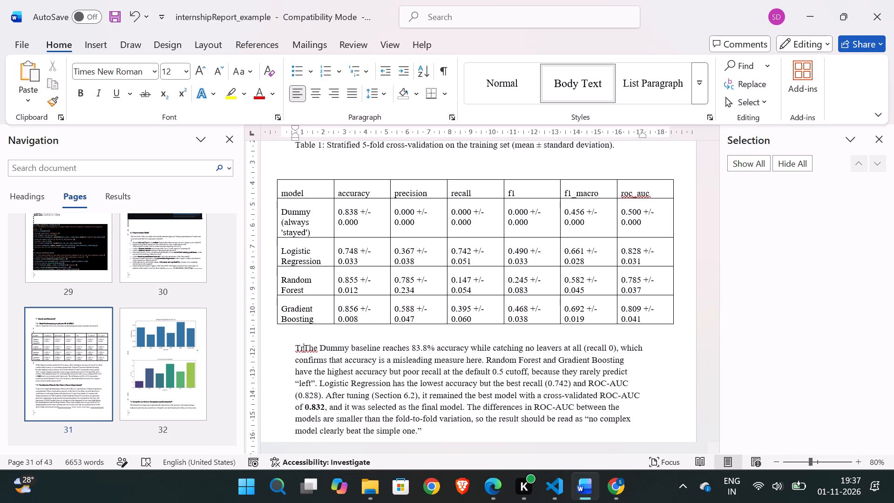
pyautogui.press('Right')
pyautogui.press('BackSpace')
pyautogui.press('BackSpace')
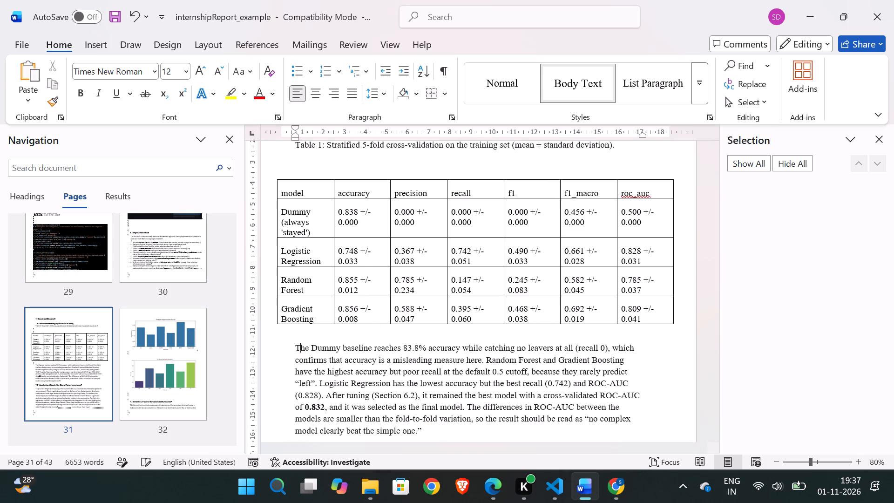
# Narrow the cross-validation results table in section 7.1 to about 16 cm wide.
pyautogui.scroll(-1, 391, 381)
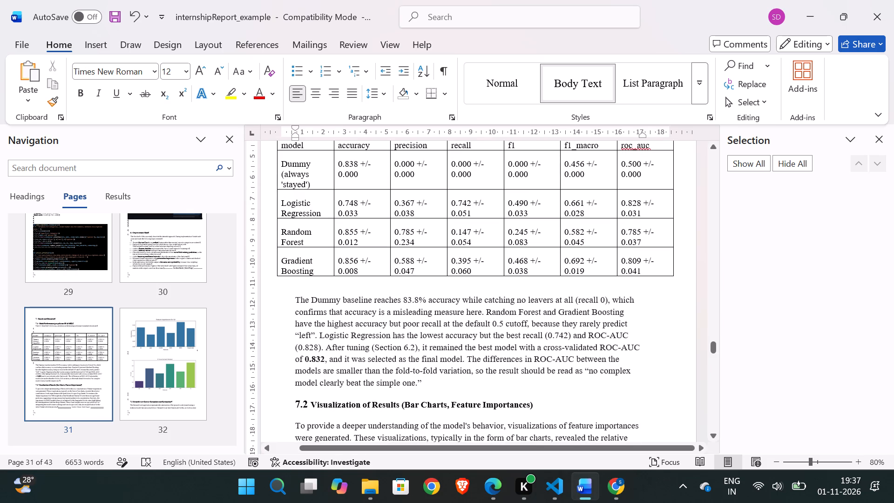
pyautogui.click(440, 381)
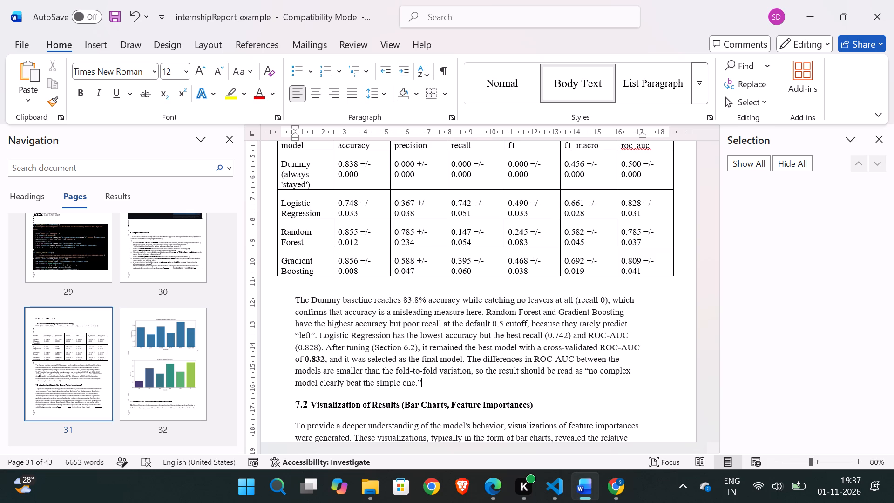
pyautogui.scroll(1, 637, 214)
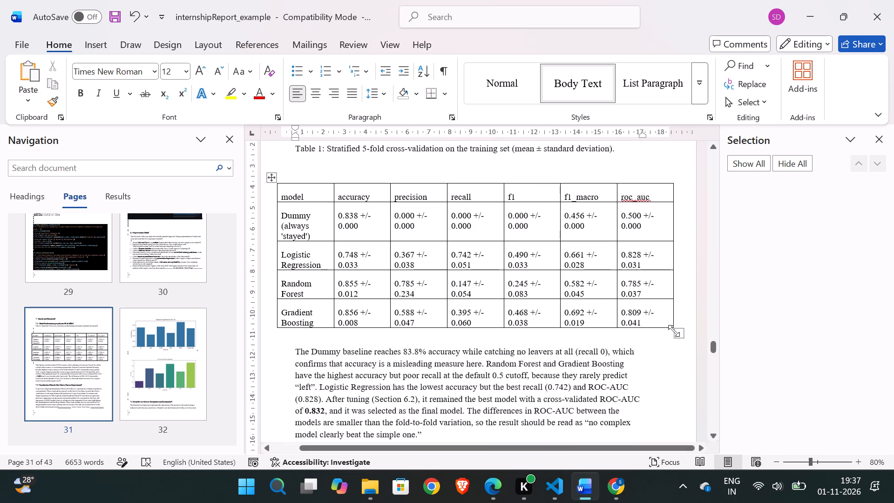
pyautogui.moveTo(674, 331); pyautogui.dragTo(618, 316)
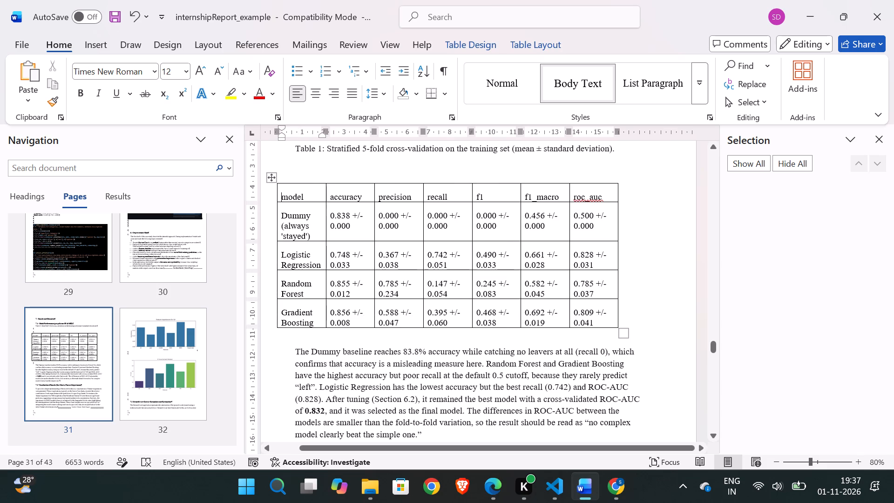
# Move the whole cross-validation table slightly to the right so it sits within the text margins under its caption.
pyautogui.moveTo(282, 138); pyautogui.dragTo(293, 138)
pyautogui.press('BackSpace')
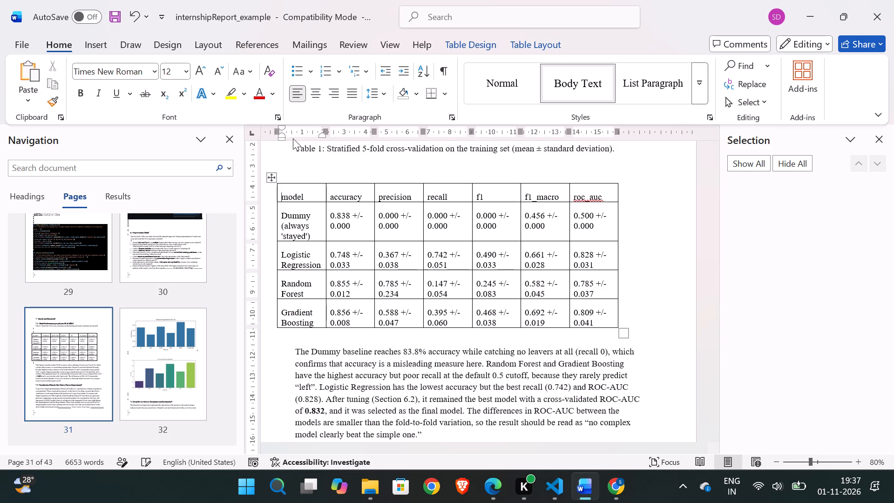
pyautogui.click(275, 189)
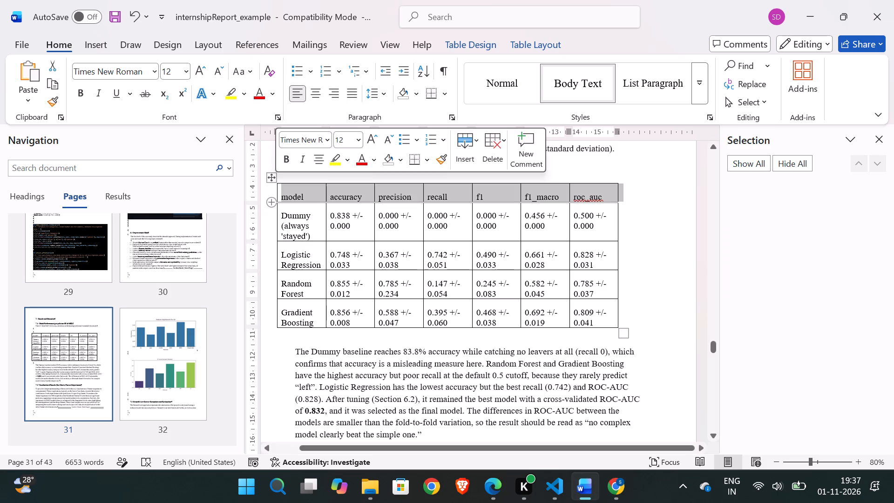
pyautogui.click(272, 175)
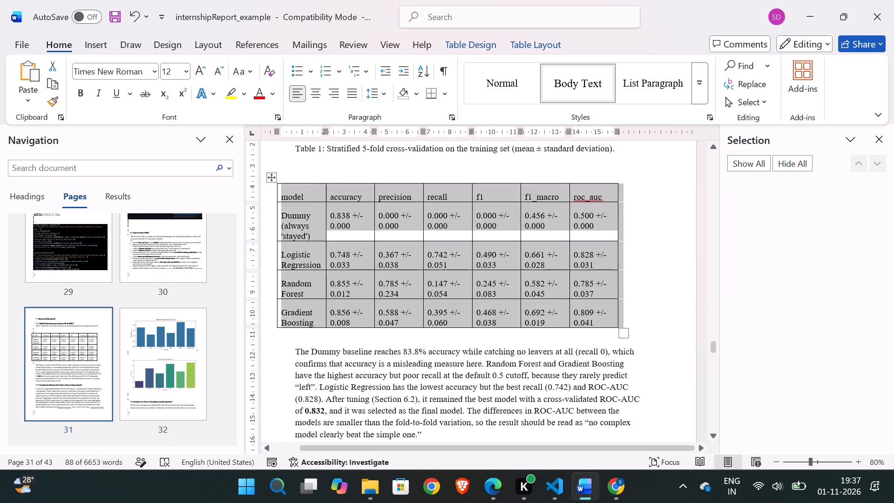
pyautogui.moveTo(271, 179); pyautogui.dragTo(283, 177)
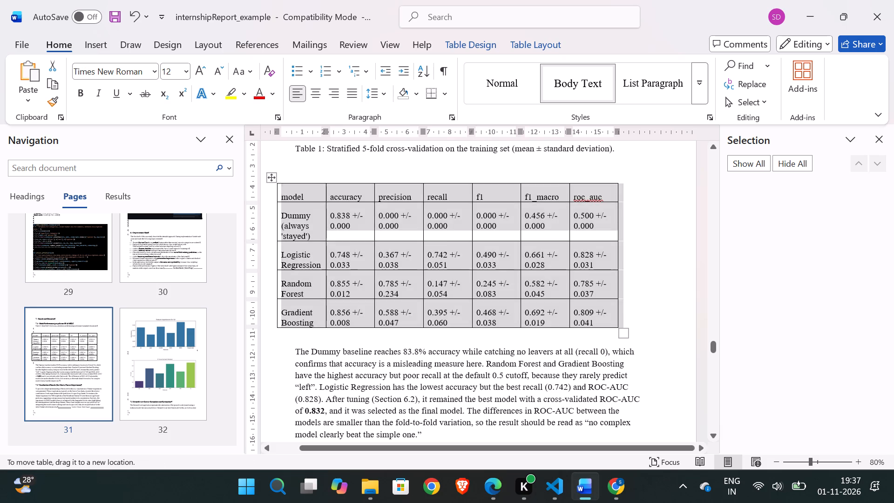
pyautogui.moveTo(283, 177); pyautogui.dragTo(294, 174)
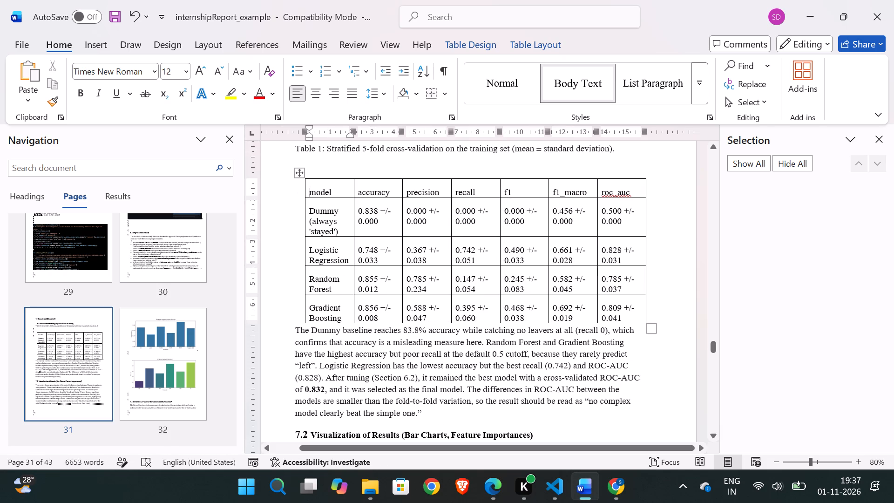
# Insert blank lines around the end of the cross-validation table to separate it from the Dummy baseline paragraph.
pyautogui.click(381, 162)
pyautogui.click(650, 316)
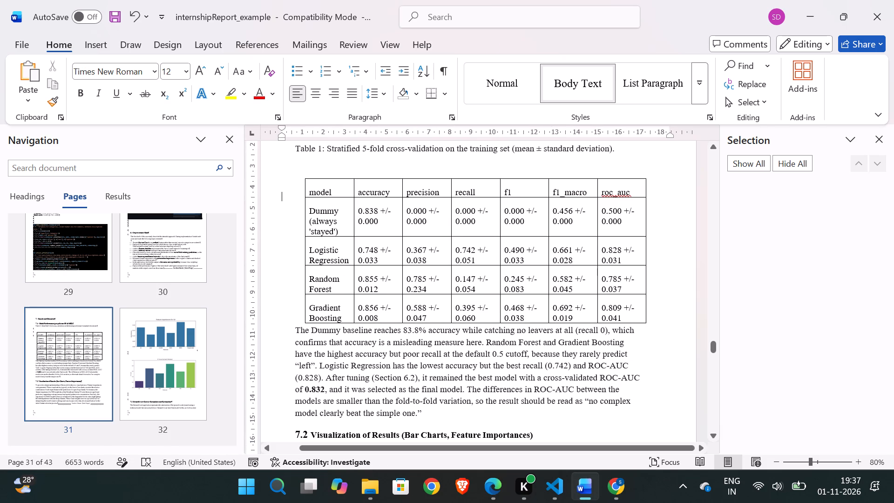
pyautogui.press('Return')
pyautogui.press('Return')
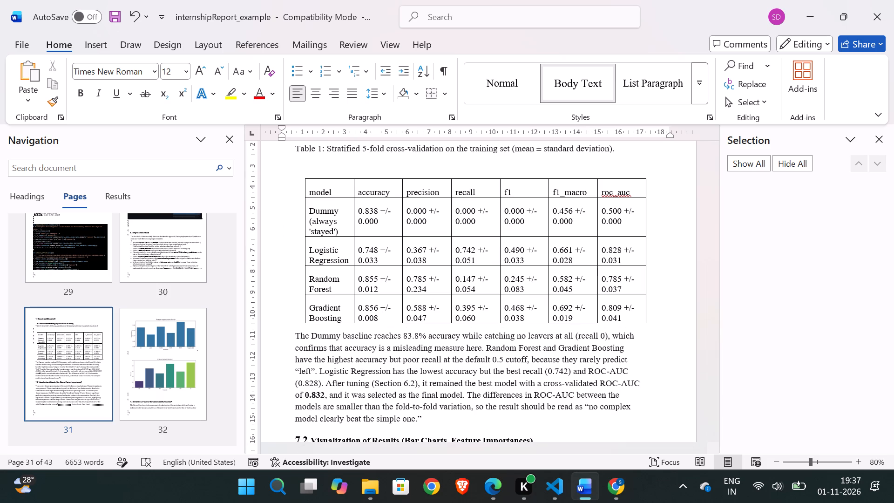
pyautogui.press('Return')
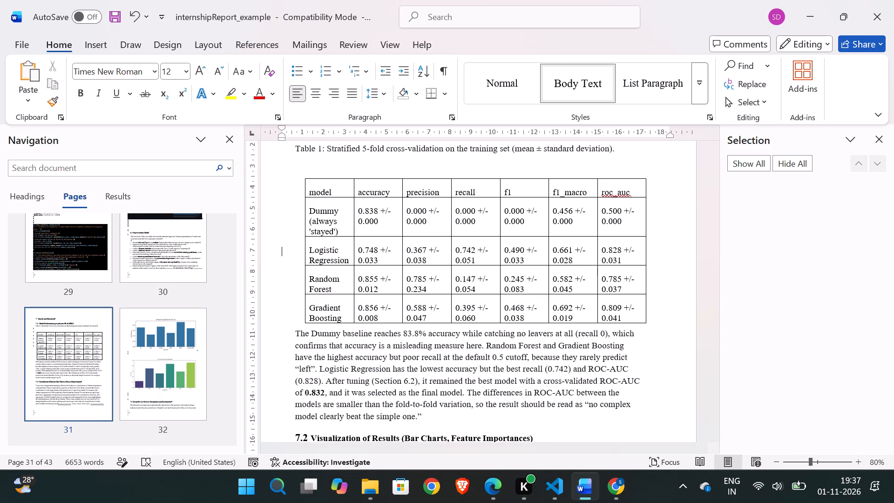
pyautogui.click(295, 333)
pyautogui.press('Return')
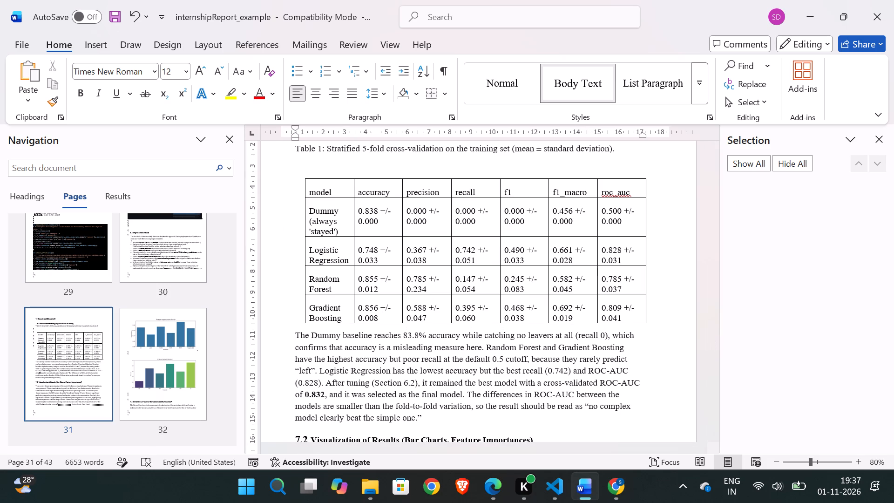
pyautogui.press('Return')
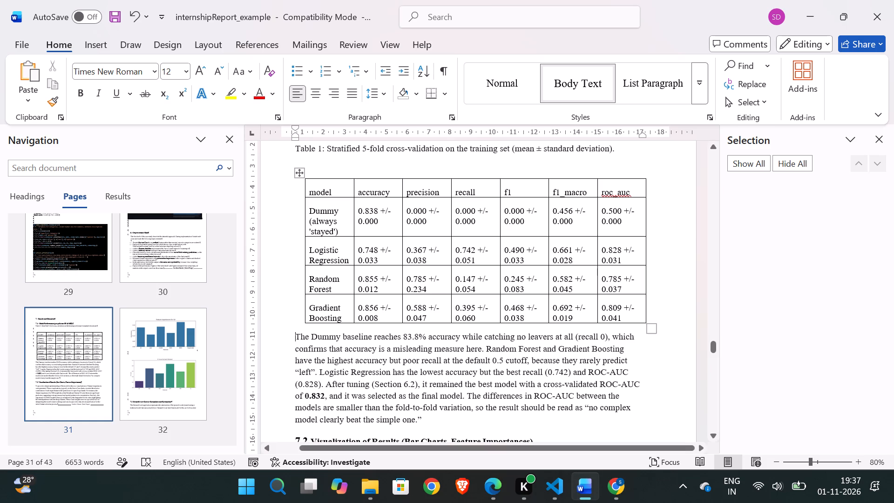
pyautogui.click(770, 270)
pyautogui.scroll(1, 770, 270)
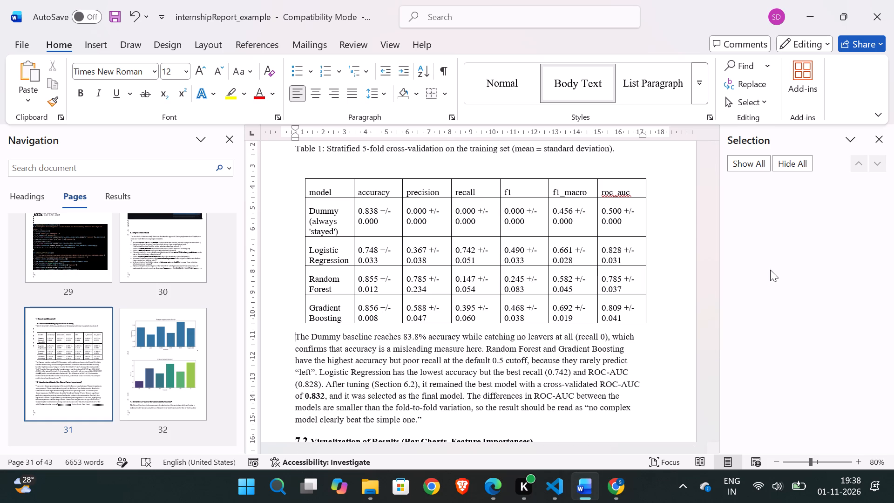
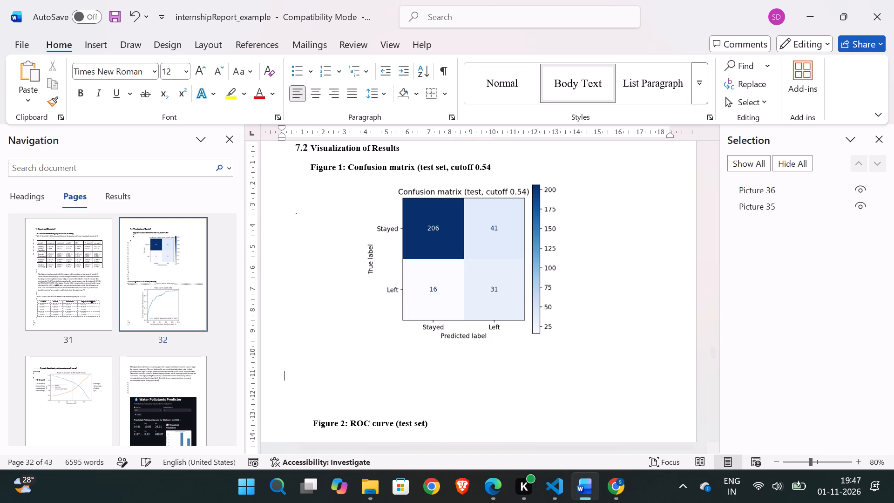
pyautogui.press('space')
pyautogui.press('space')
pyautogui.press('space')
pyautogui.press('space')
pyautogui.press('space')
pyautogui.press('space')
pyautogui.hotkey('ctrl', 'v')
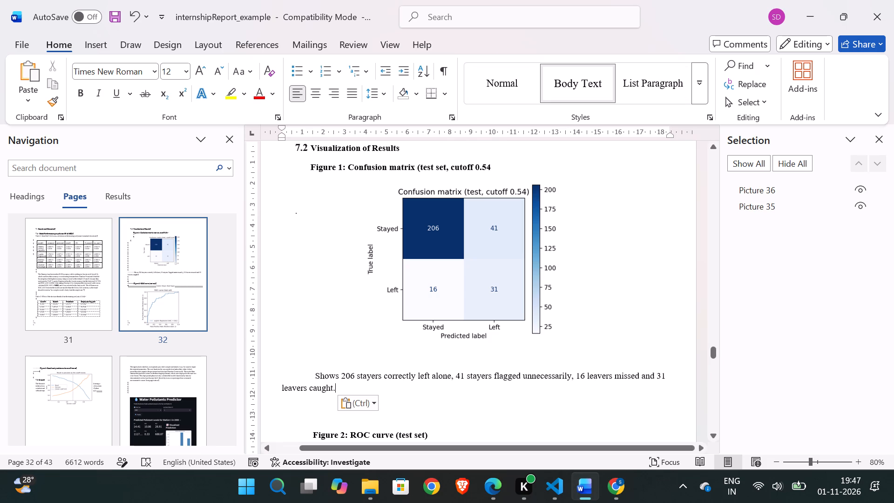
# Give the Figure 1 explanation a hanging indent of about 1.7 cm, bringing its second line roughly under the first.
pyautogui.click(339, 387)
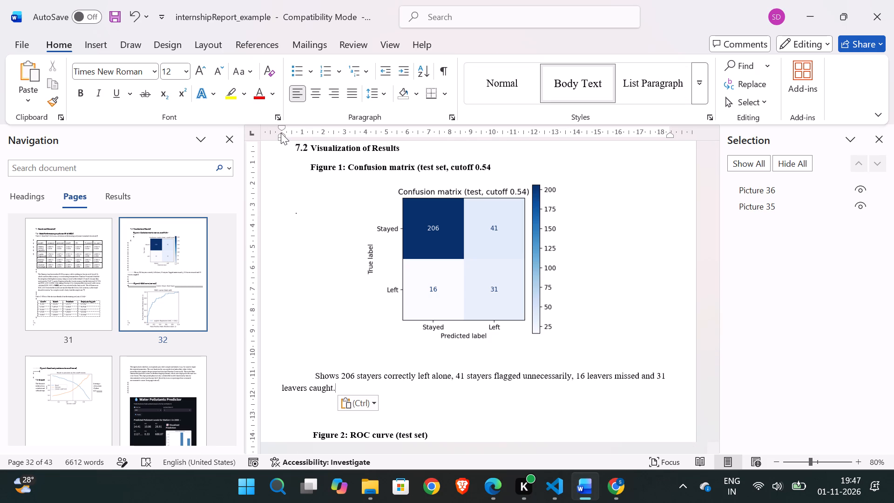
pyautogui.moveTo(281, 133); pyautogui.dragTo(316, 137)
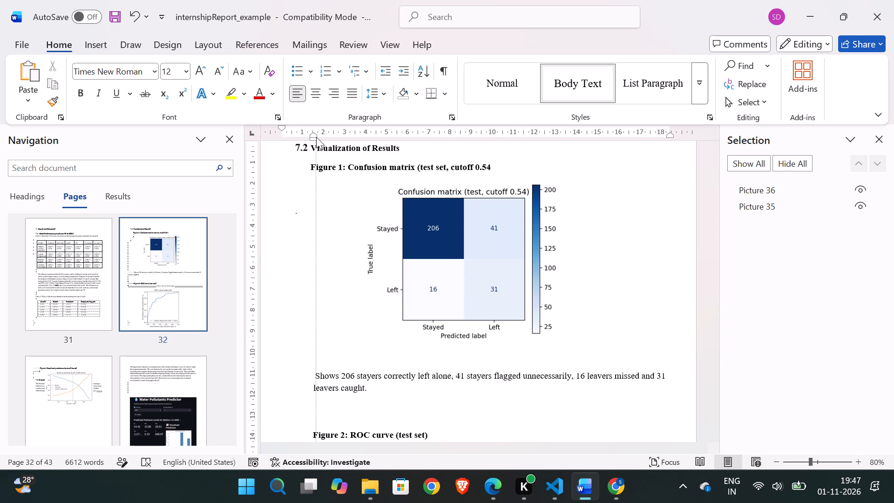
pyautogui.moveTo(316, 137); pyautogui.dragTo(314, 136)
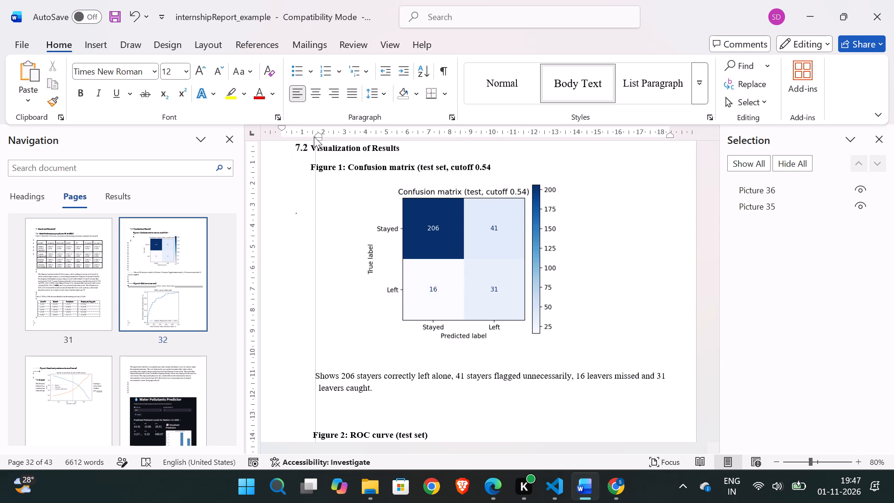
pyautogui.moveTo(314, 136); pyautogui.dragTo(316, 136)
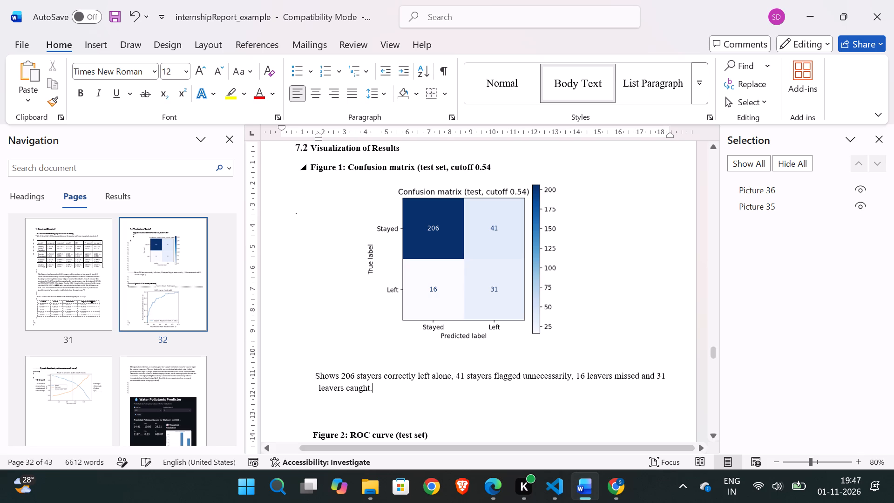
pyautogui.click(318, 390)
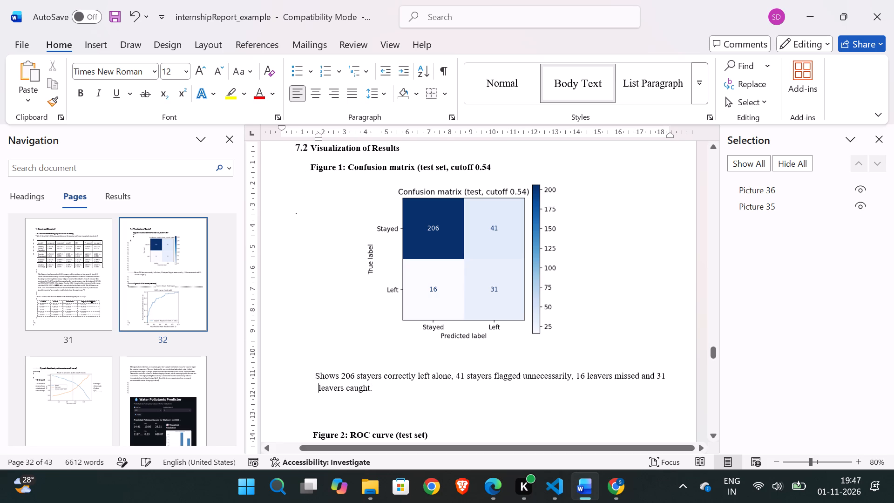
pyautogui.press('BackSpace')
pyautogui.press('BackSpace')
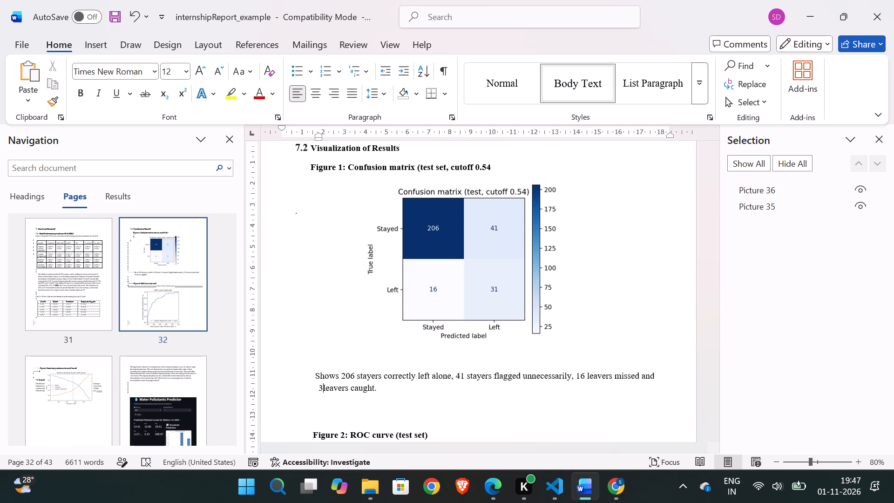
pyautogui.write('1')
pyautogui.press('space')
# Shift the whole Figure 1 explanation paragraph to a left indent of about 2 cm.
pyautogui.click(493, 420)
pyautogui.scroll(-1, 493, 420)
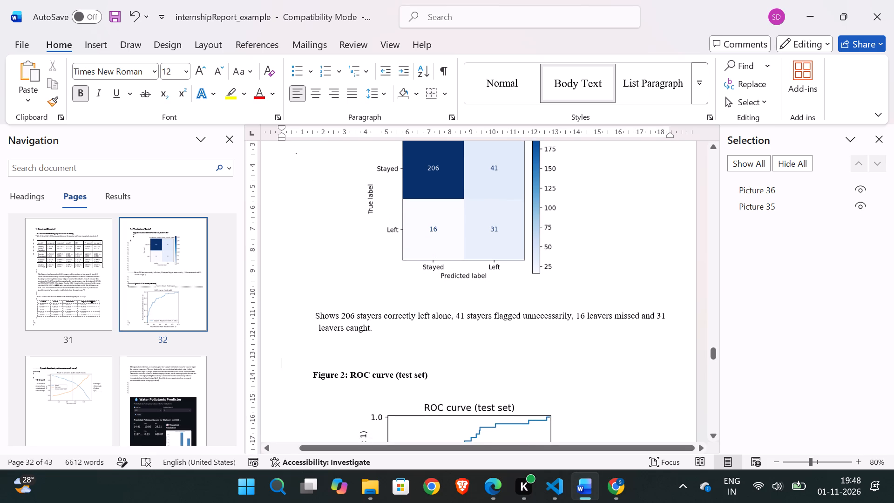
pyautogui.click(318, 333)
pyautogui.moveTo(320, 138); pyautogui.dragTo(314, 138)
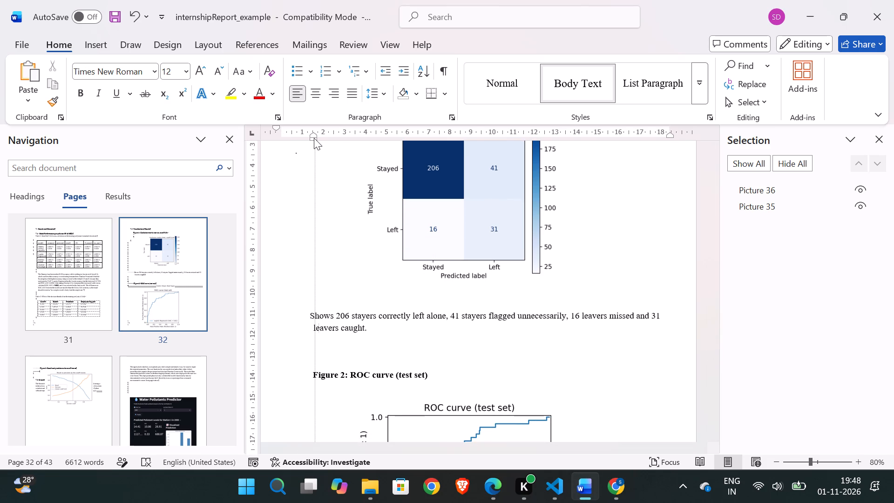
pyautogui.moveTo(314, 138); pyautogui.dragTo(331, 141)
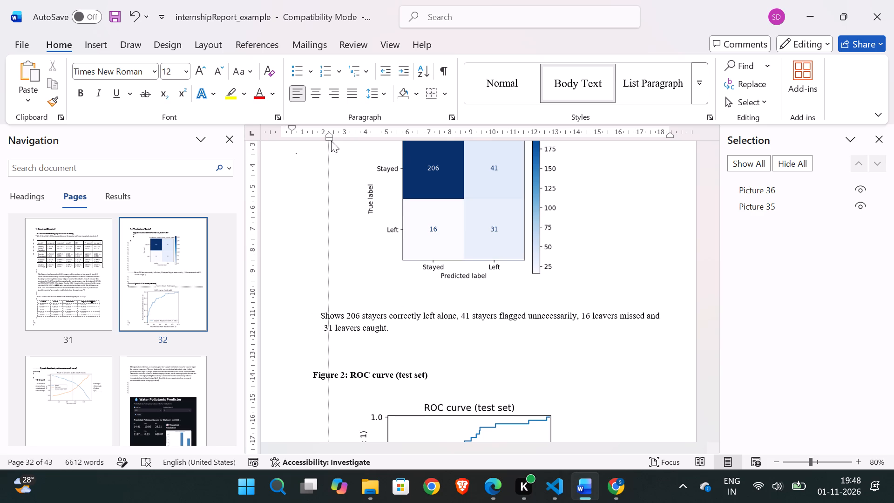
pyautogui.moveTo(331, 141); pyautogui.dragTo(322, 143)
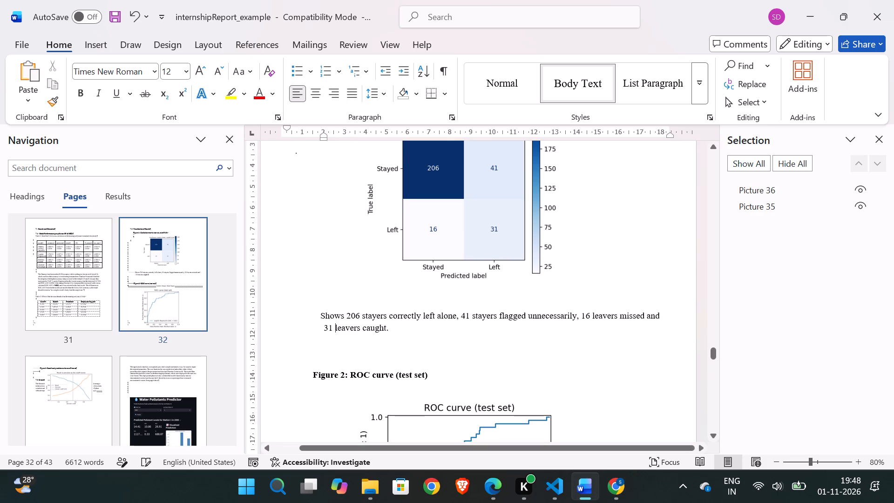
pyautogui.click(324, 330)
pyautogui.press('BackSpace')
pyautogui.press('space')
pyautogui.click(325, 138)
# Remove one blank line between the Figure 1 explanation and the Figure 2 caption.
pyautogui.click(470, 346)
pyautogui.scroll(-1, 470, 346)
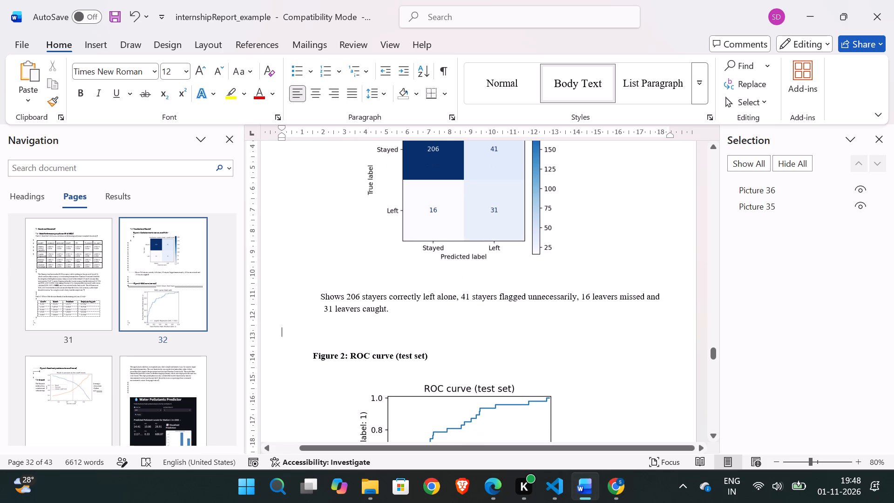
pyautogui.scroll(-1, 431, 323)
pyautogui.scroll(1, 618, 228)
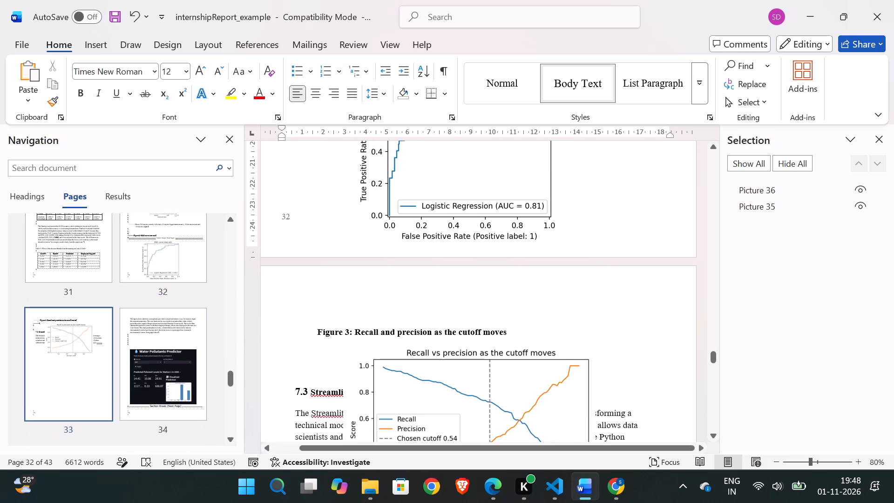
pyautogui.scroll(3, 618, 228)
pyautogui.scroll(-1, 616, 259)
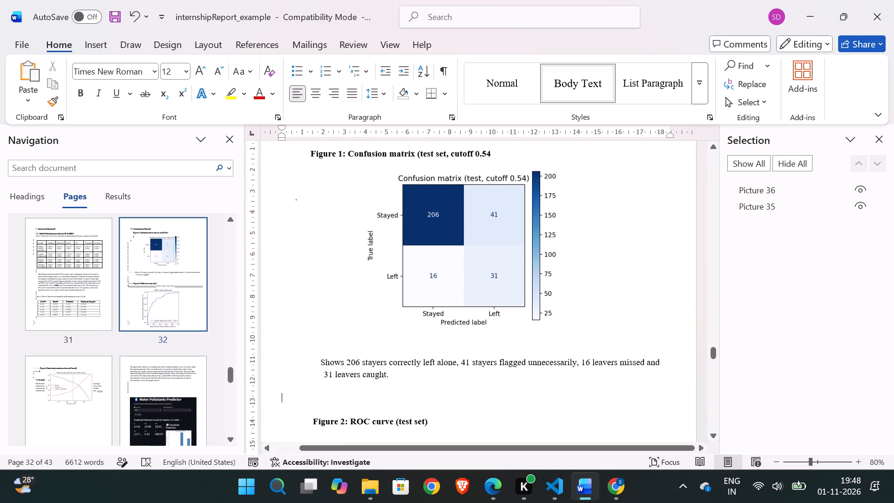
pyautogui.scroll(-1, 616, 259)
pyautogui.press('BackSpace')
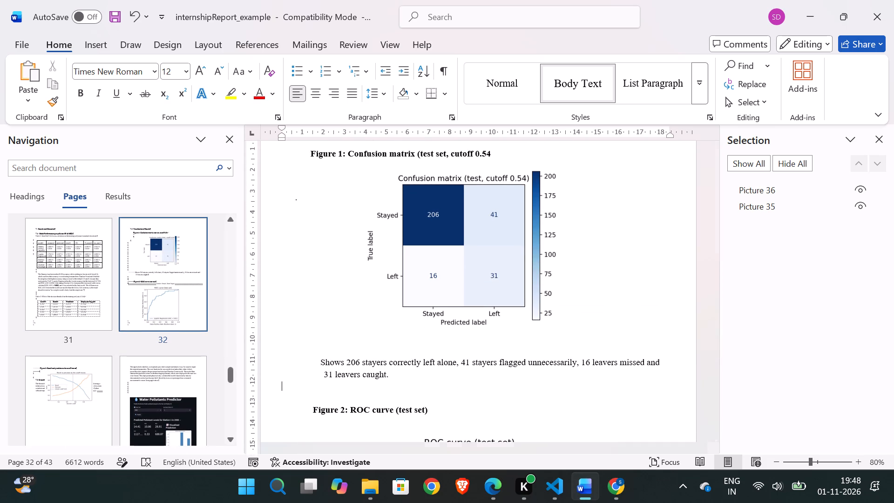
# Shrink the ROC curve picture proportionally to about 10 cm wide and reposition it just beneath the Figure 2 caption.
pyautogui.scroll(-1, 481, 410)
pyautogui.scroll(-1, 610, 502)
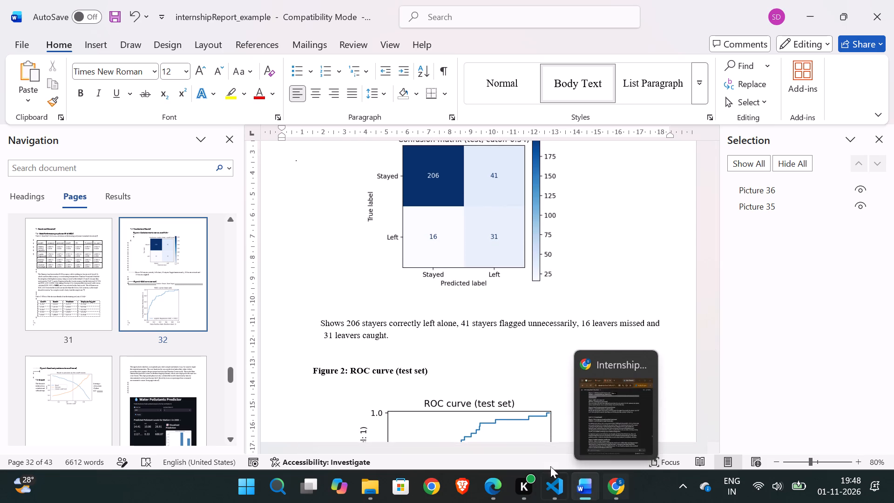
pyautogui.click(549, 396)
pyautogui.scroll(-1, 549, 396)
pyautogui.scroll(-1, 609, 327)
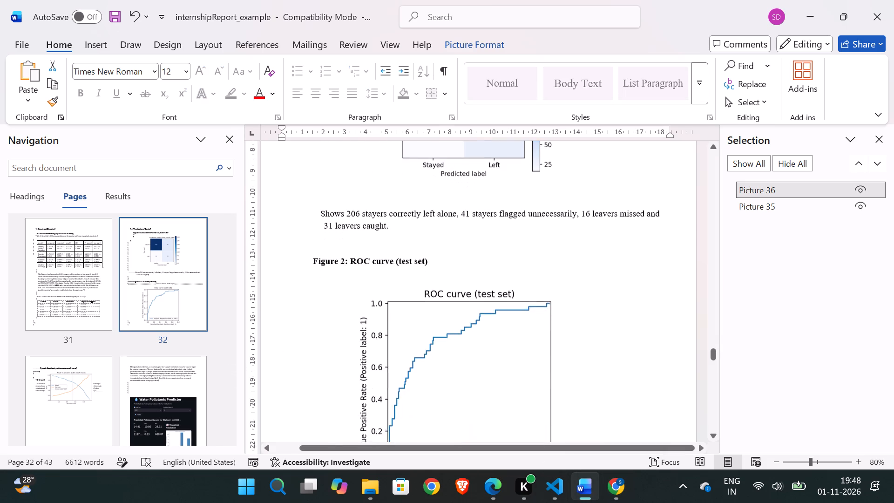
pyautogui.scroll(-1, 609, 327)
pyautogui.click(520, 309)
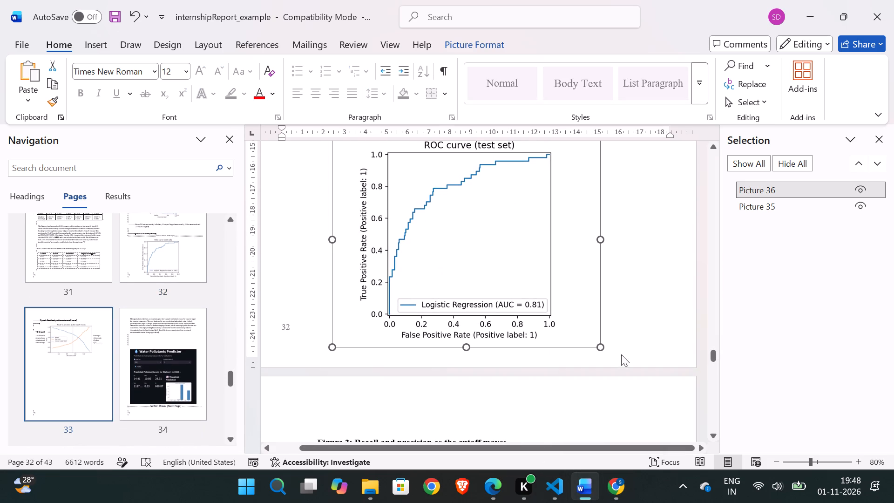
pyautogui.moveTo(600, 348); pyautogui.dragTo(496, 298)
pyautogui.scroll(1, 518, 359)
pyautogui.moveTo(453, 333); pyautogui.dragTo(471, 327)
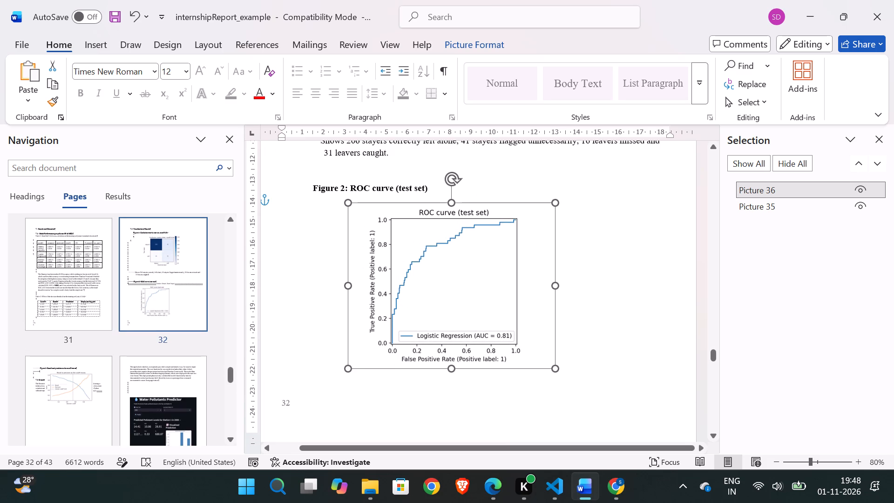
# Nudge the ROC curve picture about 0.7 cm right and slightly up, closer to the Figure 2 caption.
pyautogui.moveTo(471, 327); pyautogui.dragTo(483, 322)
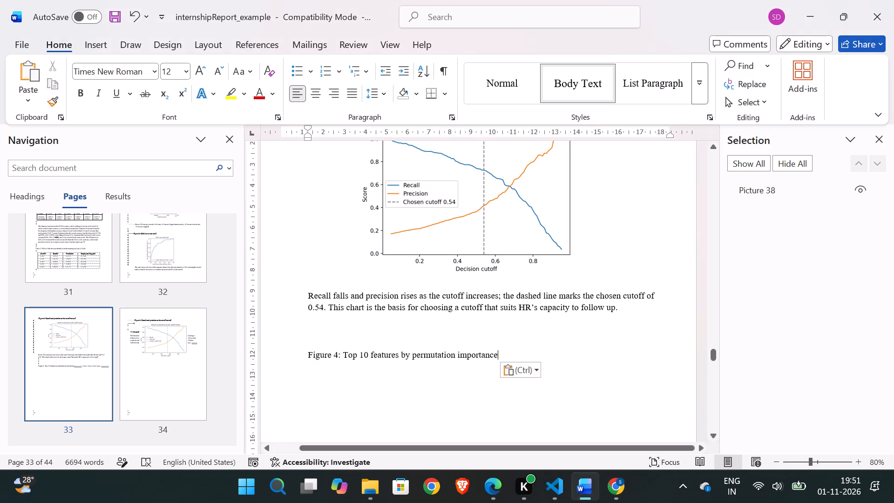
pyautogui.moveTo(501, 353); pyautogui.dragTo(306, 355)
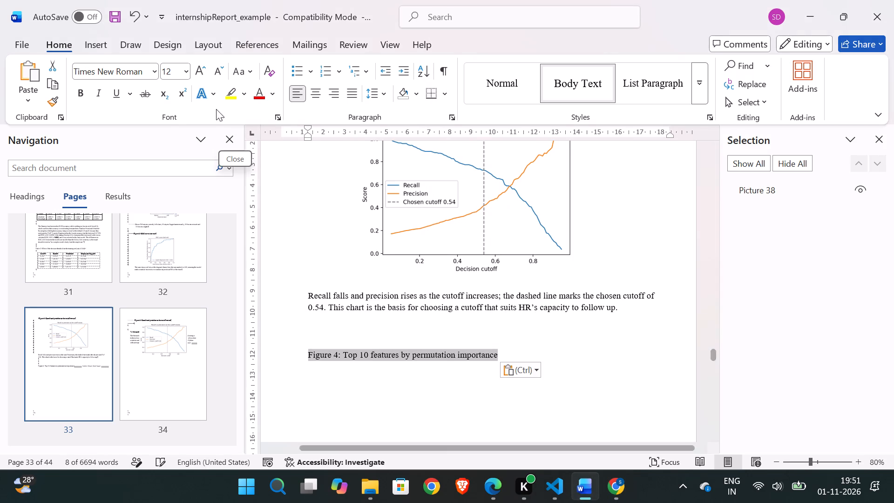
pyautogui.click(71, 89)
pyautogui.click(75, 91)
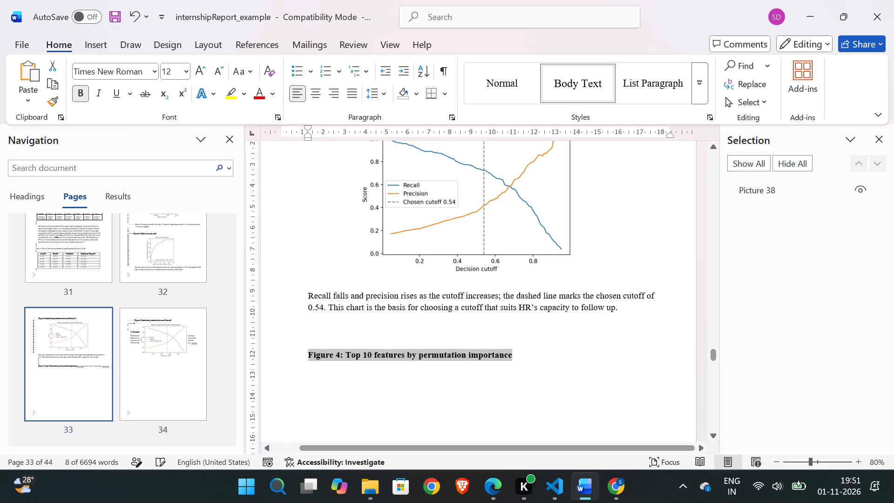
# Add blank lines after the Figure 4 caption, copy the feature_importance PNG from the attrition project's results folder and paste it there.
pyautogui.click(536, 326)
pyautogui.click(533, 341)
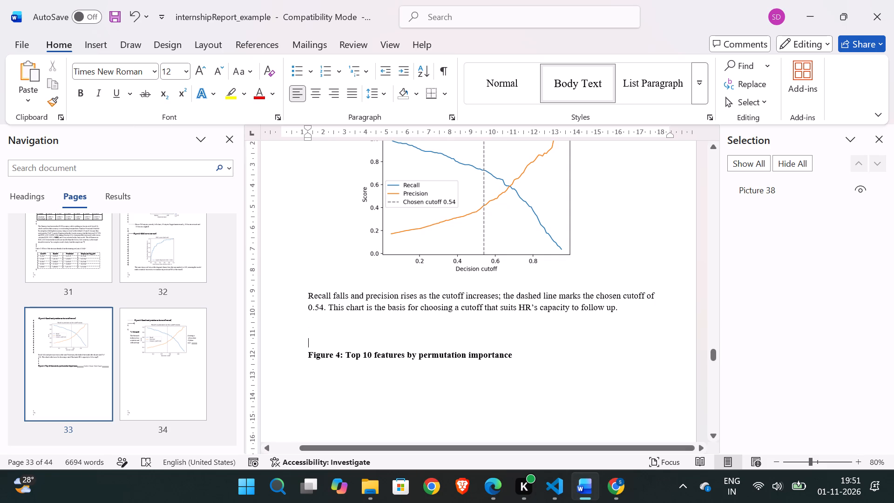
pyautogui.click(531, 354)
pyautogui.press('Return')
pyautogui.press('Return')
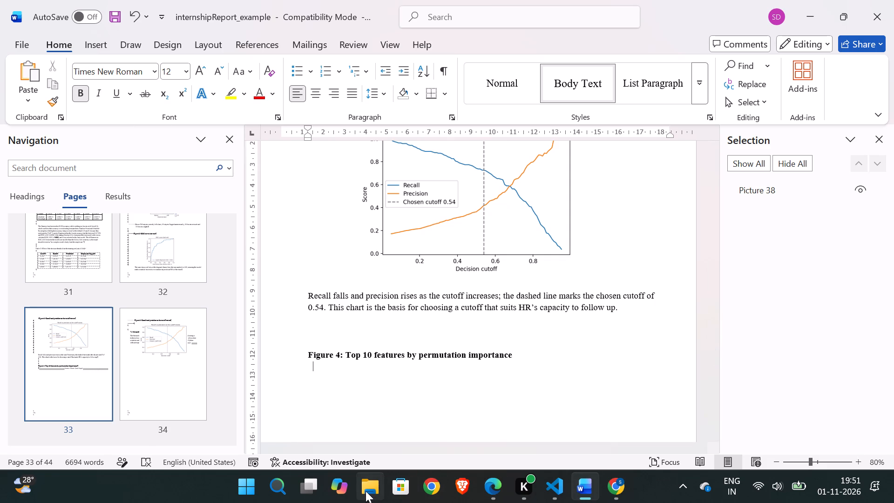
pyautogui.click(366, 491)
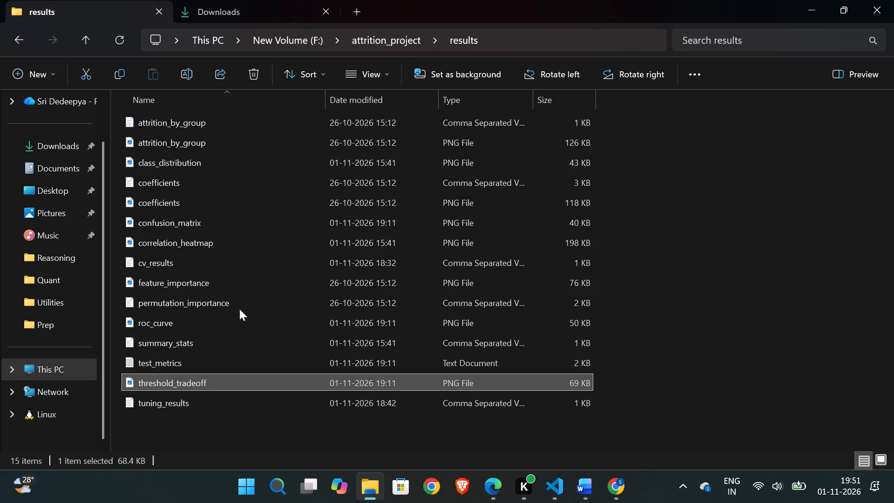
pyautogui.click(219, 284)
pyautogui.click(120, 68)
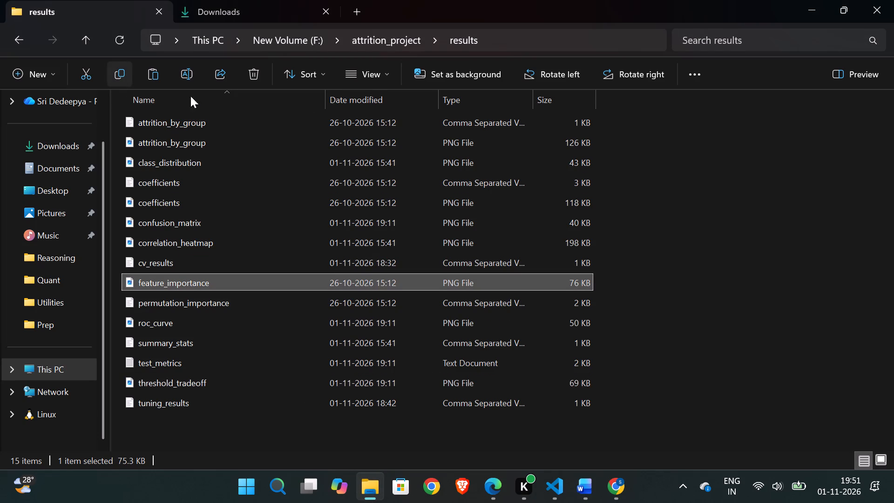
pyautogui.click(614, 493)
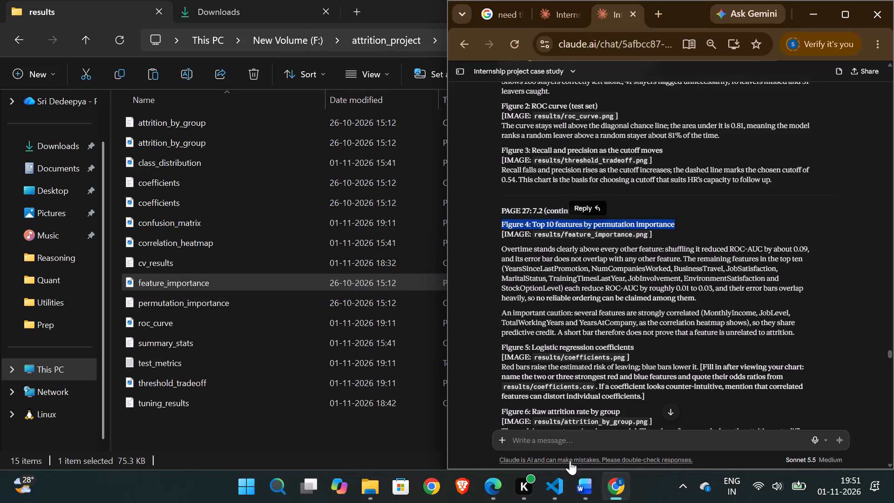
pyautogui.click(589, 487)
pyautogui.click(432, 376)
pyautogui.hotkey('ctrl', 'v')
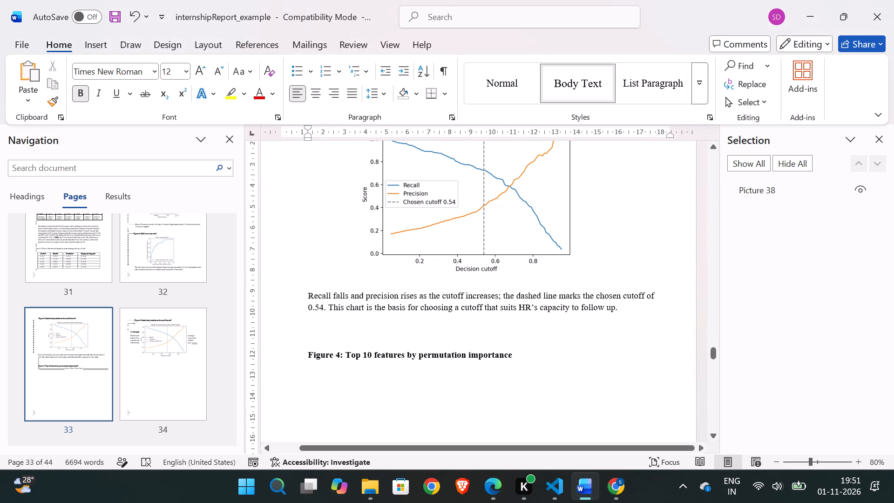
# Shrink the pasted permutation importance chart proportionally to about 14.5 cm wide and set its text wrapping to In Front of Text.
pyautogui.click(526, 306)
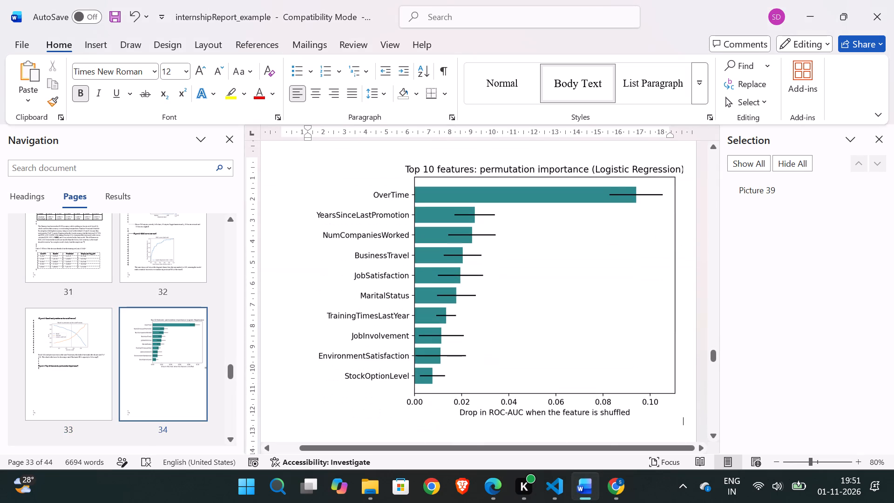
pyautogui.hscroll(-1, 617, 286)
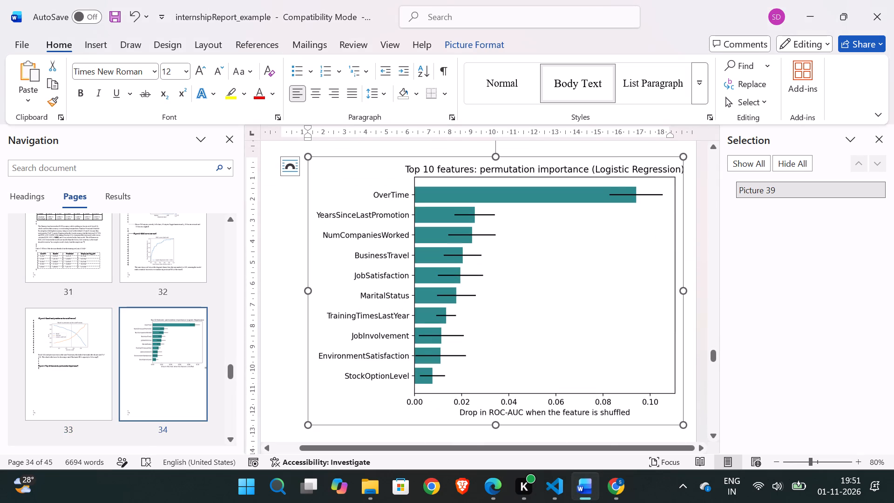
pyautogui.scroll(1, 772, 342)
pyautogui.scroll(2, 607, 297)
pyautogui.scroll(1, 284, 272)
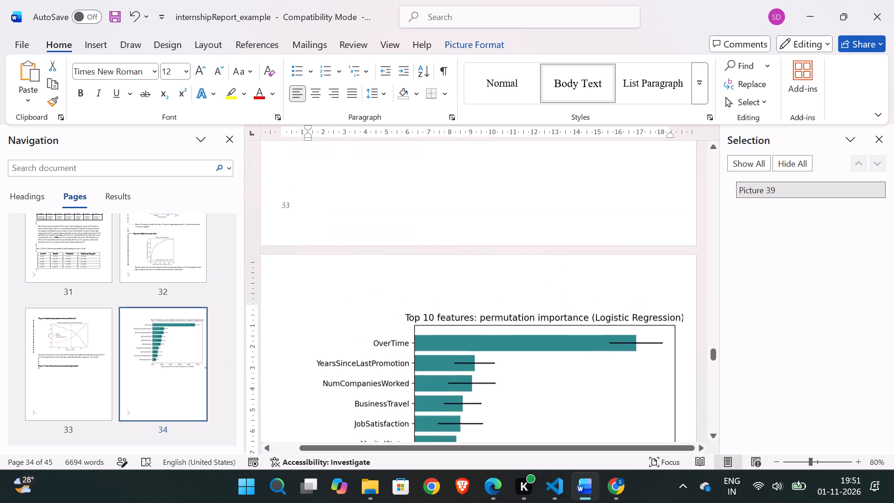
pyautogui.scroll(1, 284, 272)
pyautogui.scroll(-1, 284, 272)
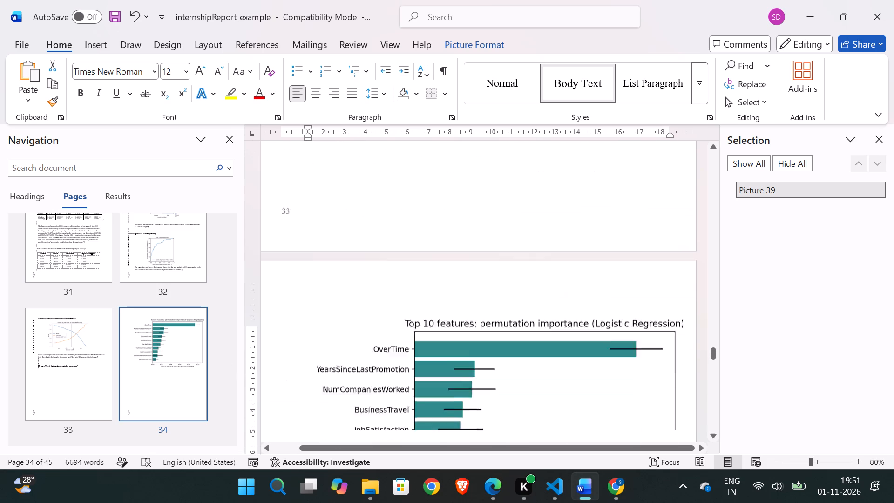
pyautogui.click(470, 255)
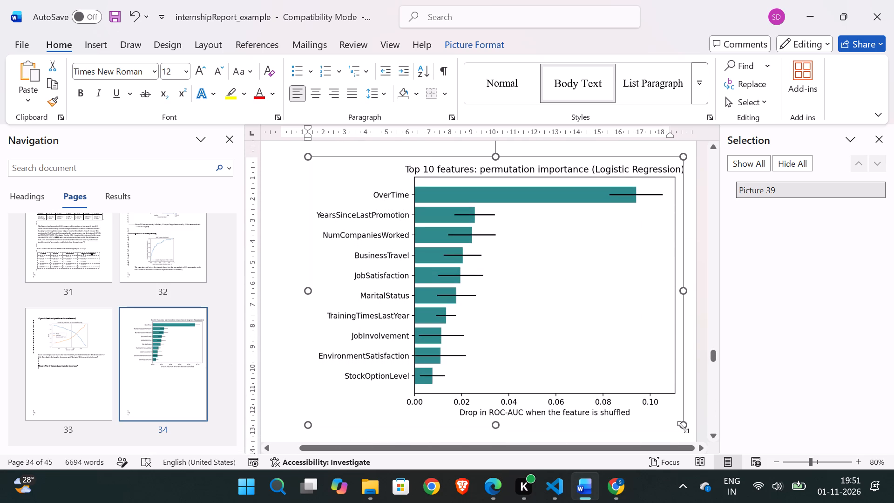
pyautogui.moveTo(683, 426); pyautogui.dragTo(500, 376)
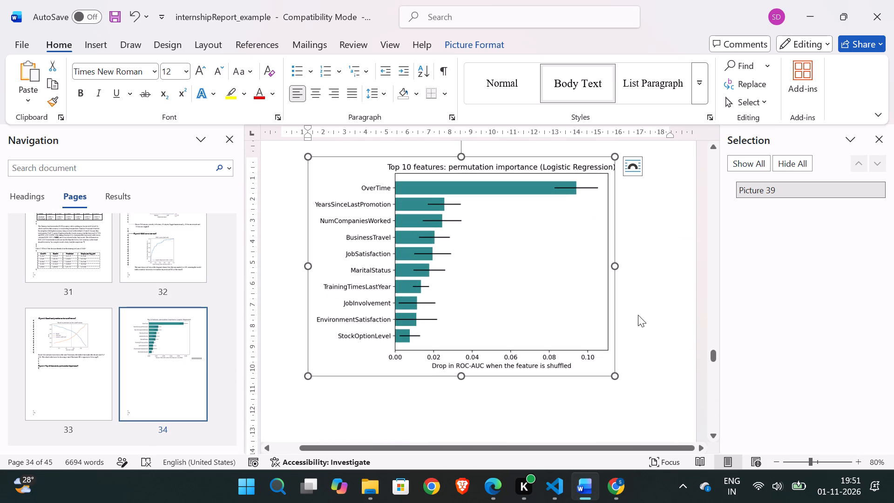
pyautogui.click(629, 169)
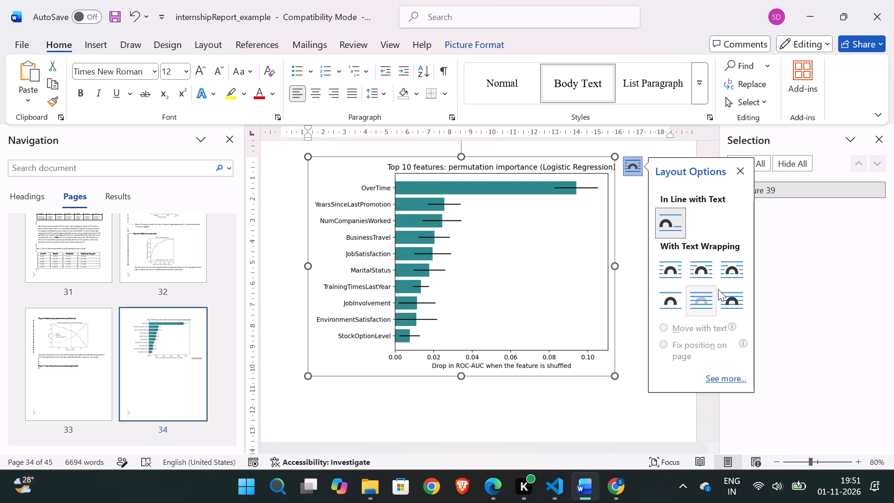
pyautogui.click(735, 300)
# Move the permutation importance chart on page 33 down so it sits directly beneath the Figure 4 caption.
pyautogui.scroll(1, 523, 291)
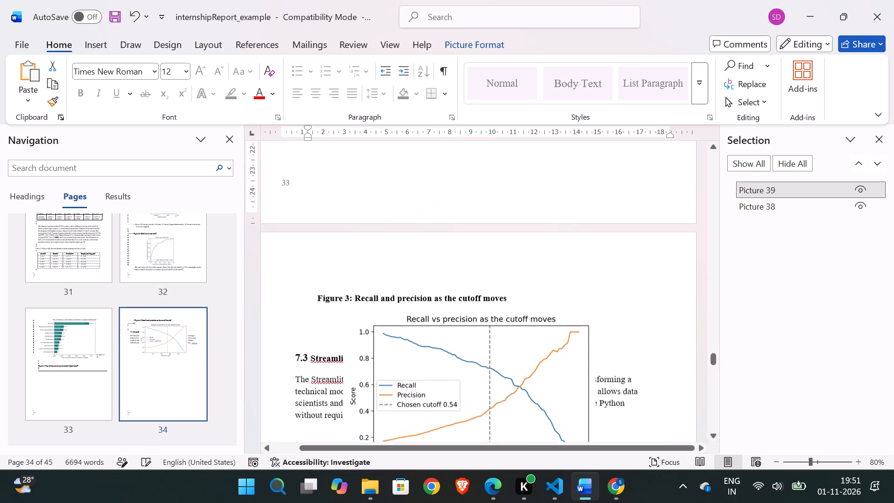
pyautogui.scroll(1, 523, 291)
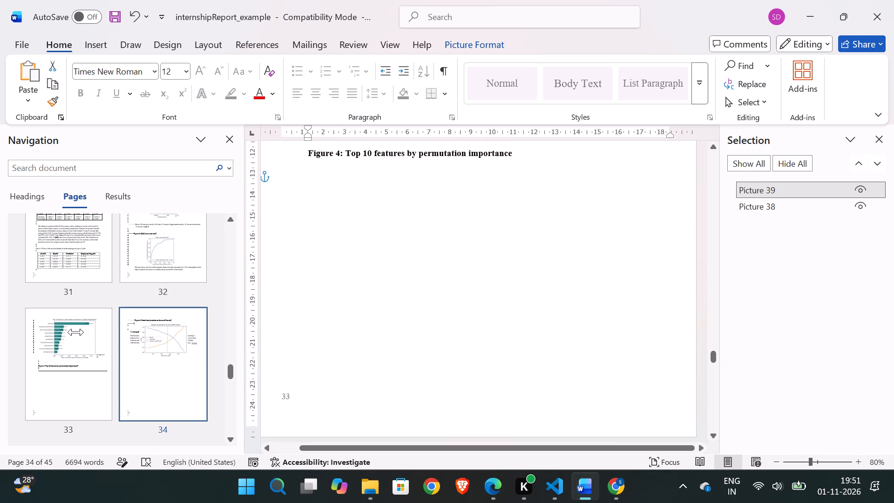
pyautogui.click(76, 332)
pyautogui.scroll(-1, 426, 272)
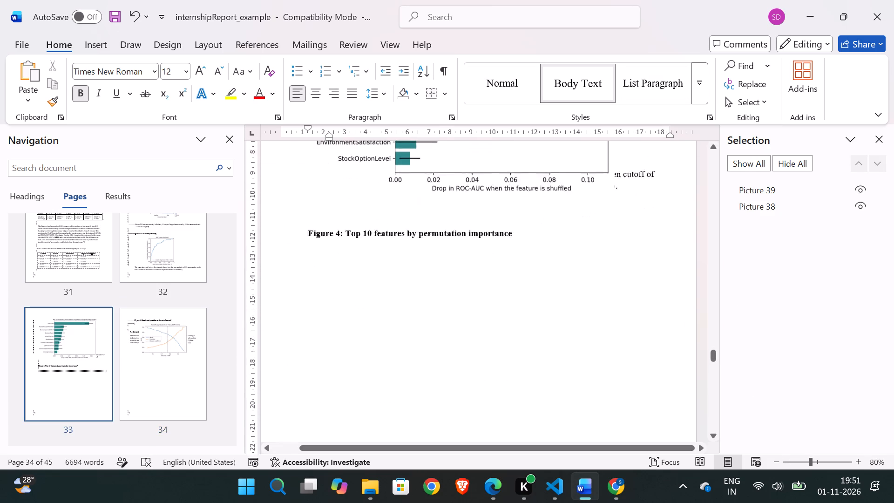
pyautogui.scroll(1, 436, 260)
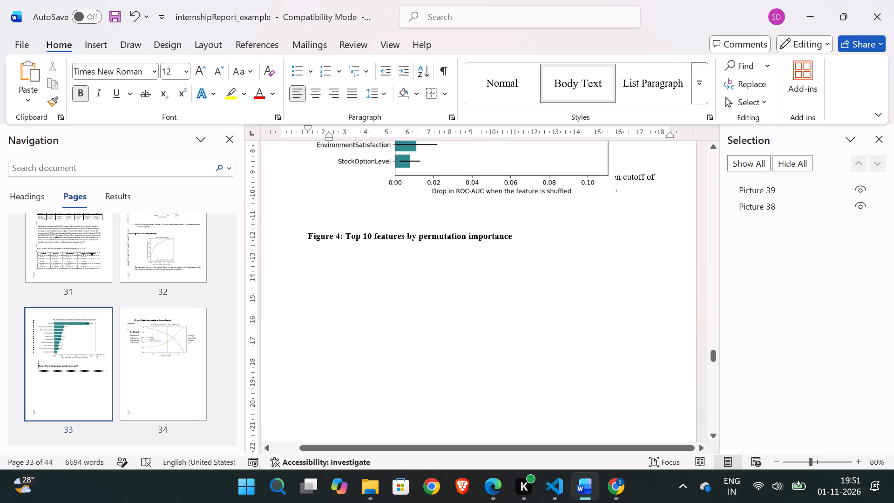
pyautogui.click(491, 156)
pyautogui.moveTo(500, 158); pyautogui.dragTo(455, 366)
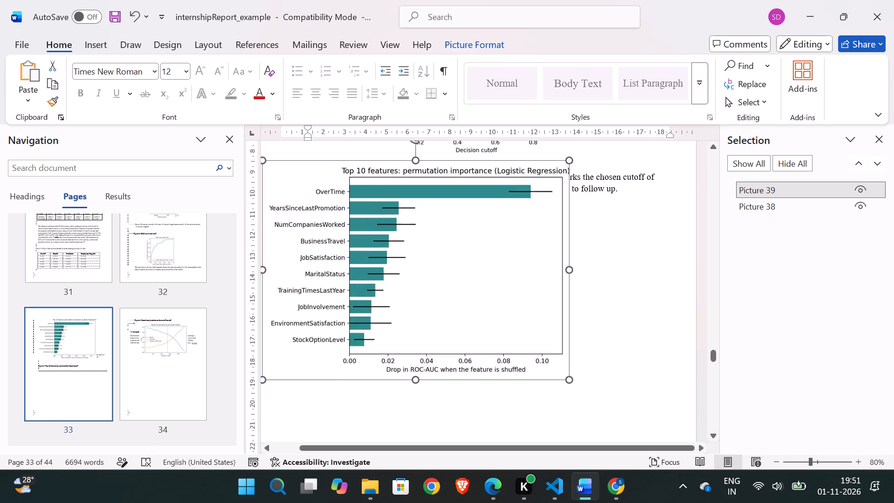
pyautogui.moveTo(455, 366); pyautogui.dragTo(511, 405)
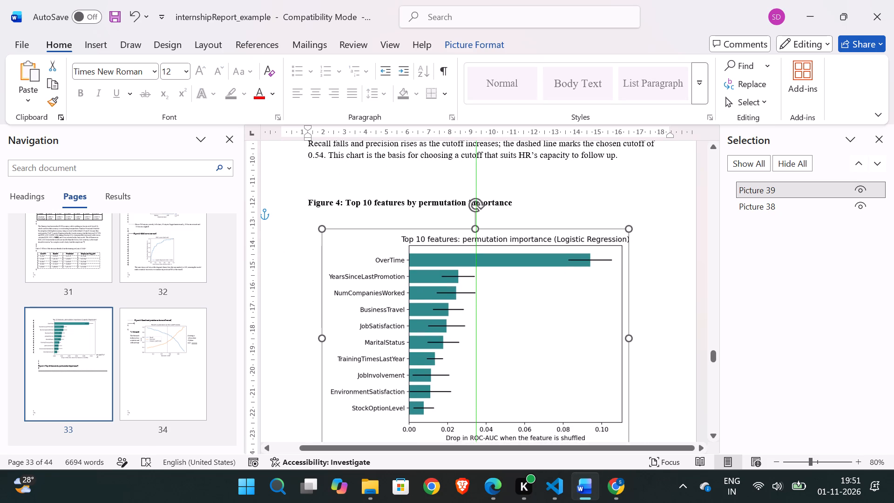
pyautogui.moveTo(511, 405); pyautogui.dragTo(513, 396)
# Delete the duplicate "Recall vs precision as the cutoff moves" chart covering section 7.3 on page 34.
pyautogui.click(713, 408)
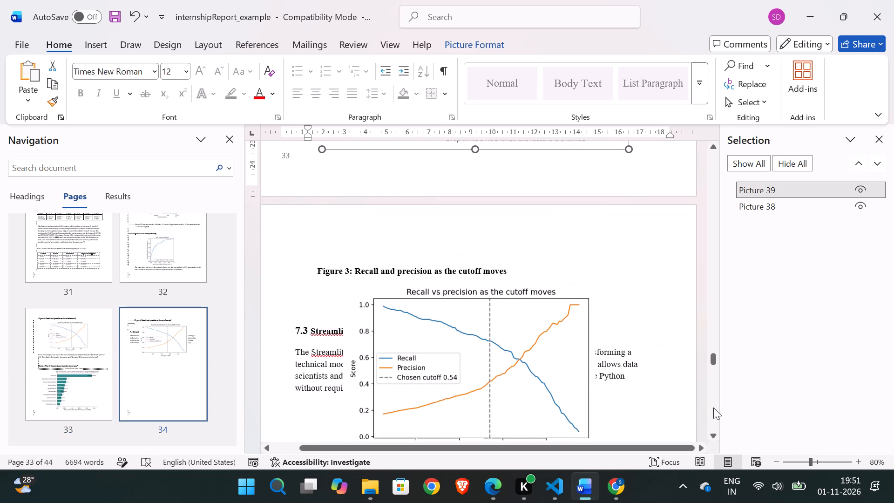
pyautogui.scroll(-1, 612, 319)
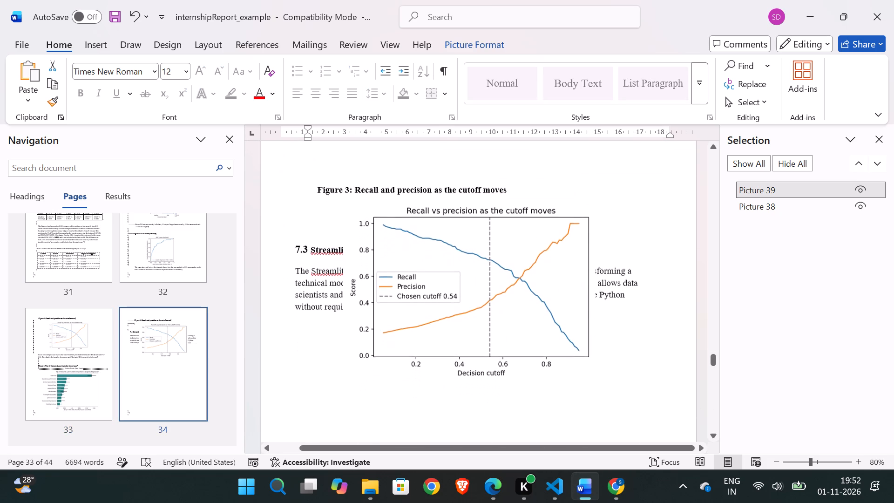
pyautogui.scroll(-2, 612, 319)
pyautogui.scroll(2, 612, 319)
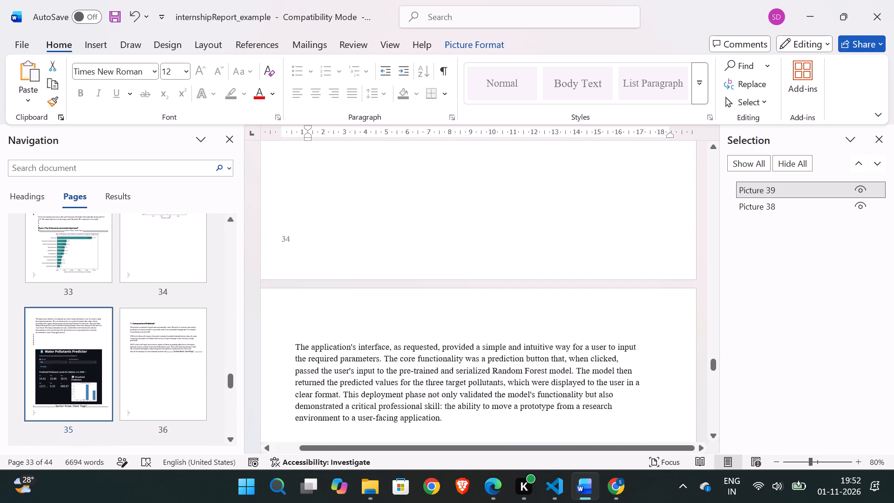
pyautogui.scroll(-2, 612, 319)
pyautogui.scroll(1, 612, 319)
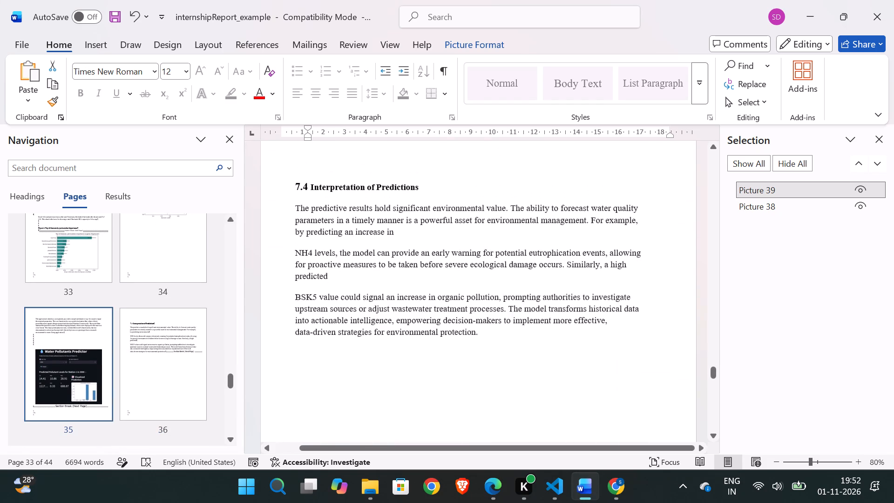
pyautogui.scroll(4, 612, 319)
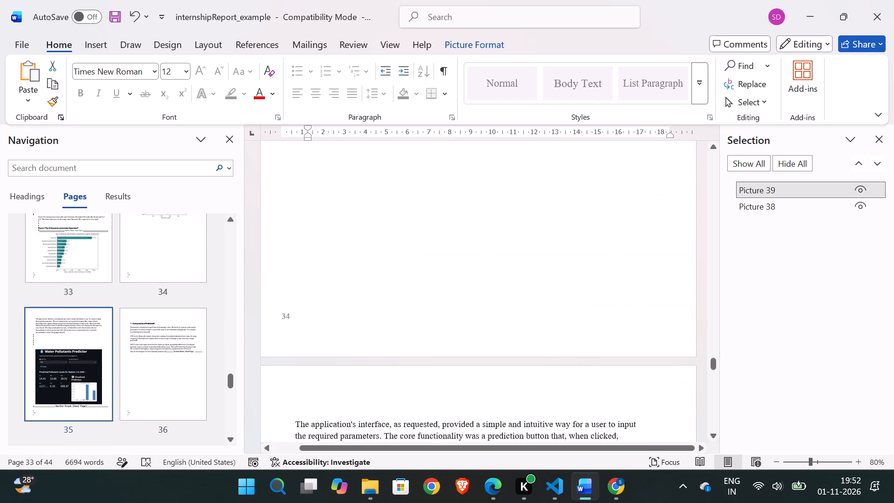
pyautogui.scroll(2, 612, 319)
pyautogui.moveTo(481, 274); pyautogui.dragTo(472, 435)
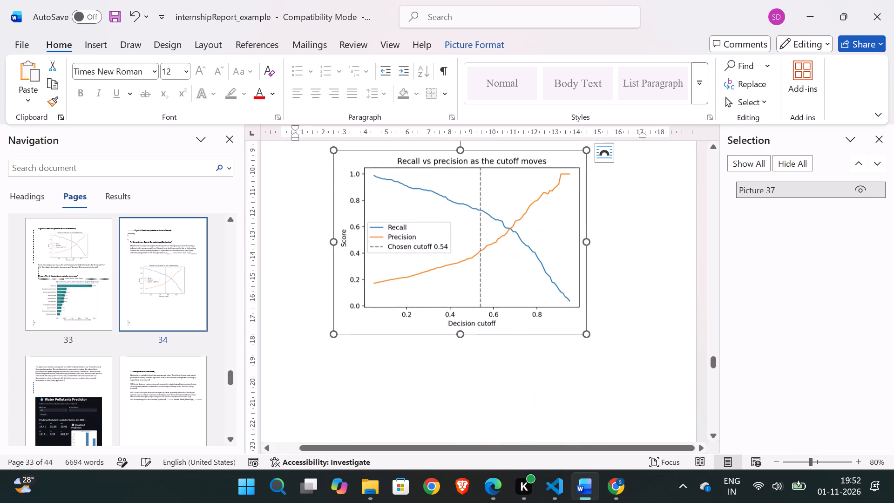
pyautogui.click(837, 190)
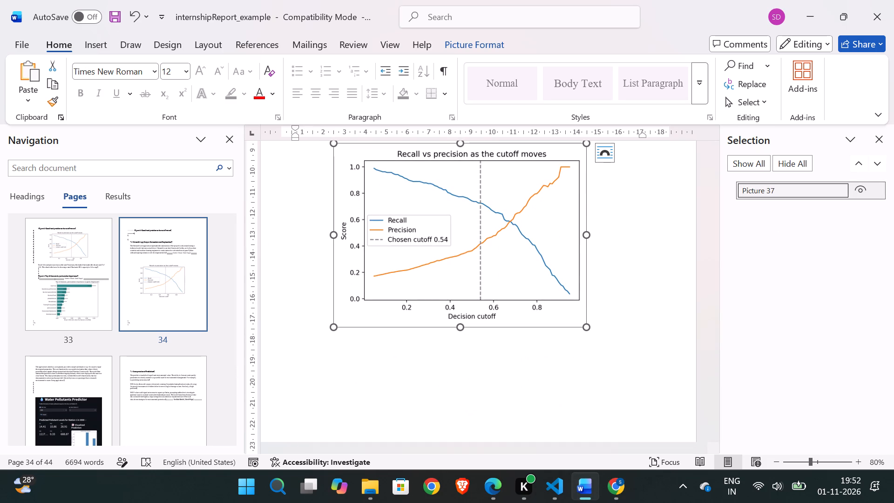
pyautogui.press('Delete')
pyautogui.click(531, 238)
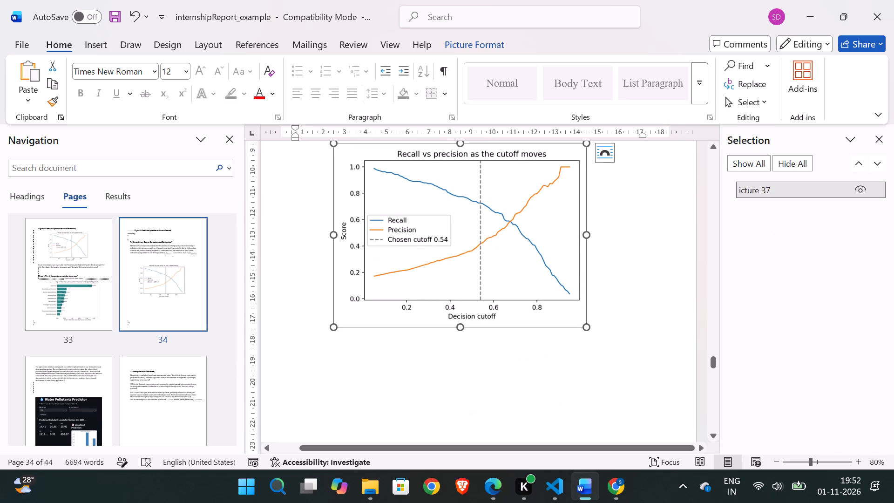
pyautogui.press('Delete')
# Delete the duplicate caption "Figure 3: Recall and precision as the cutoff moves" above section 7.3 on page 34.
pyautogui.scroll(1, 531, 238)
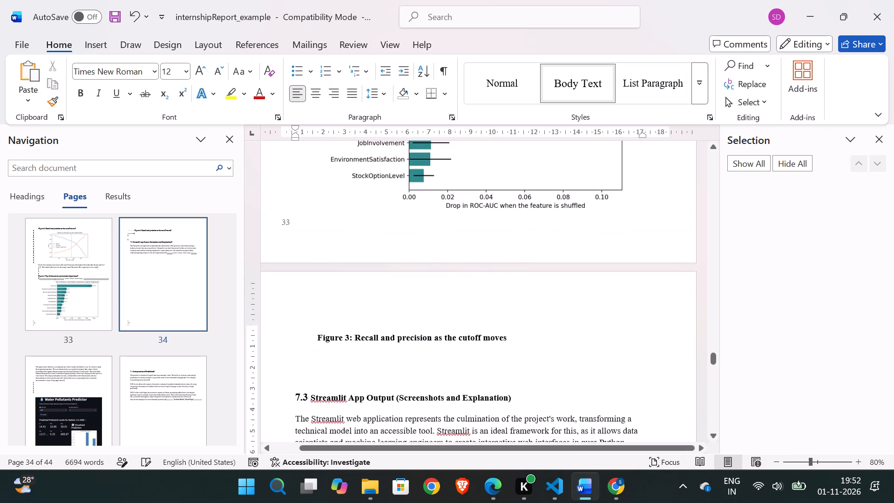
pyautogui.scroll(2, 531, 238)
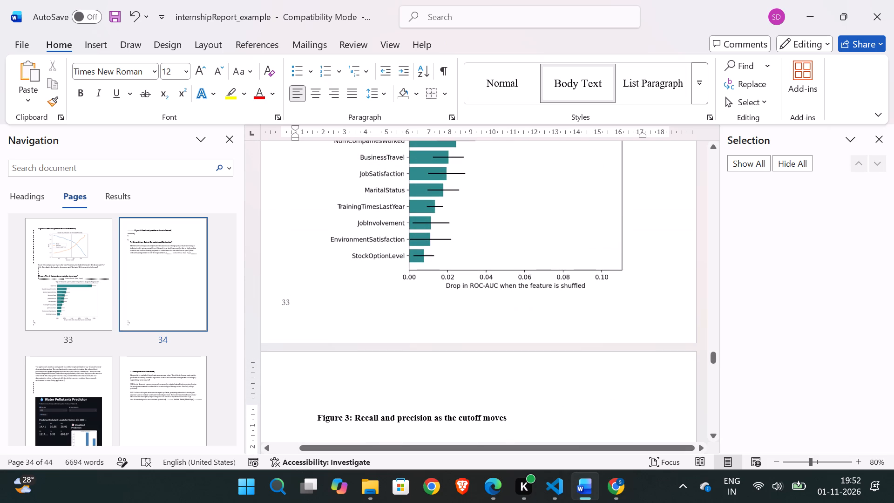
pyautogui.moveTo(506, 421); pyautogui.dragTo(333, 408)
pyautogui.press('BackSpace')
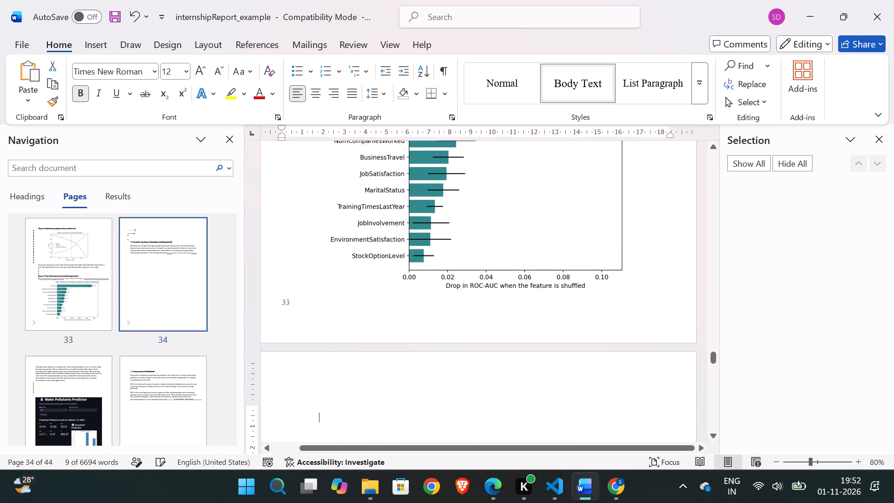
pyautogui.scroll(1, 333, 408)
pyautogui.click(533, 301)
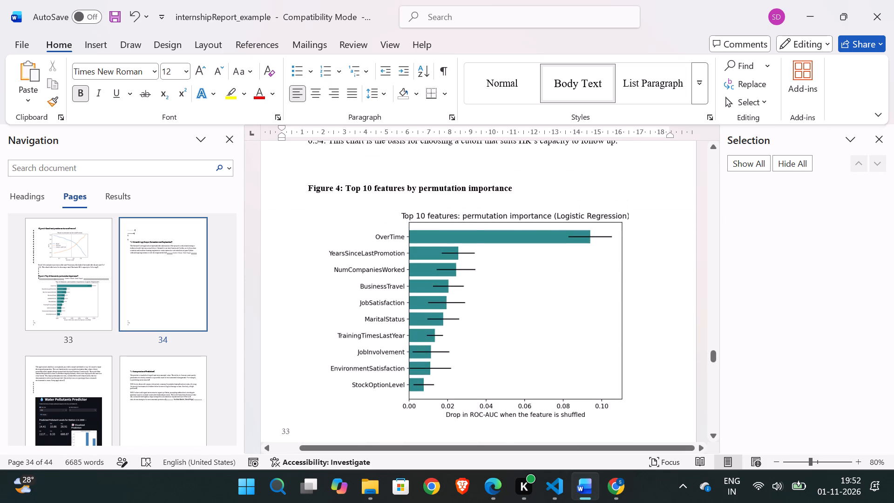
pyautogui.moveTo(533, 301); pyautogui.dragTo(501, 297)
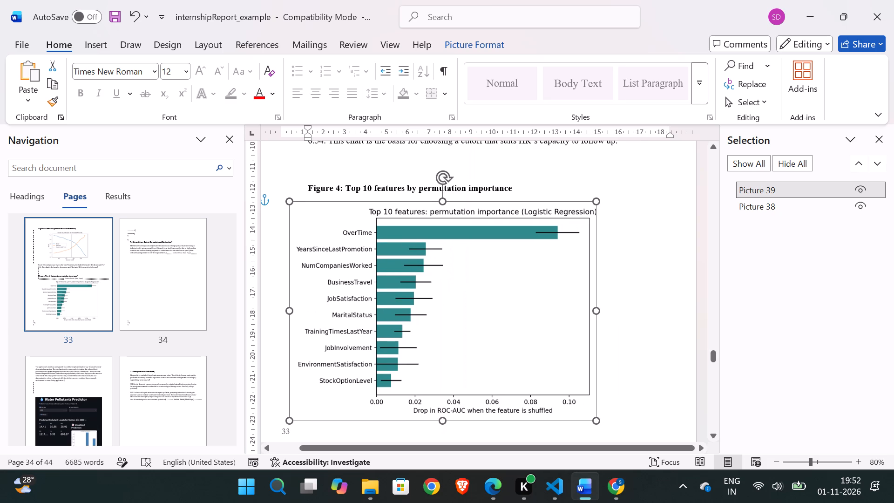
pyautogui.moveTo(501, 297); pyautogui.dragTo(521, 298)
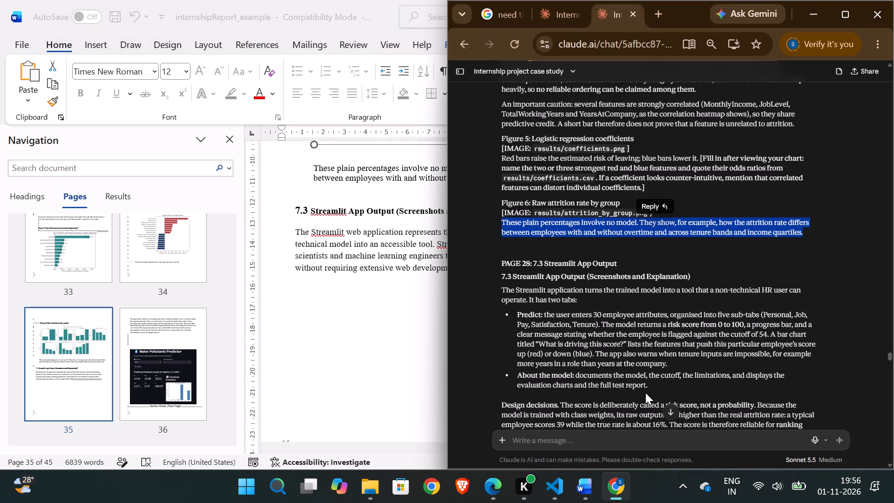
pyautogui.moveTo(645, 393); pyautogui.dragTo(496, 290)
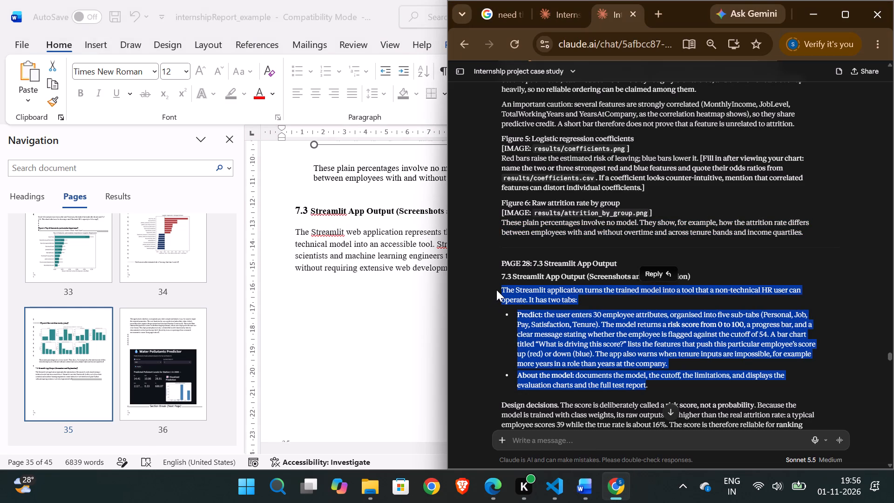
pyautogui.hotkey('ctrl', 'c')
pyautogui.hotkey('ctrl', 'c')
pyautogui.click(397, 307)
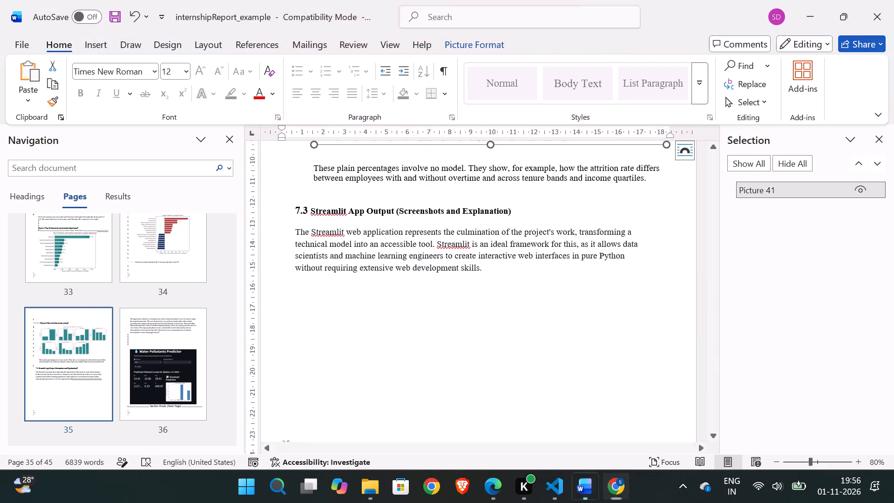
pyautogui.moveTo(485, 274); pyautogui.dragTo(311, 235)
pyautogui.press('BackSpace')
pyautogui.hotkey('ctrl', 'v')
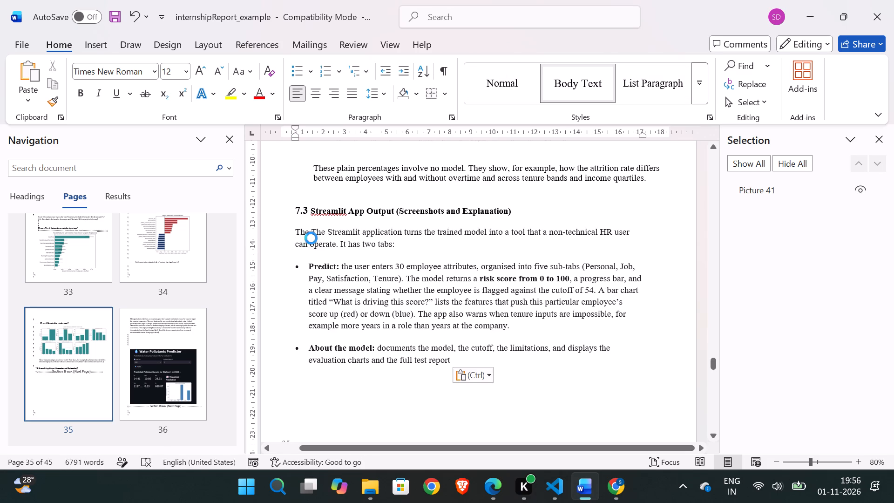
# Delete the duplicate "The" at the start of the 7.3 introduction so it begins "The Streamlit application".
pyautogui.click(314, 235)
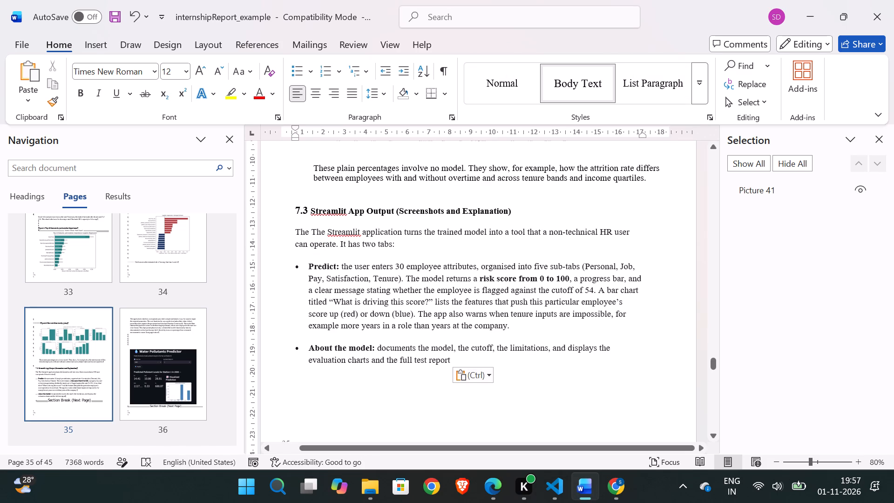
pyautogui.press('Right')
pyautogui.press('BackSpace')
pyautogui.press('BackSpace')
pyautogui.press('Right')
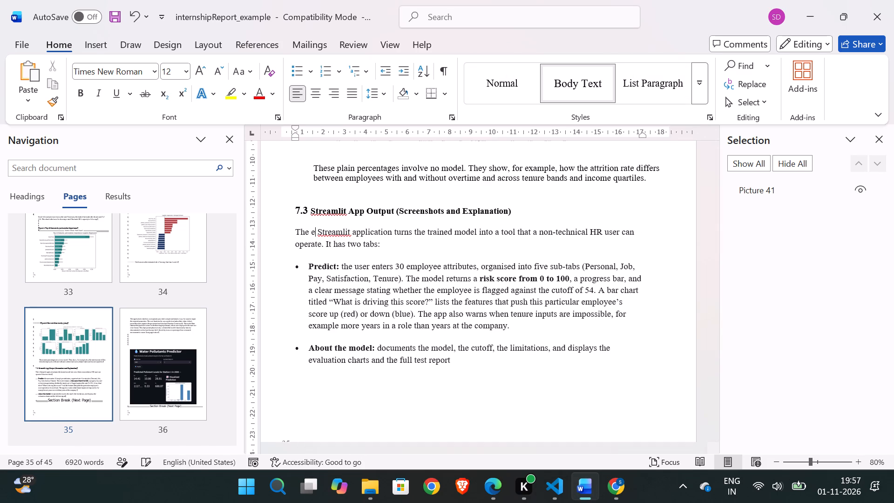
pyautogui.press('BackSpace')
pyautogui.press('BackSpace')
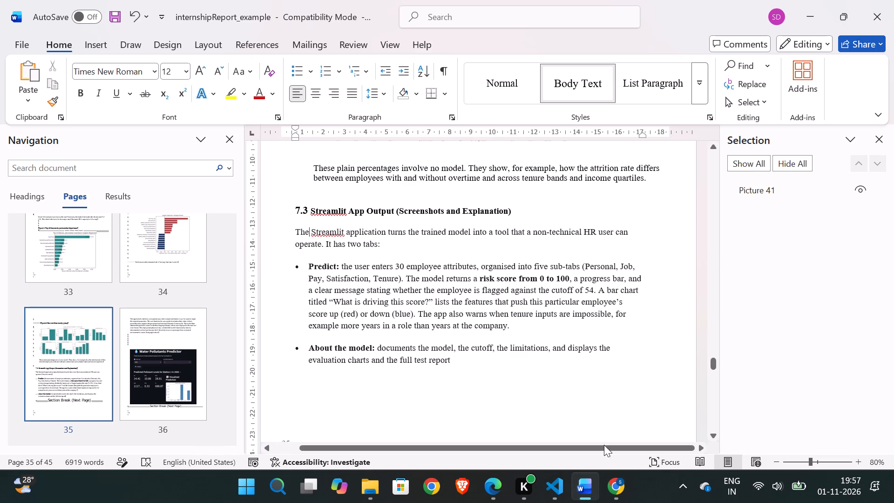
# Replace the old paragraph about the application's interface on page 36 with Claude's "Design decisions" paragraph.
pyautogui.click(610, 495)
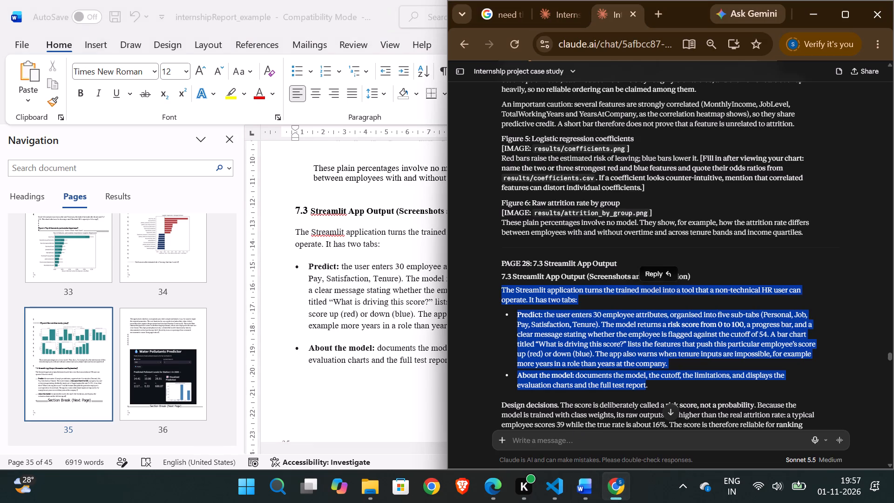
pyautogui.click(594, 361)
pyautogui.scroll(-2, 594, 361)
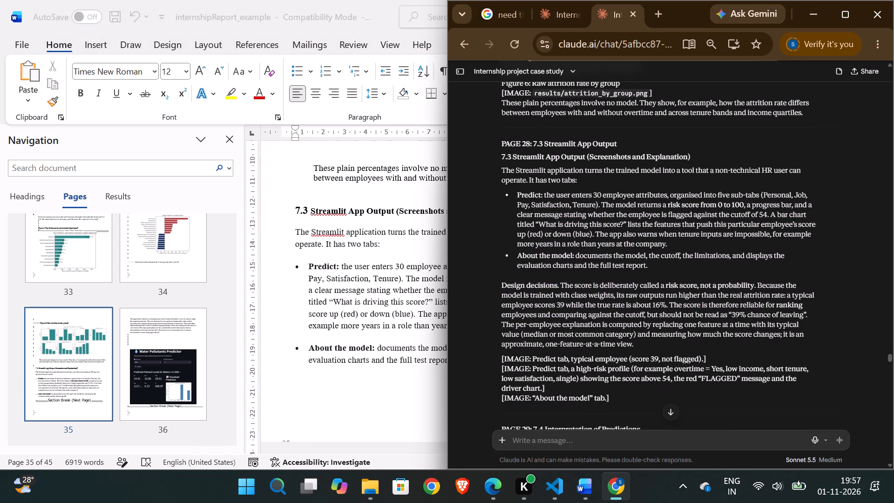
pyautogui.scroll(-1, 594, 361)
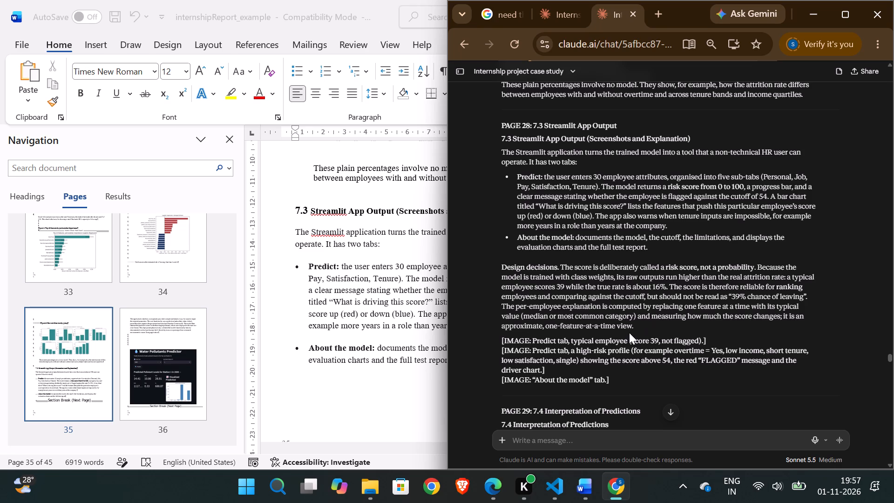
pyautogui.moveTo(636, 326); pyautogui.dragTo(512, 257)
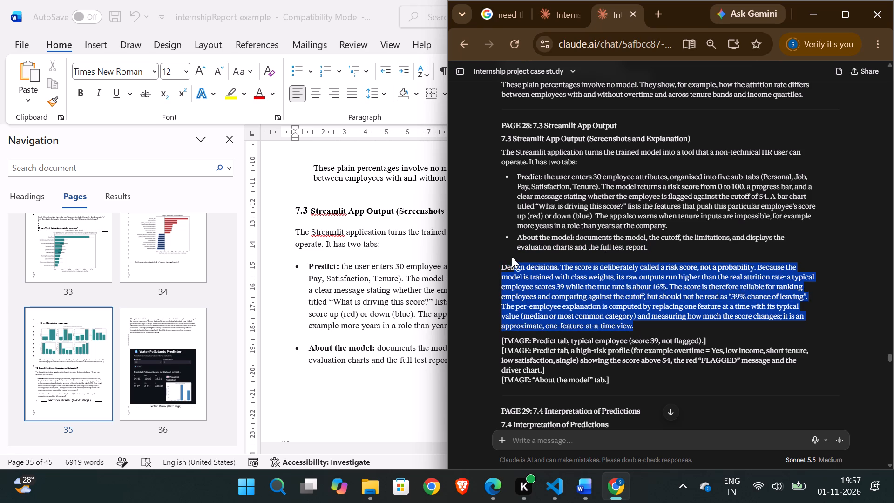
pyautogui.moveTo(512, 257); pyautogui.dragTo(502, 265)
pyautogui.hotkey('ctrl', 'c')
pyautogui.scroll(-1, 390, 435)
pyautogui.scroll(-1, 379, 374)
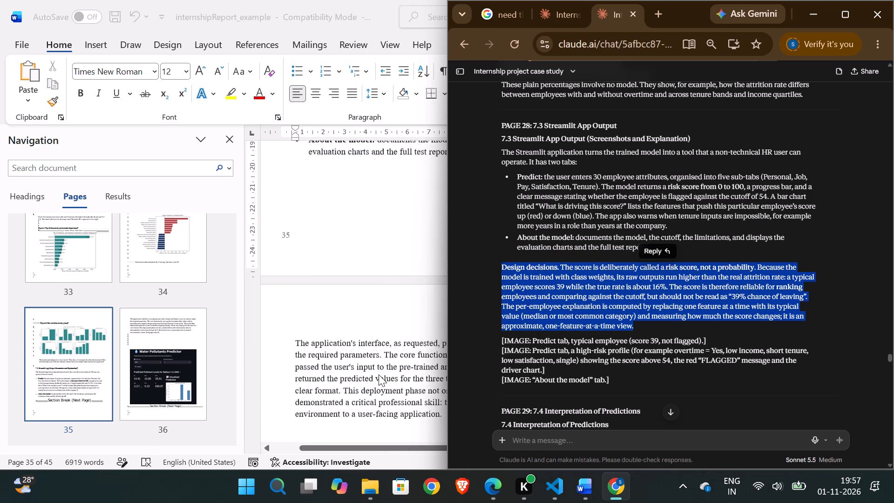
pyautogui.scroll(-1, 379, 374)
pyautogui.click(361, 260)
pyautogui.moveTo(444, 355); pyautogui.dragTo(444, 356)
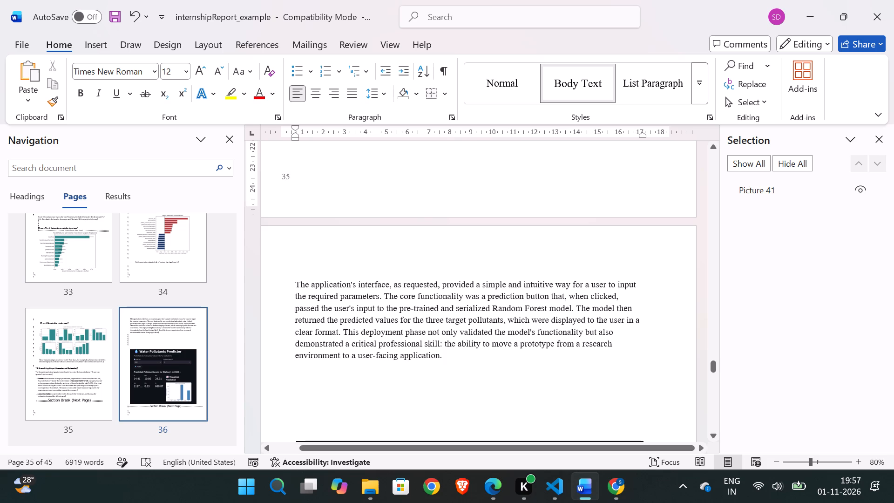
pyautogui.moveTo(444, 356); pyautogui.dragTo(313, 287)
pyautogui.press('BackSpace')
pyautogui.hotkey('ctrl', 'v')
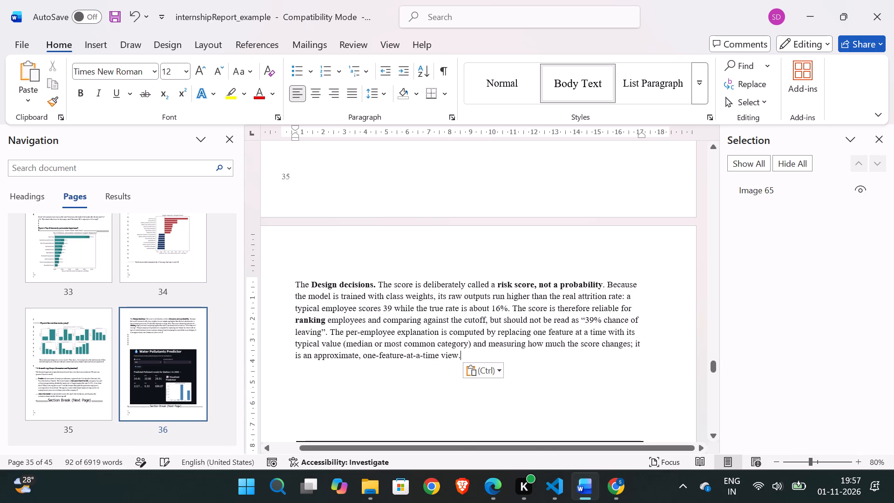
# Delete the leftover "The" in front of "Design decisions".
pyautogui.click(311, 286)
pyautogui.press('BackSpace')
pyautogui.press('BackSpace')
pyautogui.press('BackSpace')
pyautogui.press('BackSpace')
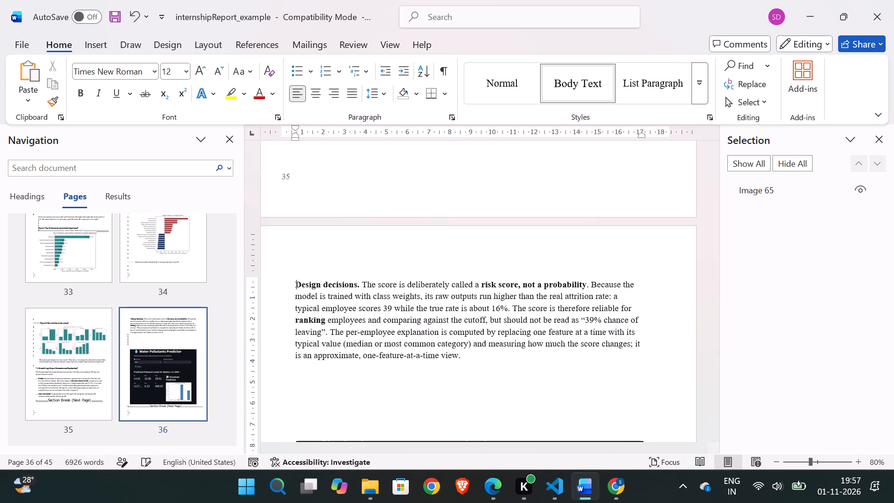
# Change the period after "Design decisions" to a colon, with one space before it and two after it.
pyautogui.click(361, 285)
pyautogui.press('BackSpace')
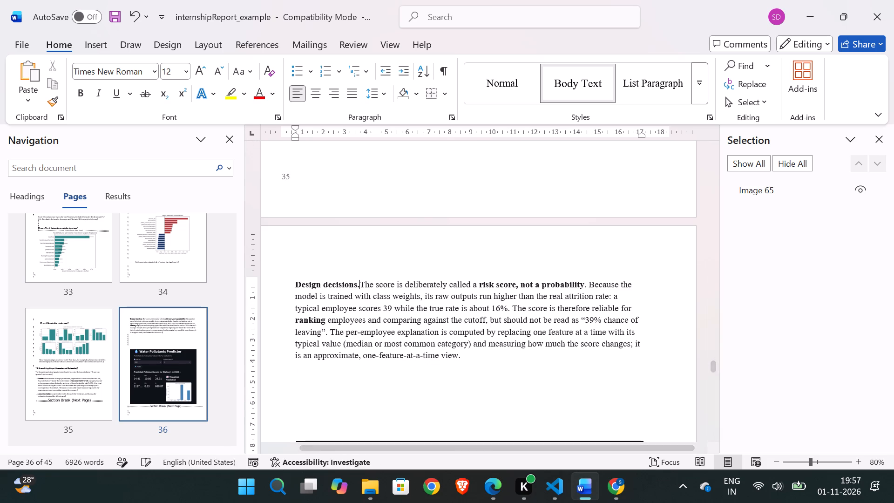
pyautogui.press('BackSpace')
pyautogui.write(':')
pyautogui.press('space')
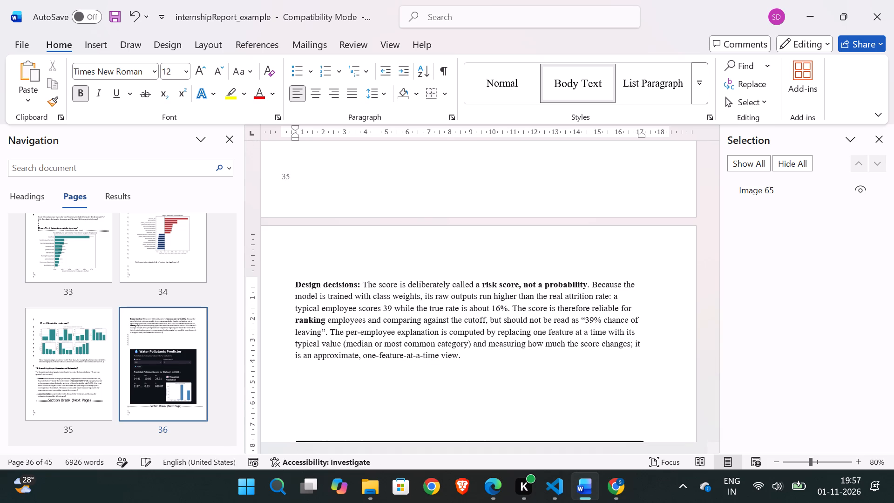
pyautogui.press('Left')
pyautogui.press('Left')
pyautogui.click(361, 285)
pyautogui.press('space')
pyautogui.press('Left')
pyautogui.press('Left')
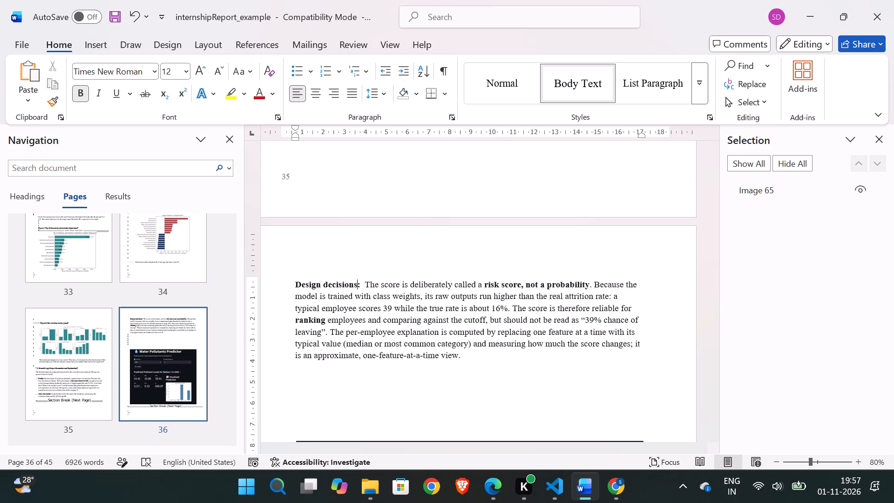
pyautogui.press('space')
pyautogui.click(426, 390)
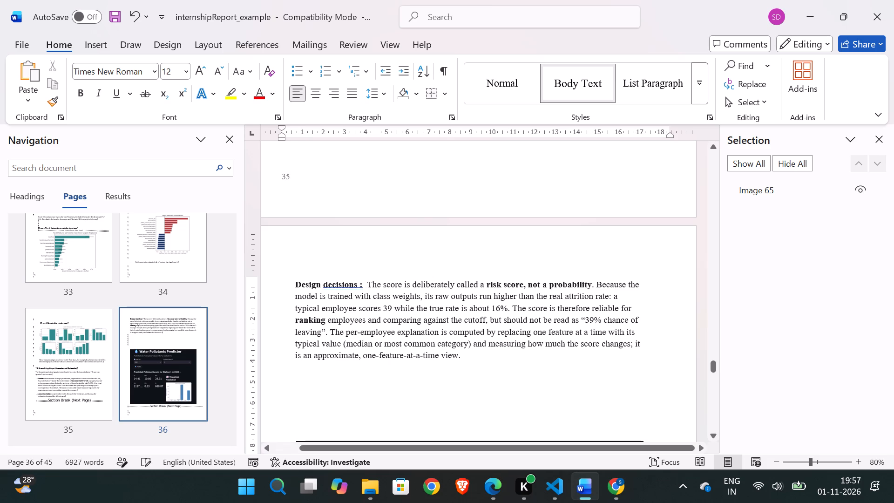
# Remove the bold formatting from the word "ranking" in the Design decisions paragraph.
pyautogui.moveTo(324, 318); pyautogui.dragTo(301, 318)
pyautogui.moveTo(301, 318); pyautogui.dragTo(298, 318)
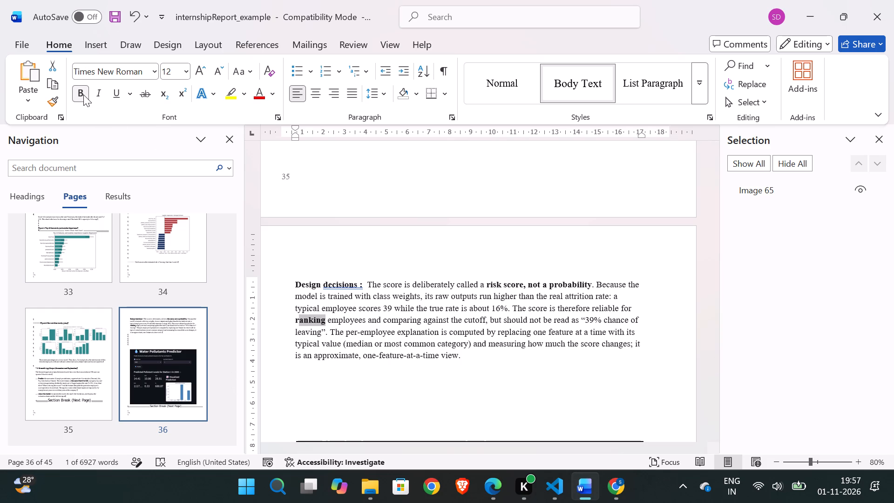
pyautogui.click(83, 95)
pyautogui.click(306, 294)
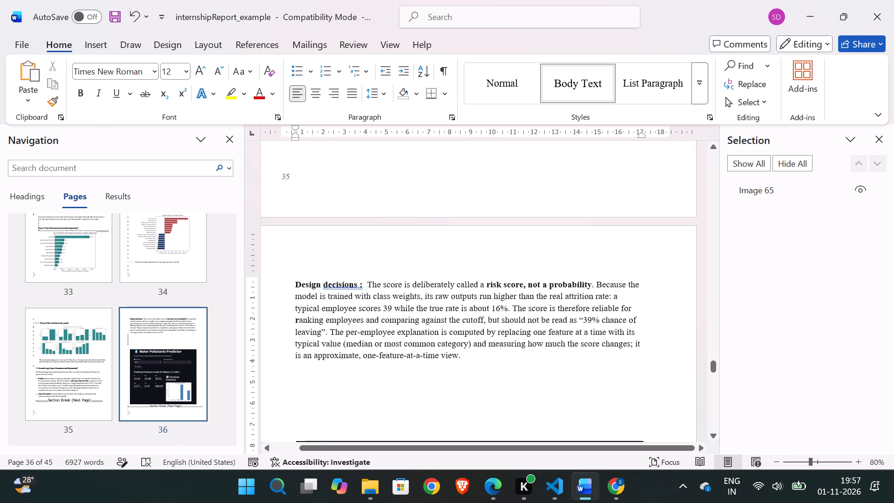
# Indent the whole Design decisions paragraph to about 1 cm from the left.
pyautogui.moveTo(467, 355); pyautogui.dragTo(300, 285)
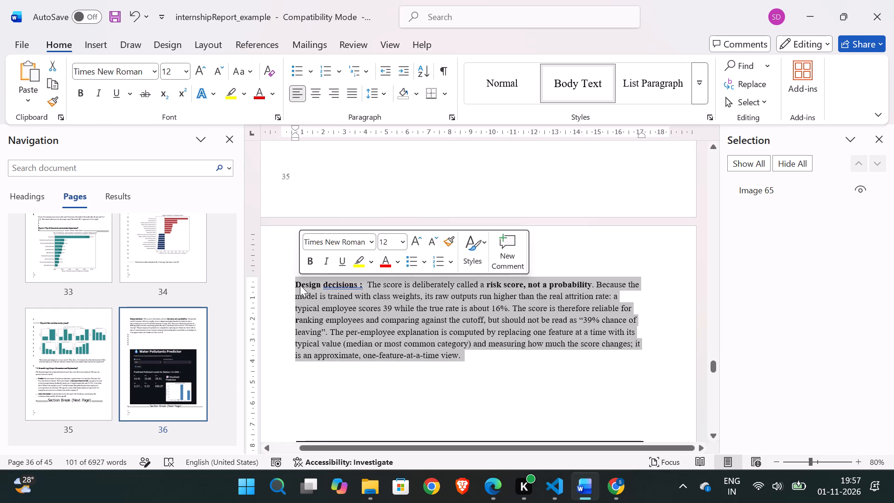
pyautogui.moveTo(293, 136); pyautogui.dragTo(301, 136)
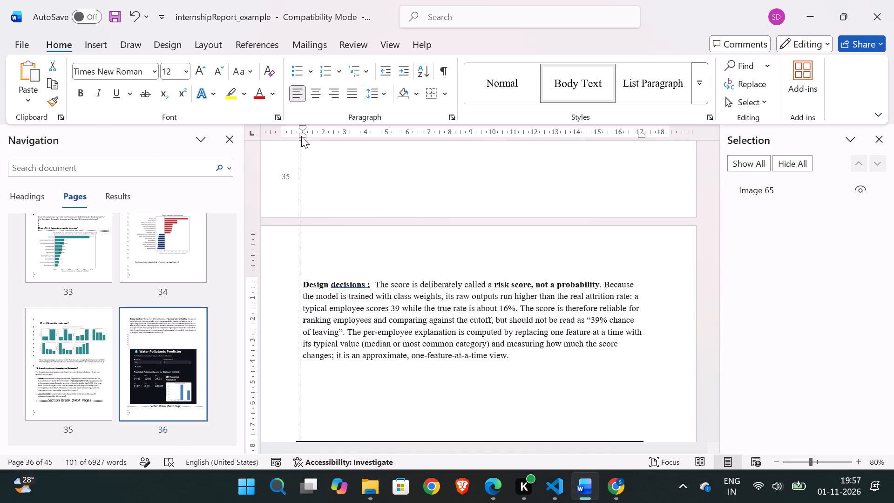
pyautogui.moveTo(301, 136); pyautogui.dragTo(305, 136)
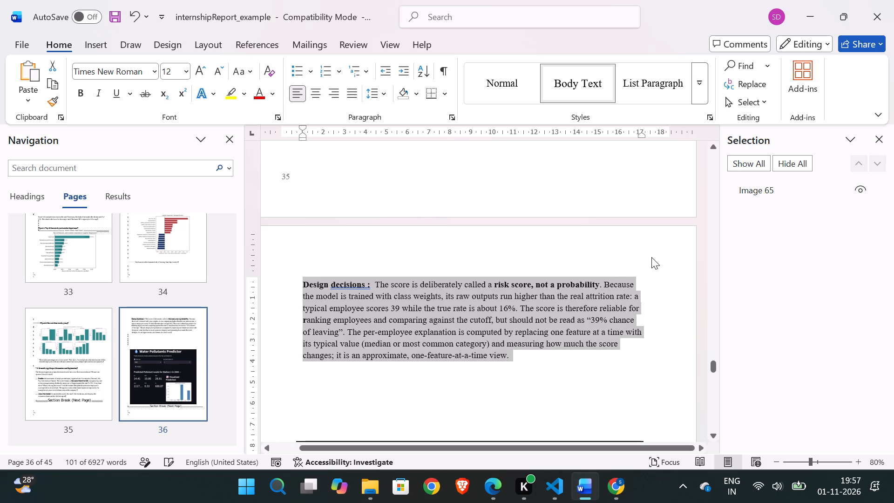
pyautogui.click(651, 257)
# Remove the bold formatting from "risk score, not a probability" in the Design decisions paragraph.
pyautogui.moveTo(599, 283); pyautogui.dragTo(506, 288)
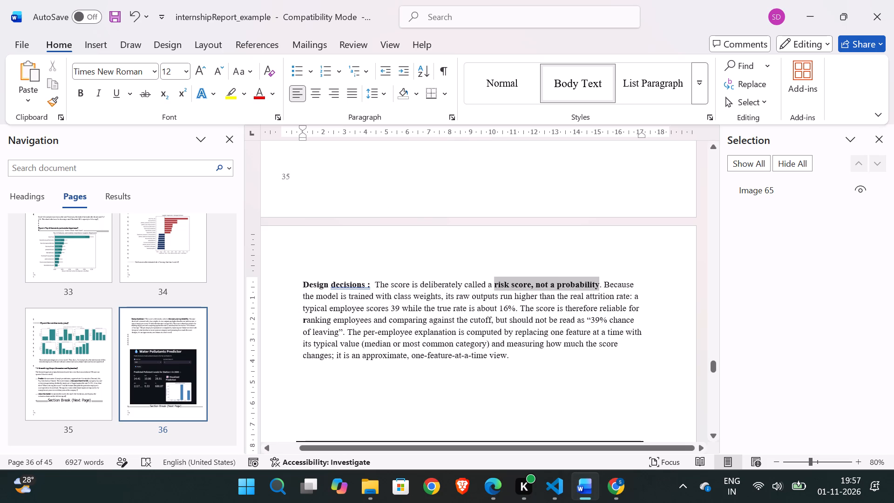
pyautogui.moveTo(506, 288); pyautogui.dragTo(496, 287)
pyautogui.click(80, 92)
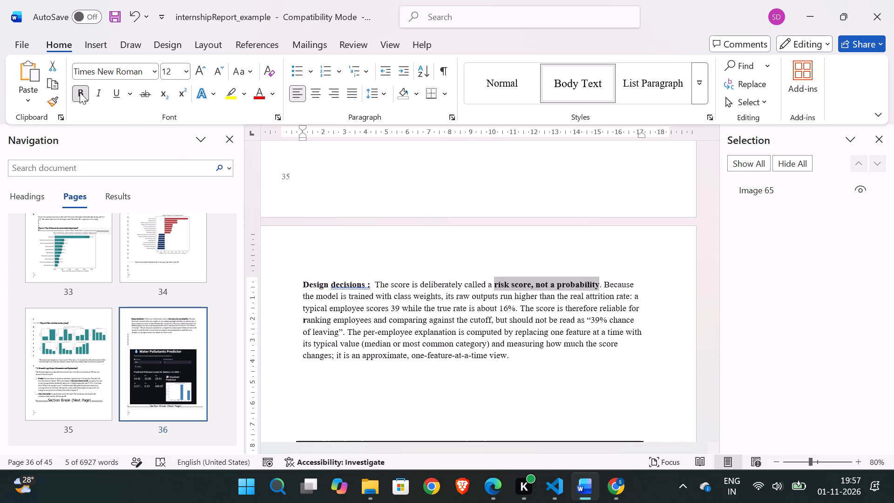
pyautogui.click(513, 373)
pyautogui.scroll(-1, 513, 373)
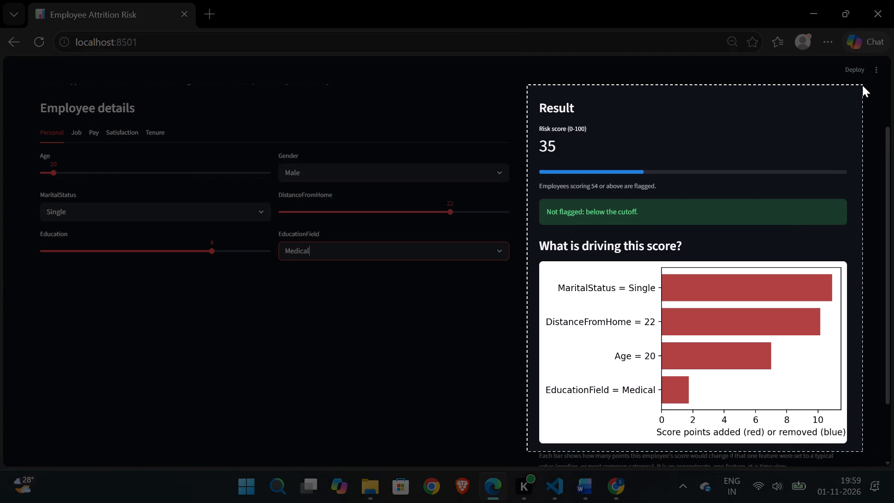
pyautogui.moveTo(862, 85); pyautogui.dragTo(863, 85)
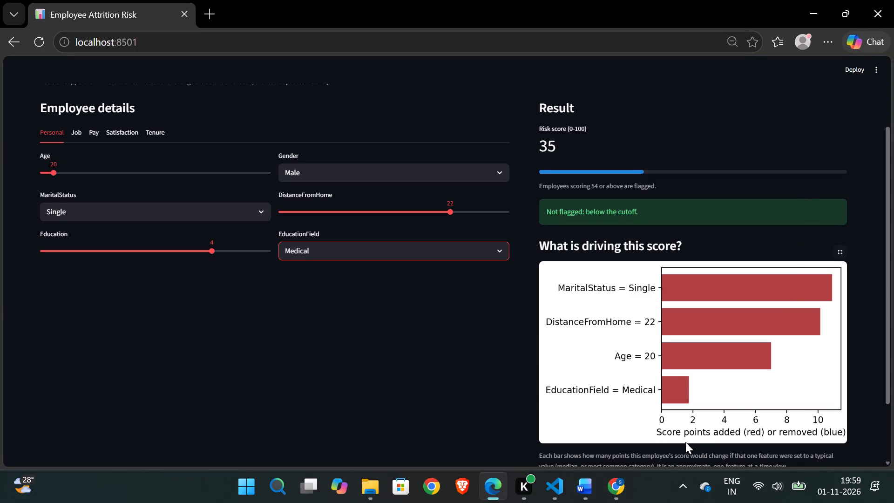
# Review Claude's notes on the 7.3 screenshots and look through the app's Personal, Job, Pay, Satisfaction and Tenure inputs.
pyautogui.click(625, 473)
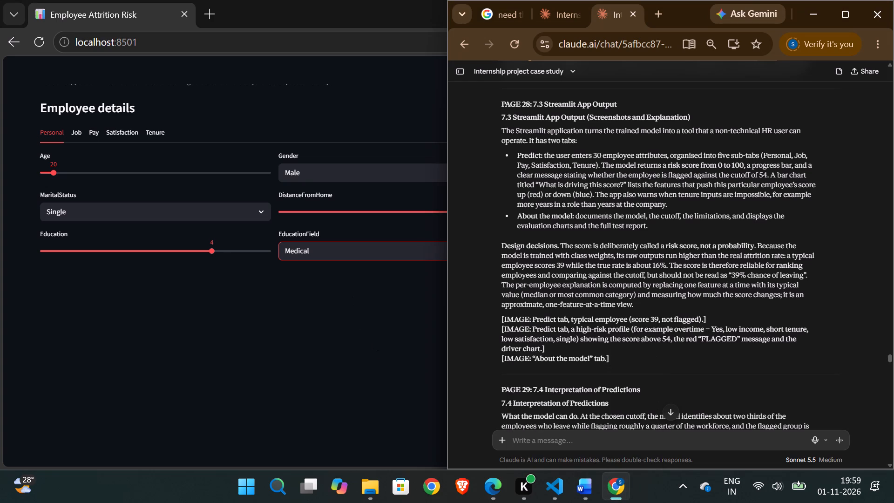
pyautogui.click(76, 131)
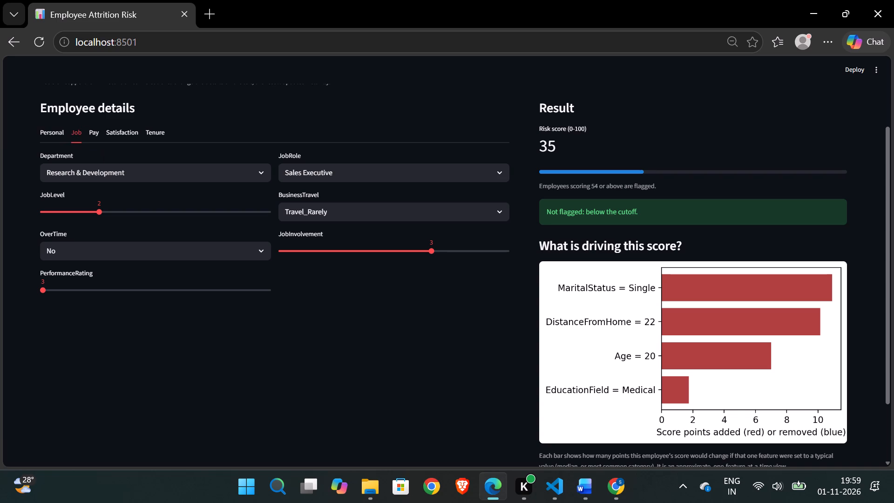
pyautogui.click(96, 131)
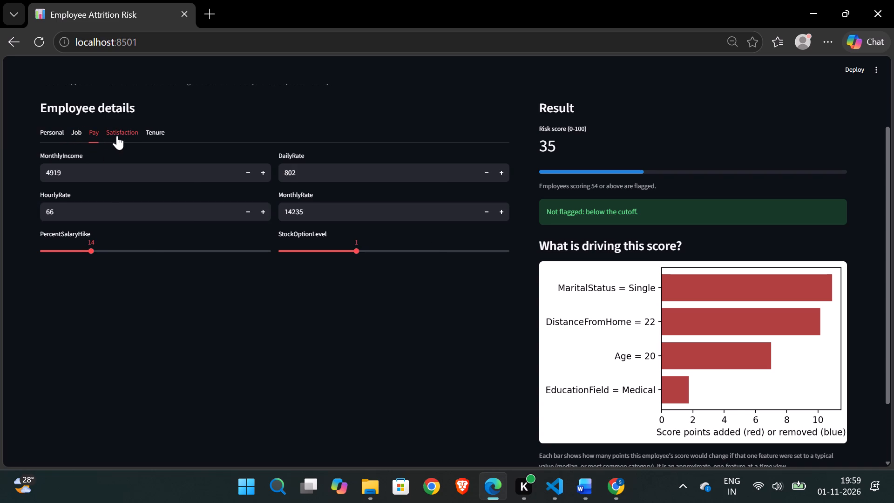
pyautogui.click(117, 136)
pyautogui.click(151, 137)
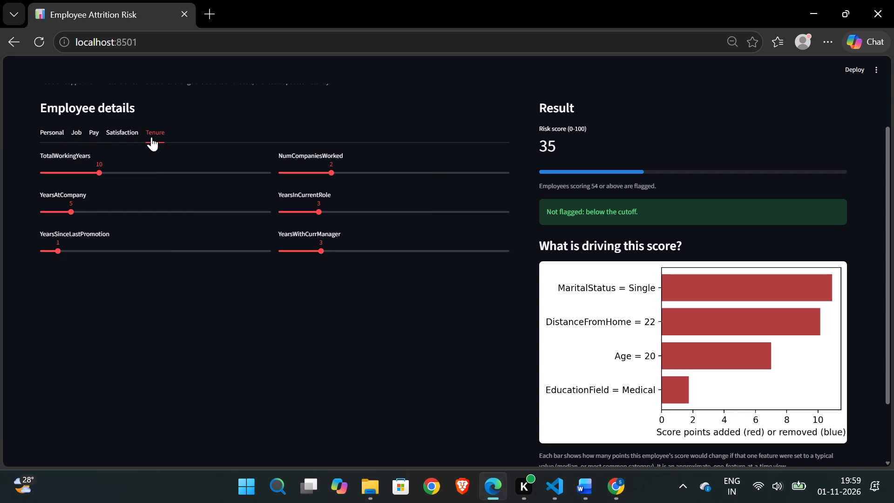
pyautogui.click(41, 135)
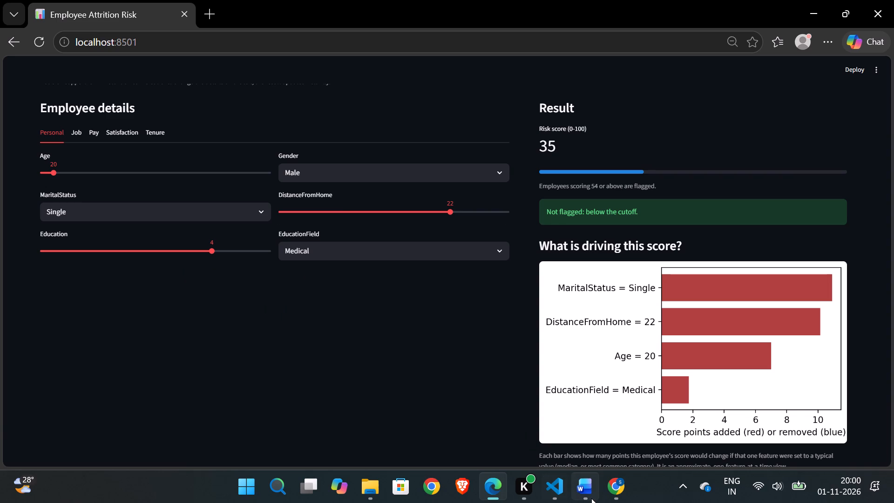
pyautogui.scroll(2, 378, 292)
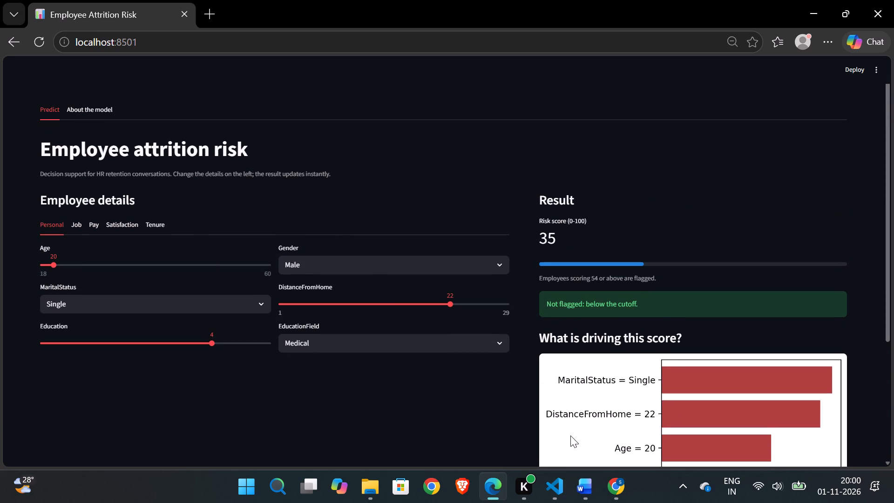
# In the Word report, replace the Water Pollutants Predictor image below the Design decisions paragraph with the captured Result screenshot.
pyautogui.click(589, 488)
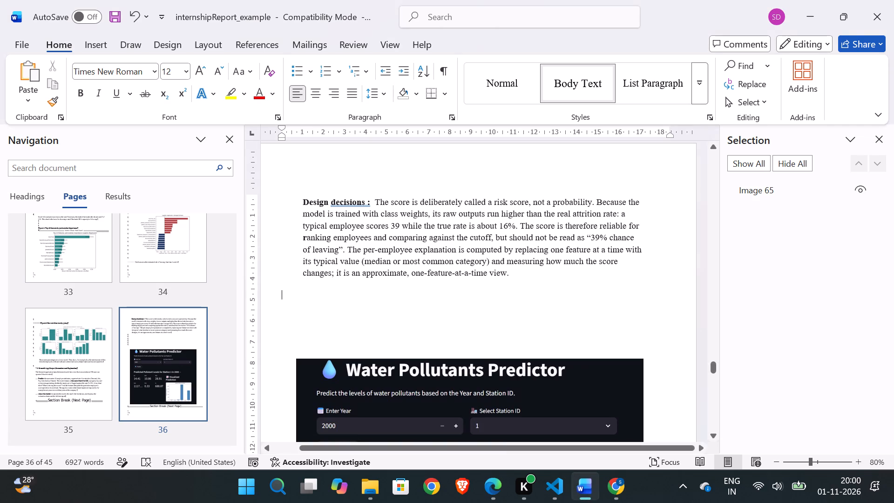
pyautogui.scroll(-2, 462, 347)
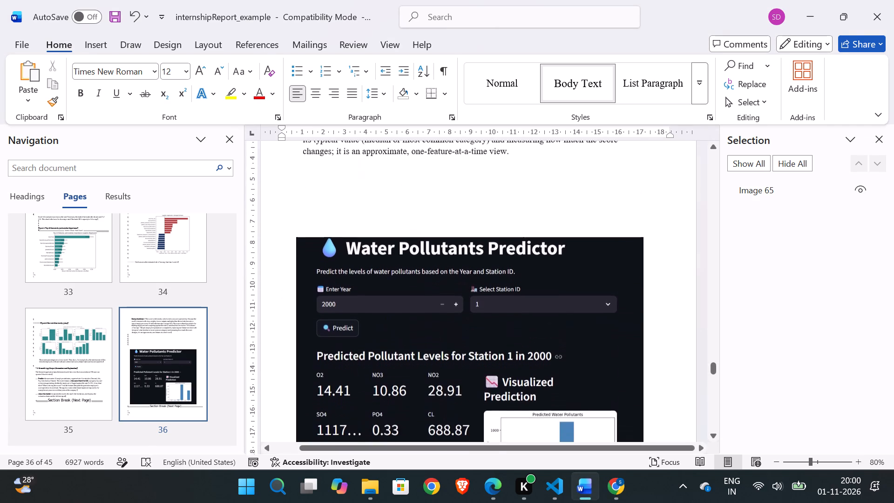
pyautogui.click(463, 344)
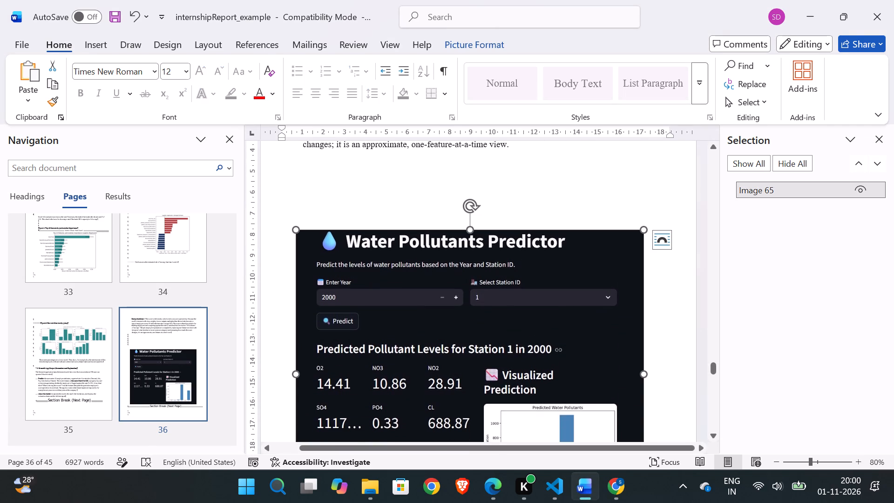
pyautogui.press('Delete')
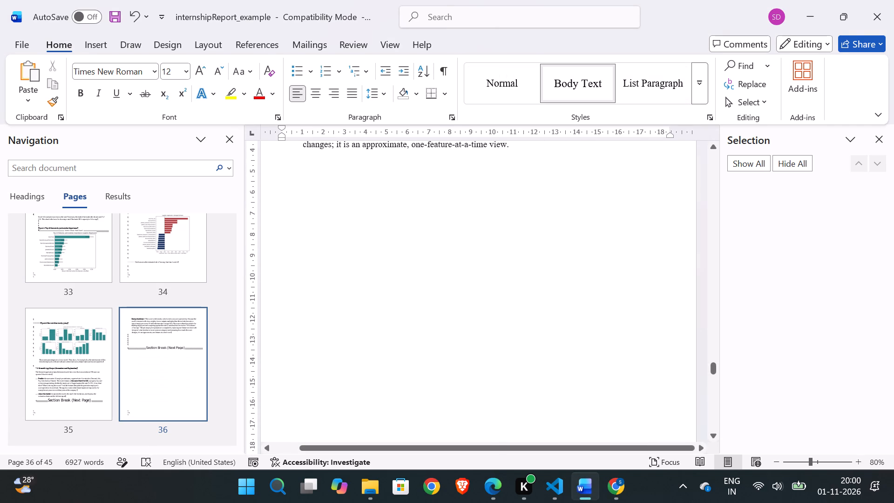
pyautogui.hotkey('ctrl', 'v')
# Set the Result screenshot's text wrapping to In Front of Text and move it to the middle of the page, just below the Design decisions paragraph.
pyautogui.moveTo(425, 265); pyautogui.dragTo(484, 271)
pyautogui.scroll(1, 575, 277)
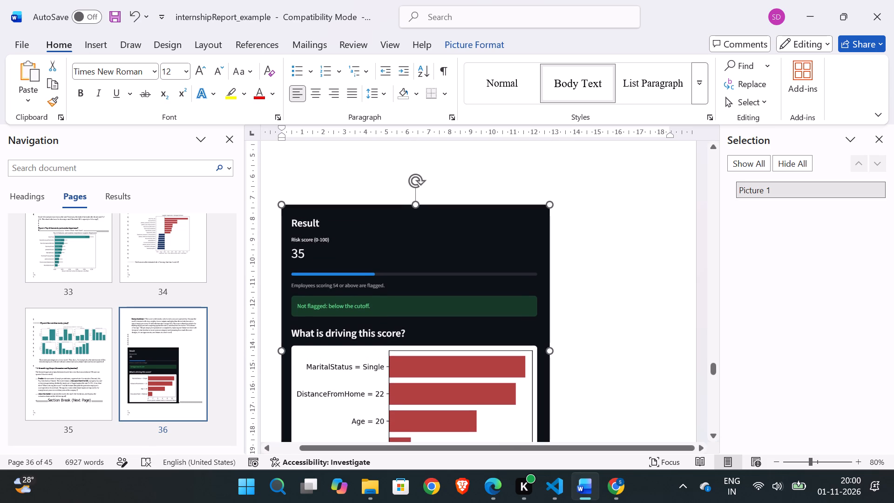
pyautogui.moveTo(386, 240); pyautogui.dragTo(433, 233)
pyautogui.moveTo(433, 233); pyautogui.dragTo(569, 208)
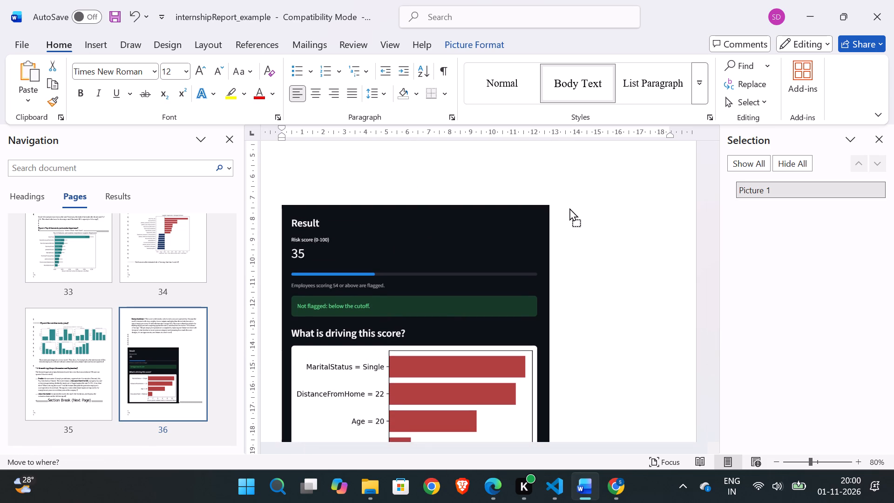
pyautogui.moveTo(569, 208); pyautogui.dragTo(530, 217)
pyautogui.click(570, 212)
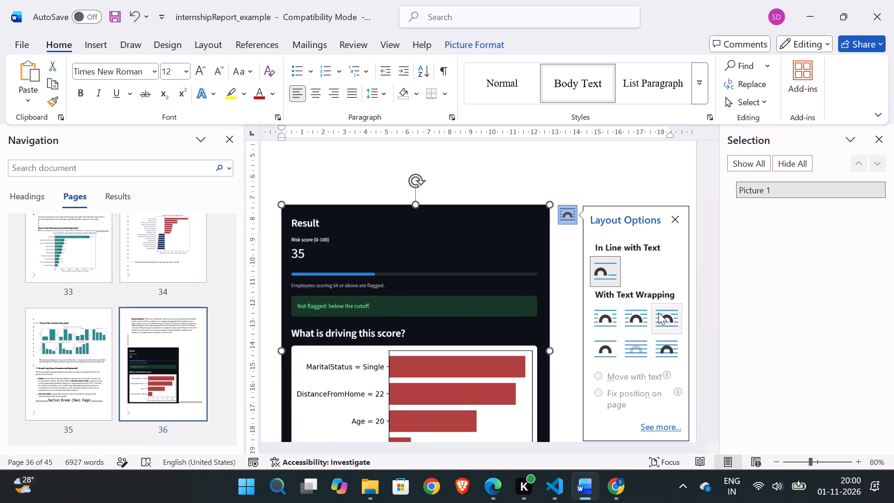
pyautogui.click(664, 339)
pyautogui.moveTo(475, 237); pyautogui.dragTo(481, 234)
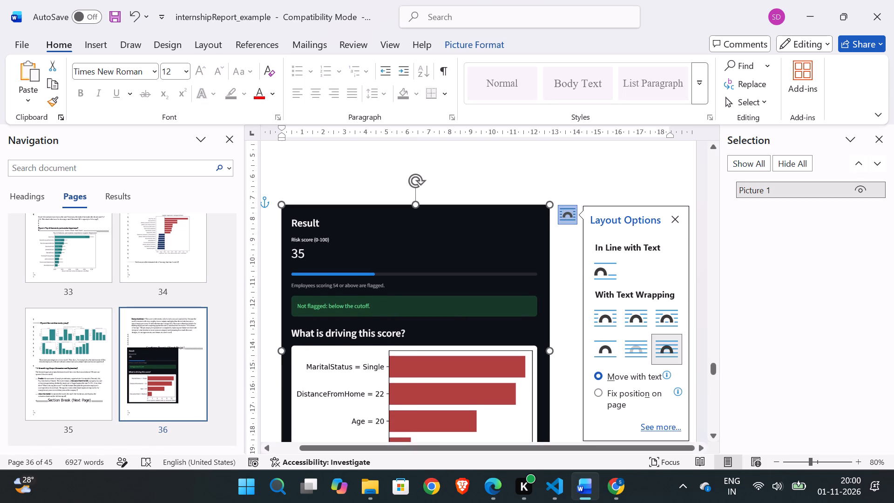
pyautogui.moveTo(481, 234); pyautogui.dragTo(535, 205)
pyautogui.scroll(1, 634, 216)
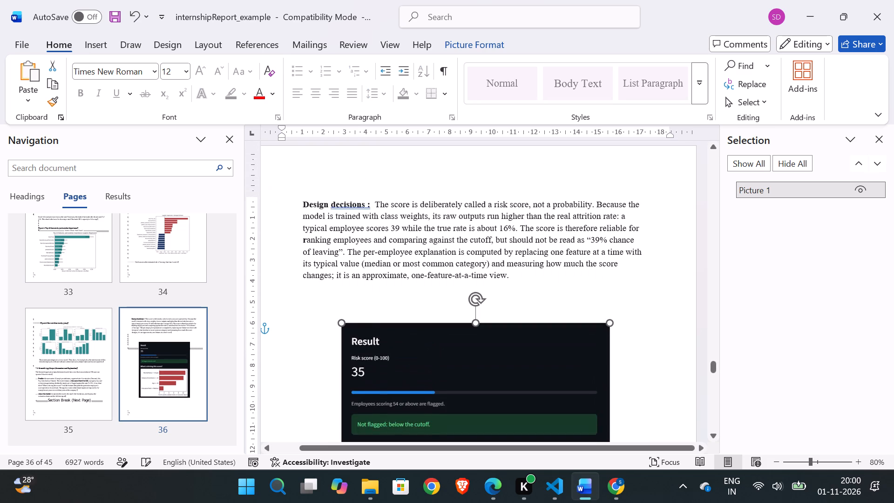
pyautogui.scroll(-4, 594, 263)
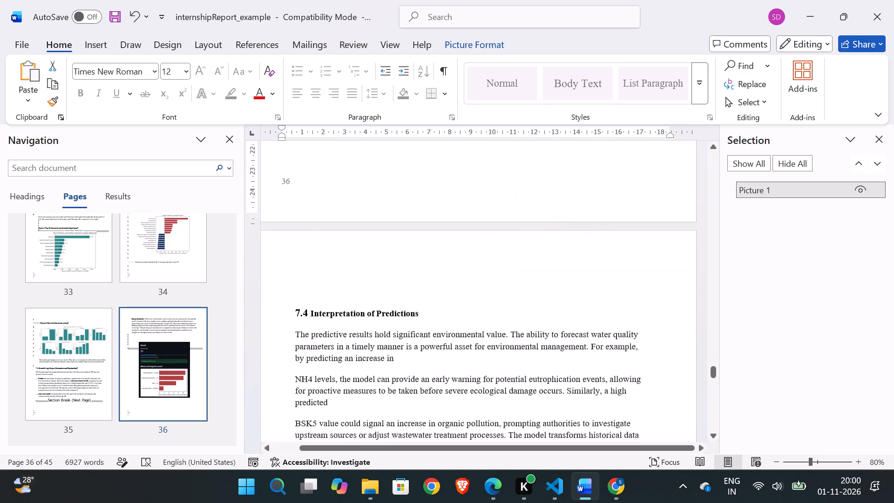
pyautogui.click(622, 489)
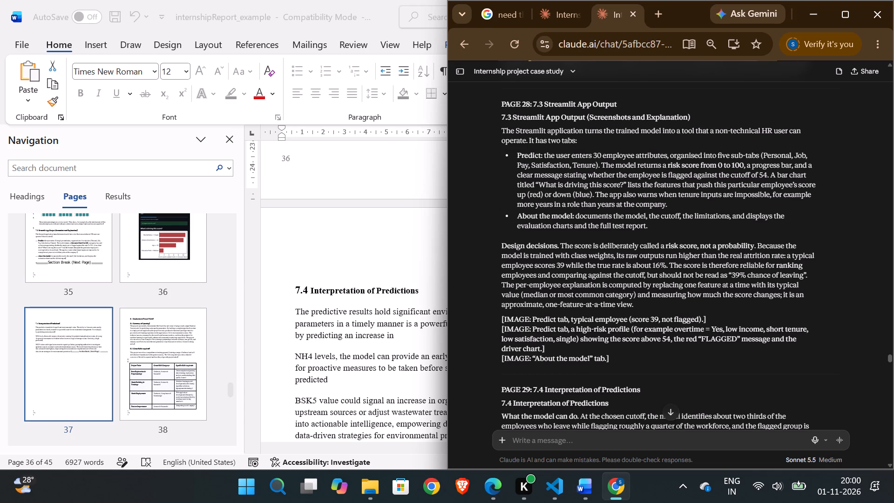
pyautogui.click(572, 486)
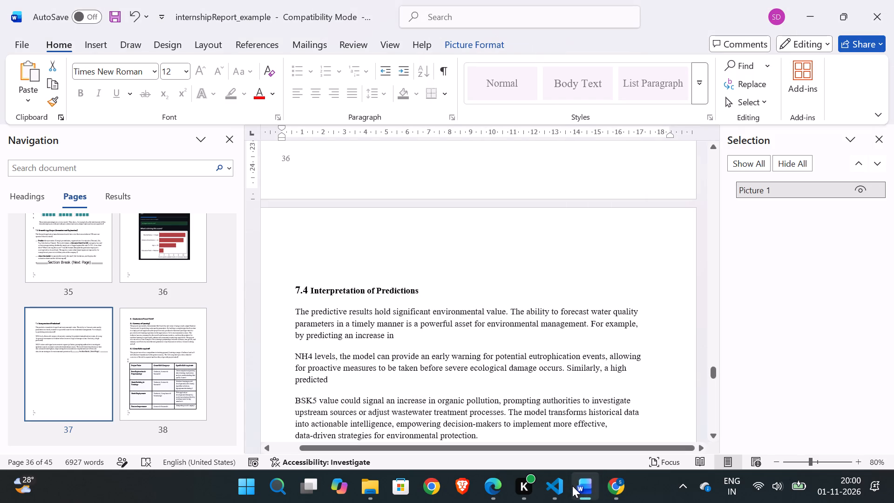
pyautogui.click(555, 491)
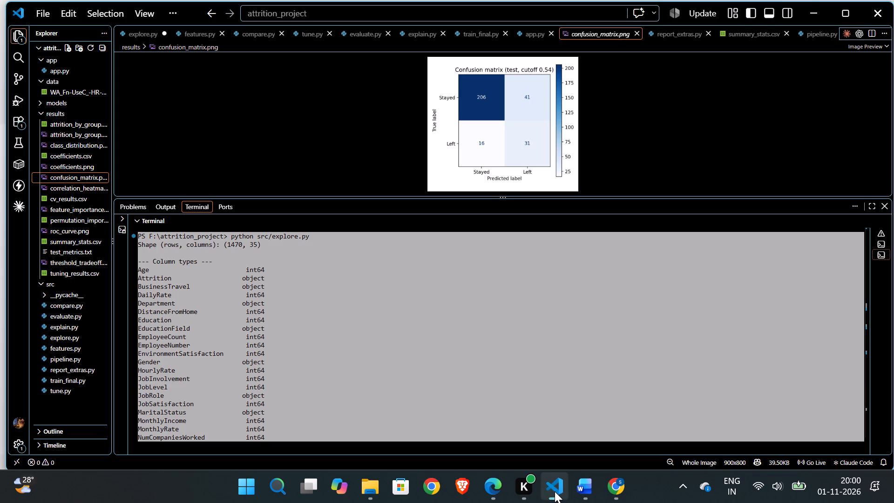
pyautogui.click(347, 309)
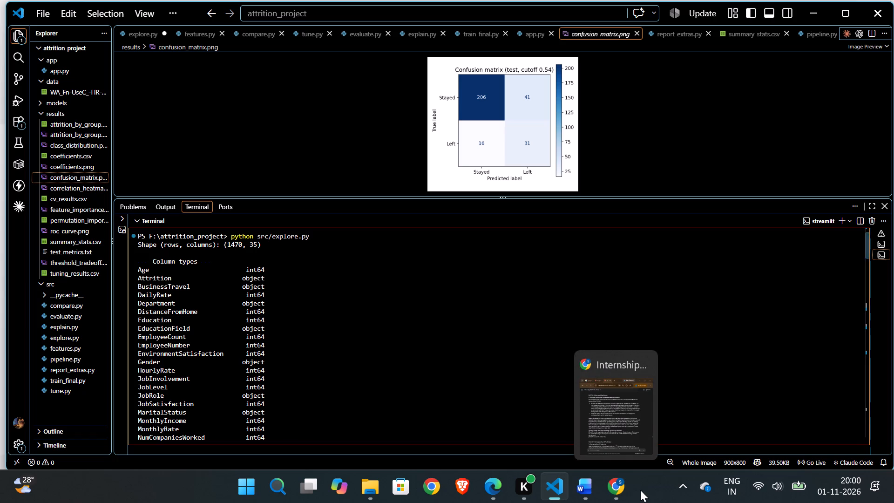
pyautogui.click(484, 486)
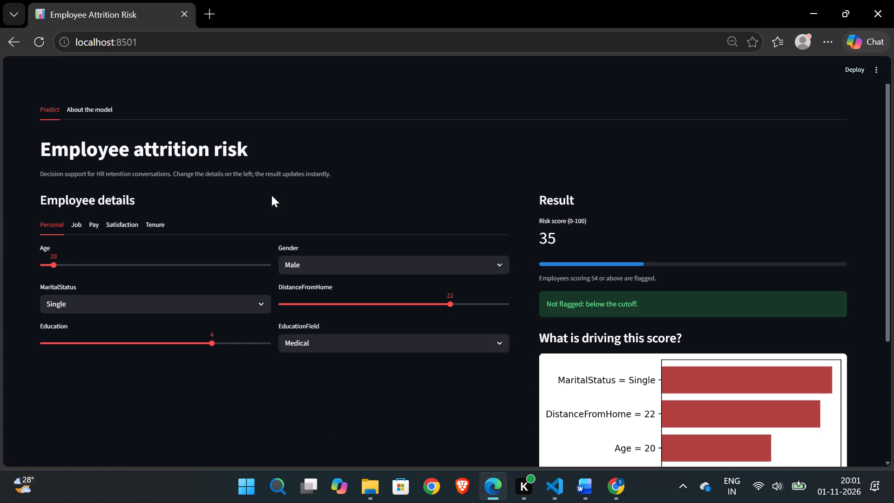
pyautogui.click(77, 223)
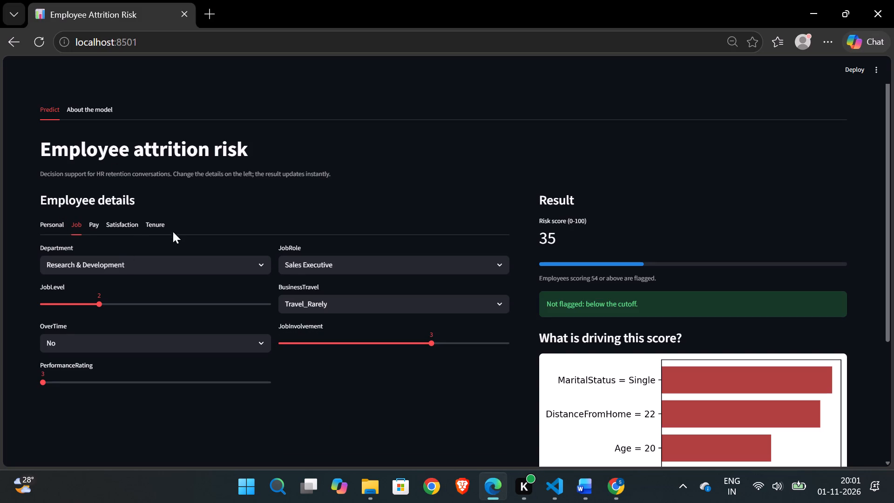
pyautogui.click(95, 216)
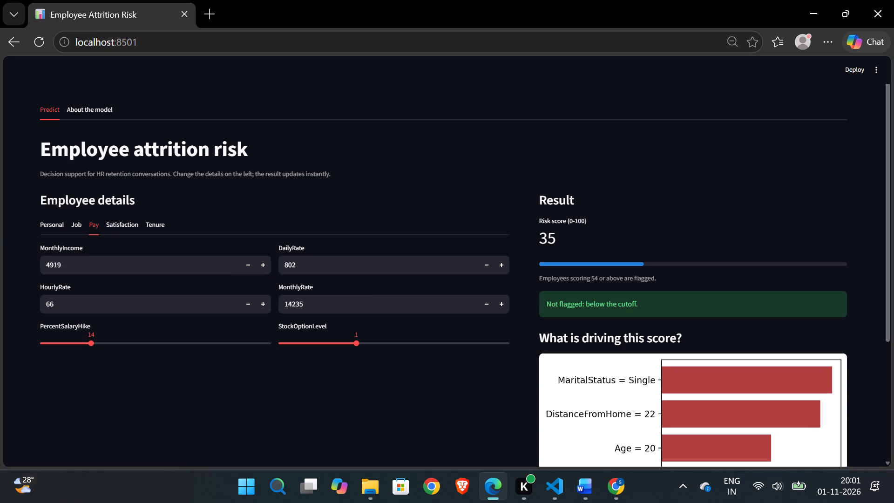
pyautogui.click(125, 224)
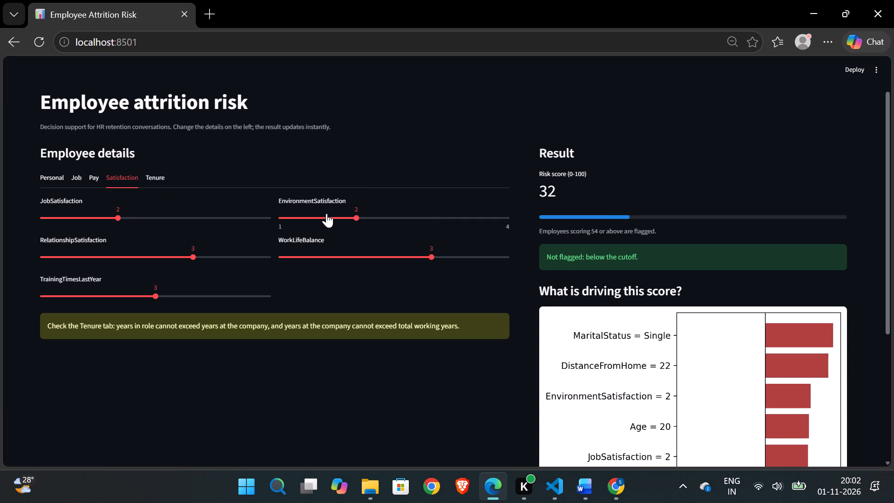
pyautogui.click(313, 255)
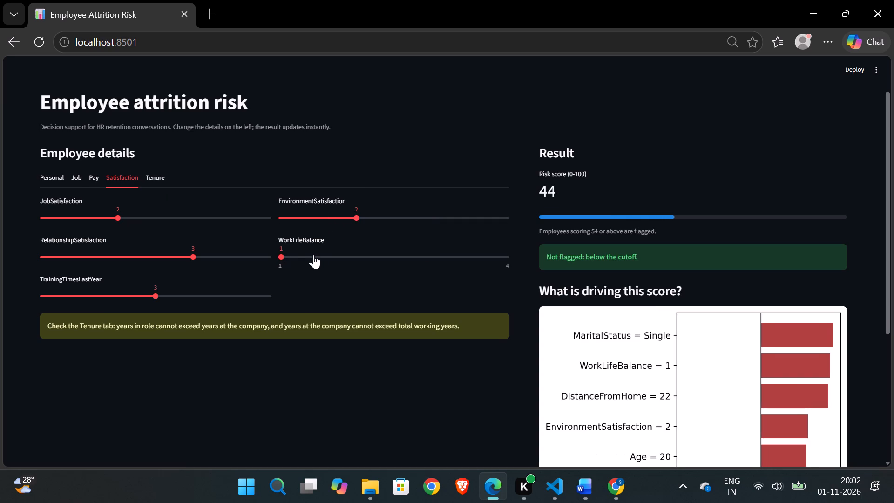
# In the job details, set the employee's Department to Human Resources and JobRole to Manager.
pyautogui.click(95, 179)
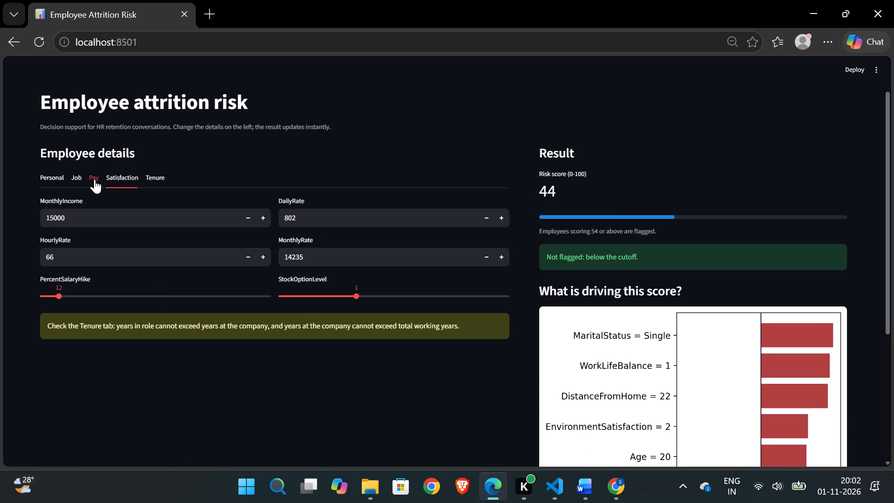
pyautogui.click(68, 178)
pyautogui.click(70, 177)
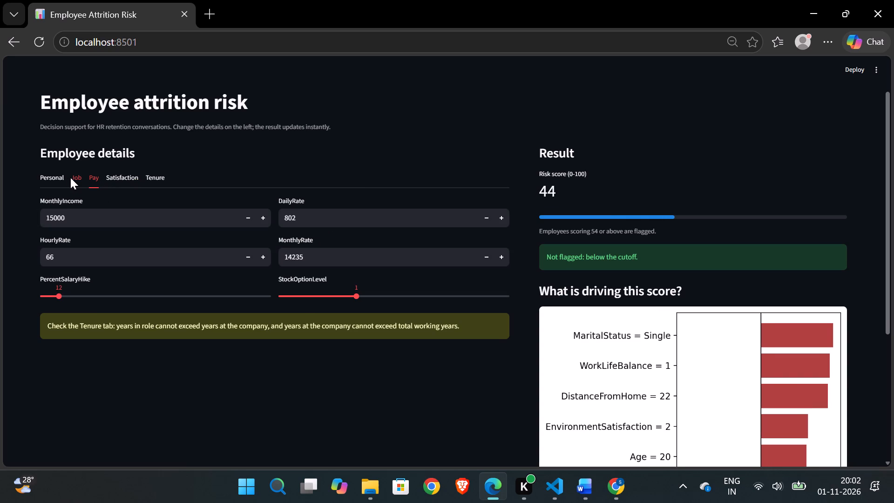
pyautogui.click(76, 178)
pyautogui.click(91, 219)
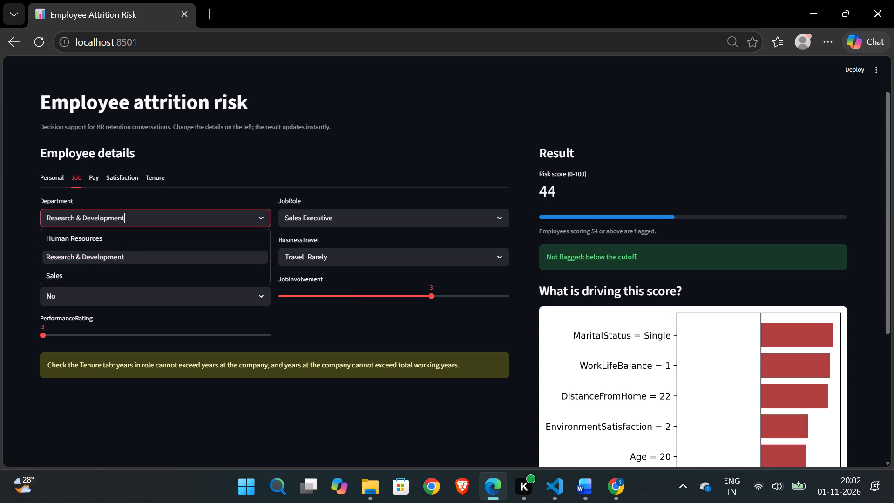
pyautogui.click(118, 234)
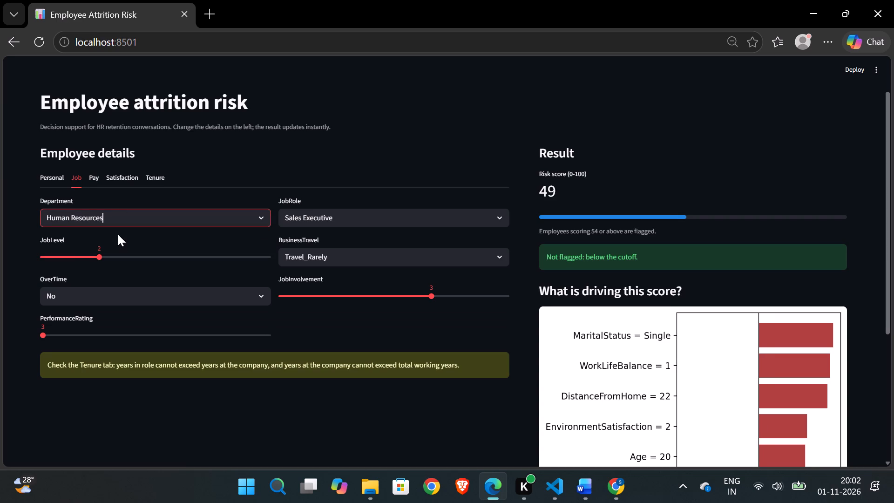
pyautogui.click(390, 213)
pyautogui.scroll(-1, 335, 306)
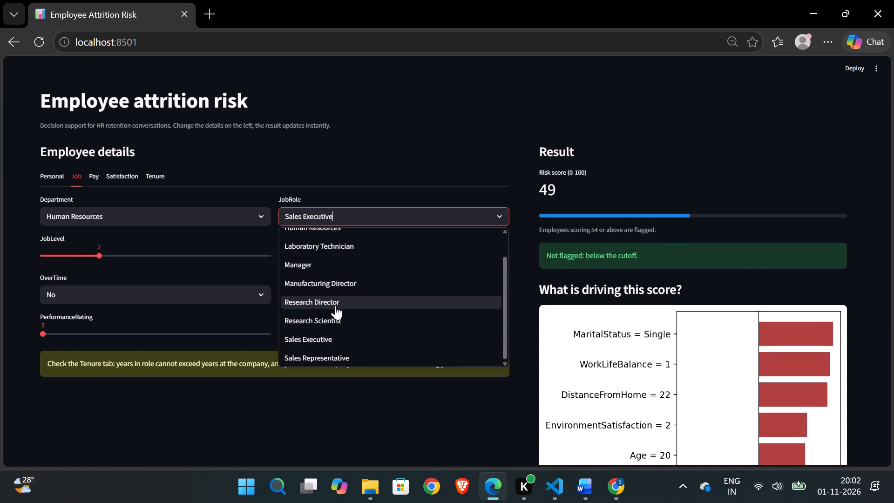
pyautogui.scroll(-1, 335, 306)
pyautogui.click(303, 269)
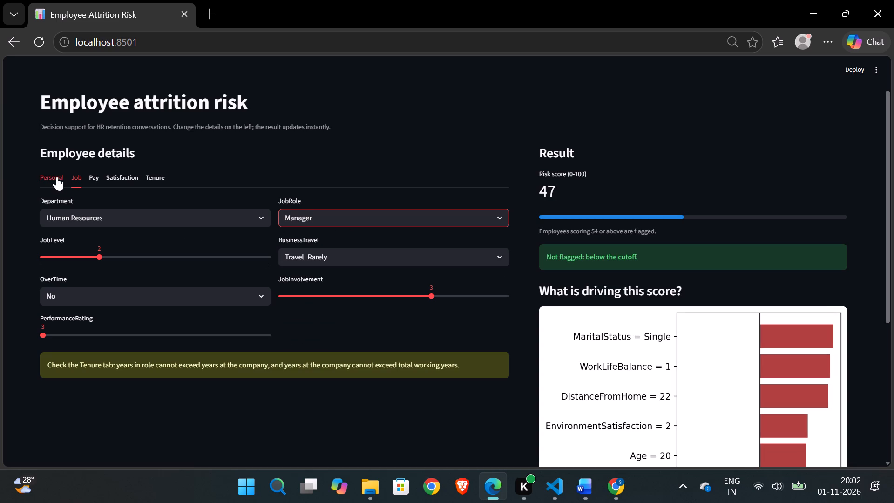
# Set the employee's BusinessTravel to Travel_Frequently.
pyautogui.click(292, 255)
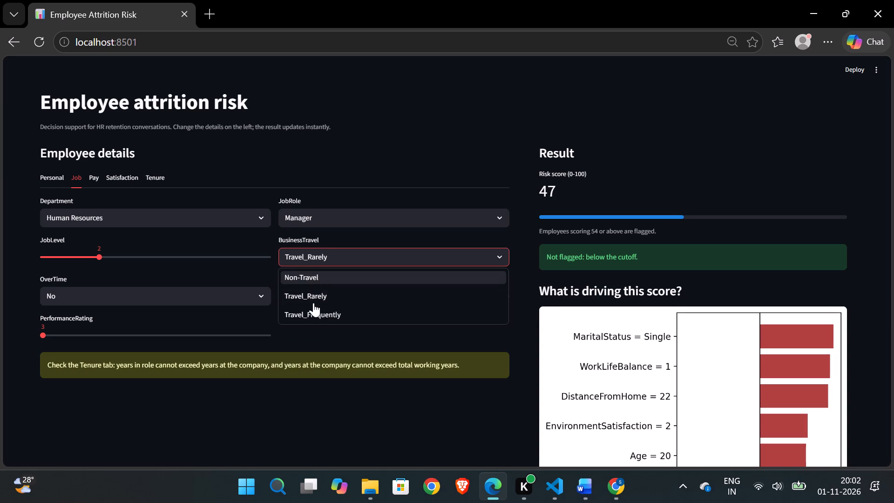
pyautogui.click(313, 312)
# Capture a screenshot of the Result area, from its heading and risk score down to the MonthlyIncome bar of the driver chart.
pyautogui.scroll(-1, 521, 325)
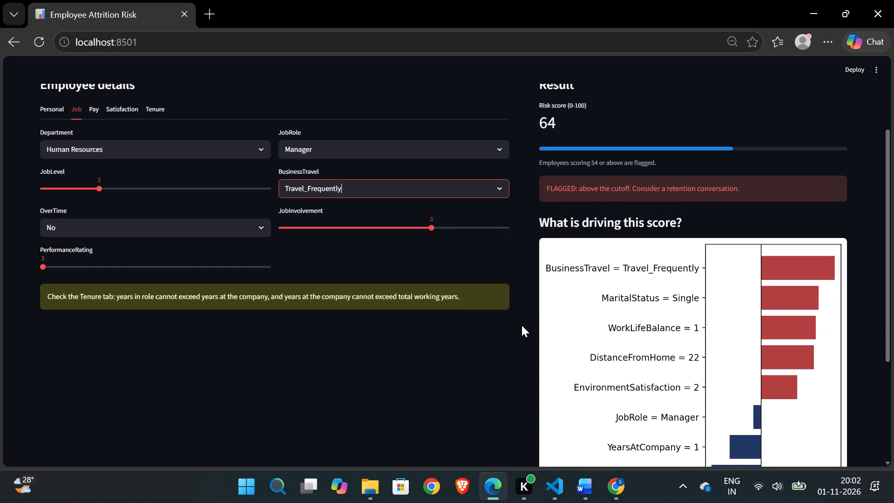
pyautogui.scroll(-1, 521, 325)
pyautogui.scroll(1, 521, 325)
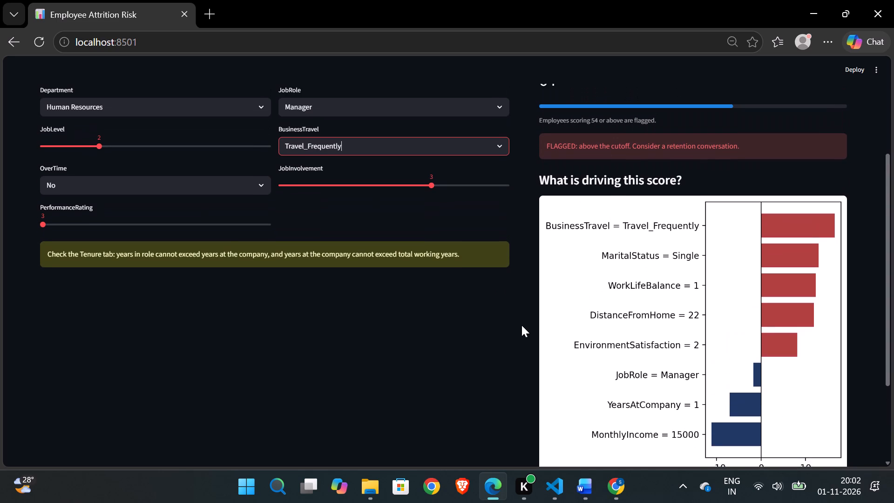
pyautogui.scroll(1, 521, 325)
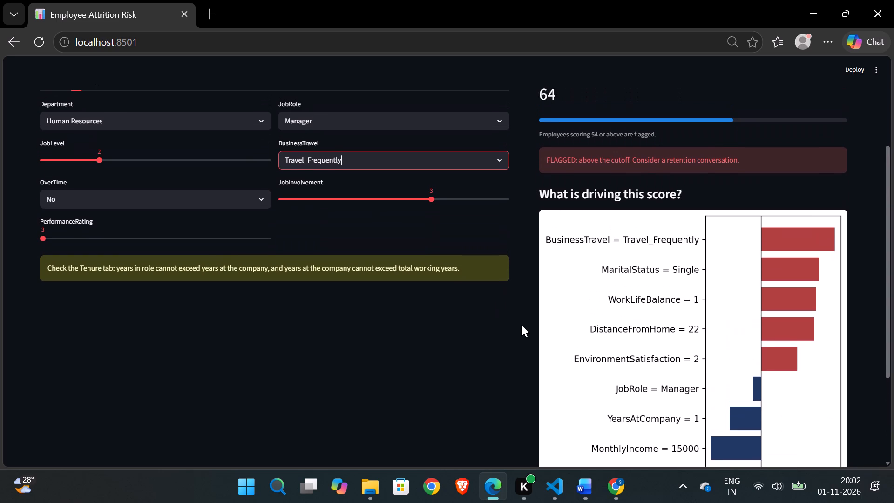
pyautogui.scroll(-1, 521, 325)
pyautogui.hotkey('ctrl', '-')
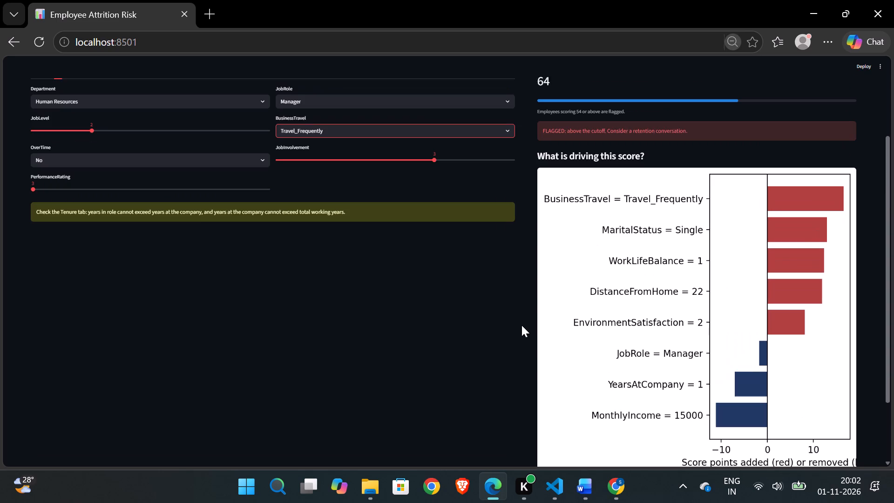
pyautogui.hotkey('ctrl', '-')
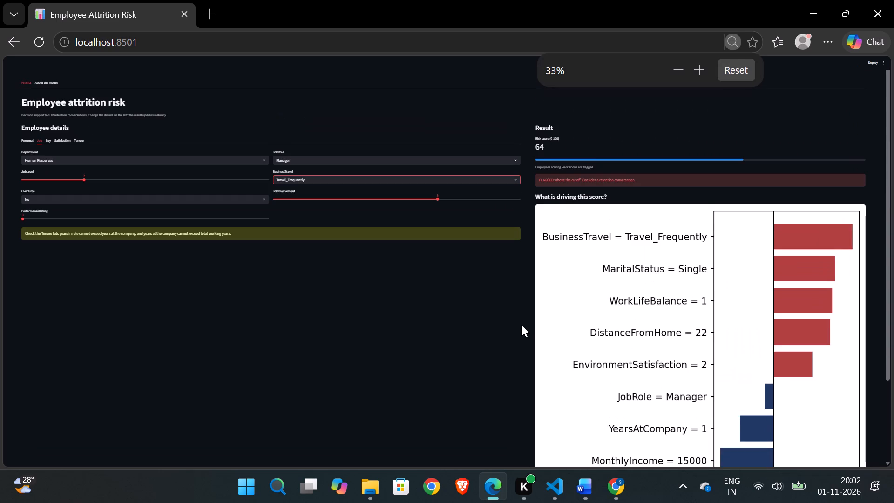
pyautogui.scroll(-1, 521, 325)
pyautogui.scroll(1, 521, 325)
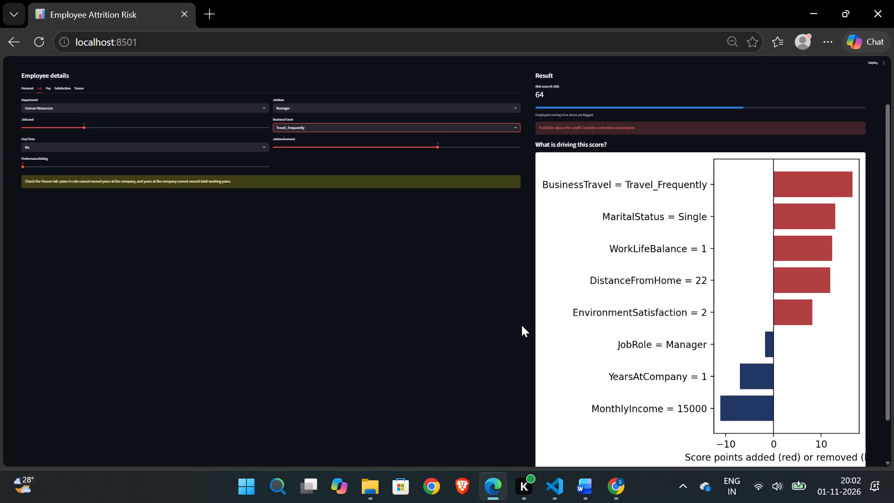
pyautogui.hotkey('ctrl', '=')
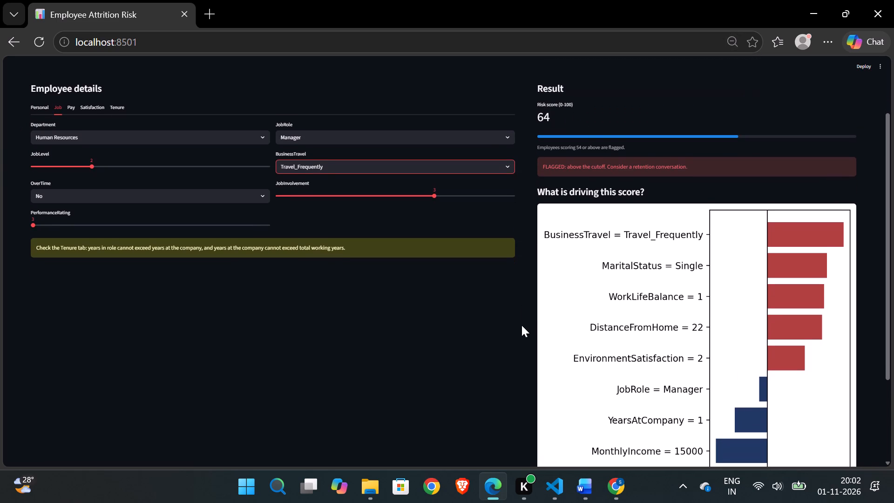
pyautogui.scroll(-2, 521, 325)
pyautogui.scroll(1, 521, 325)
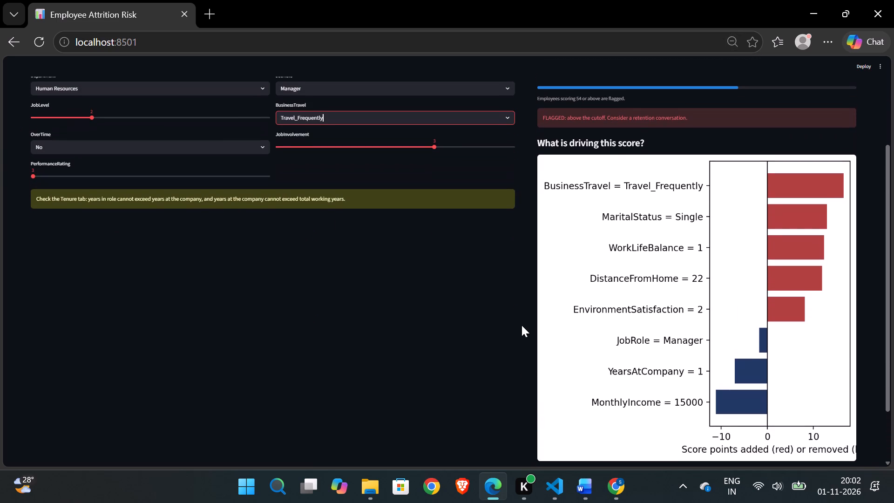
pyautogui.scroll(1, 521, 325)
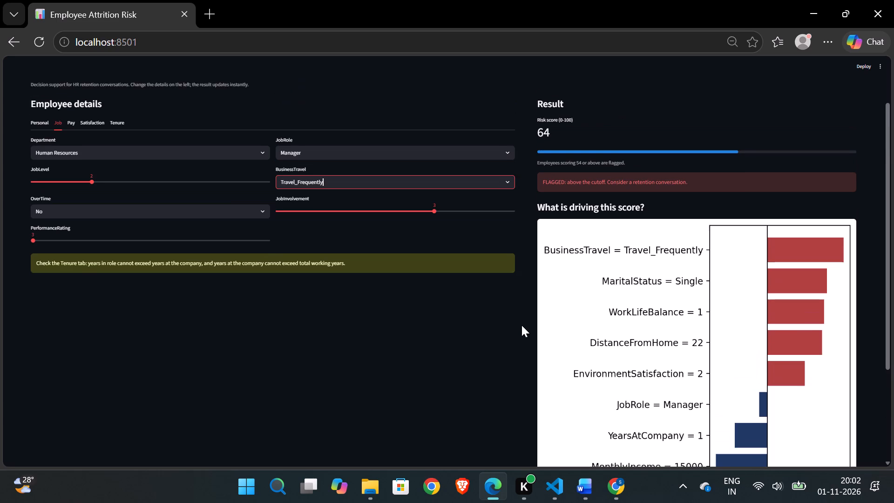
pyautogui.scroll(2, 521, 325)
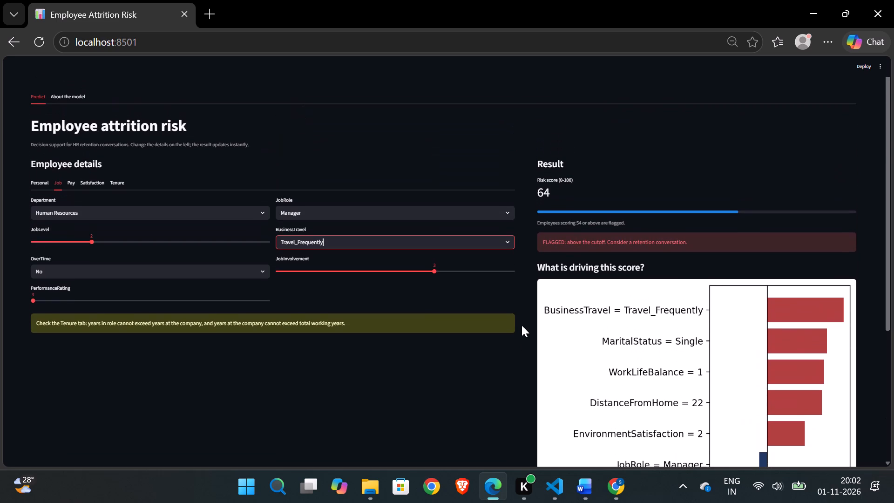
pyautogui.scroll(-1, 521, 325)
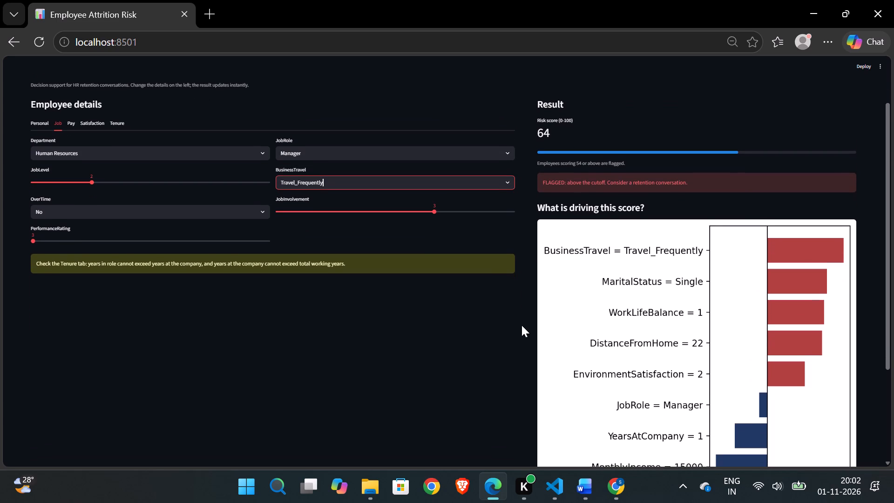
pyautogui.scroll(-1, 521, 325)
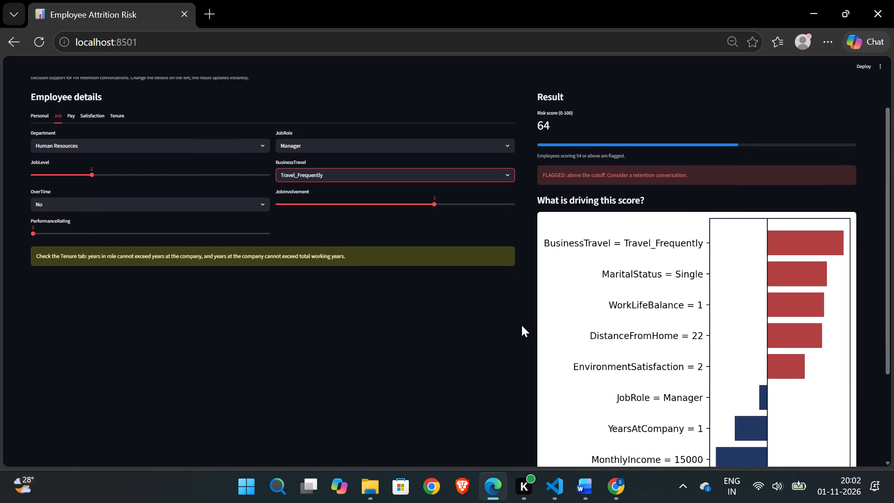
pyautogui.press('Print')
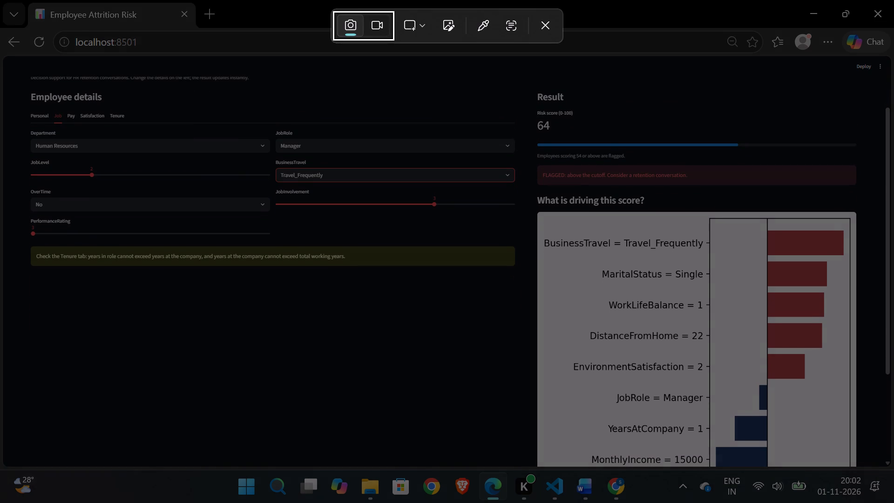
pyautogui.moveTo(521, 466); pyautogui.dragTo(876, 91)
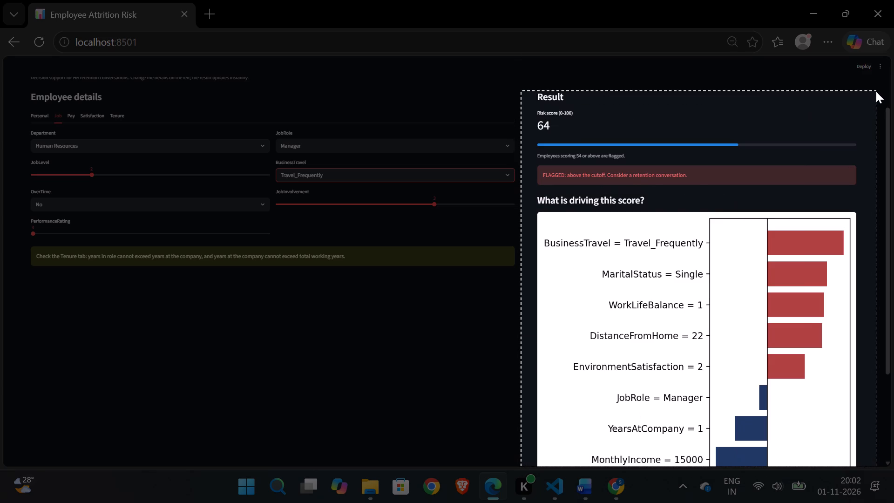
pyautogui.moveTo(876, 91); pyautogui.dragTo(876, 91)
# Switch to the Word report and paste the high-risk screenshot on page 36, below the existing app screenshot and before section 7.4.
pyautogui.click(617, 501)
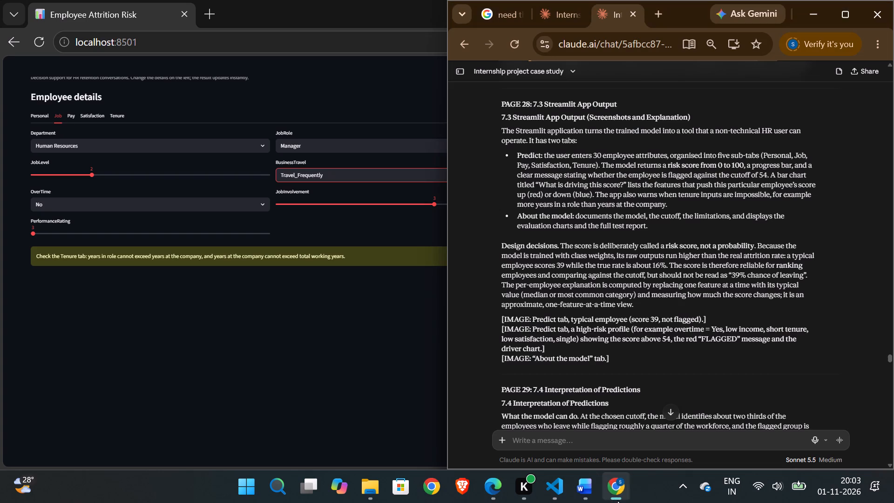
pyautogui.click(582, 493)
pyautogui.scroll(-1, 497, 349)
pyautogui.click(386, 228)
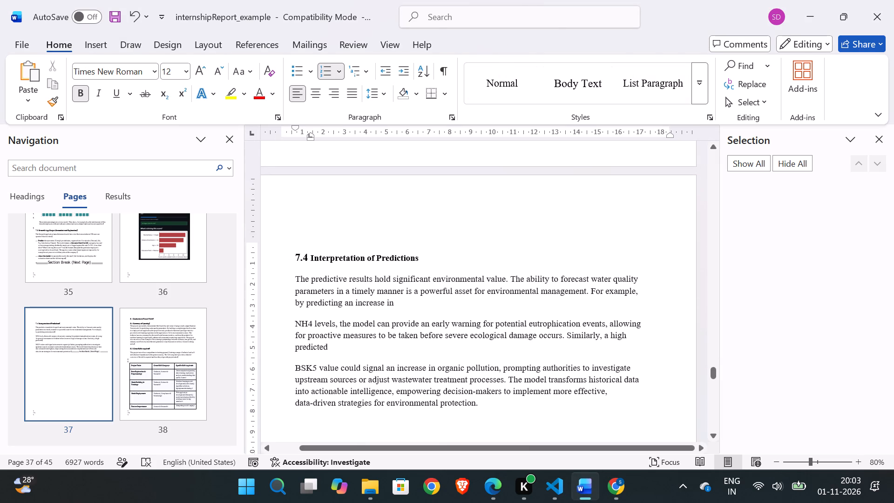
pyautogui.click(327, 231)
pyautogui.scroll(2, 327, 231)
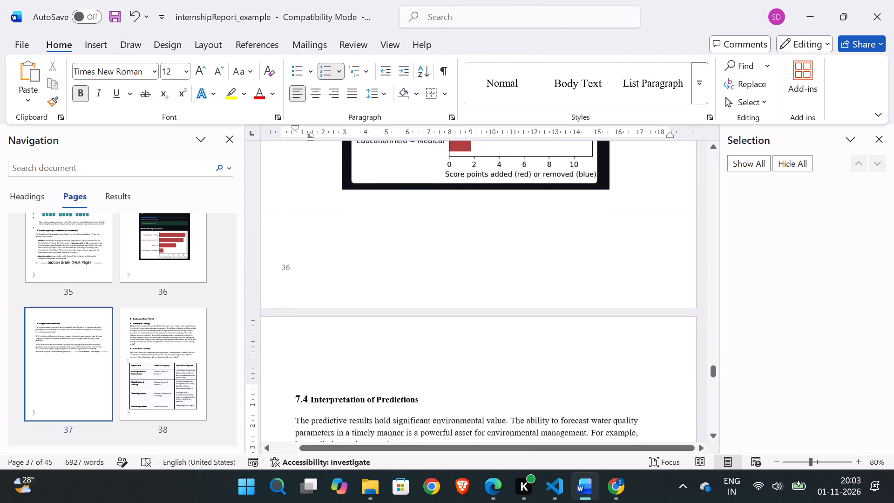
pyautogui.click(372, 248)
pyautogui.click(369, 194)
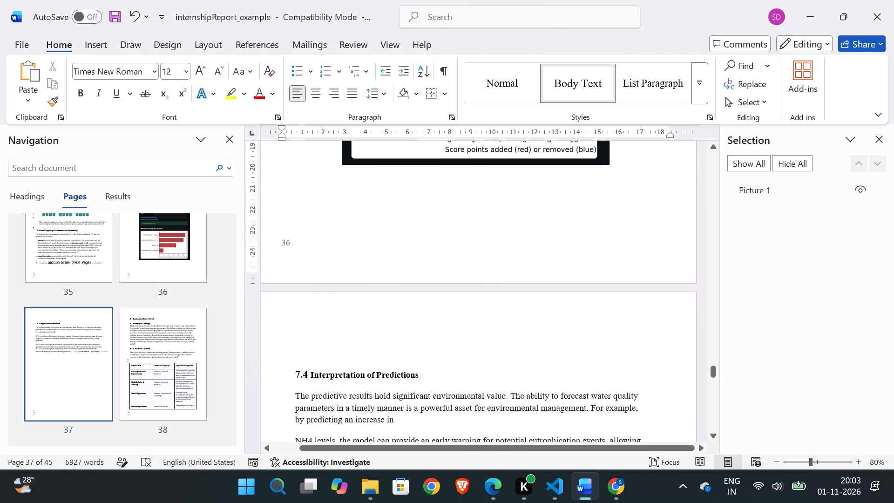
pyautogui.hotkey('ctrl', 'v')
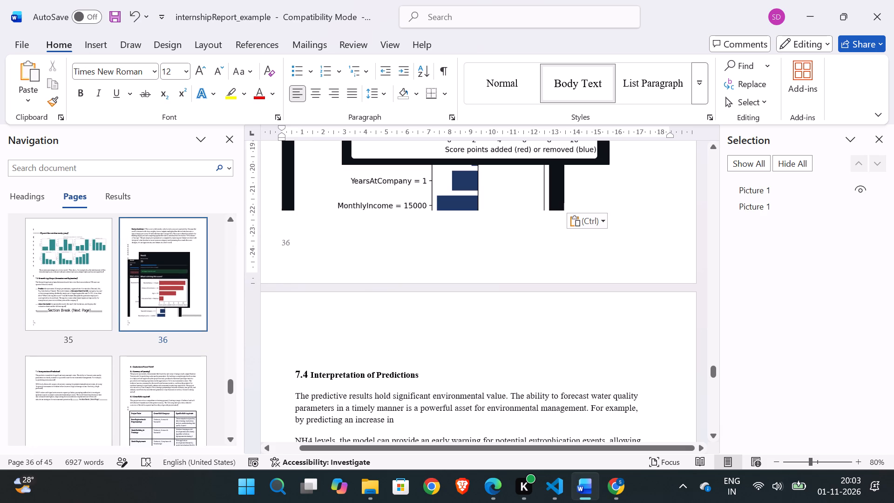
# Set the text wrapping of the flagged high-risk screenshot on page 36 to In Front of Text.
pyautogui.scroll(1, 596, 192)
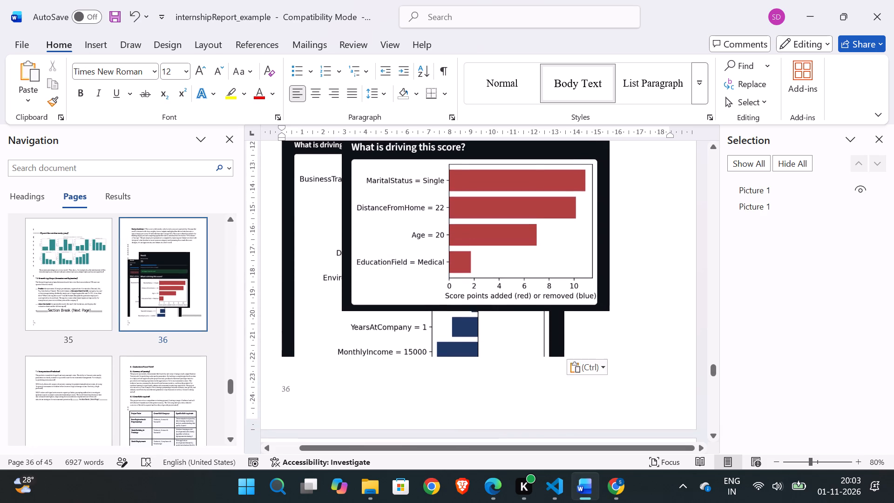
pyautogui.scroll(2, 573, 207)
pyautogui.scroll(-1, 573, 207)
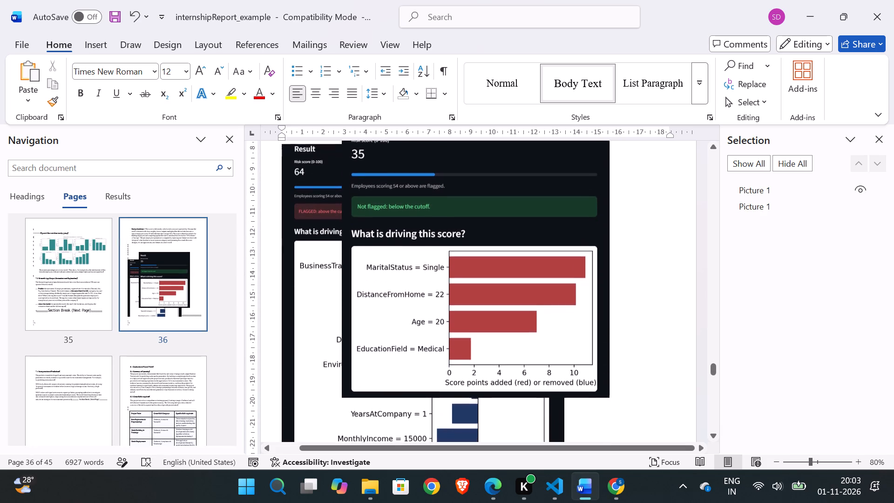
pyautogui.click(318, 265)
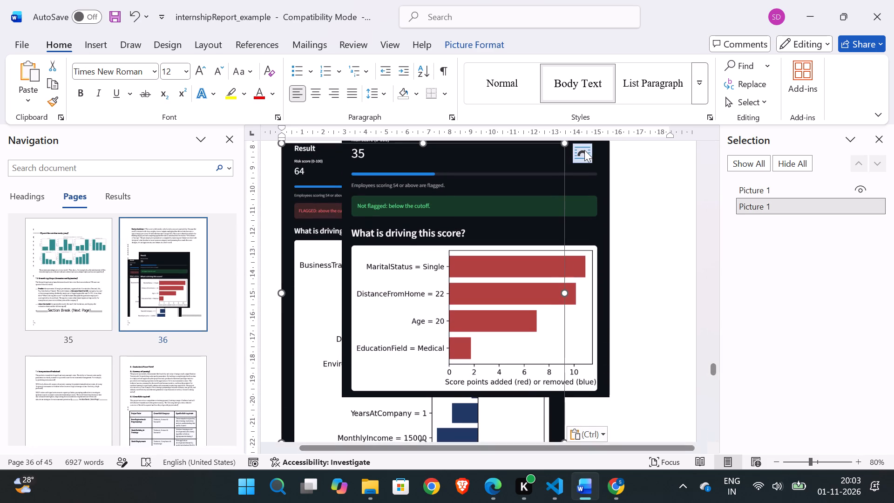
pyautogui.click(584, 150)
pyautogui.click(680, 288)
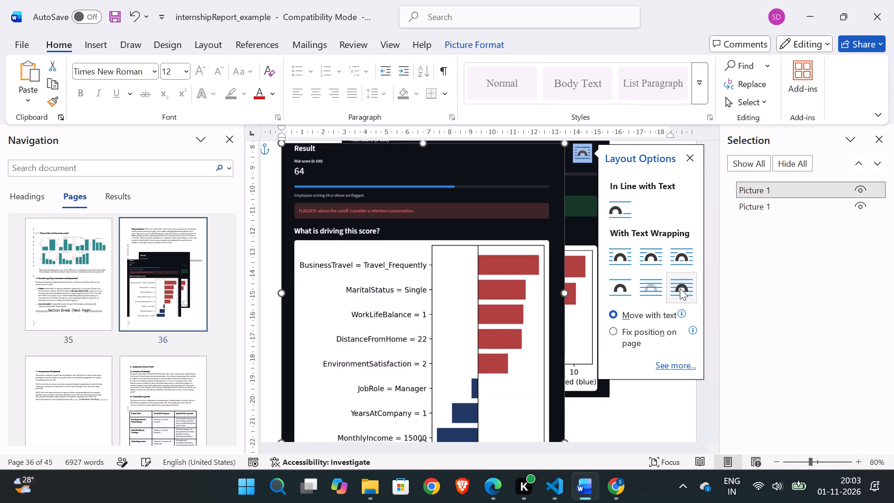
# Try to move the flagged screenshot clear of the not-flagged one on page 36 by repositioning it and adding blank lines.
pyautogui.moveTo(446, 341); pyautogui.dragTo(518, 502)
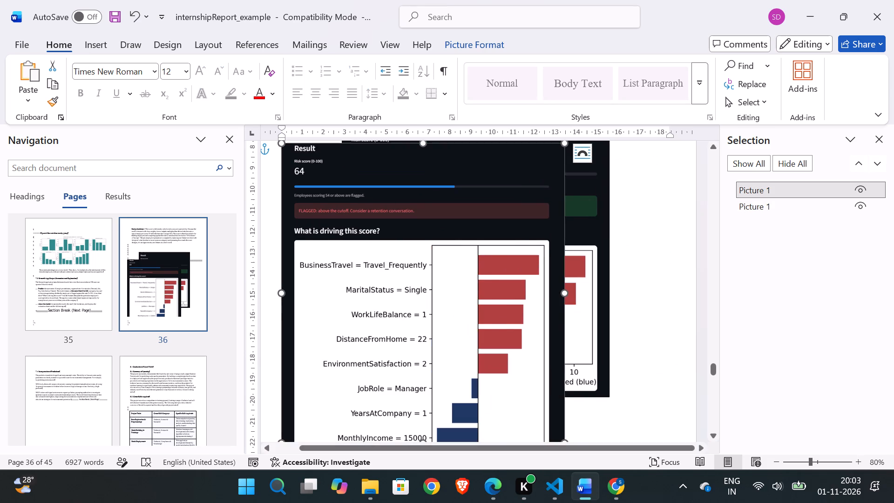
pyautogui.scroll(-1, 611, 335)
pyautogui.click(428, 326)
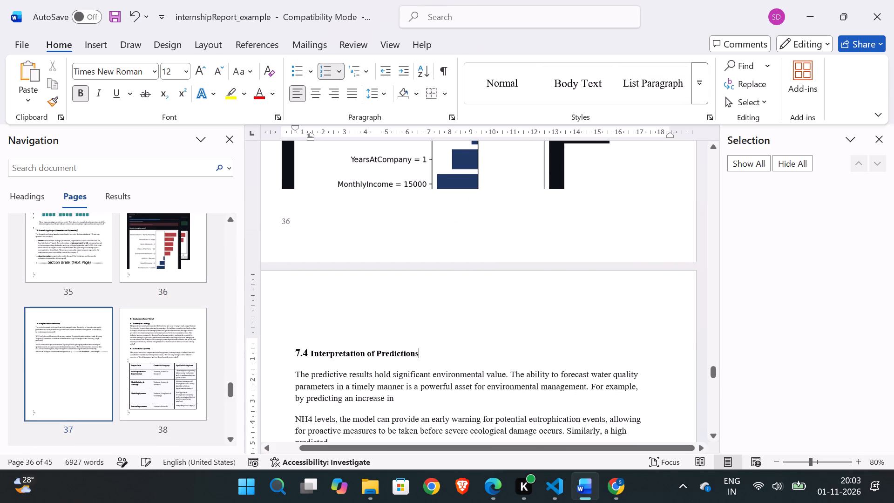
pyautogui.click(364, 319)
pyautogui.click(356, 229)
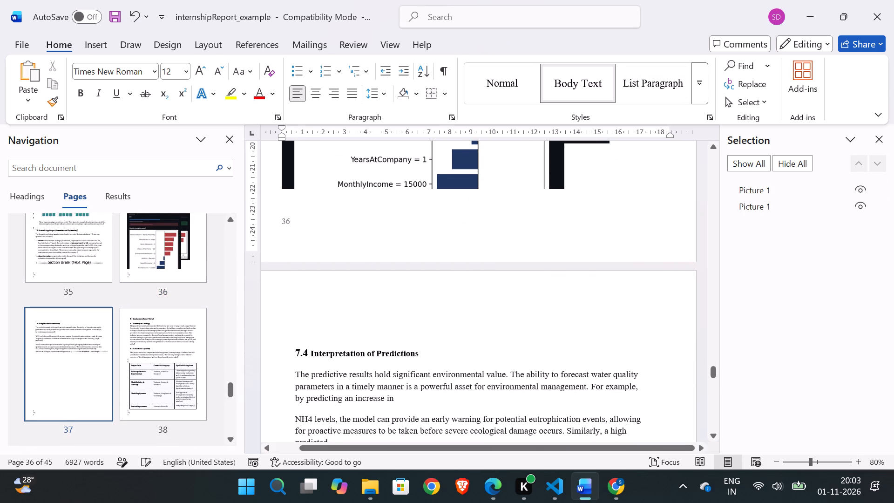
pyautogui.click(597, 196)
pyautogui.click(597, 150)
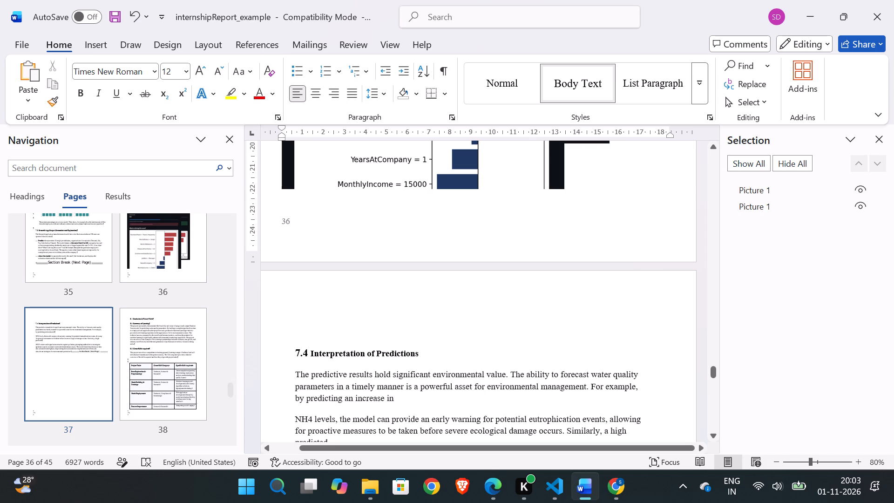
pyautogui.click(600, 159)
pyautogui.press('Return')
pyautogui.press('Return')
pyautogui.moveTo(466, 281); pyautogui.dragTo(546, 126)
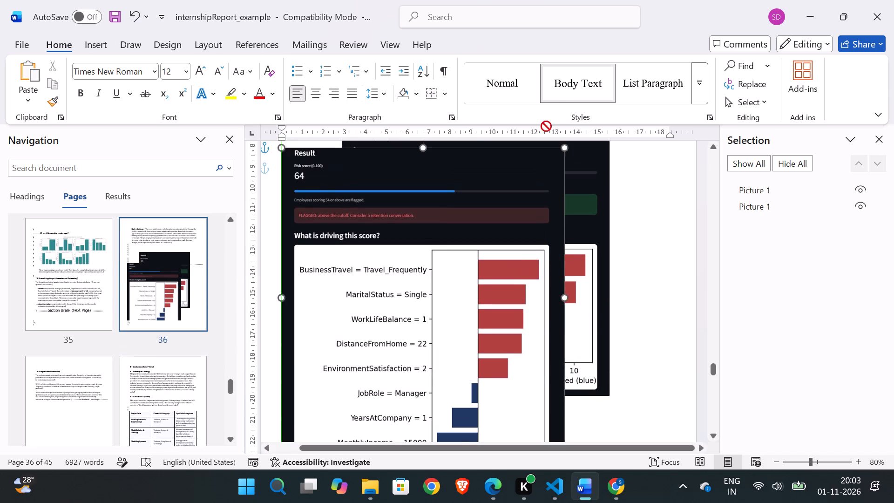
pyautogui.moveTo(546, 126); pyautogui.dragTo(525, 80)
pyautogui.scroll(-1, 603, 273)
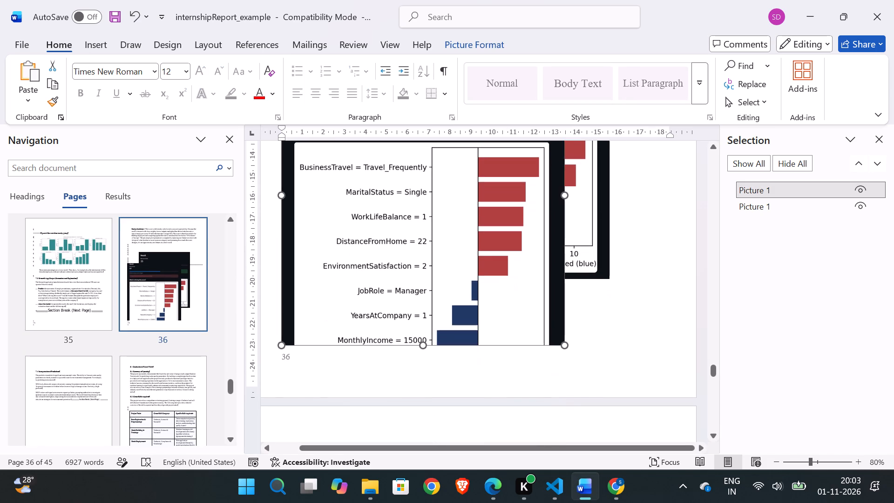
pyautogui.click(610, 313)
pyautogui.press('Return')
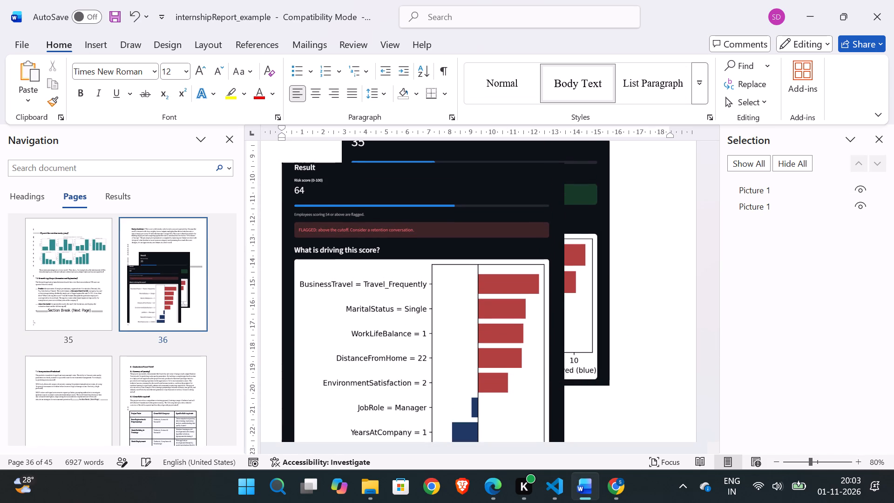
# Copy the flagged high-risk screenshot and delete it from page 36.
pyautogui.moveTo(379, 214); pyautogui.dragTo(489, 233)
pyautogui.hotkey('ctrl', 'c')
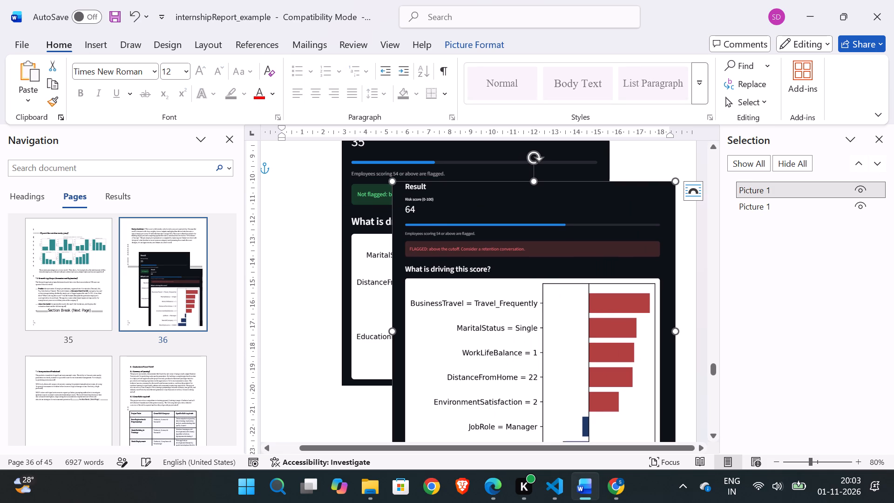
pyautogui.press('BackSpace')
# Add blank lines beside and below the not-flagged screenshot on page 36 until an empty page 37 opens before section 7.4.
pyautogui.scroll(-1, 492, 362)
pyautogui.click(473, 328)
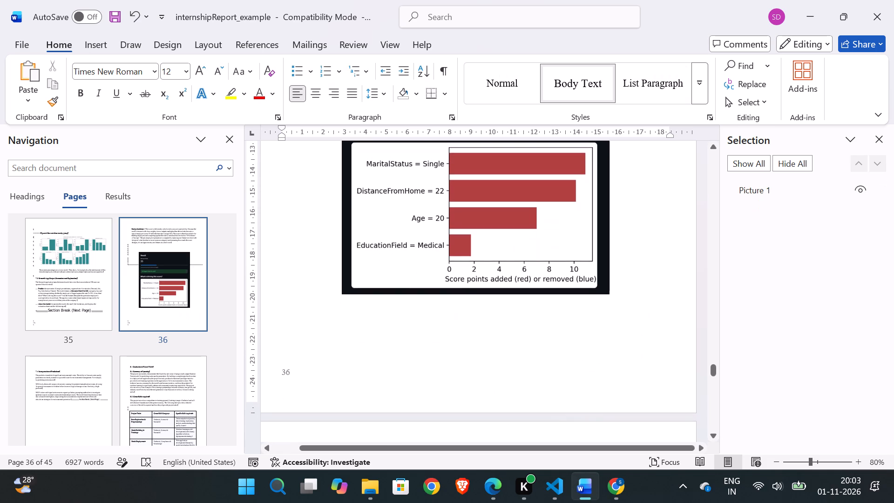
pyautogui.click(444, 408)
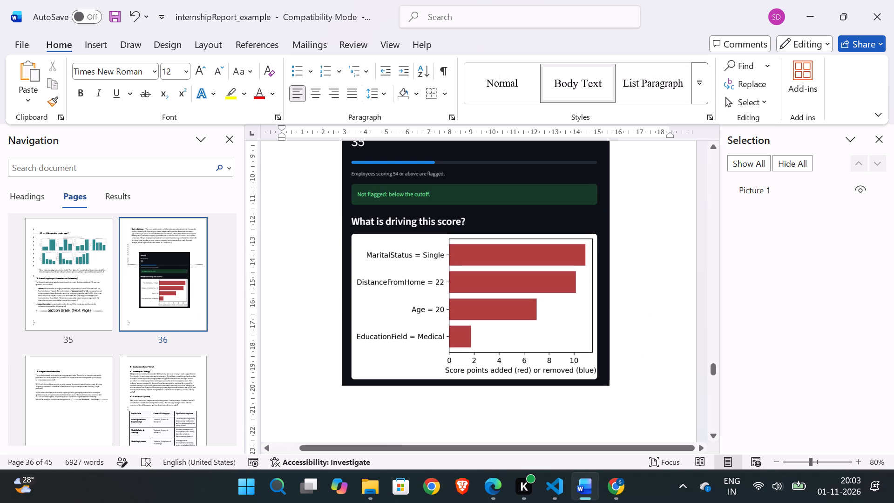
pyautogui.press('Return')
pyautogui.press('Return')
pyautogui.press('Return')
pyautogui.press('Return')
pyautogui.press('Return')
pyautogui.press('Return')
pyautogui.press('Return')
pyautogui.press('Return')
pyautogui.press('Return')
pyautogui.press('Return')
pyautogui.press('Return')
pyautogui.press('Return')
pyautogui.press('Return')
pyautogui.press('Return')
pyautogui.press('Return')
pyautogui.press('Return')
pyautogui.press('Return')
pyautogui.press('Return')
pyautogui.press('Return')
pyautogui.press('Return')
pyautogui.press('Return')
pyautogui.press('Return')
pyautogui.press('Return')
pyautogui.press('Return')
pyautogui.press('Return')
pyautogui.press('Return')
pyautogui.press('Return')
pyautogui.press('Return')
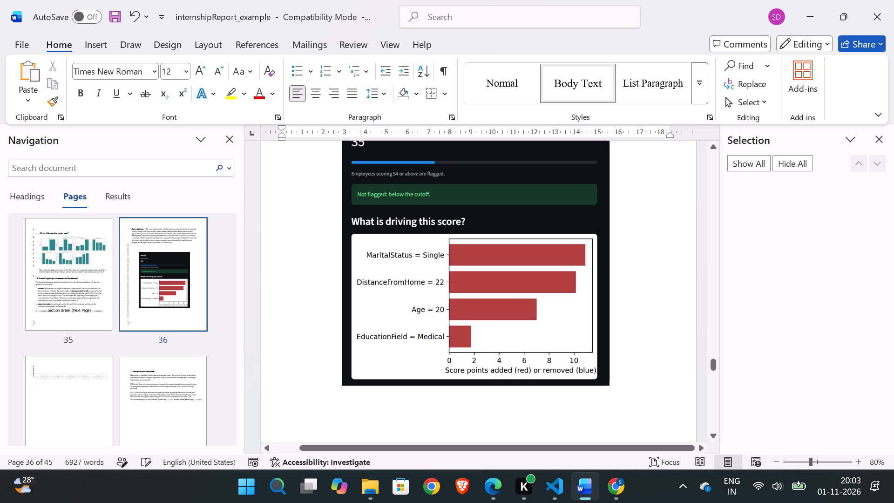
# Paste the flagged high-risk screenshot at the top of the empty page 37 and centre it horizontally on the page.
pyautogui.scroll(-3, 444, 408)
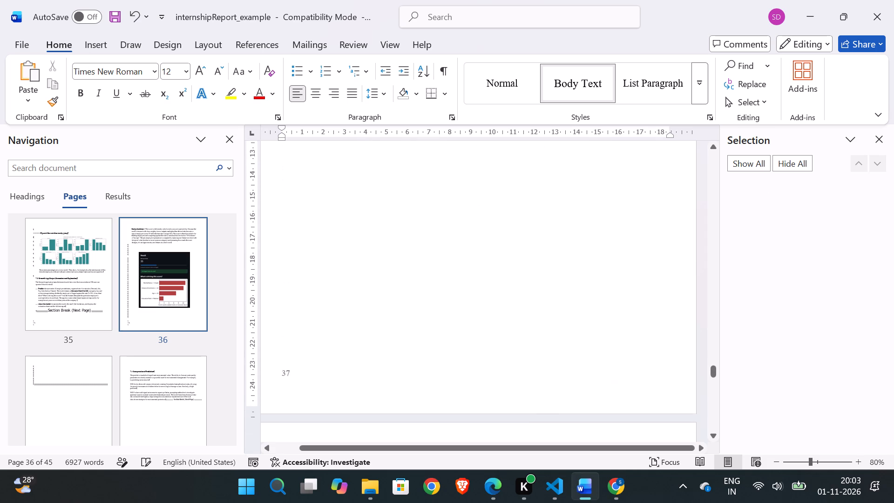
pyautogui.scroll(-2, 444, 408)
pyautogui.scroll(2, 444, 408)
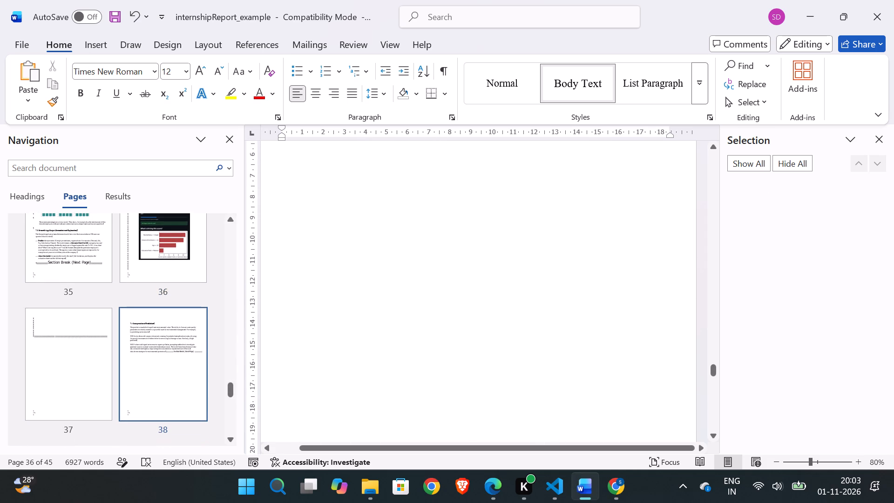
pyautogui.scroll(2, 365, 336)
pyautogui.scroll(-1, 365, 336)
pyautogui.click(395, 351)
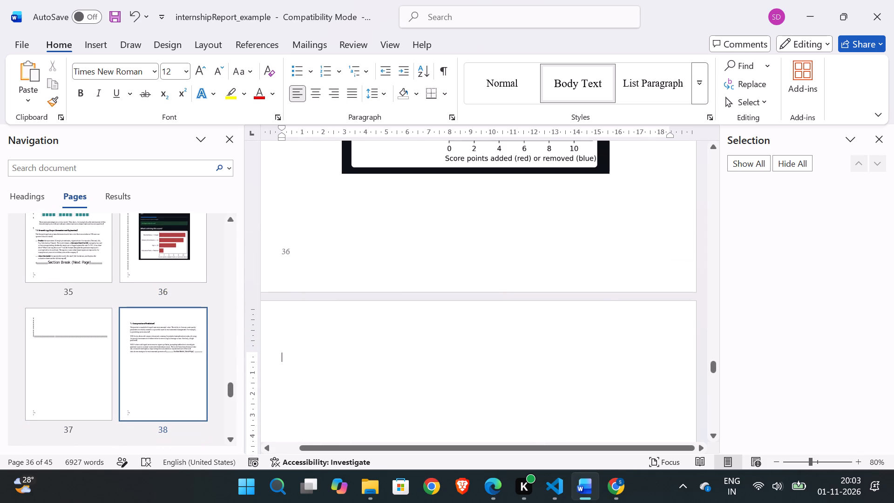
pyautogui.hotkey('ctrl', 'v')
pyautogui.moveTo(424, 326); pyautogui.dragTo(437, 322)
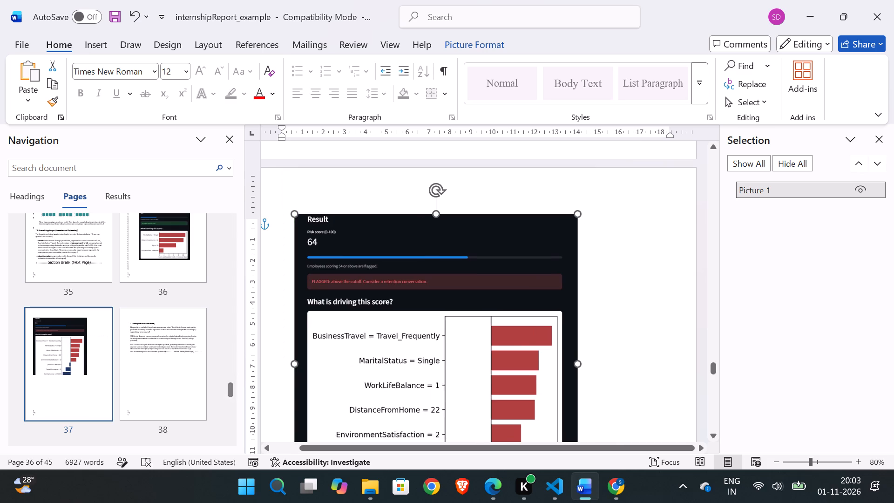
pyautogui.moveTo(437, 322); pyautogui.dragTo(475, 313)
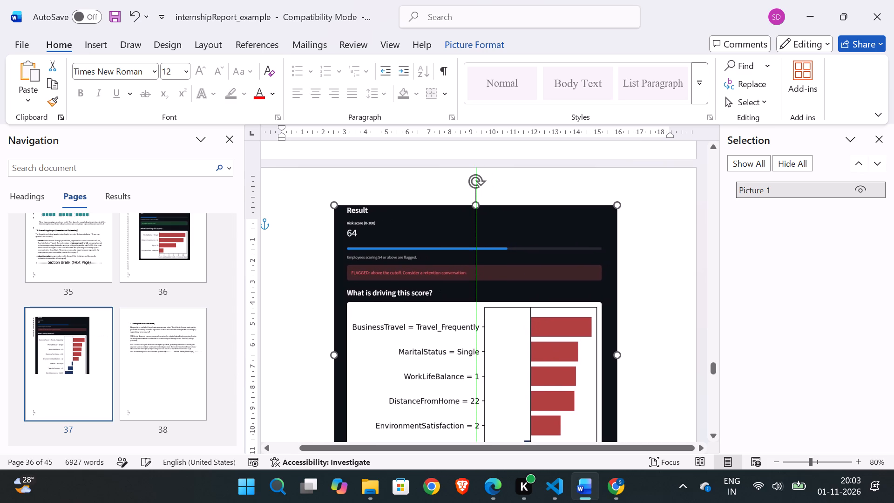
pyautogui.moveTo(475, 313); pyautogui.dragTo(477, 313)
pyautogui.scroll(-1, 676, 304)
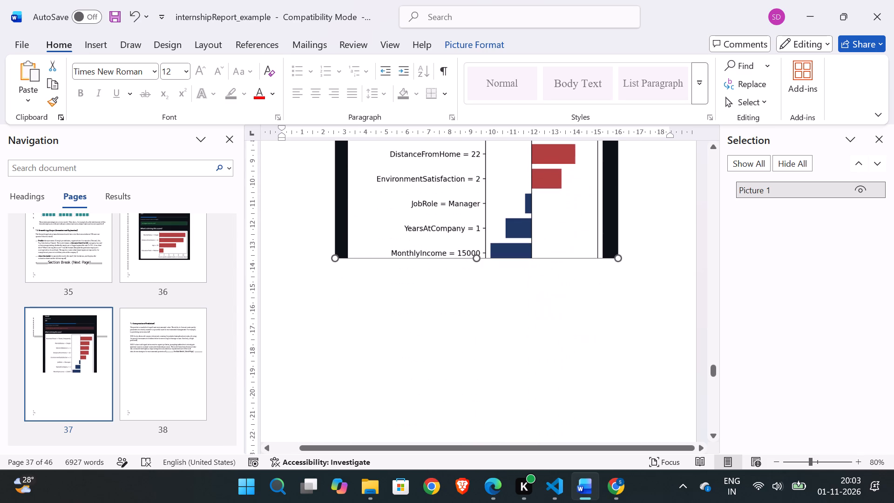
pyautogui.scroll(-1, 583, 396)
# Switch to the Streamlit app in Edge, examine the About the model charts, and check Claude's image list for 7.3 in Chrome.
pyautogui.click(619, 482)
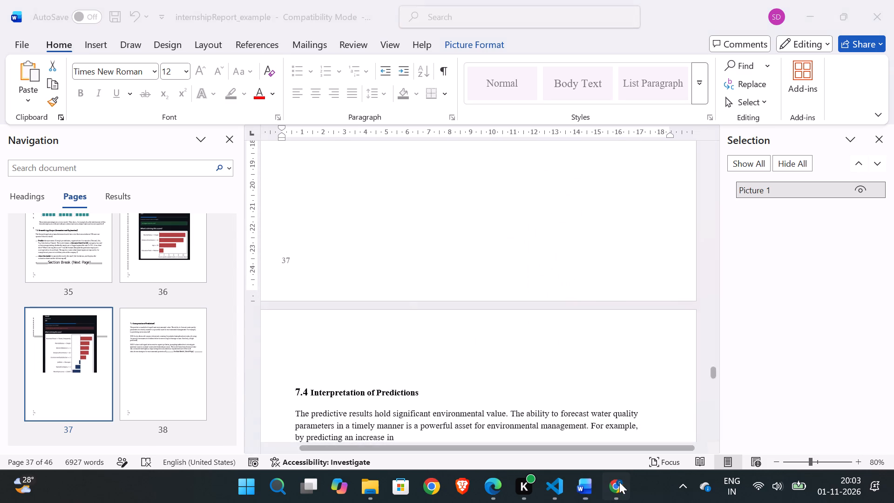
pyautogui.click(494, 486)
pyautogui.scroll(1, 217, 201)
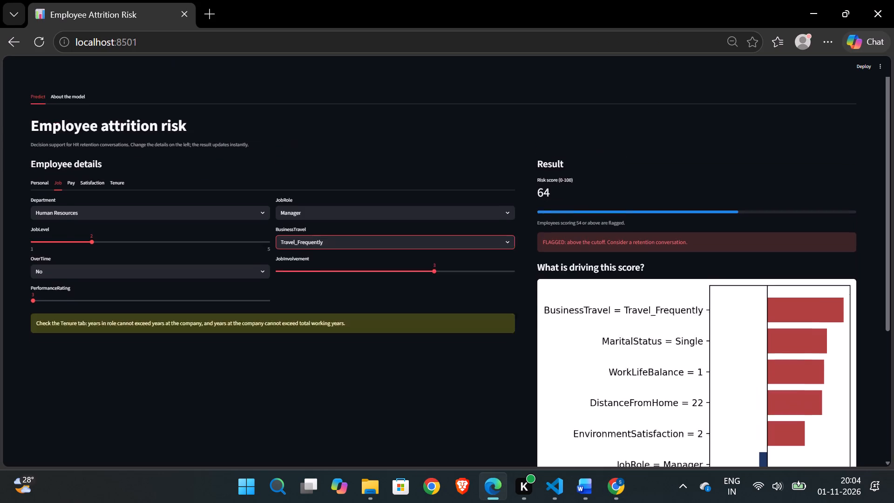
pyautogui.scroll(1, 217, 201)
pyautogui.click(81, 91)
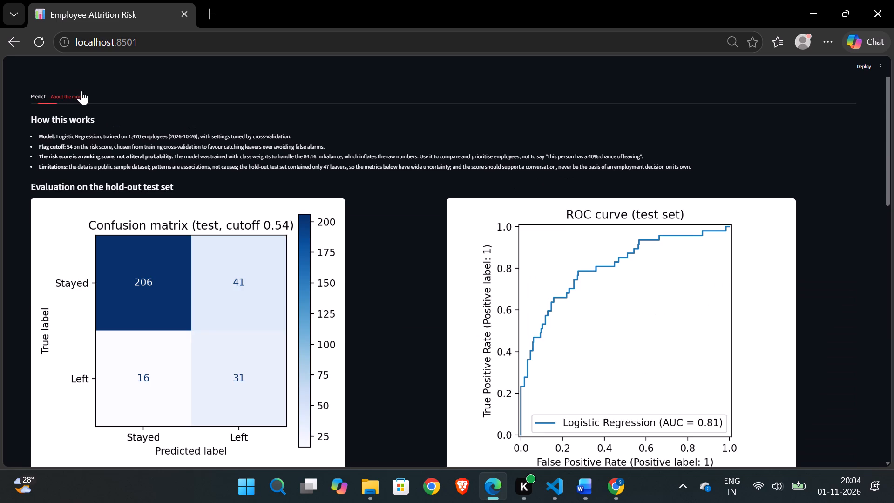
pyautogui.scroll(-3, 393, 316)
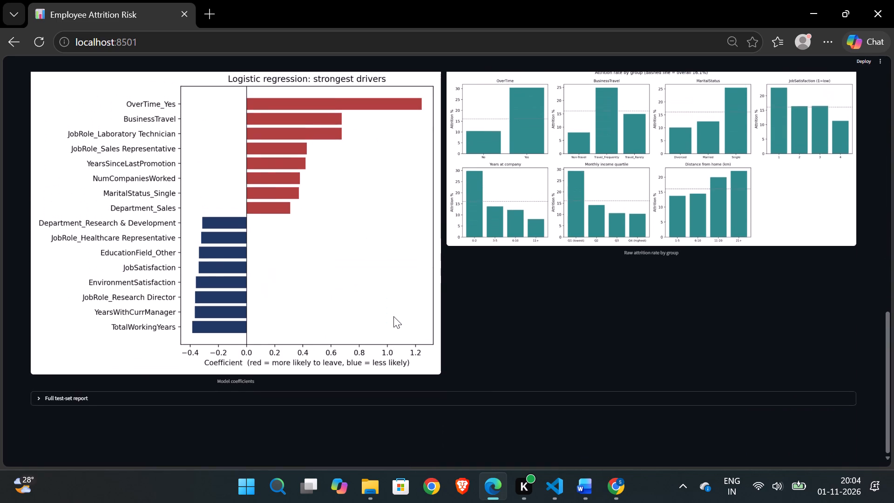
pyautogui.scroll(5, 393, 316)
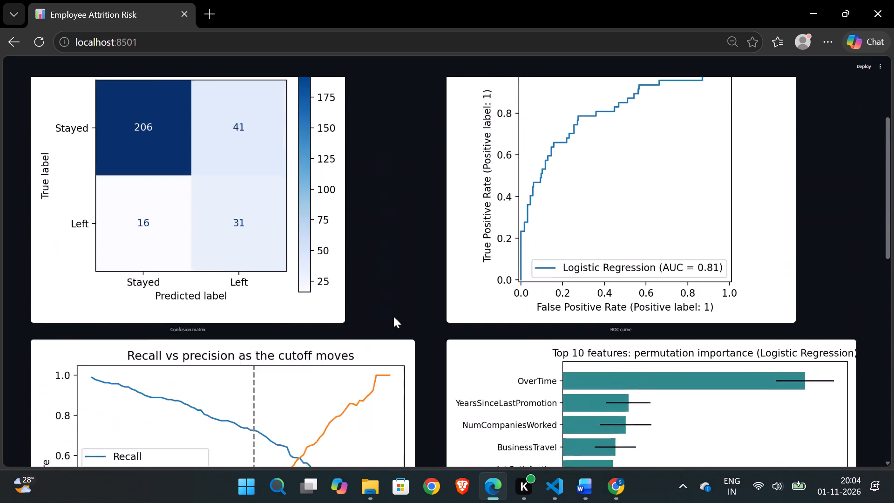
pyautogui.scroll(-1, 393, 316)
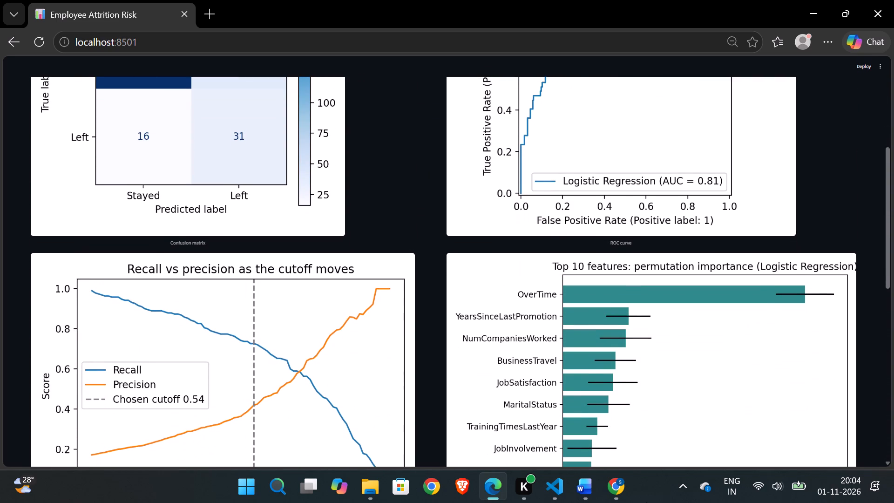
pyautogui.click(621, 483)
# Return to the Word report and go to the empty space below the flagged screenshot on page 37.
pyautogui.click(586, 484)
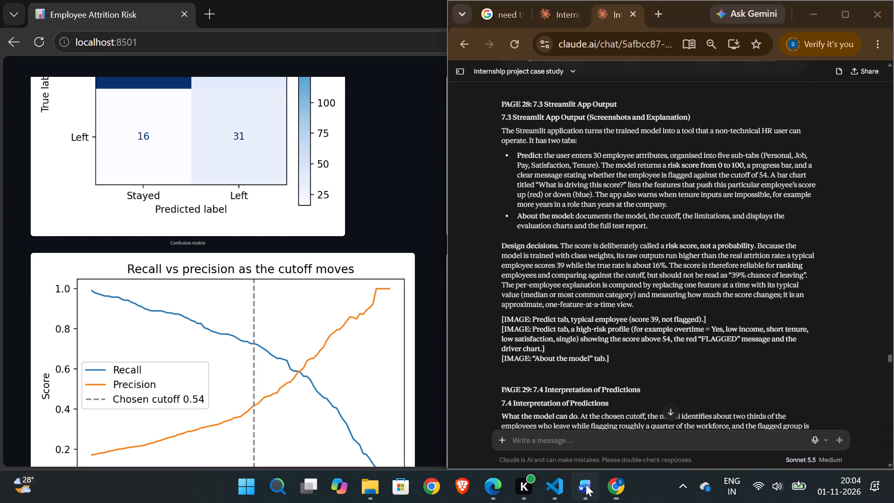
pyautogui.scroll(1, 575, 213)
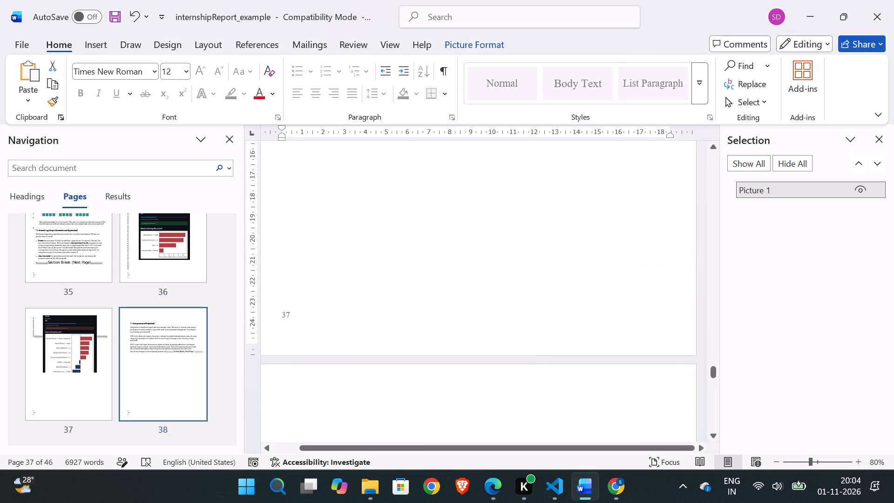
pyautogui.scroll(1, 575, 213)
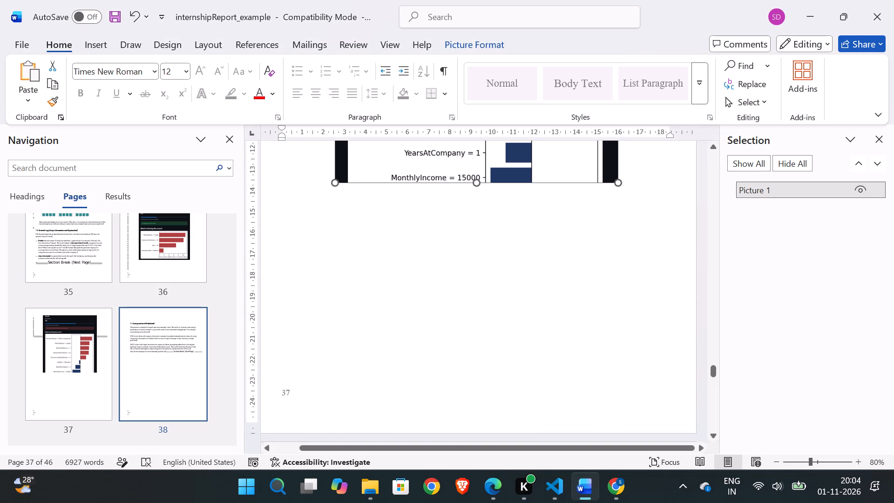
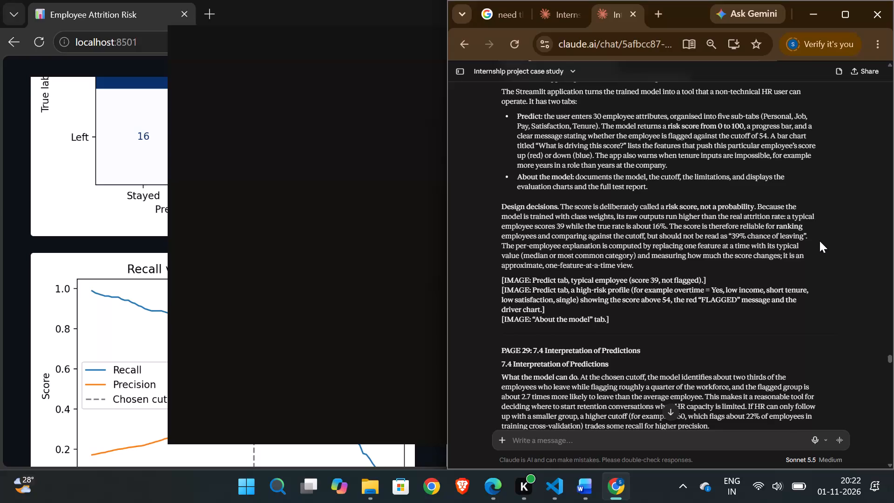
# Compare Claude's 7.3 Streamlit App Output text and image list in Chrome with section 7.3 of the Word report.
pyautogui.scroll(2, 819, 241)
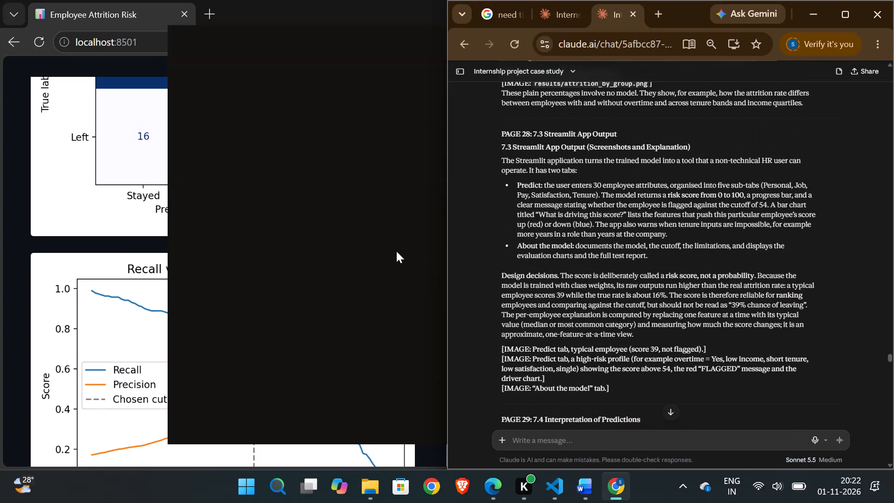
pyautogui.rightClick(605, 300)
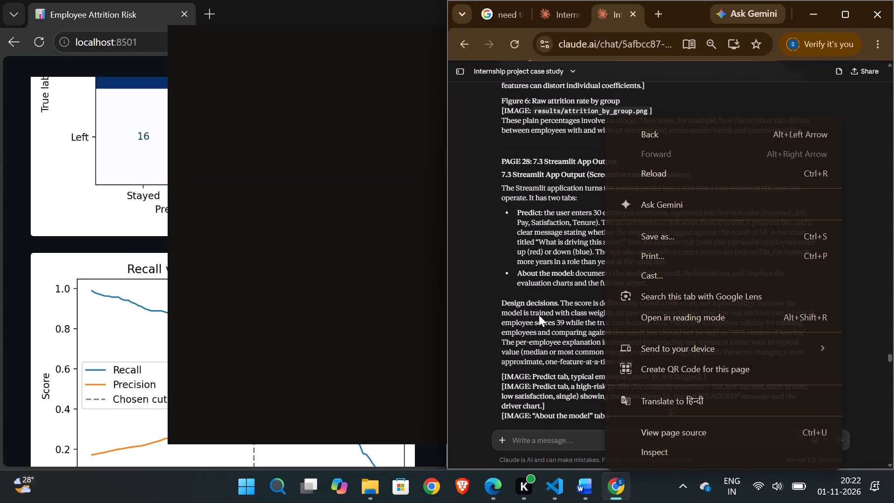
pyautogui.click(539, 315)
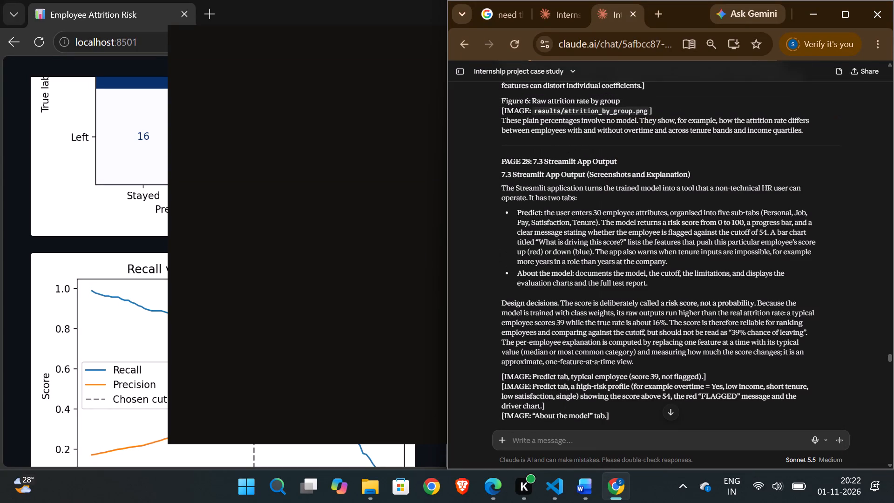
pyautogui.scroll(-1, 539, 315)
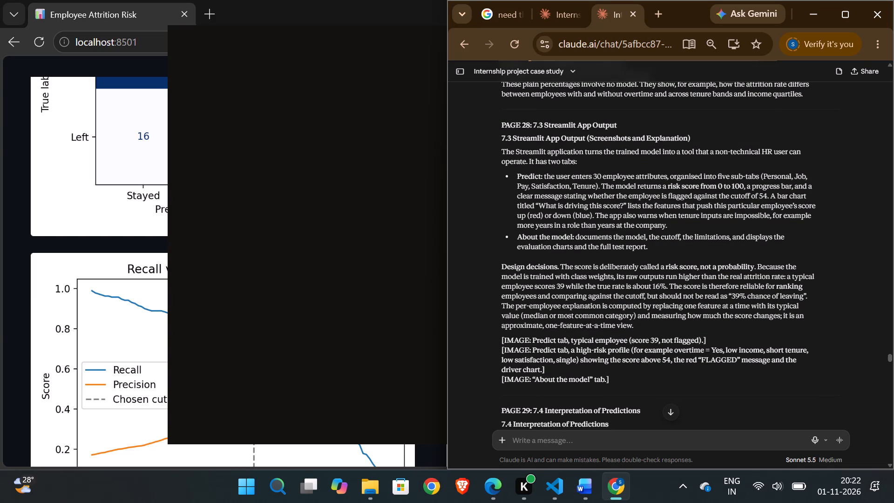
pyautogui.click(155, 290)
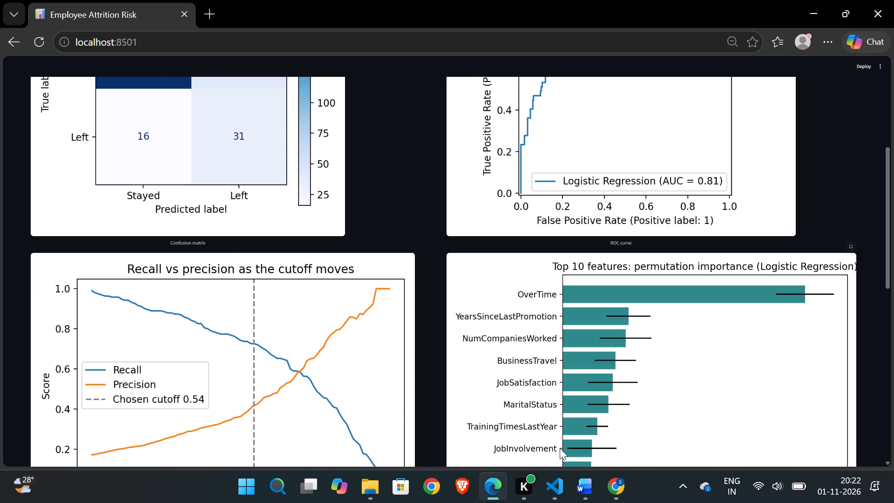
pyautogui.click(586, 497)
pyautogui.scroll(-2, 529, 310)
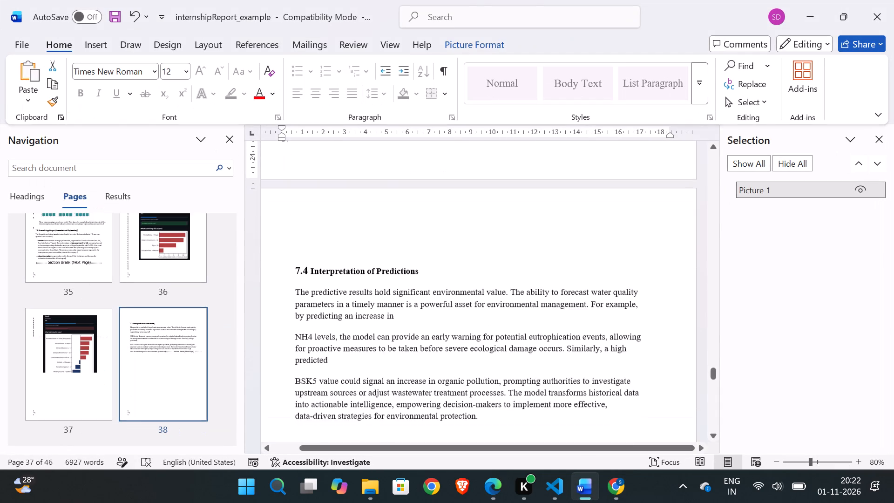
pyautogui.scroll(-1, 529, 310)
pyautogui.scroll(3, 529, 310)
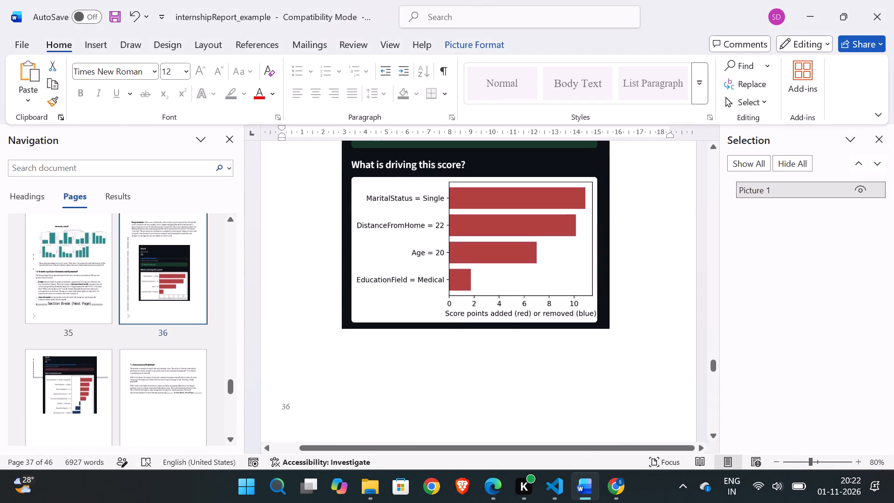
pyautogui.scroll(1, 529, 310)
pyautogui.scroll(2, 500, 239)
pyautogui.scroll(-1, 500, 239)
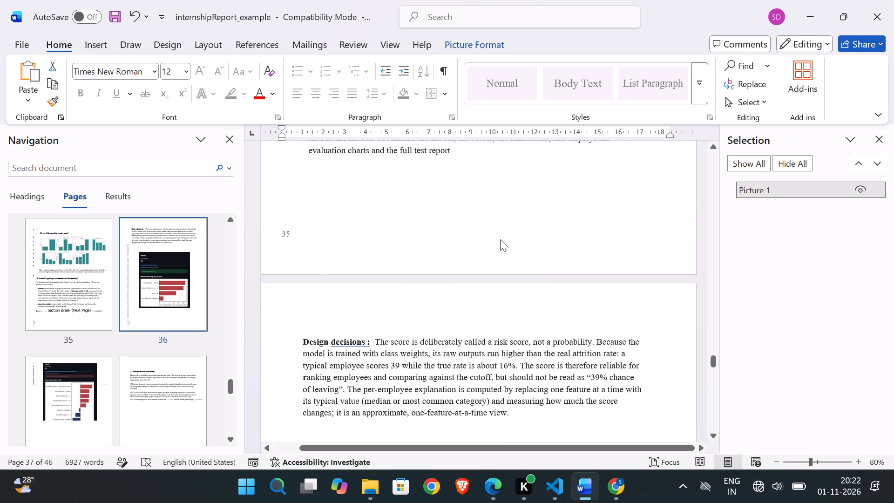
pyautogui.scroll(2, 500, 239)
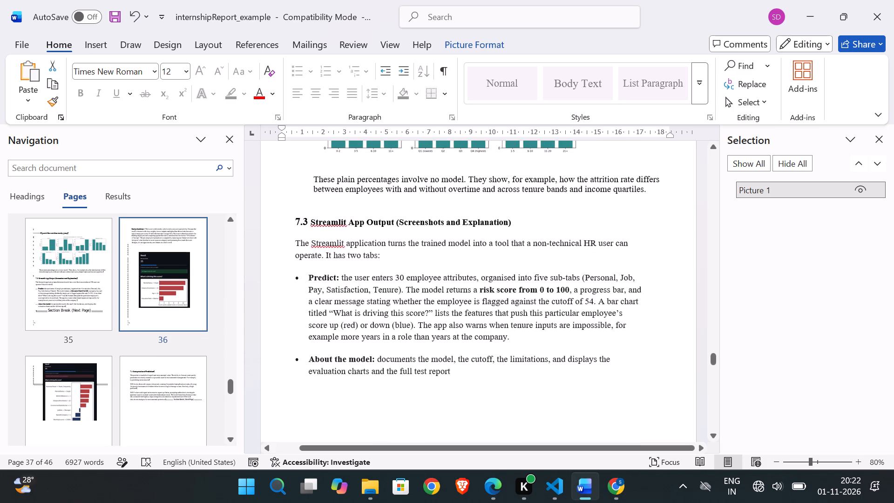
pyautogui.click(611, 479)
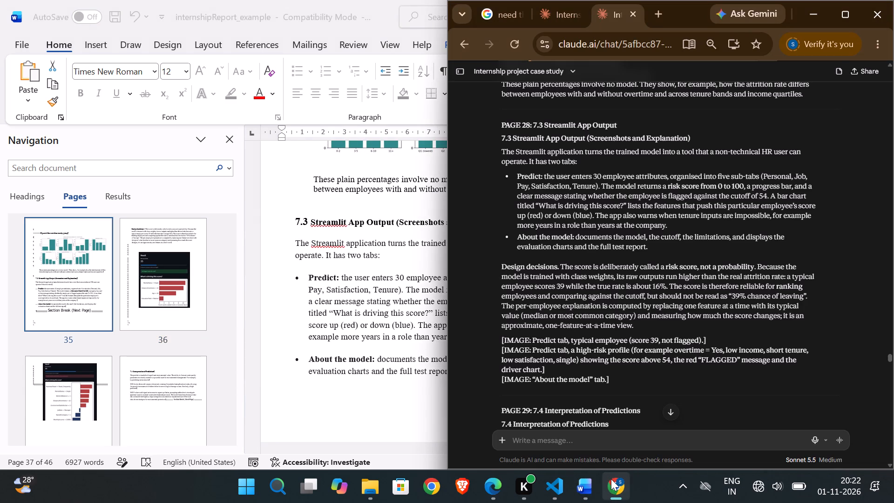
pyautogui.scroll(-1, 568, 329)
pyautogui.click(413, 376)
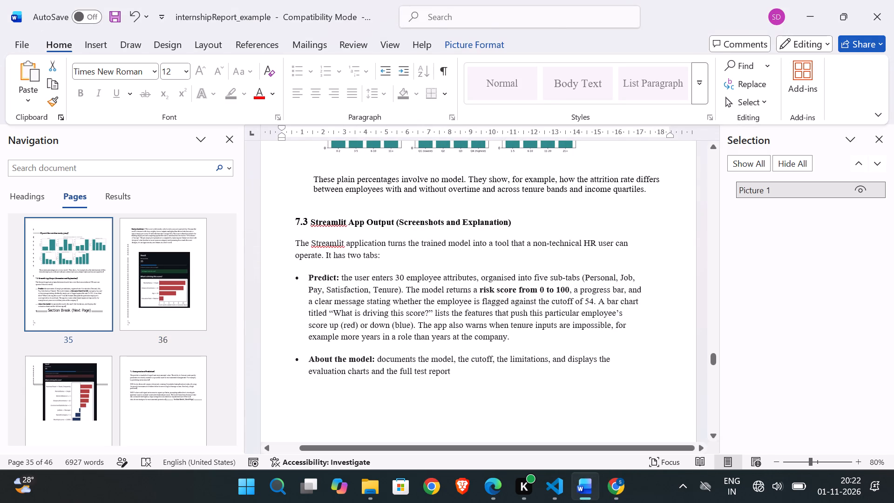
pyautogui.scroll(-3, 545, 394)
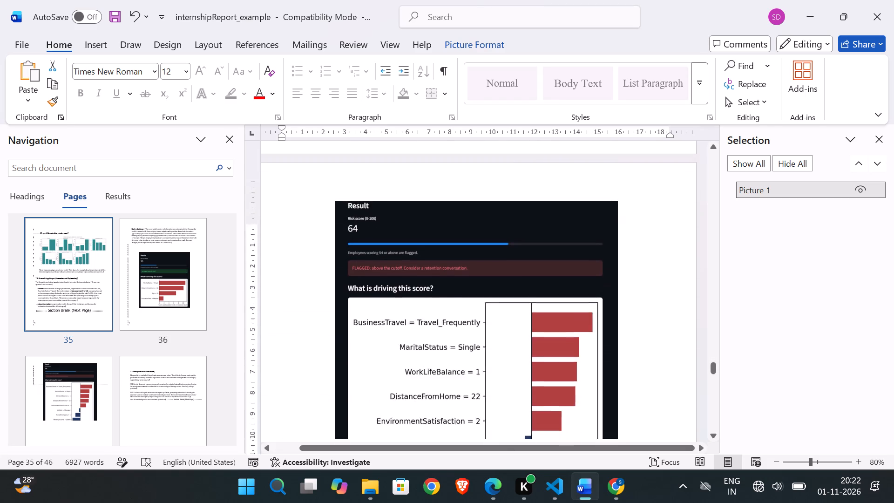
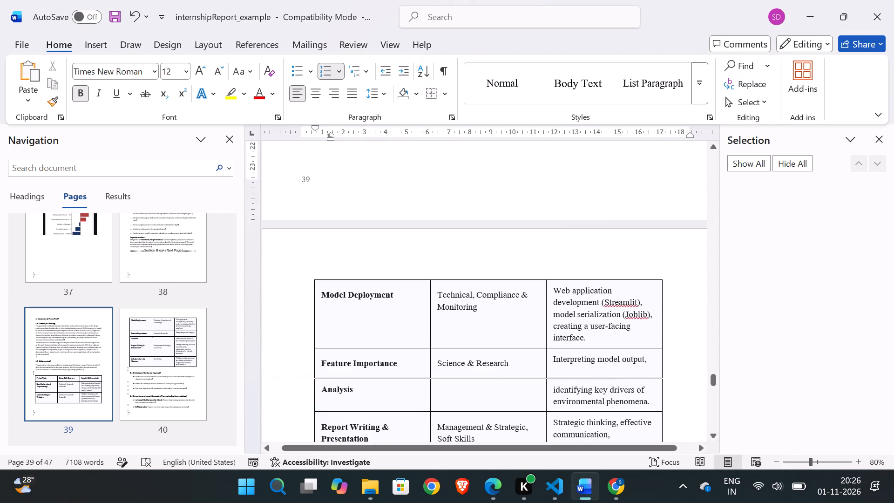
pyautogui.scroll(1, 453, 339)
pyautogui.moveTo(644, 372); pyautogui.dragTo(334, 245)
pyautogui.press('BackSpace')
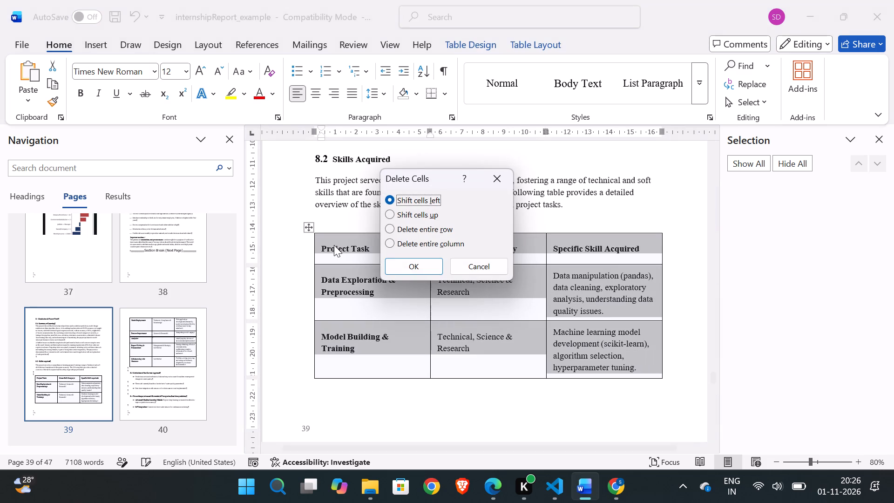
pyautogui.click(436, 245)
pyautogui.click(428, 268)
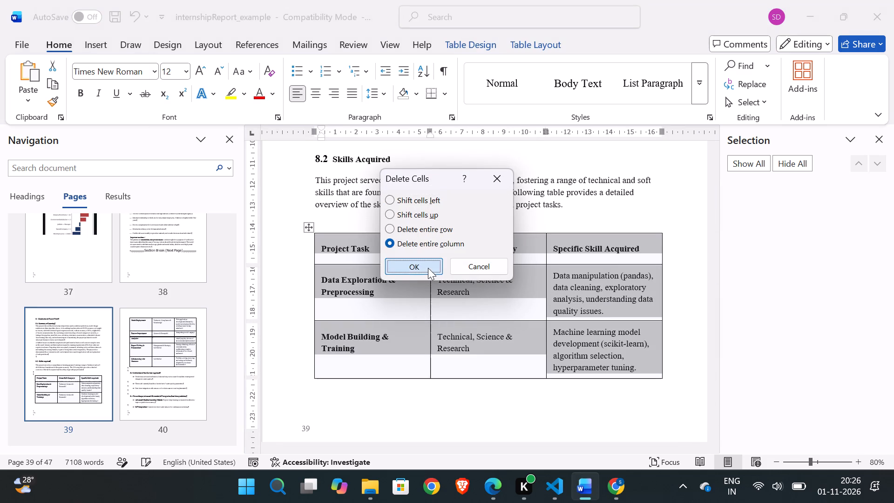
pyautogui.moveTo(633, 381); pyautogui.dragTo(434, 289)
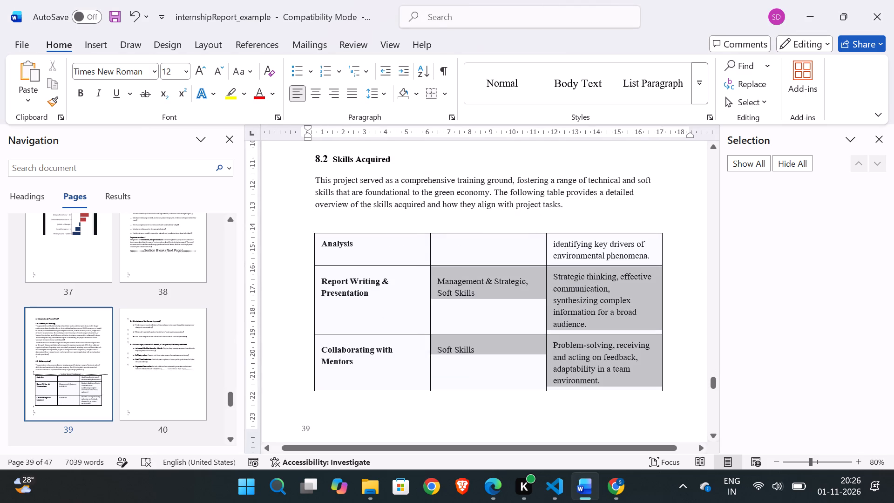
pyautogui.moveTo(434, 289); pyautogui.dragTo(330, 242)
pyautogui.press('BackSpace')
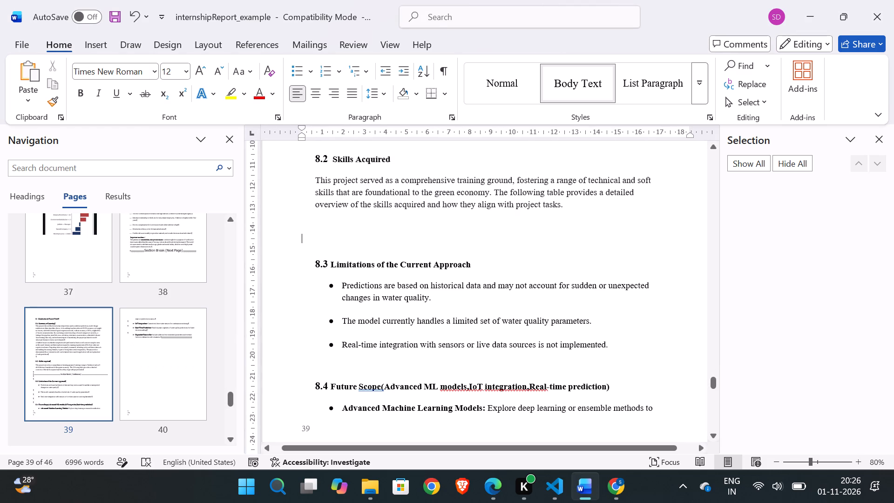
pyautogui.hotkey('ctrl', 'v')
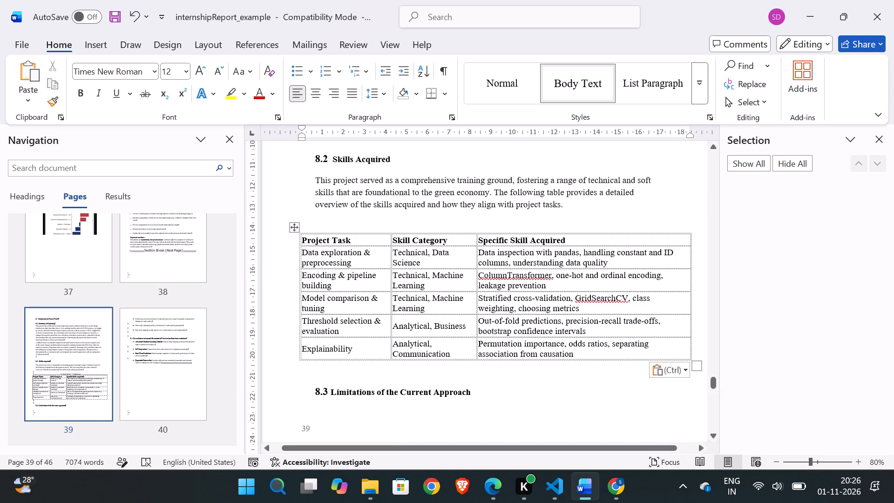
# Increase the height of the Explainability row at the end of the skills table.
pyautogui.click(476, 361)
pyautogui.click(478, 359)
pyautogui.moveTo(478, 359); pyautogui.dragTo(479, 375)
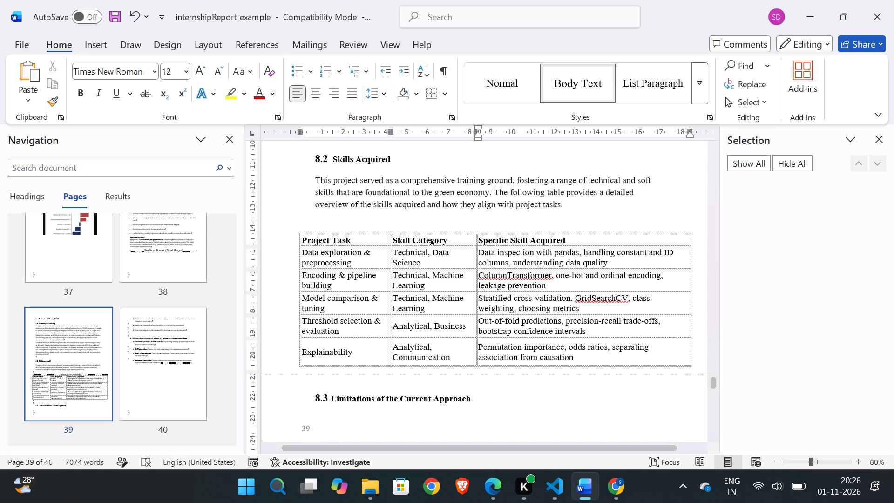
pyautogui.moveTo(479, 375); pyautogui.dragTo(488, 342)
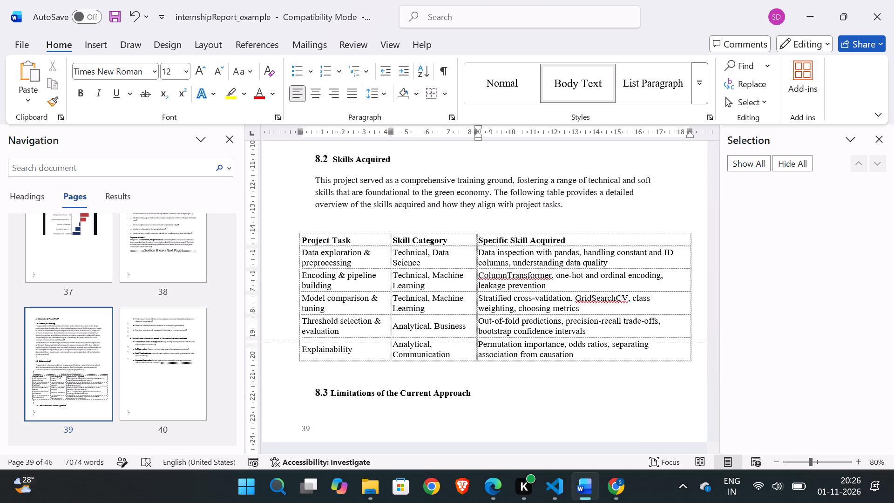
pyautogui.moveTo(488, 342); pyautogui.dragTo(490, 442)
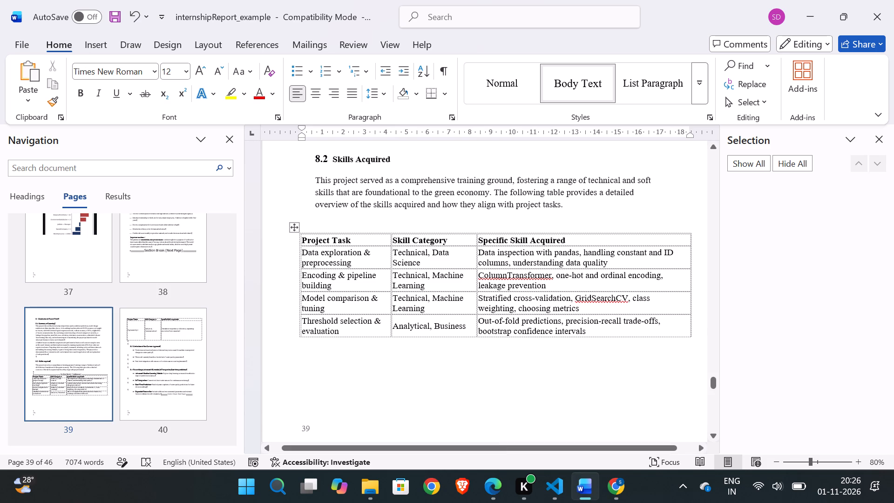
# Increase the heights of the Data exploration, Encoding & pipeline building, and Model comparison rows in the skills table.
pyautogui.moveTo(477, 269); pyautogui.dragTo(477, 282)
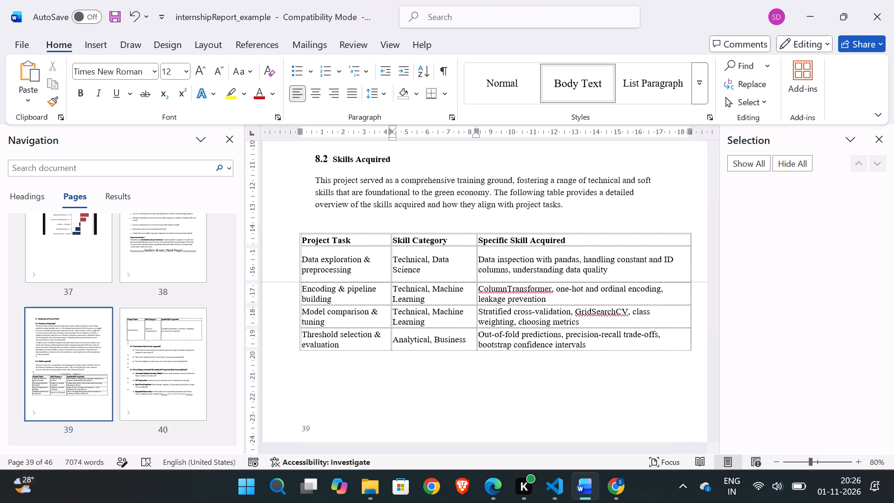
pyautogui.moveTo(477, 282); pyautogui.dragTo(477, 283)
pyautogui.moveTo(476, 306); pyautogui.dragTo(476, 315)
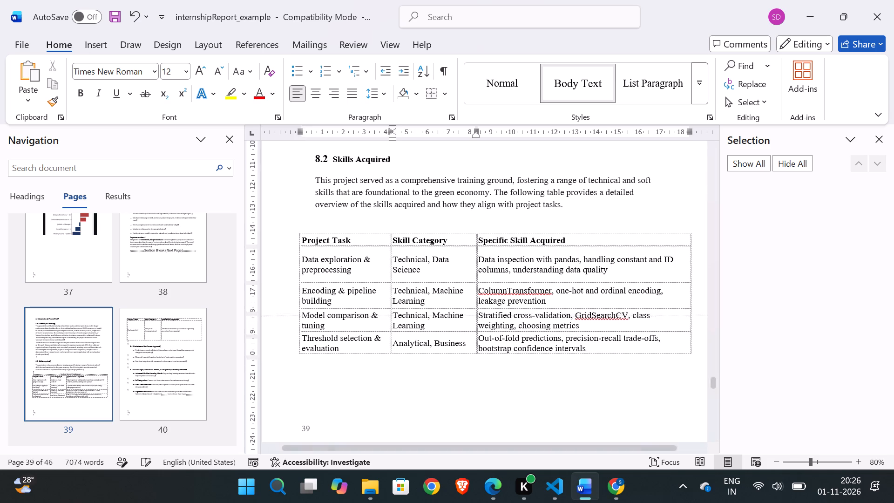
pyautogui.moveTo(476, 315); pyautogui.dragTo(478, 330)
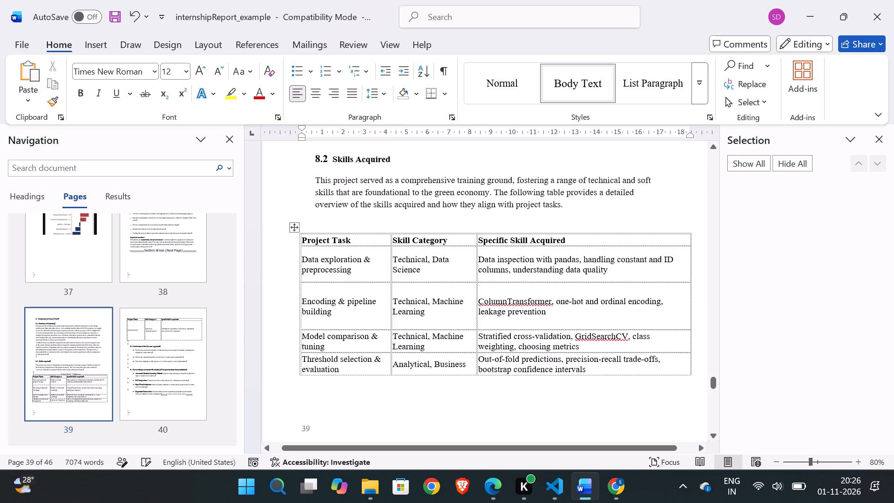
pyautogui.click(479, 353)
pyautogui.moveTo(479, 353); pyautogui.dragTo(479, 367)
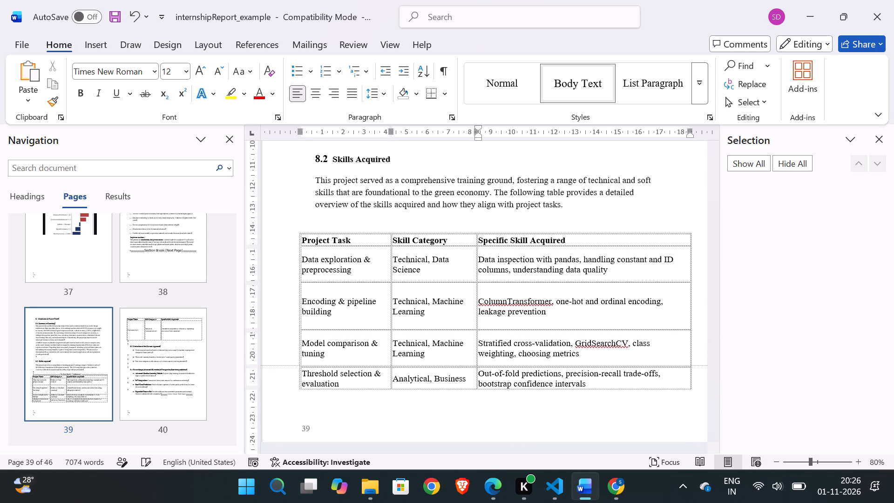
pyautogui.moveTo(479, 367); pyautogui.dragTo(479, 372)
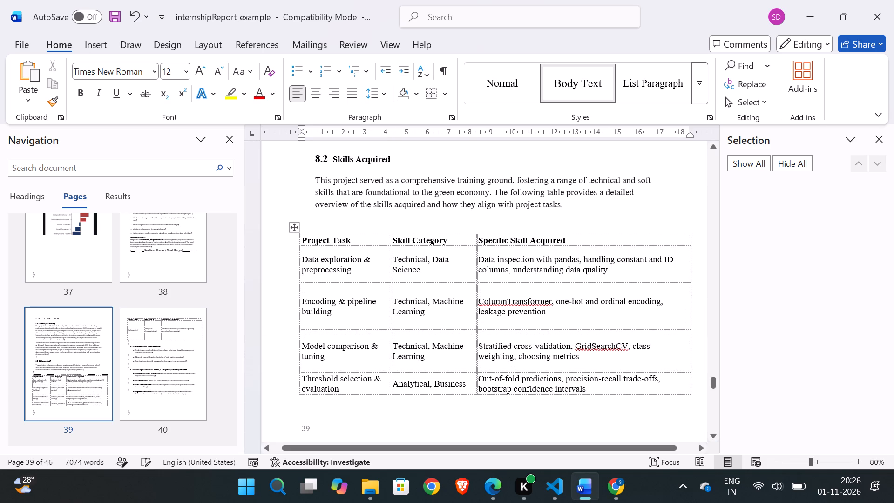
# Make the Threshold selection & evaluation row taller by adding two blank lines after "bootstrap confidence intervals".
pyautogui.moveTo(476, 392); pyautogui.dragTo(476, 402)
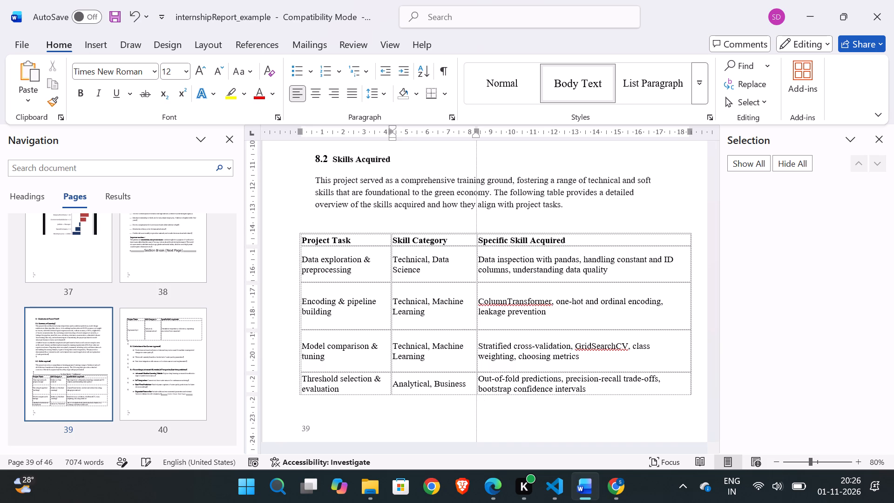
pyautogui.moveTo(476, 402); pyautogui.dragTo(476, 401)
pyautogui.click(477, 395)
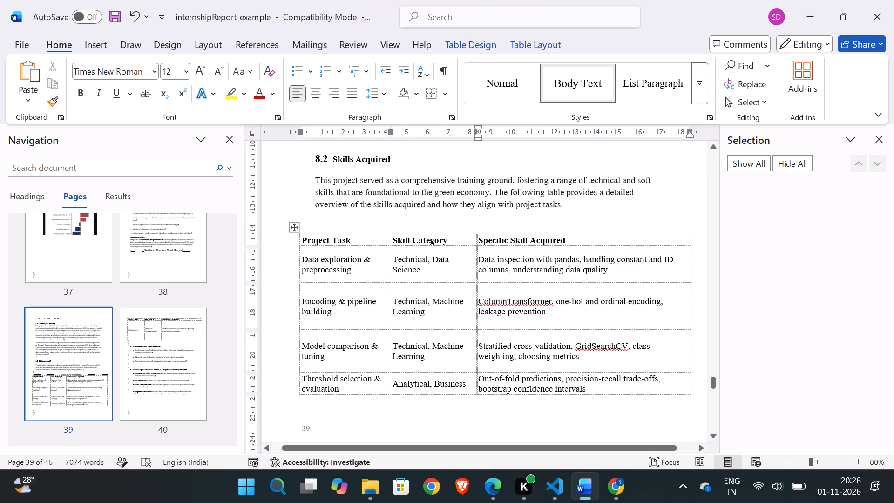
pyautogui.moveTo(477, 395); pyautogui.dragTo(477, 406)
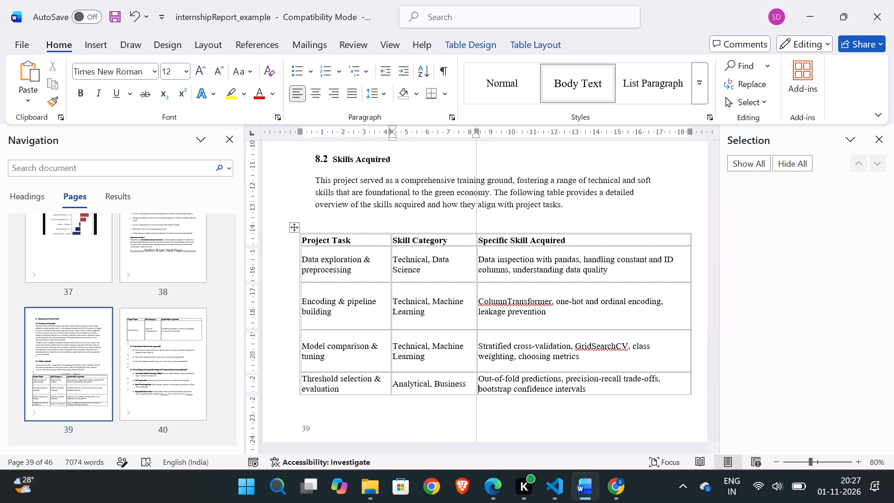
pyautogui.moveTo(477, 406); pyautogui.dragTo(478, 409)
pyautogui.click(594, 388)
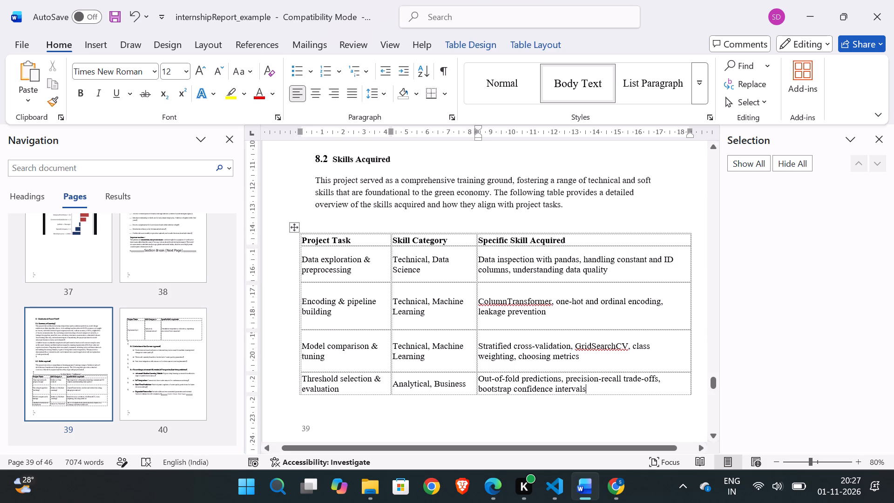
pyautogui.press('Return')
pyautogui.press('Return')
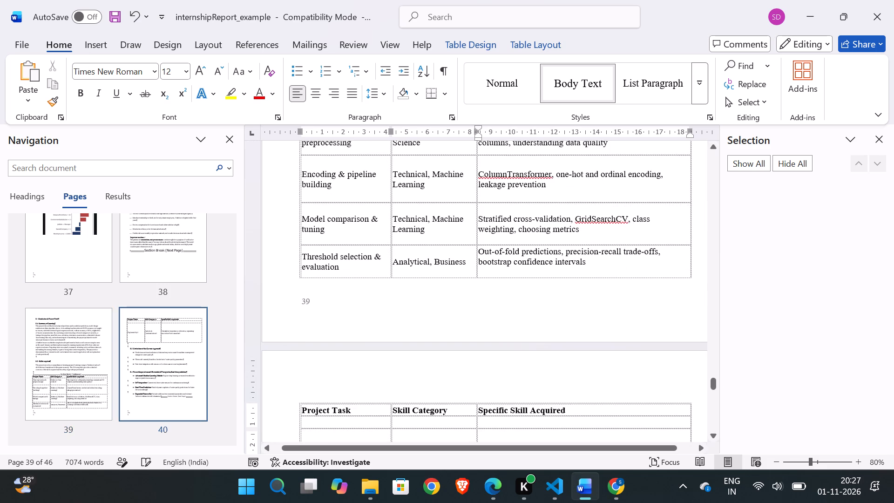
# Delete the entire Explainability row from the part of the skills table that continues on page 40.
pyautogui.scroll(1, 598, 328)
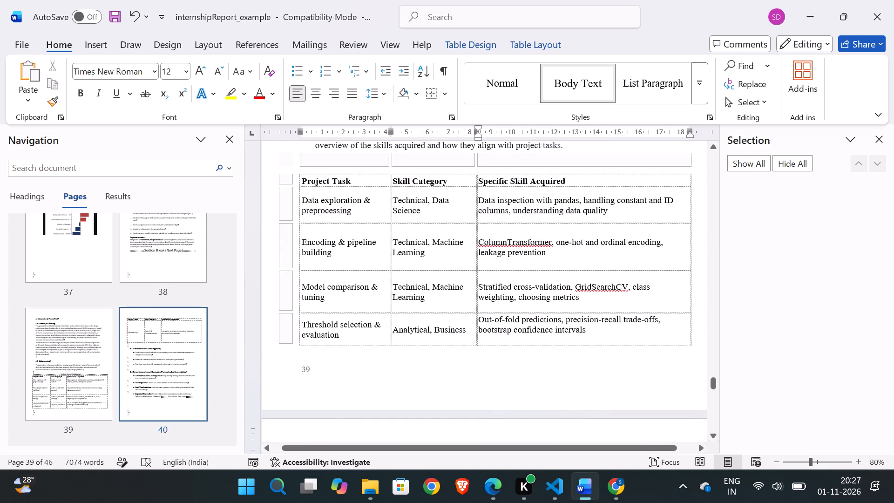
pyautogui.scroll(-2, 584, 365)
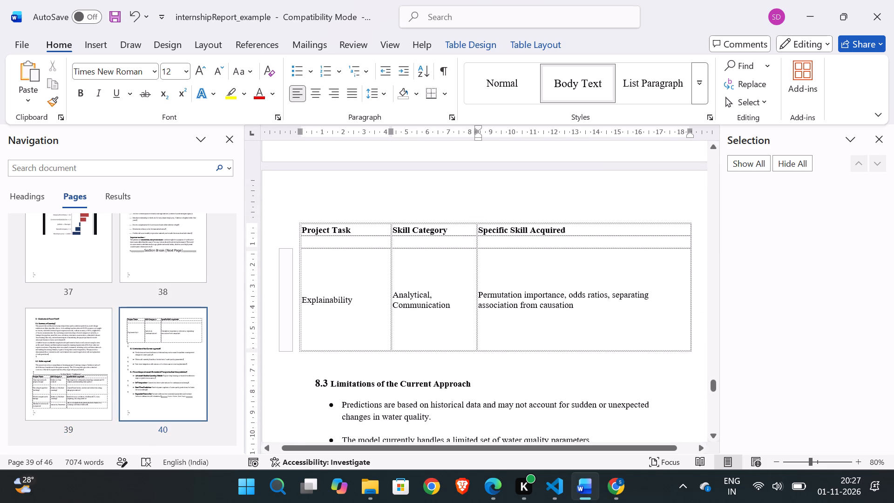
pyautogui.click(541, 338)
pyautogui.moveTo(668, 336); pyautogui.dragTo(356, 231)
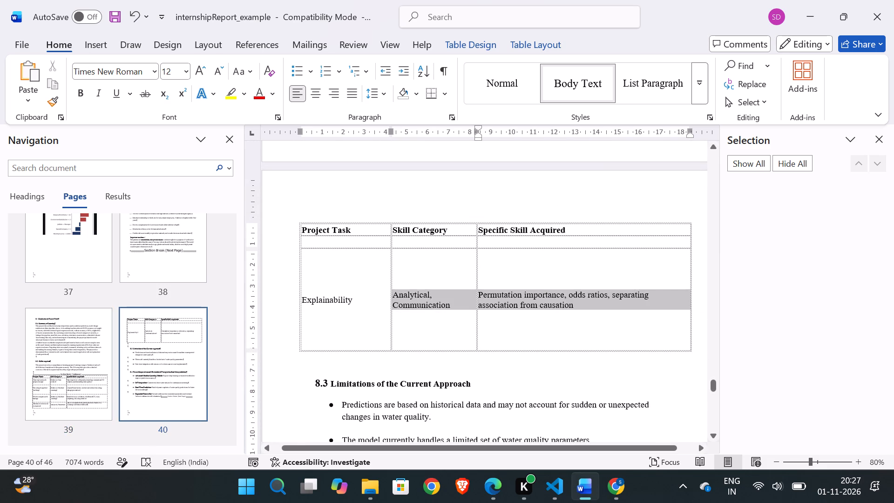
pyautogui.moveTo(356, 231); pyautogui.dragTo(325, 282)
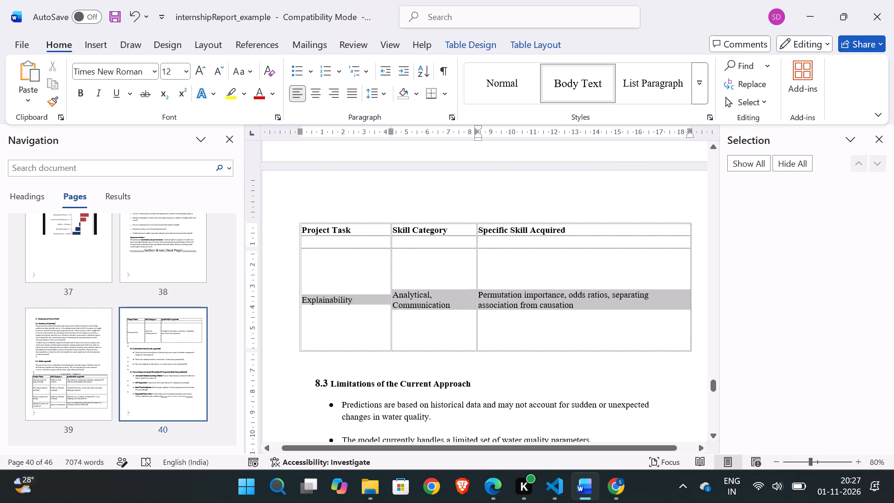
pyautogui.moveTo(325, 282); pyautogui.dragTo(324, 280)
pyautogui.press('BackSpace')
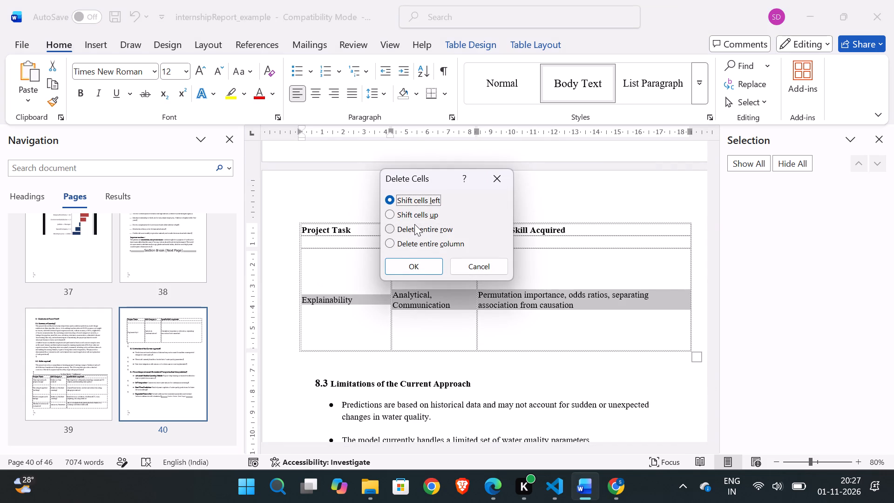
pyautogui.click(414, 224)
pyautogui.click(411, 260)
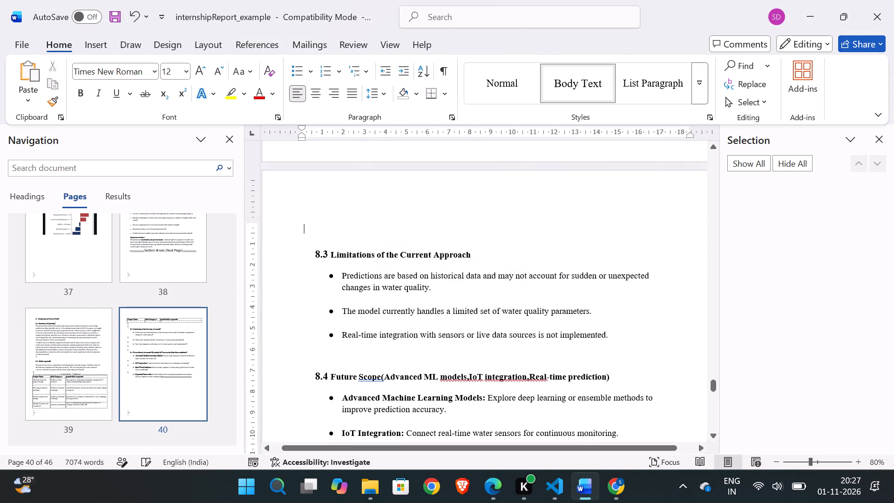
pyautogui.scroll(1, 418, 281)
pyautogui.click(611, 482)
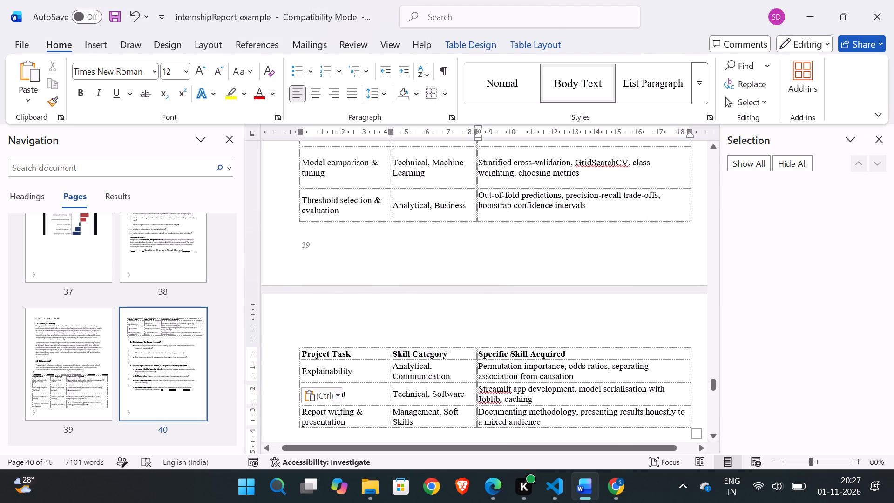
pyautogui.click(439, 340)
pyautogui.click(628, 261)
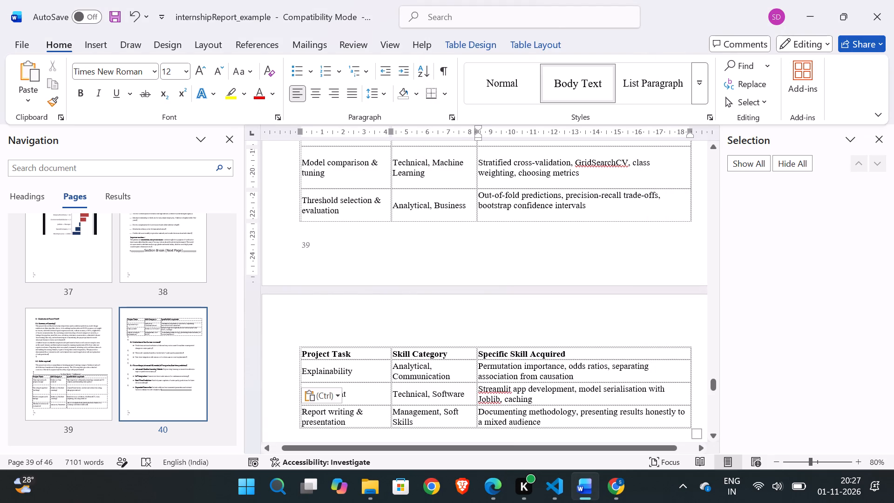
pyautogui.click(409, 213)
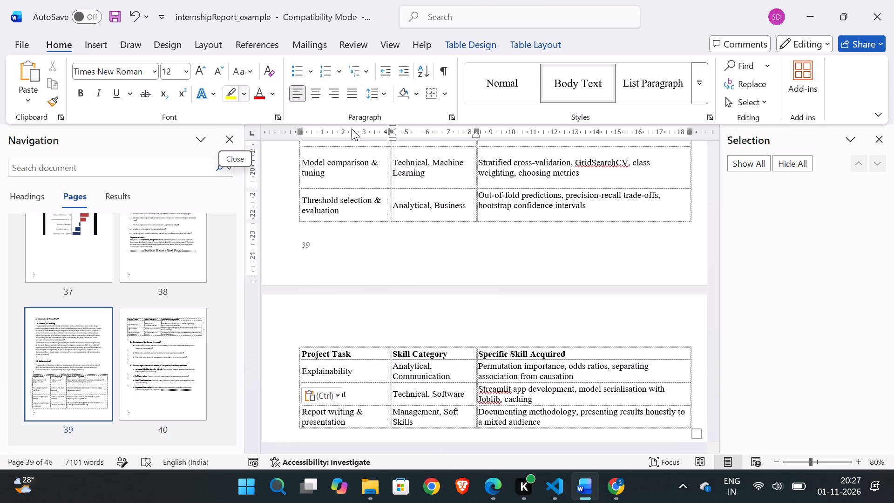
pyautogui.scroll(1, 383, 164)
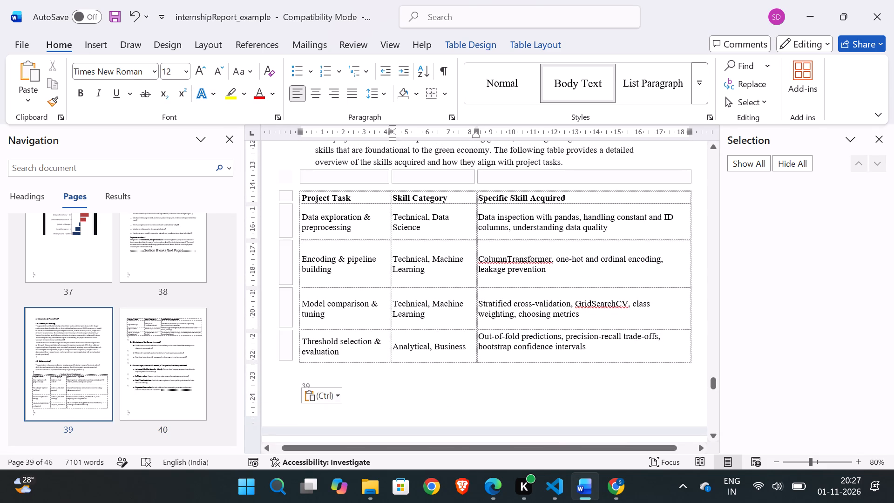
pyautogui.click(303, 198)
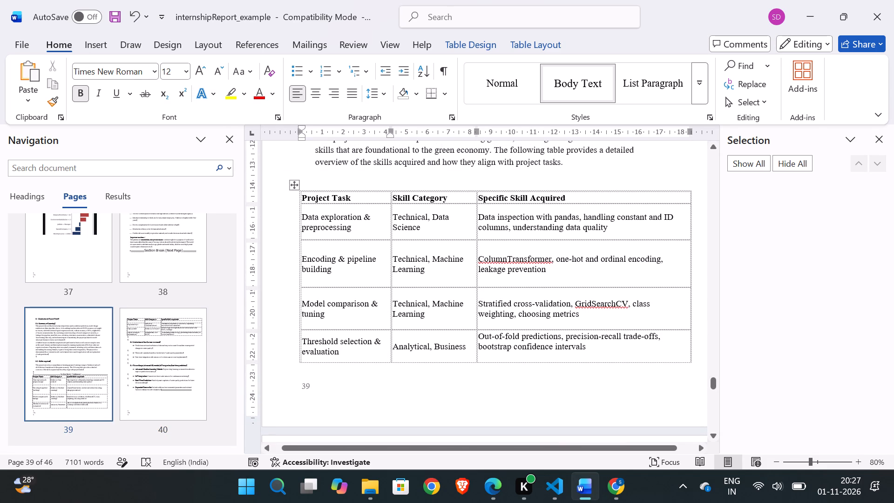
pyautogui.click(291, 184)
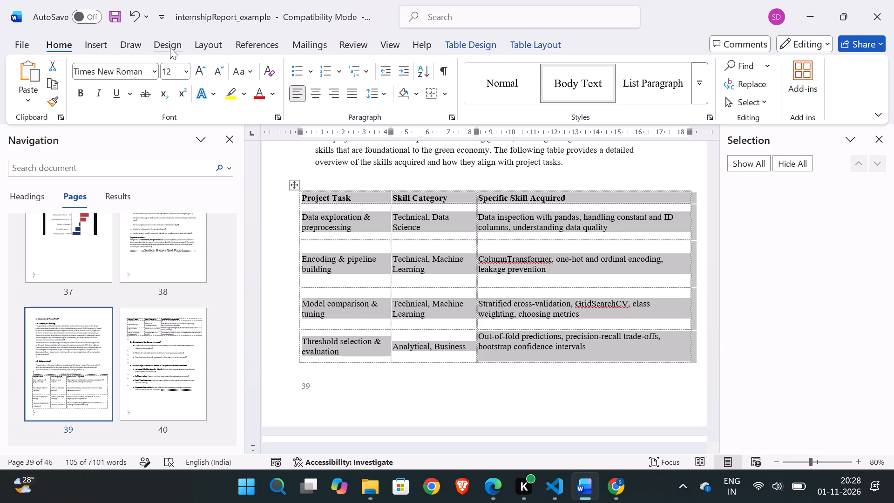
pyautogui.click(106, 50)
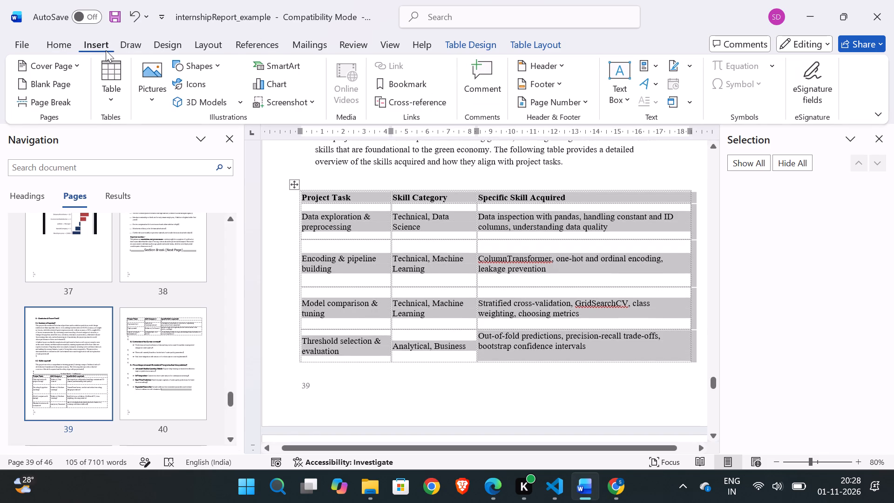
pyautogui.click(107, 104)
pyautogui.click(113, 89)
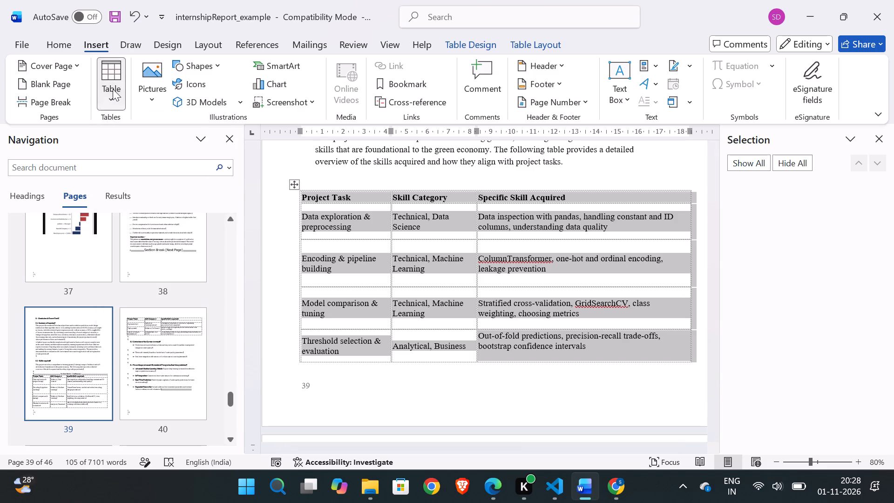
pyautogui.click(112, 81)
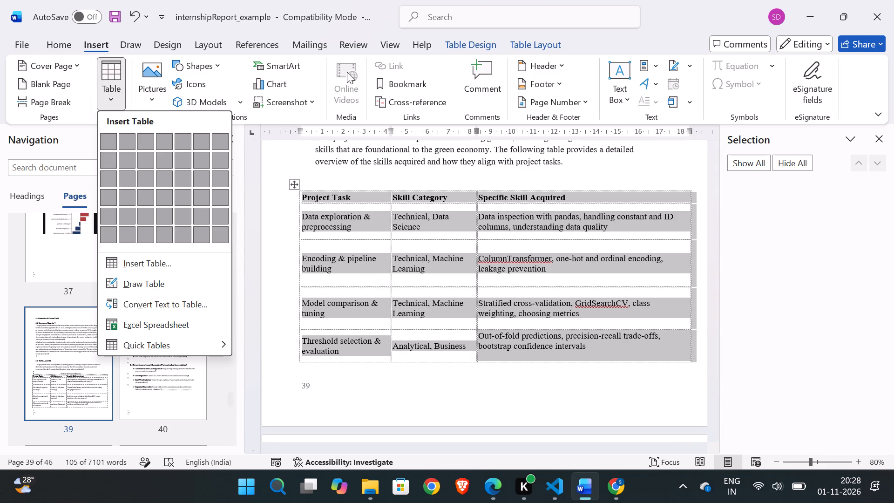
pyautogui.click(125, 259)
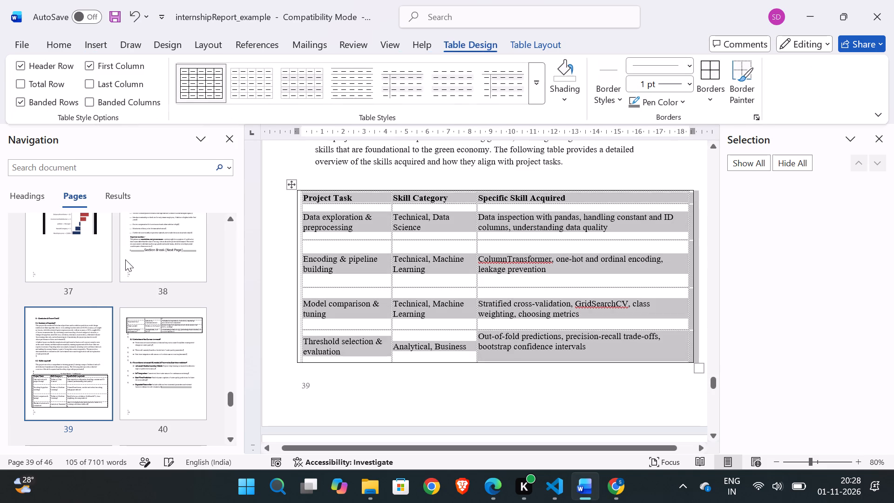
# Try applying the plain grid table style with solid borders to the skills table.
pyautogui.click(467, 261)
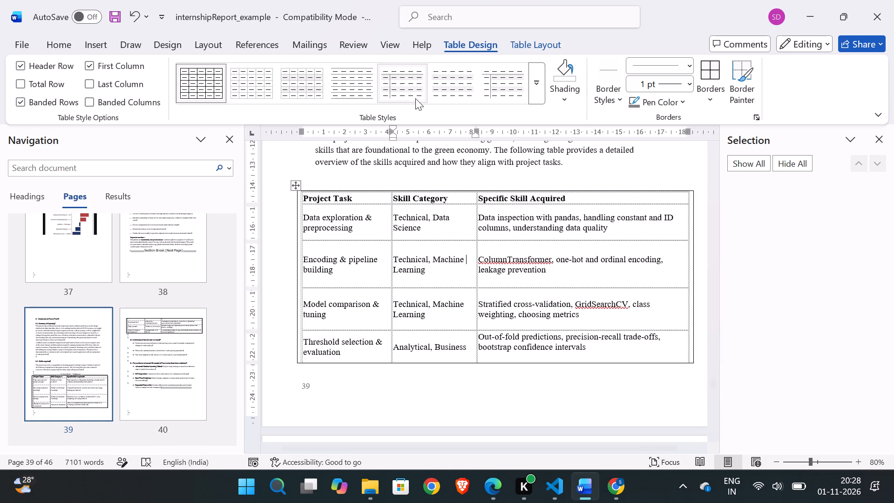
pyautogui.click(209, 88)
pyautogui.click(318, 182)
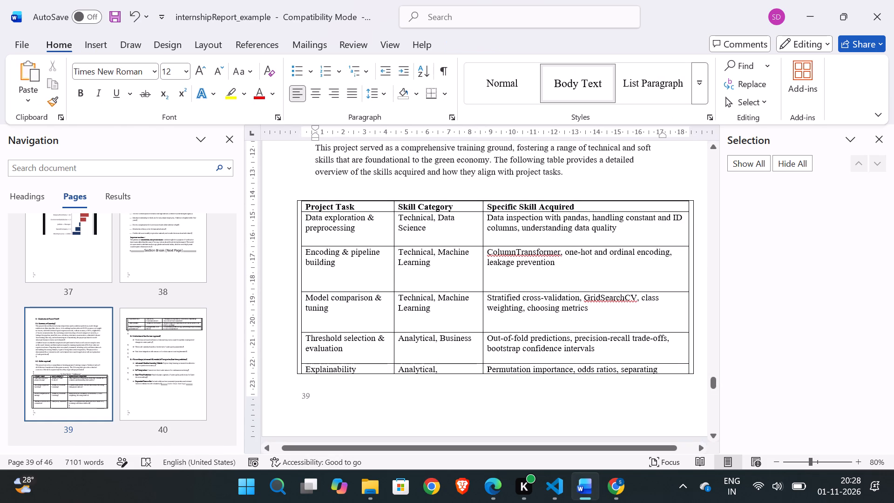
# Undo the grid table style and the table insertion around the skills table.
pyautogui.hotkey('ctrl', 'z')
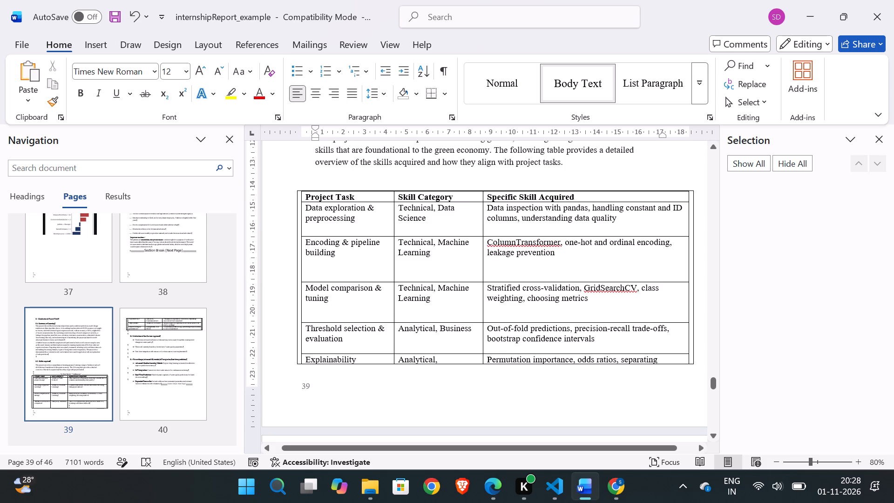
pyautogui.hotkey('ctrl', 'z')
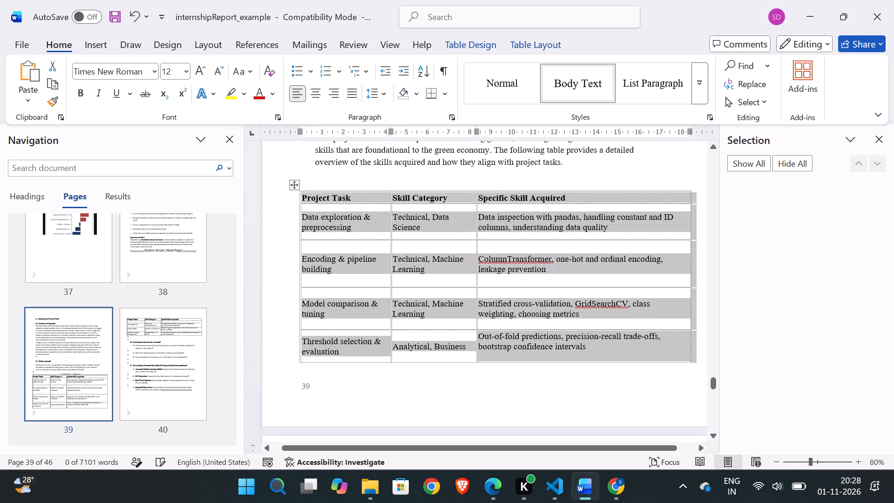
# Apply the Normal style to the "Encoding & pipeline building" cell in the skills table.
pyautogui.click(374, 278)
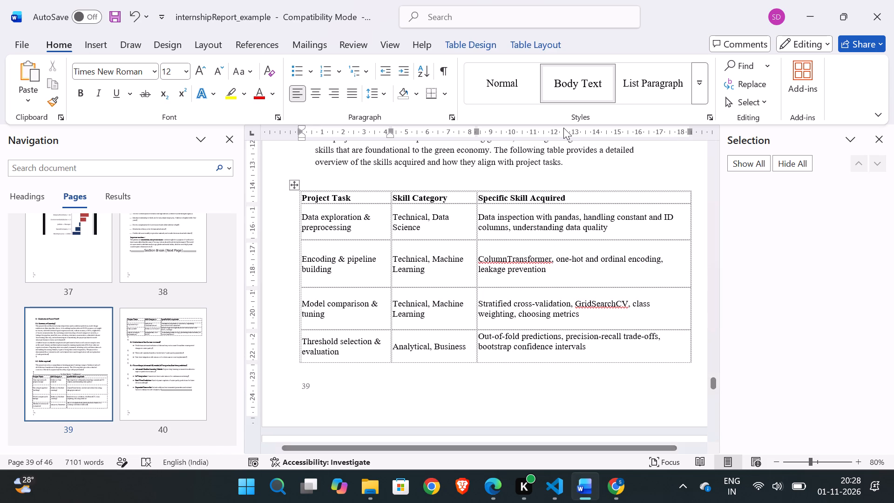
pyautogui.click(511, 94)
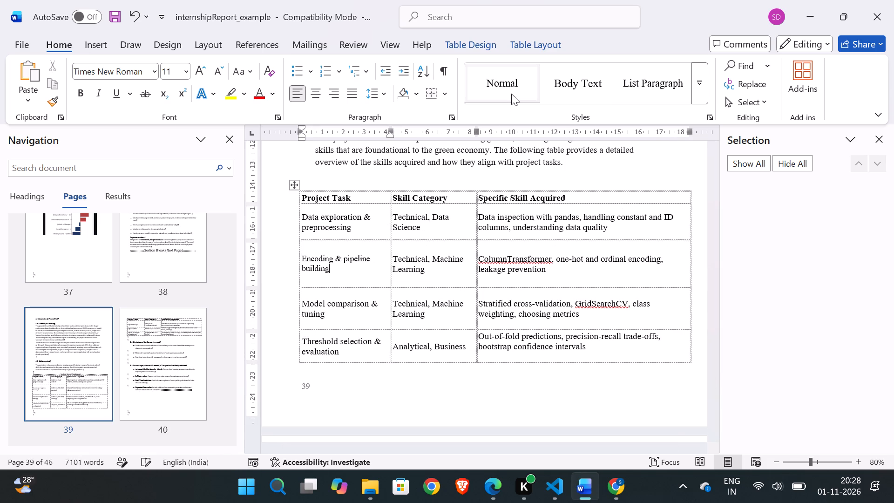
pyautogui.click(511, 94)
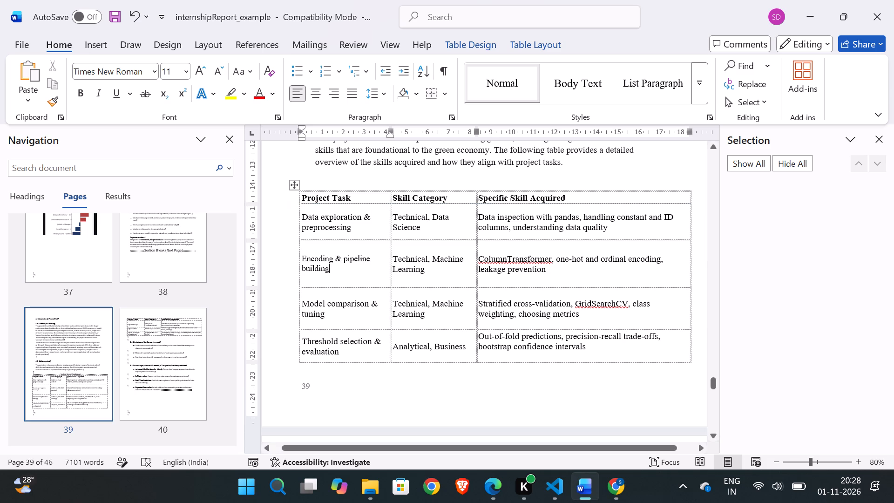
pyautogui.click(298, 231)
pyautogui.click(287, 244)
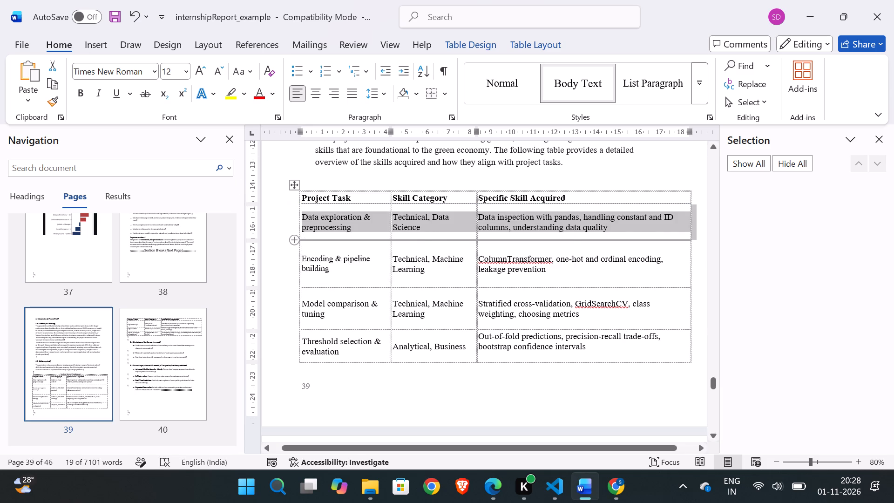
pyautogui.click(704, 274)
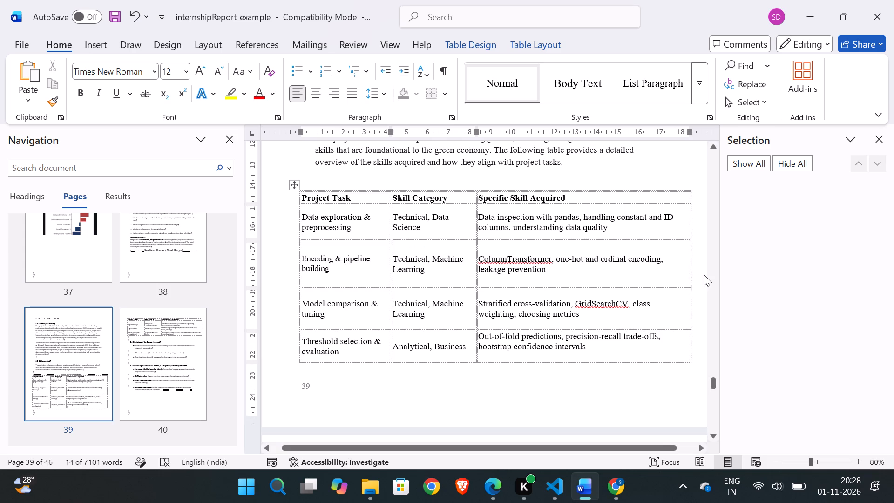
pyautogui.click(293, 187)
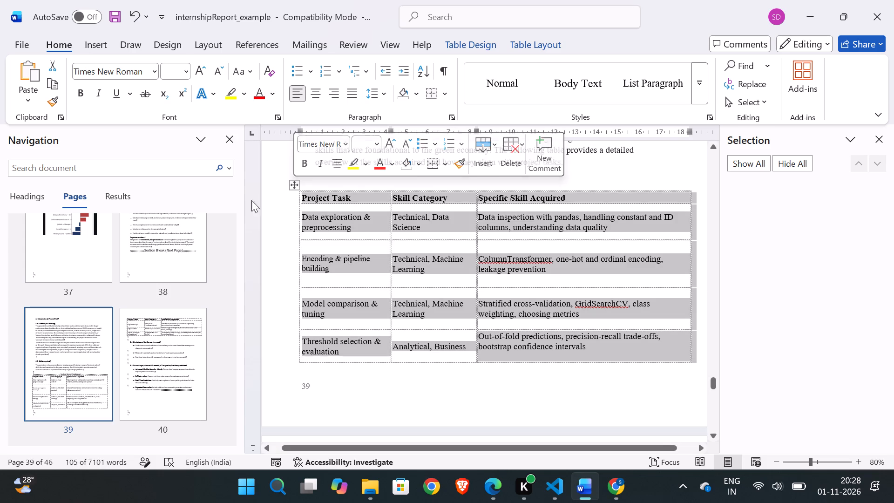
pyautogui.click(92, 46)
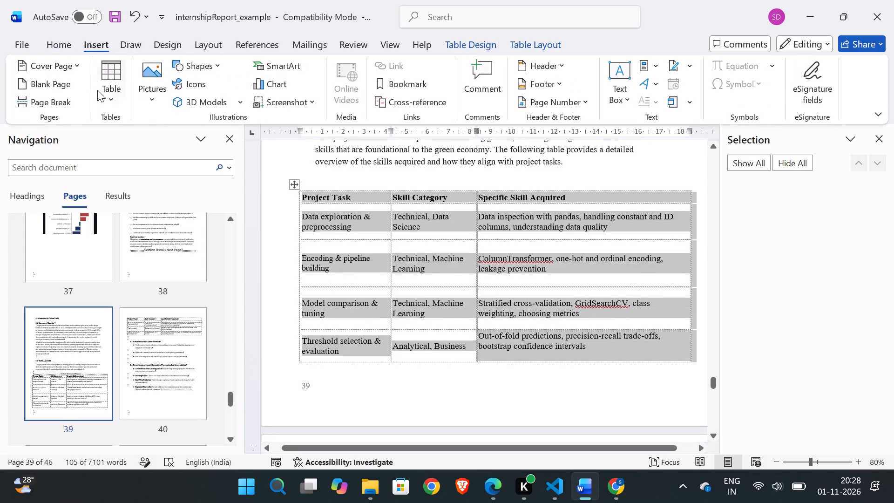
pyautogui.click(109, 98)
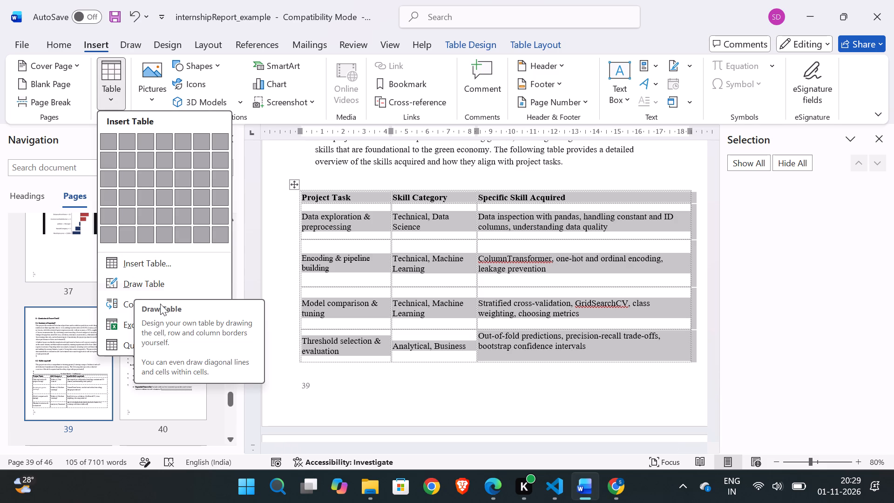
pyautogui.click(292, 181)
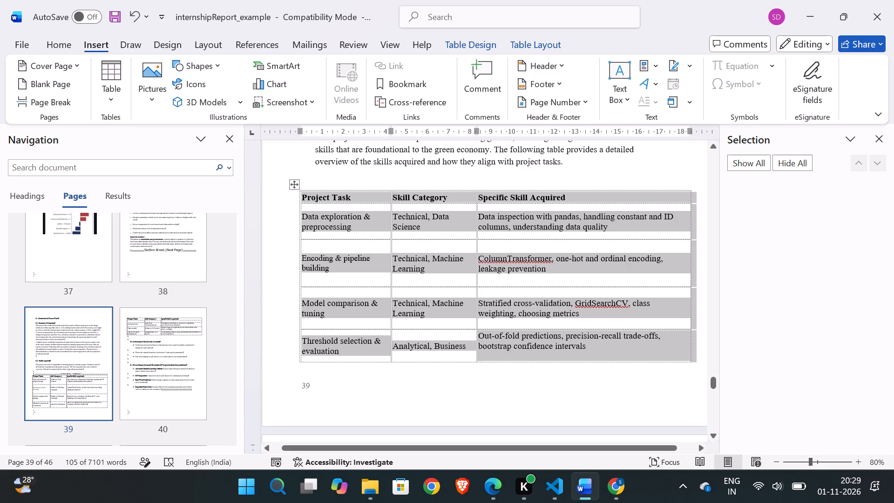
# Apply a 1 pt solid Box border in automatic color to the whole skills table through its table properties.
pyautogui.rightClick(292, 181)
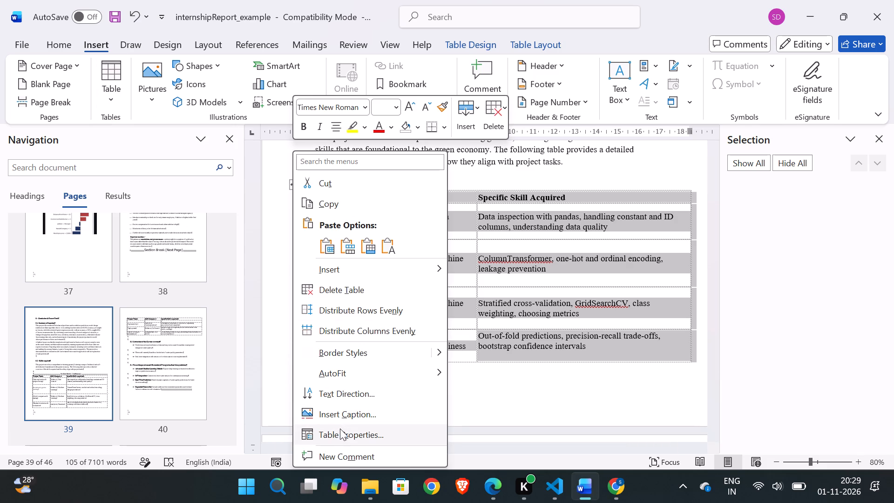
pyautogui.click(342, 430)
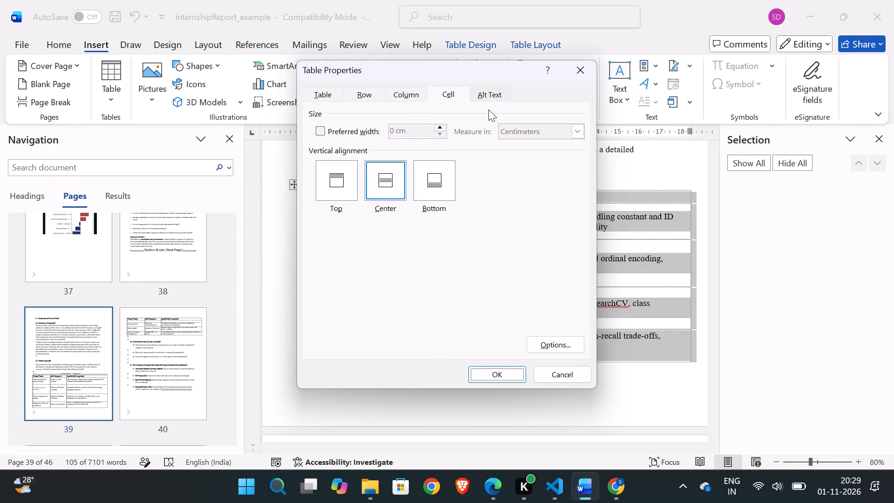
pyautogui.click(335, 94)
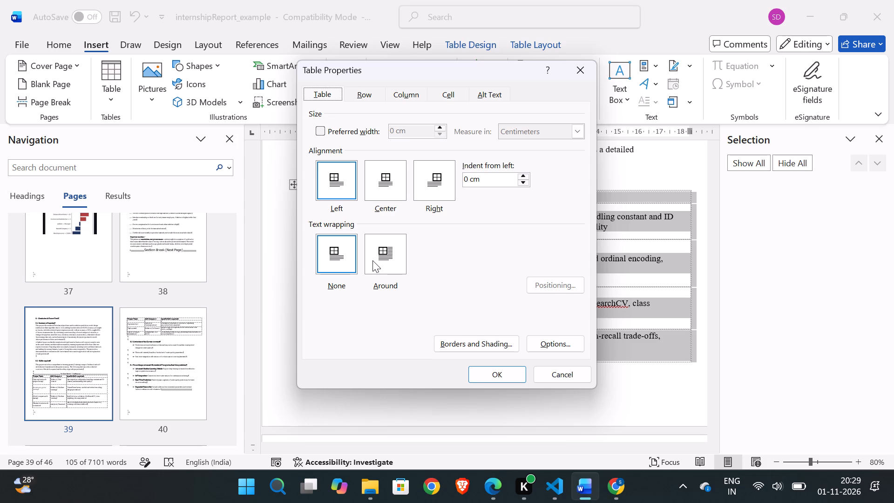
pyautogui.click(497, 341)
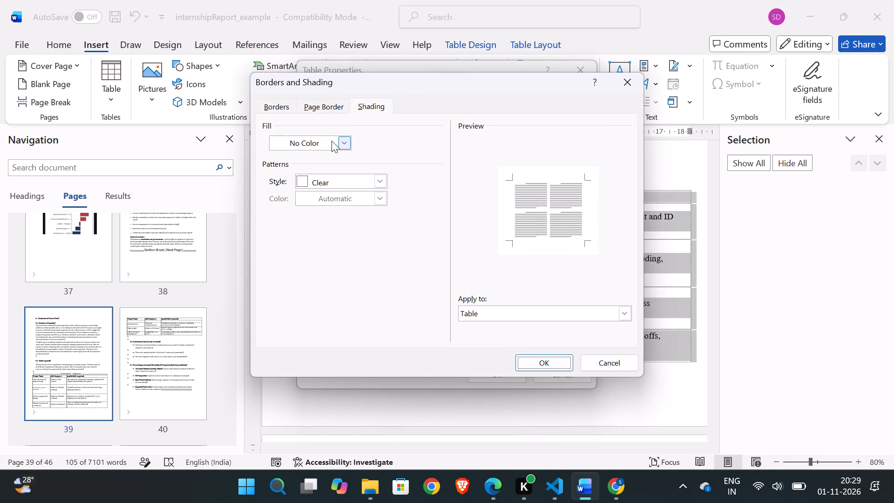
pyautogui.click(274, 102)
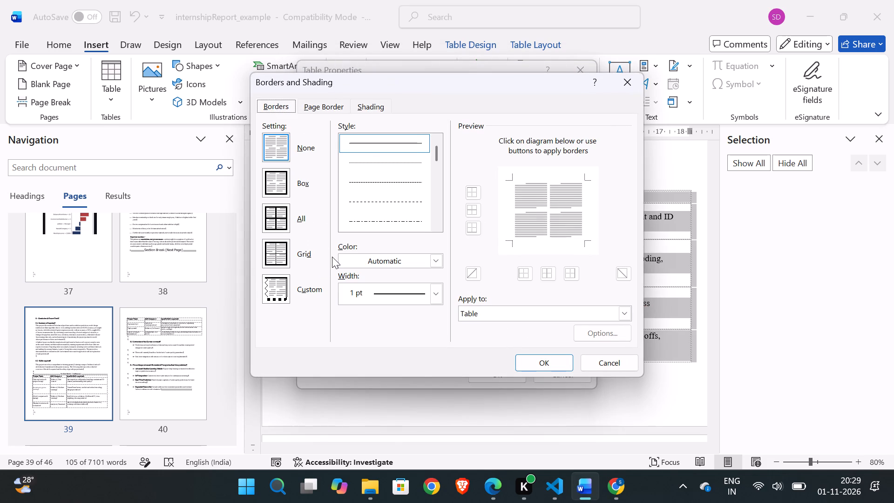
pyautogui.click(280, 213)
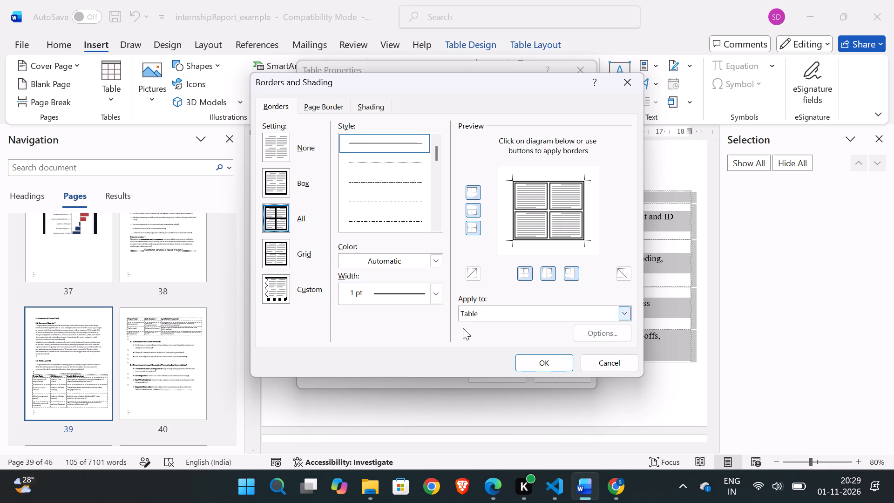
pyautogui.click(285, 257)
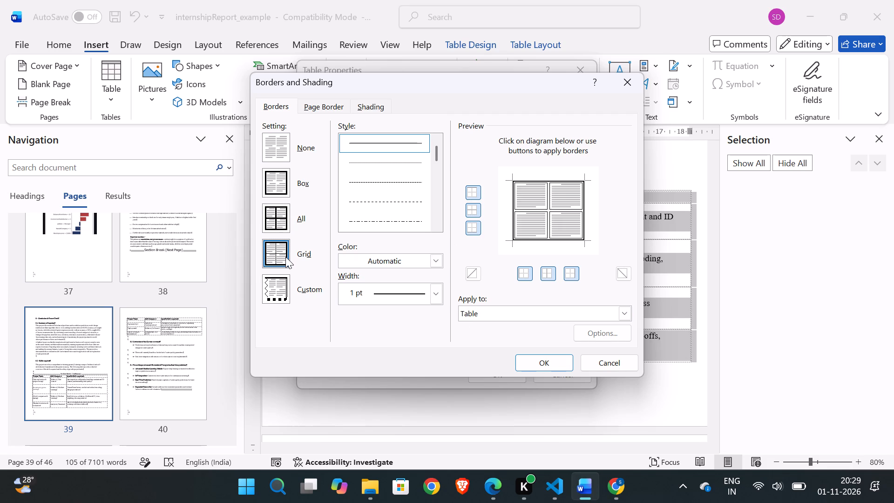
pyautogui.click(272, 170)
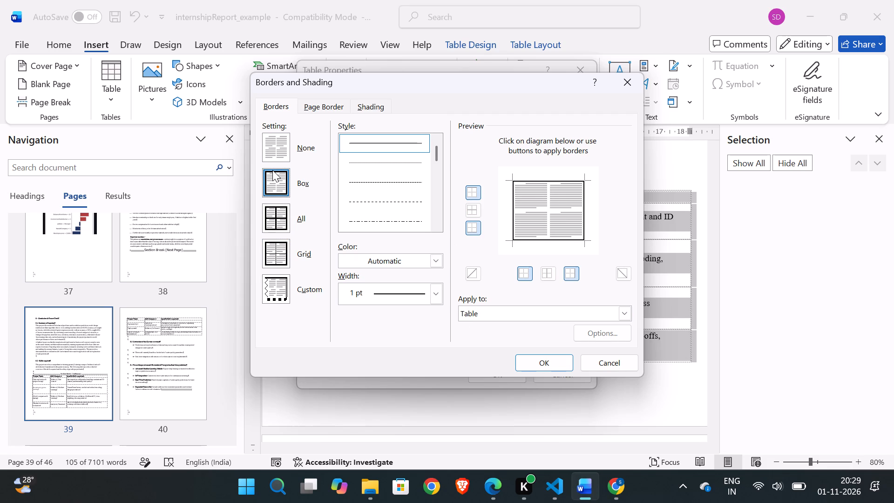
pyautogui.click(553, 367)
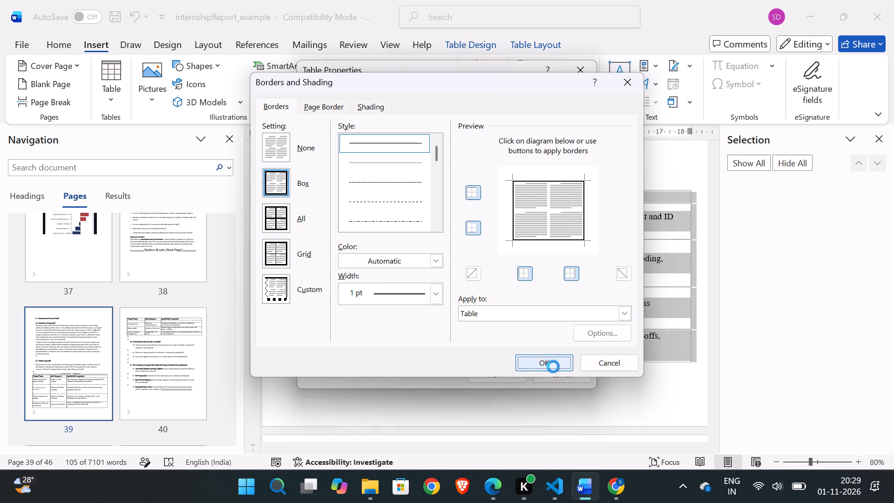
pyautogui.click(775, 321)
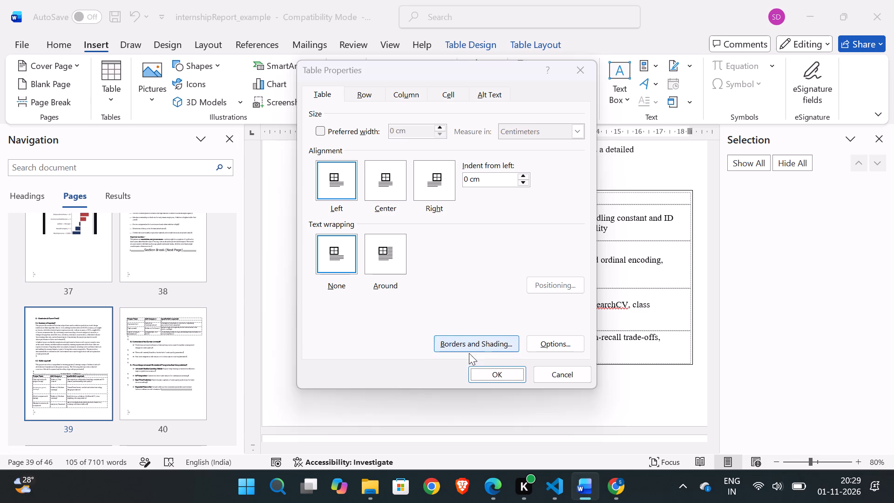
pyautogui.click(511, 372)
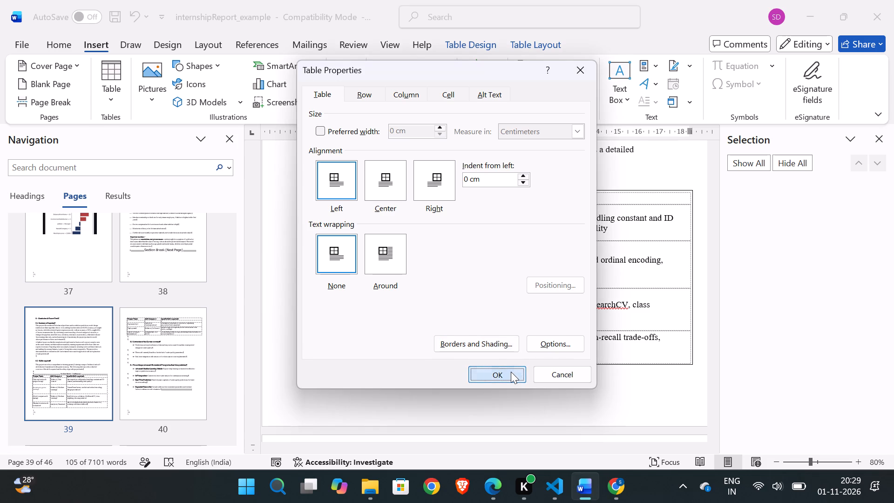
pyautogui.click(511, 372)
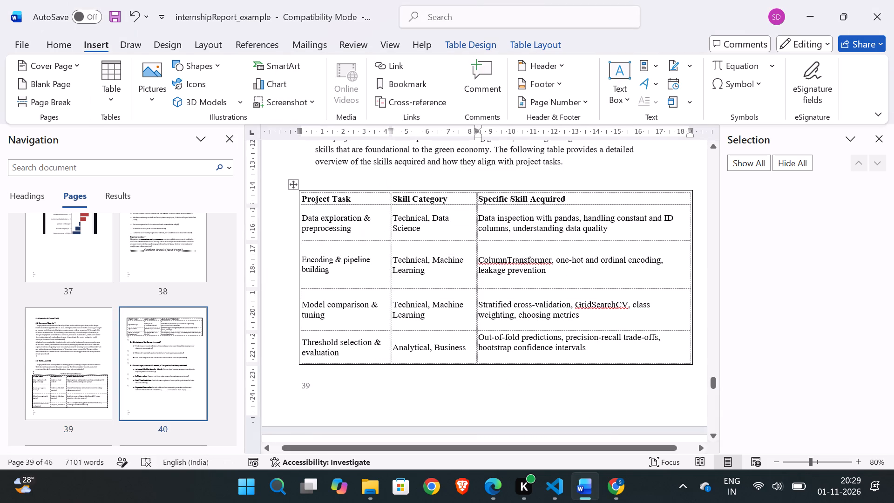
pyautogui.click(691, 194)
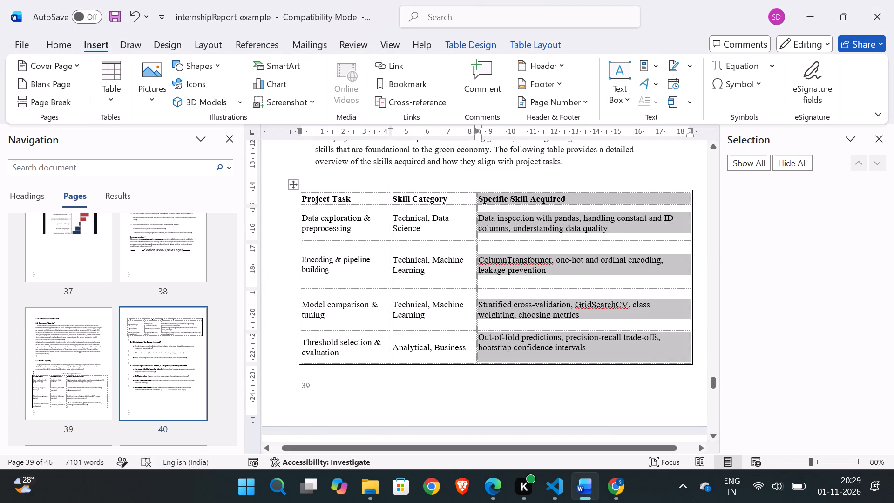
pyautogui.click(740, 362)
# Increase the height of the Explainability row in the part of the skills table on page 40.
pyautogui.scroll(-2, 740, 362)
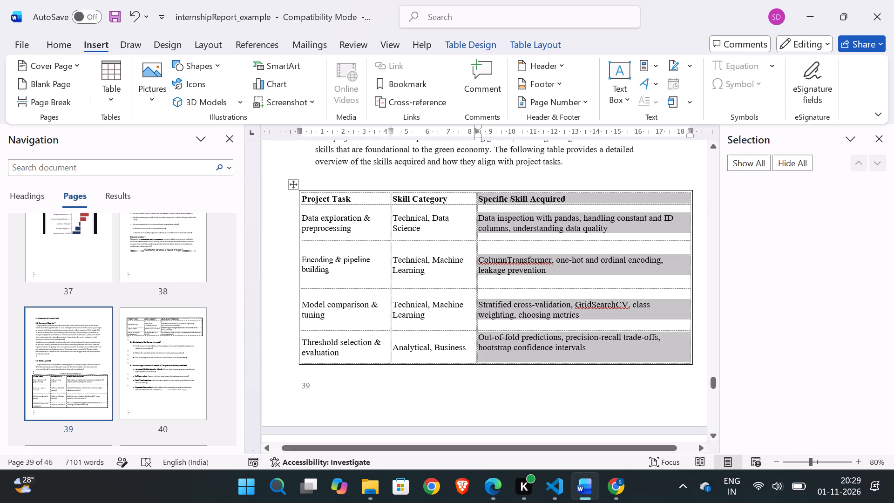
pyautogui.click(660, 367)
pyautogui.scroll(-3, 660, 367)
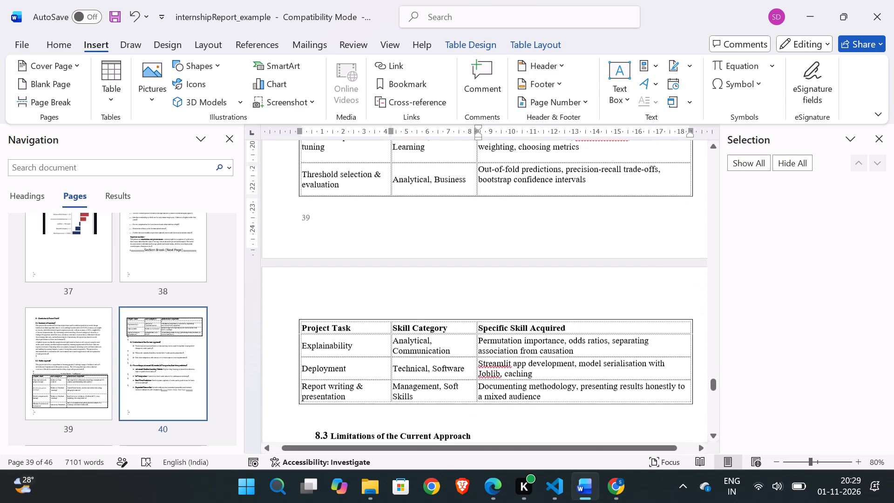
pyautogui.scroll(-1, 660, 367)
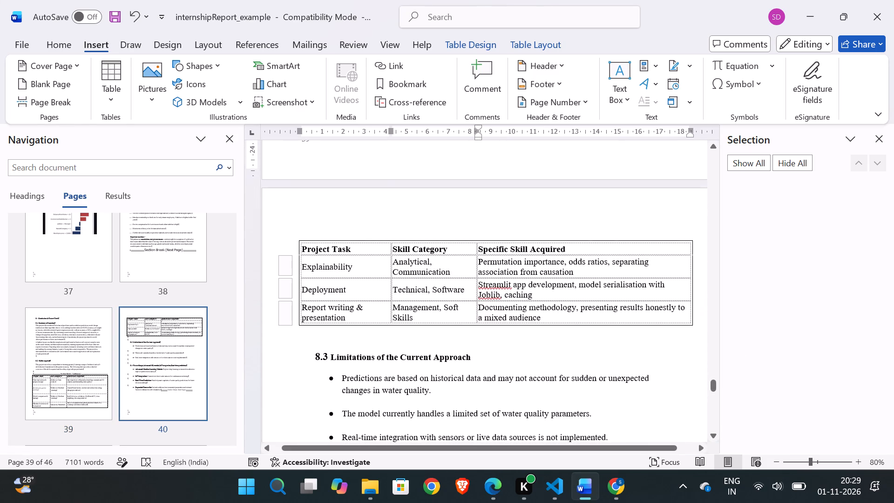
pyautogui.moveTo(476, 279); pyautogui.dragTo(476, 290)
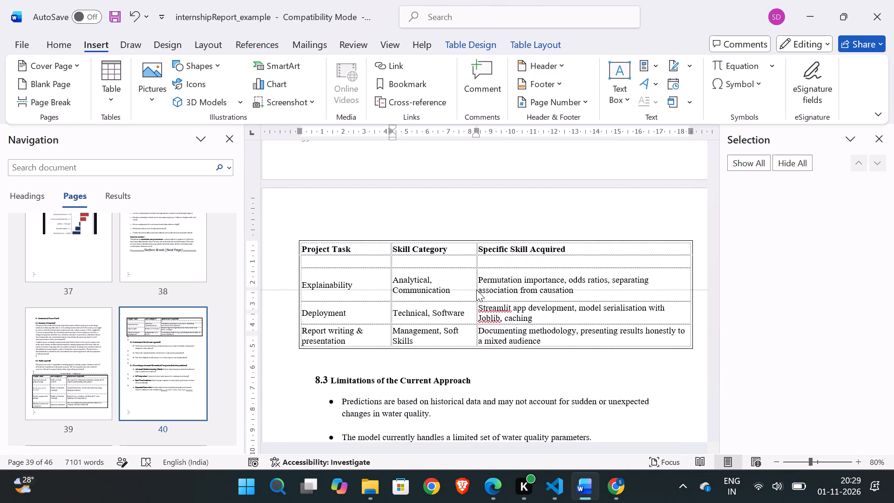
pyautogui.moveTo(476, 290); pyautogui.dragTo(476, 285)
# Delete the extra empty line that spills into a blank row beneath the table's repeated header on page 40.
pyautogui.click(428, 266)
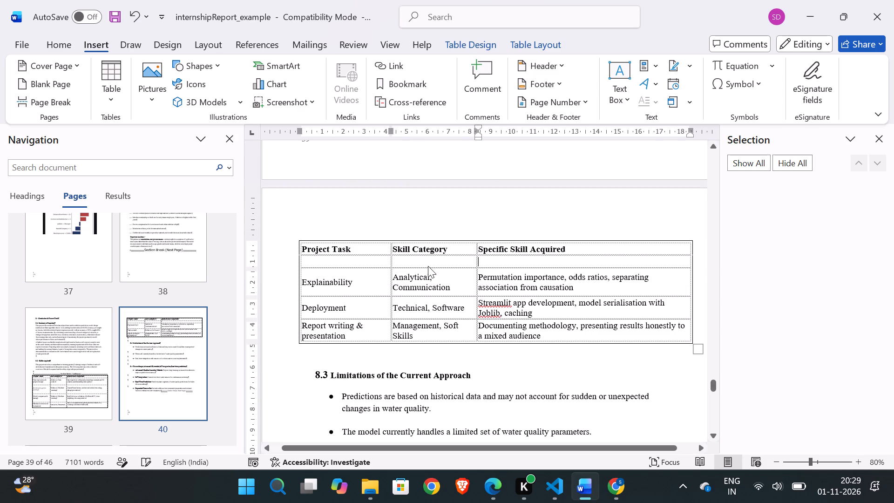
pyautogui.click(447, 260)
pyautogui.press('BackSpace')
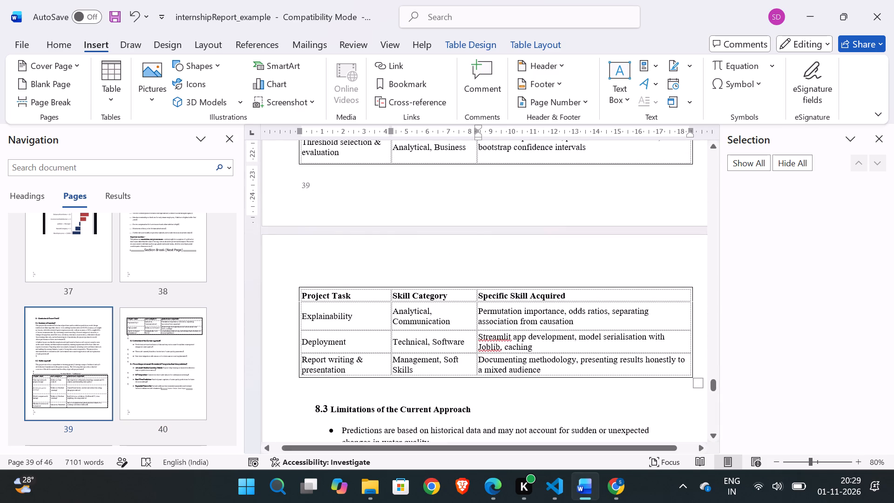
# Increase the heights of the Explainability, Deployment and Report writing & presentation rows on page 40.
pyautogui.moveTo(476, 328); pyautogui.dragTo(476, 338)
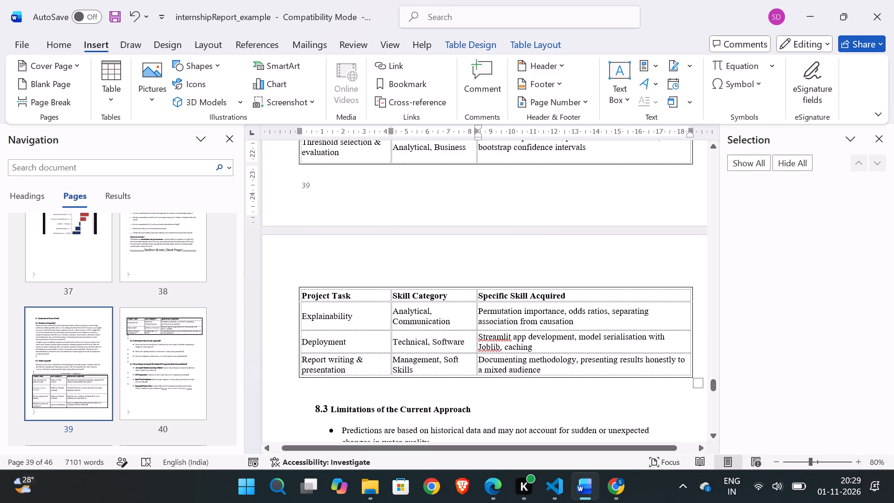
pyautogui.click(476, 353)
pyautogui.moveTo(476, 353); pyautogui.dragTo(477, 367)
pyautogui.click(476, 332)
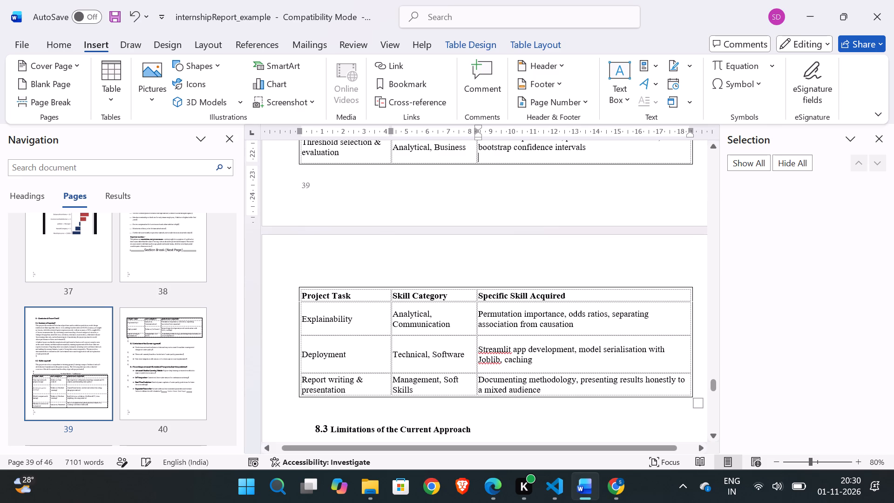
pyautogui.moveTo(478, 396); pyautogui.dragTo(479, 408)
pyautogui.click(718, 247)
pyautogui.scroll(-1, 718, 247)
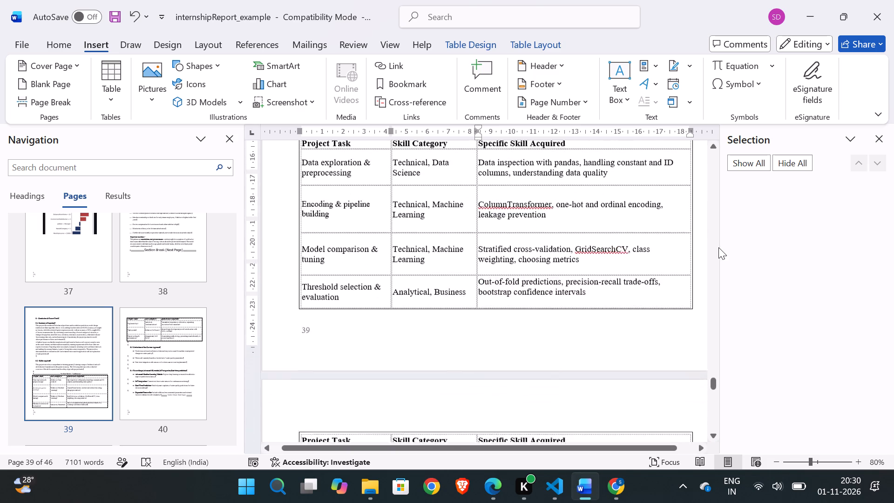
pyautogui.scroll(-1, 718, 247)
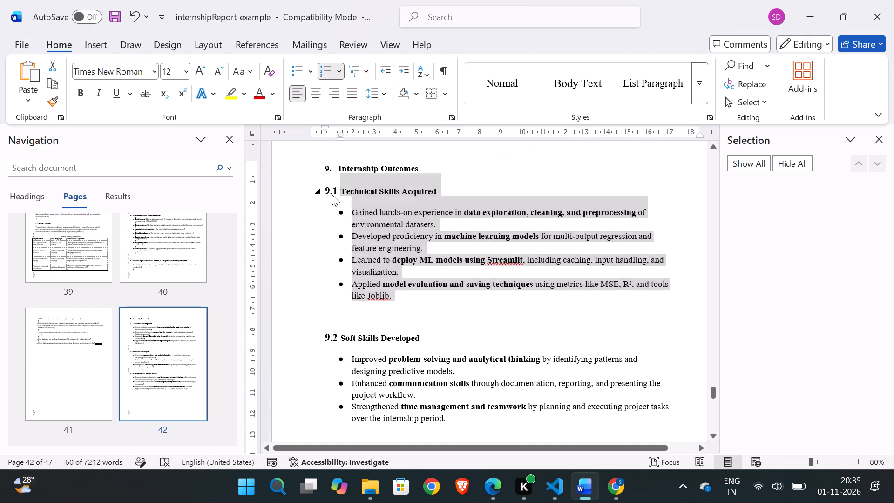
pyautogui.hotkey('ctrl', 'v')
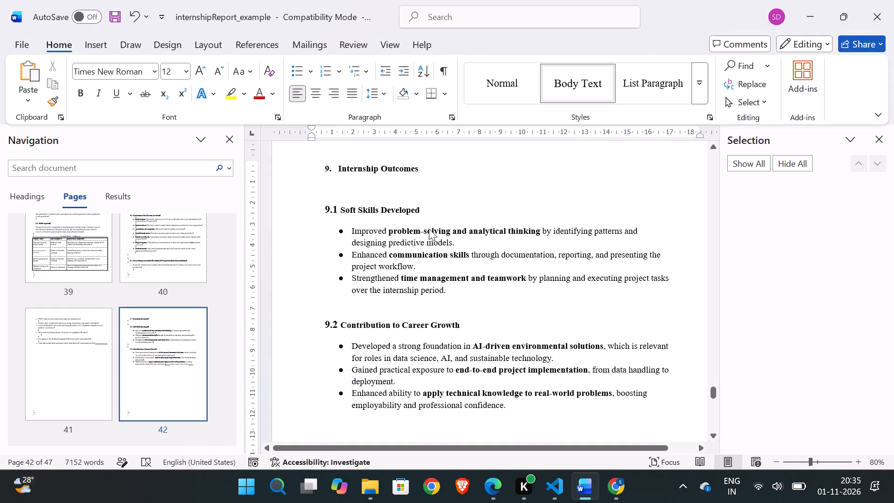
# Add an unnumbered blank line between the 9. Internship Outcomes heading and the pasted 9.1 heading.
pyautogui.click(433, 172)
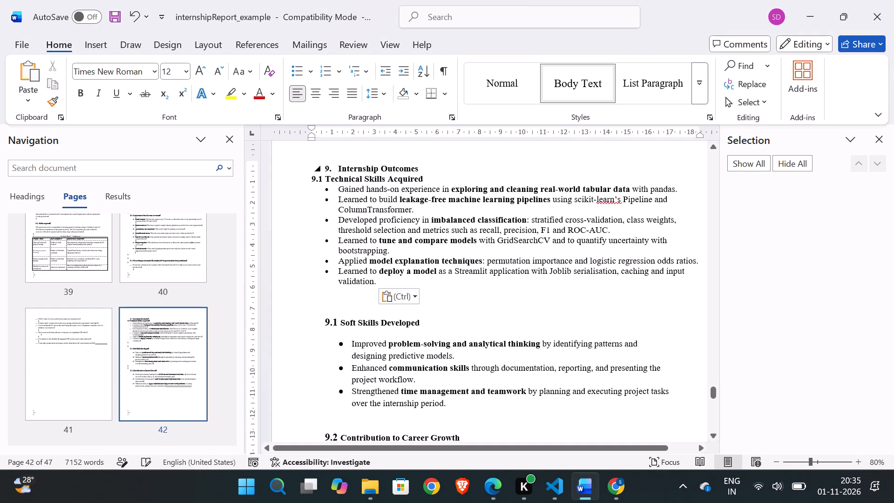
pyautogui.press('Return')
pyautogui.press('BackSpace')
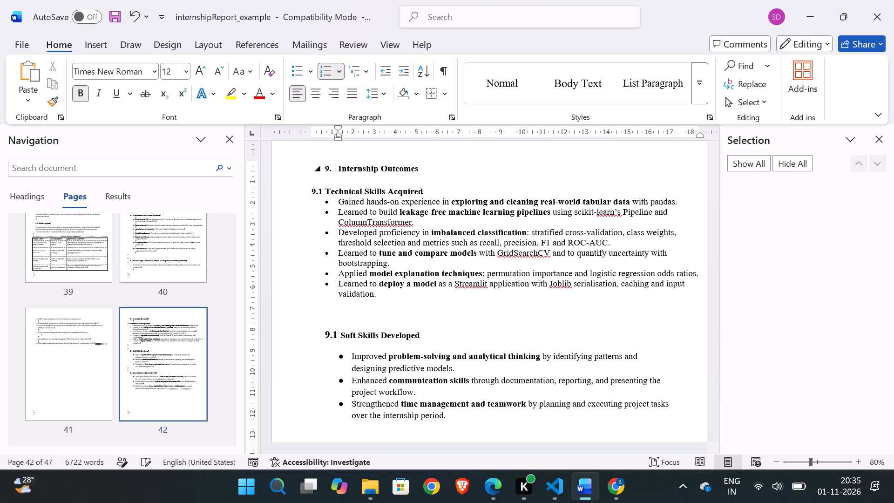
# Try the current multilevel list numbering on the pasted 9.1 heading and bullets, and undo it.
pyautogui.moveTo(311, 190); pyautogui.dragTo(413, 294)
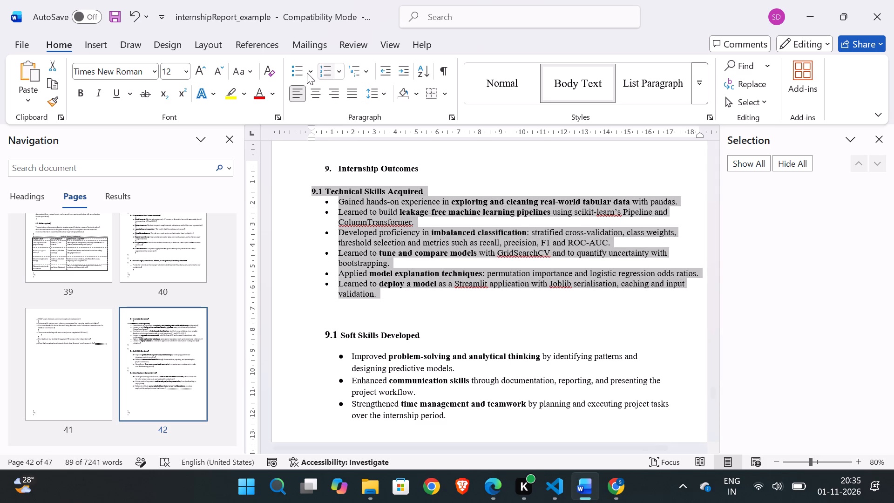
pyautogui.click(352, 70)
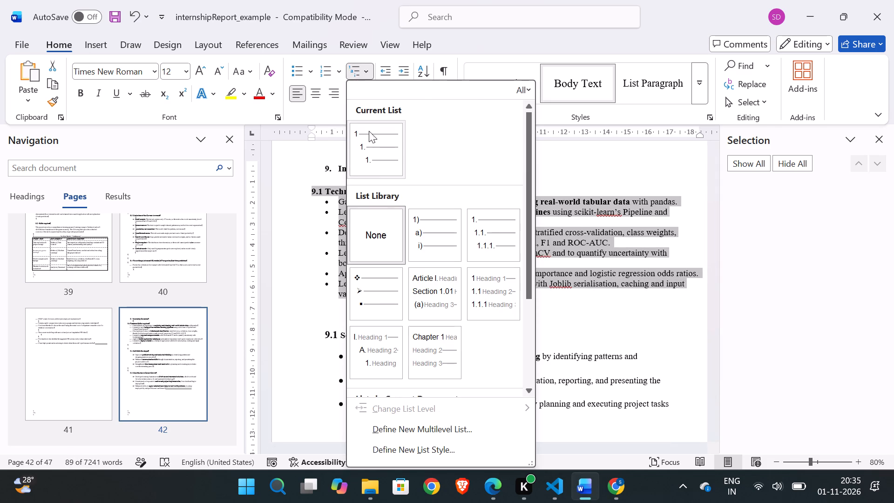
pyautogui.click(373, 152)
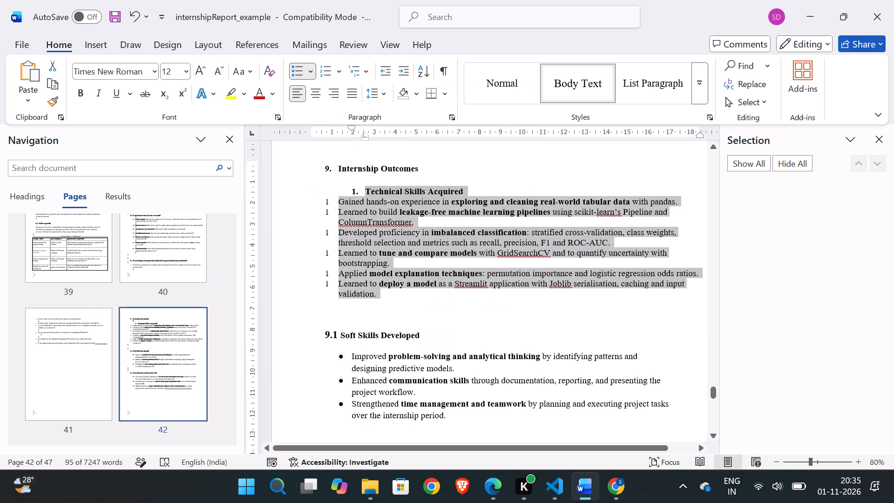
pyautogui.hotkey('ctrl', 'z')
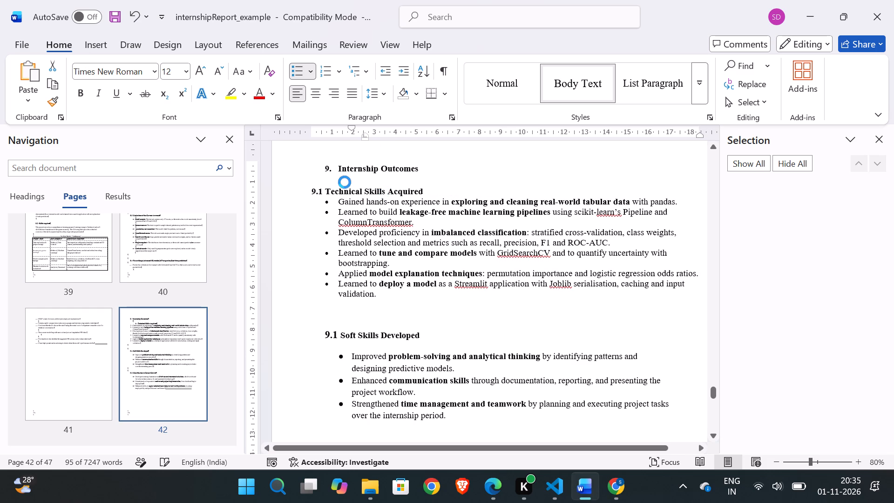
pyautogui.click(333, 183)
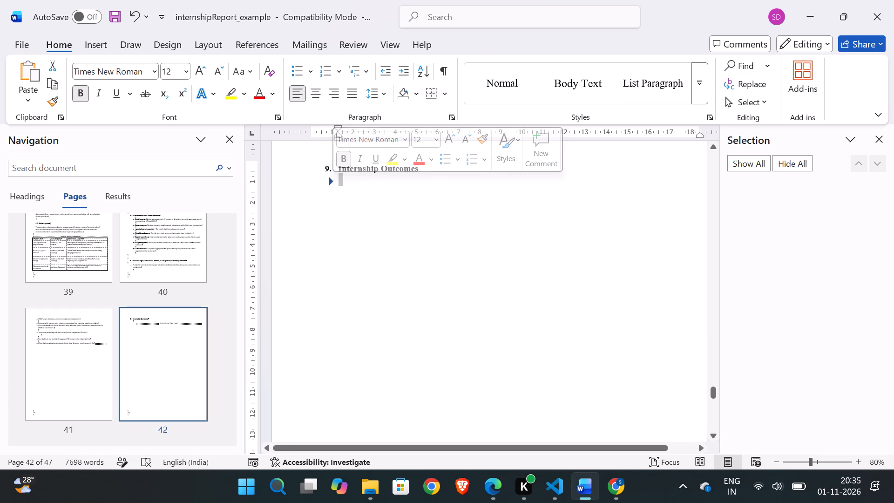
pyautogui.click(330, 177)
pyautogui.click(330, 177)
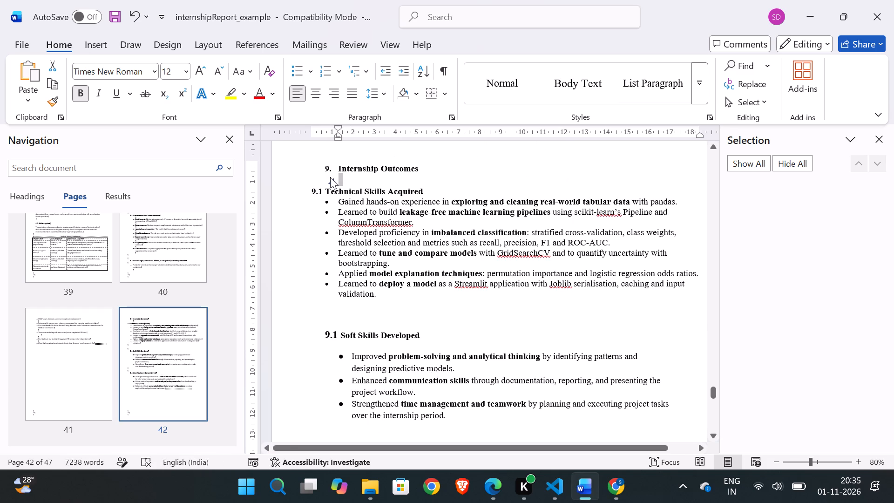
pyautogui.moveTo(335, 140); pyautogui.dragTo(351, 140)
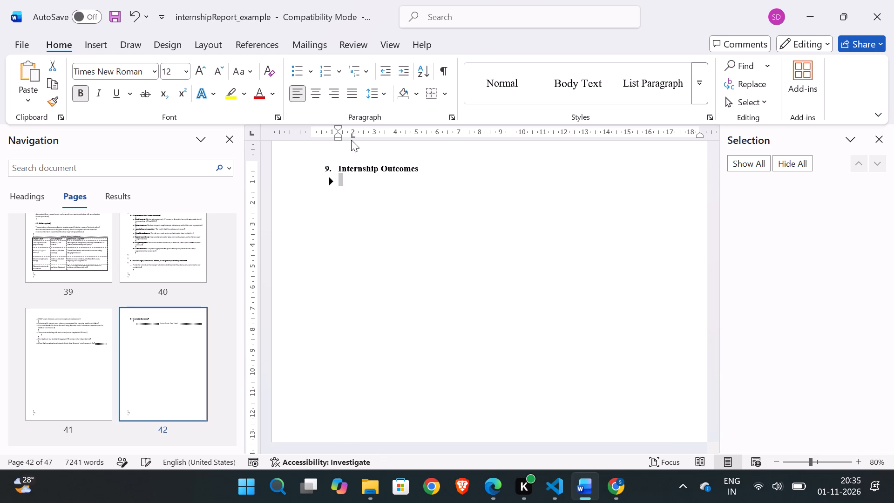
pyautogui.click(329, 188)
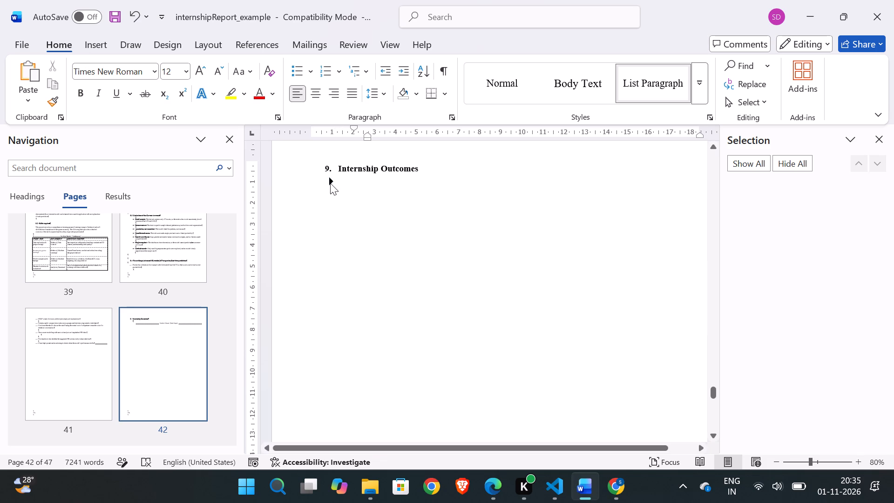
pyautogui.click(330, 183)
# Indent the 9.1 Technical Skills Acquired heading so it roughly lines up with the section 9 number above.
pyautogui.click(312, 195)
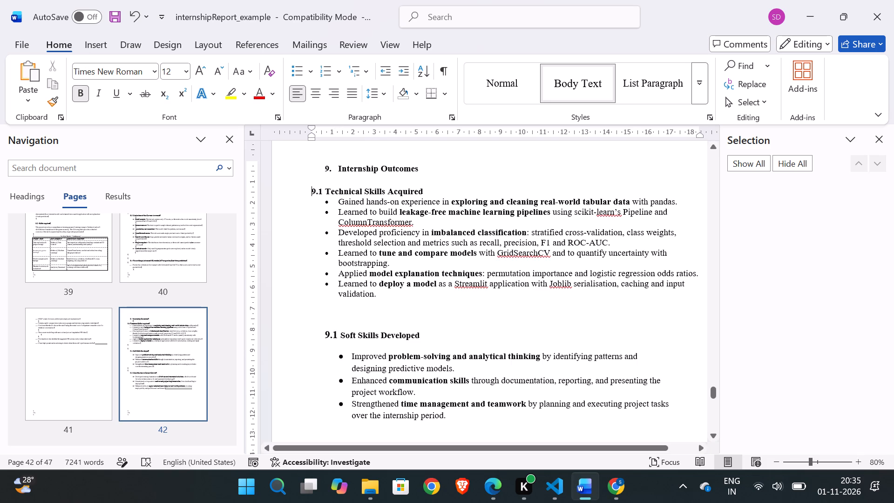
pyautogui.moveTo(311, 137); pyautogui.dragTo(326, 137)
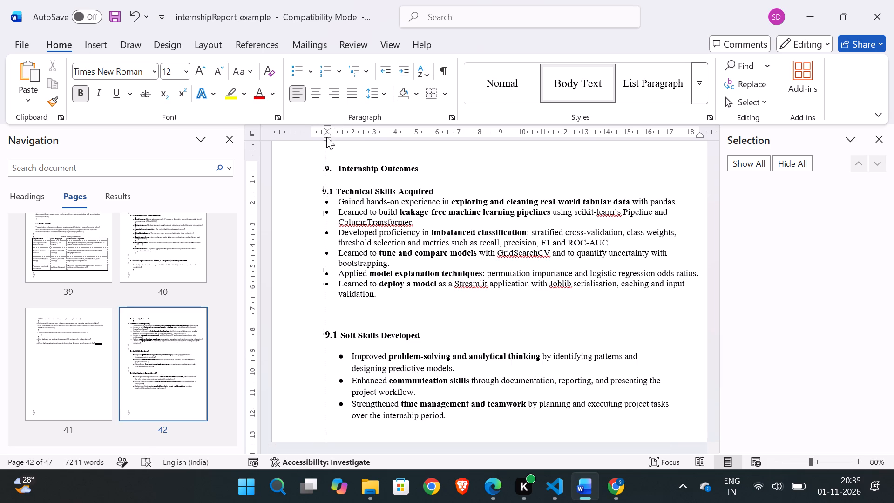
pyautogui.moveTo(326, 137); pyautogui.dragTo(328, 137)
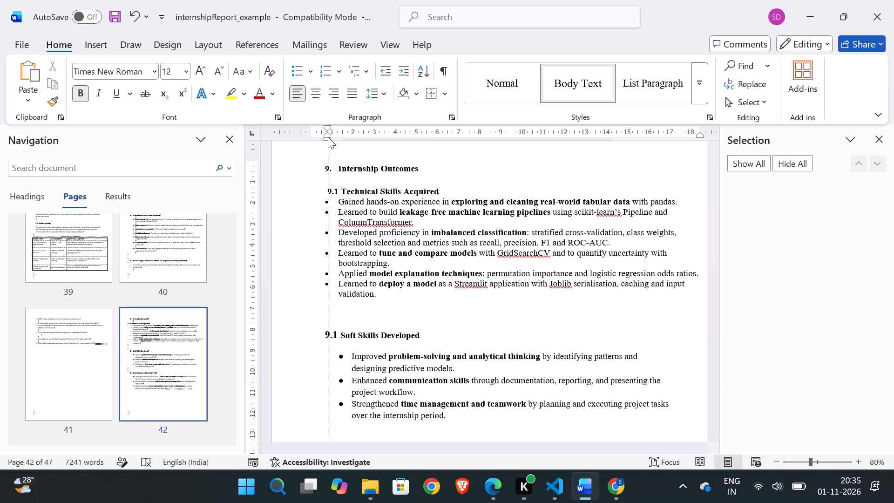
pyautogui.moveTo(328, 137); pyautogui.dragTo(326, 137)
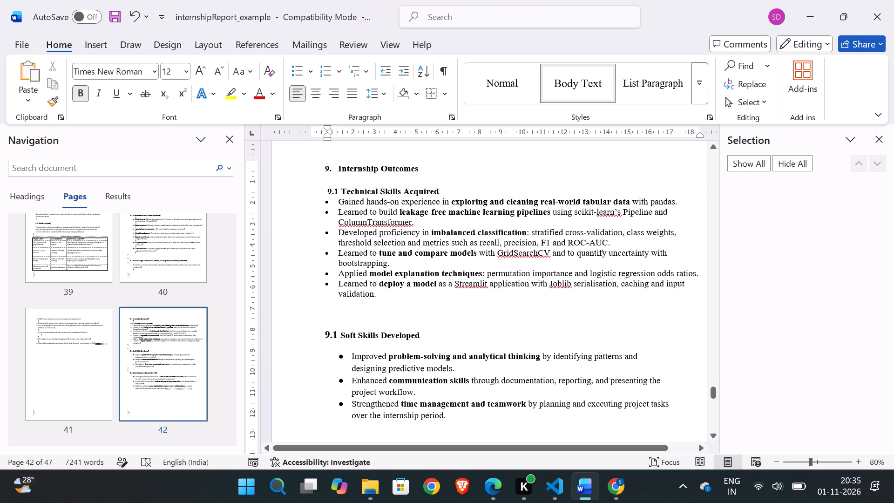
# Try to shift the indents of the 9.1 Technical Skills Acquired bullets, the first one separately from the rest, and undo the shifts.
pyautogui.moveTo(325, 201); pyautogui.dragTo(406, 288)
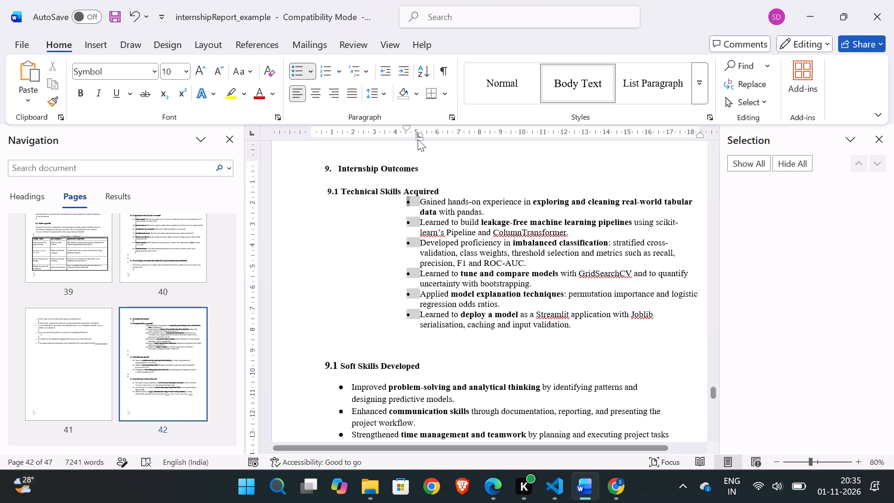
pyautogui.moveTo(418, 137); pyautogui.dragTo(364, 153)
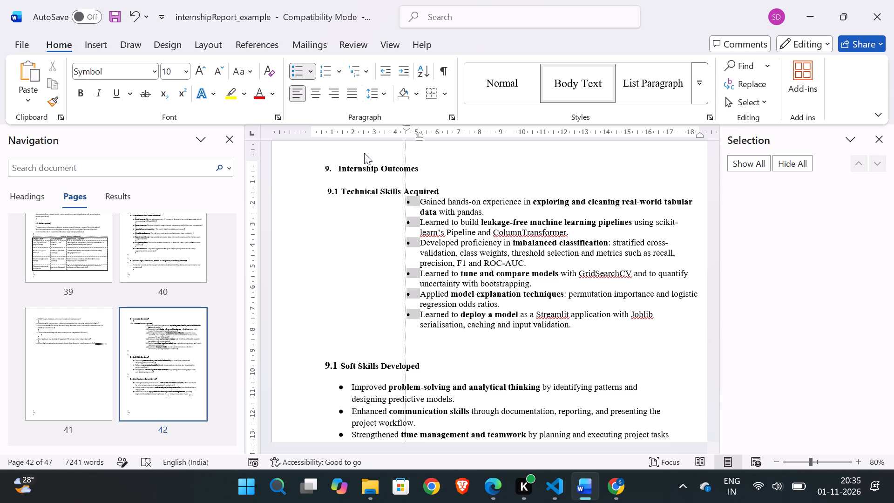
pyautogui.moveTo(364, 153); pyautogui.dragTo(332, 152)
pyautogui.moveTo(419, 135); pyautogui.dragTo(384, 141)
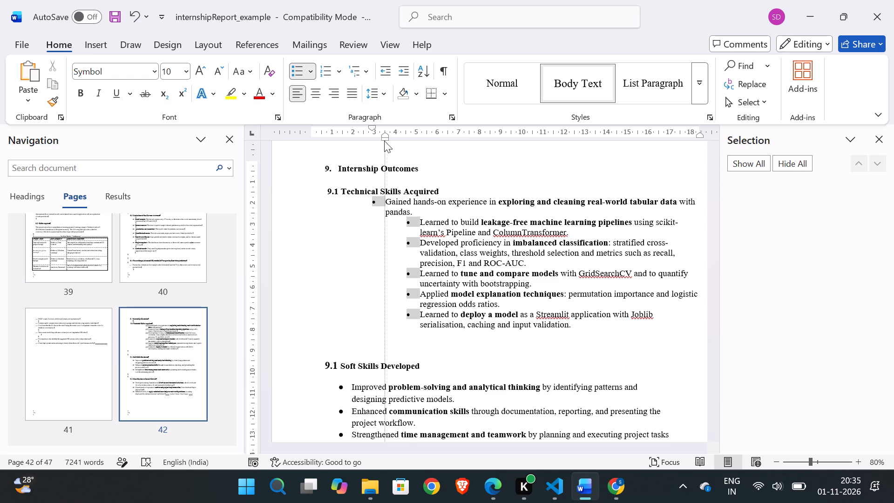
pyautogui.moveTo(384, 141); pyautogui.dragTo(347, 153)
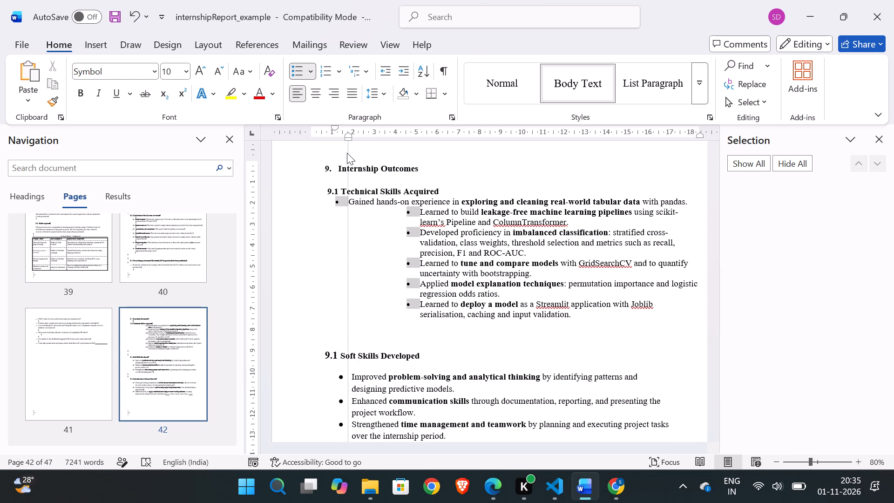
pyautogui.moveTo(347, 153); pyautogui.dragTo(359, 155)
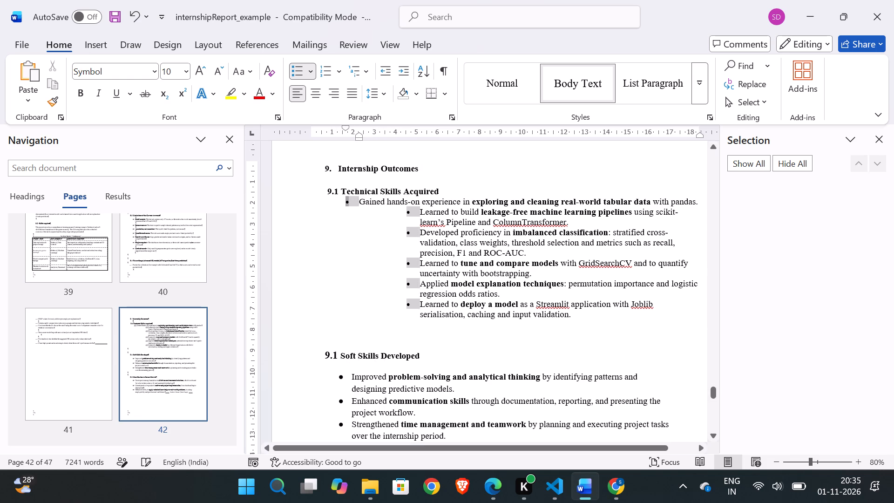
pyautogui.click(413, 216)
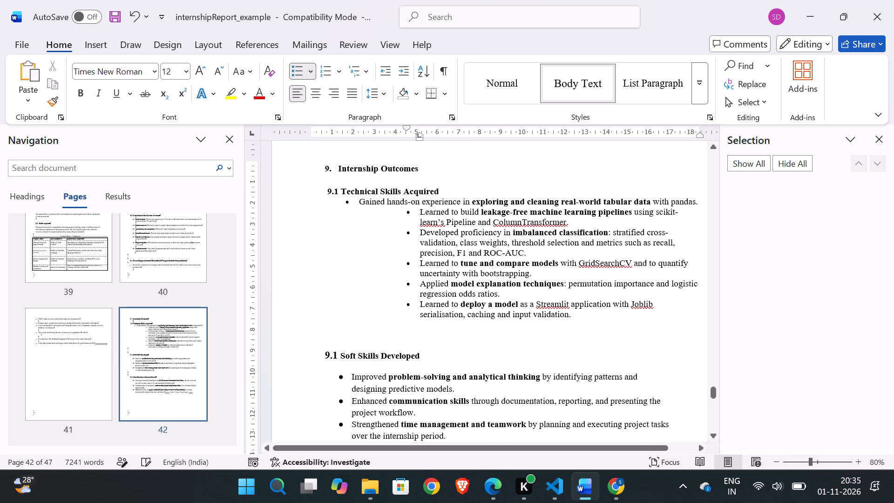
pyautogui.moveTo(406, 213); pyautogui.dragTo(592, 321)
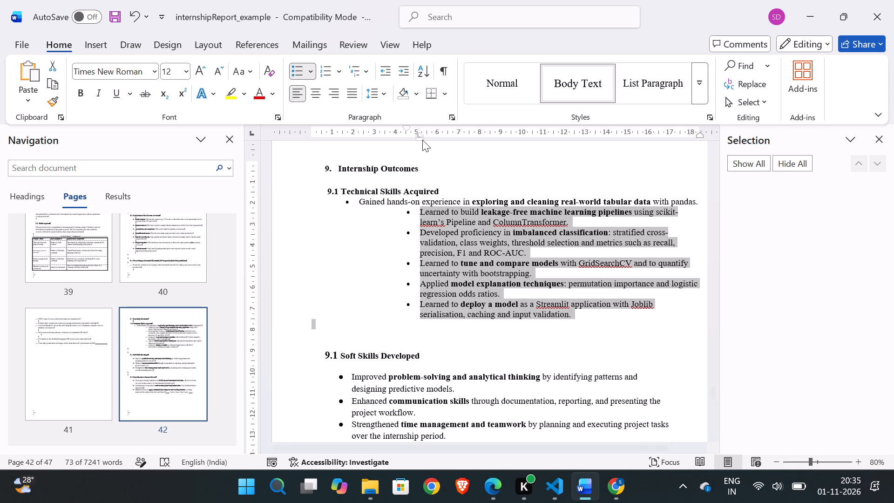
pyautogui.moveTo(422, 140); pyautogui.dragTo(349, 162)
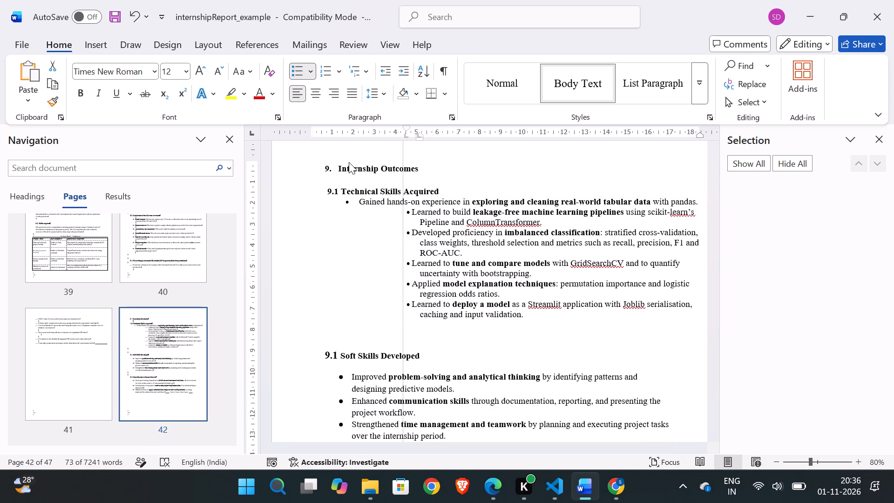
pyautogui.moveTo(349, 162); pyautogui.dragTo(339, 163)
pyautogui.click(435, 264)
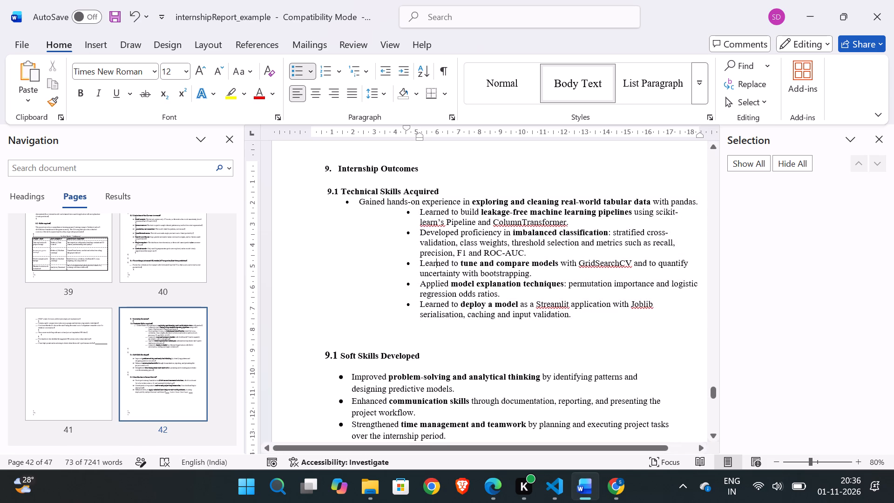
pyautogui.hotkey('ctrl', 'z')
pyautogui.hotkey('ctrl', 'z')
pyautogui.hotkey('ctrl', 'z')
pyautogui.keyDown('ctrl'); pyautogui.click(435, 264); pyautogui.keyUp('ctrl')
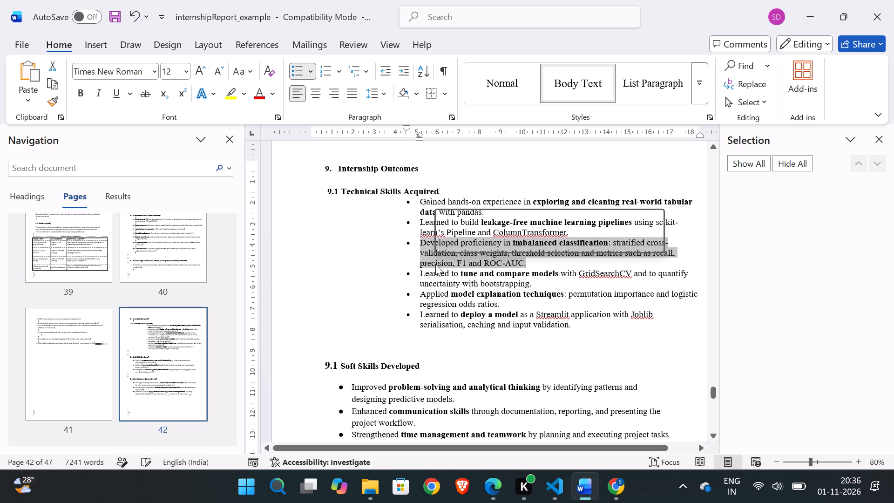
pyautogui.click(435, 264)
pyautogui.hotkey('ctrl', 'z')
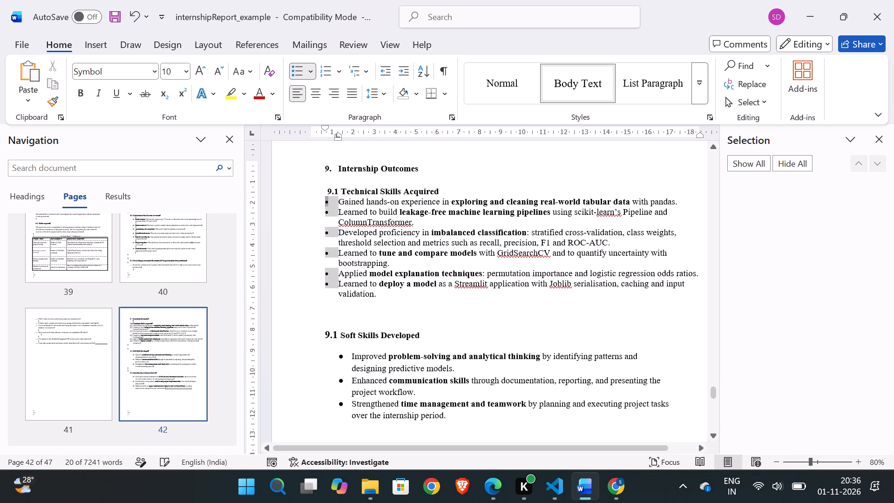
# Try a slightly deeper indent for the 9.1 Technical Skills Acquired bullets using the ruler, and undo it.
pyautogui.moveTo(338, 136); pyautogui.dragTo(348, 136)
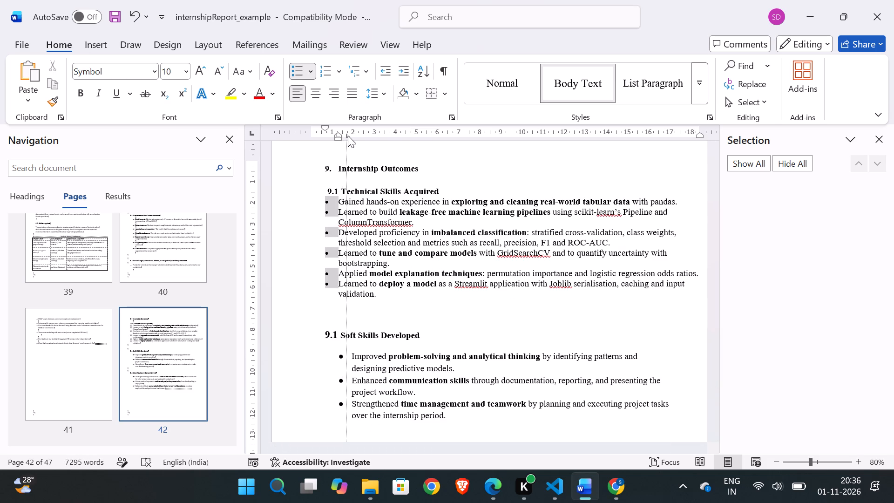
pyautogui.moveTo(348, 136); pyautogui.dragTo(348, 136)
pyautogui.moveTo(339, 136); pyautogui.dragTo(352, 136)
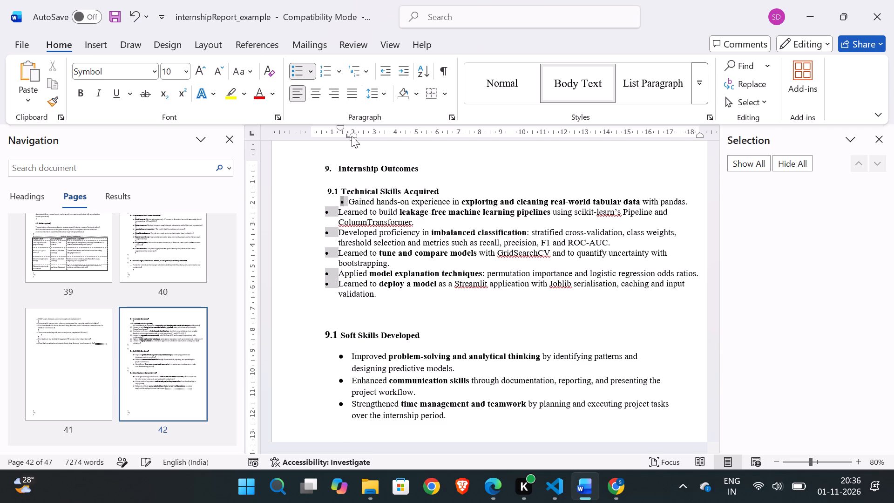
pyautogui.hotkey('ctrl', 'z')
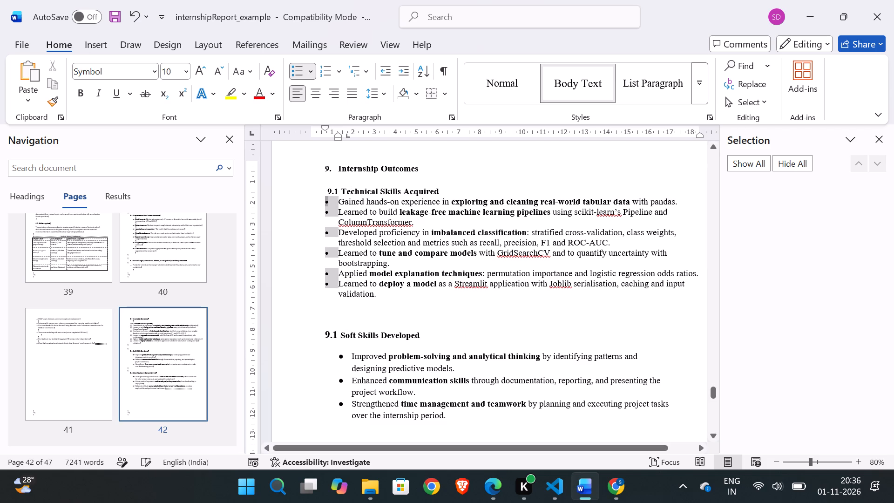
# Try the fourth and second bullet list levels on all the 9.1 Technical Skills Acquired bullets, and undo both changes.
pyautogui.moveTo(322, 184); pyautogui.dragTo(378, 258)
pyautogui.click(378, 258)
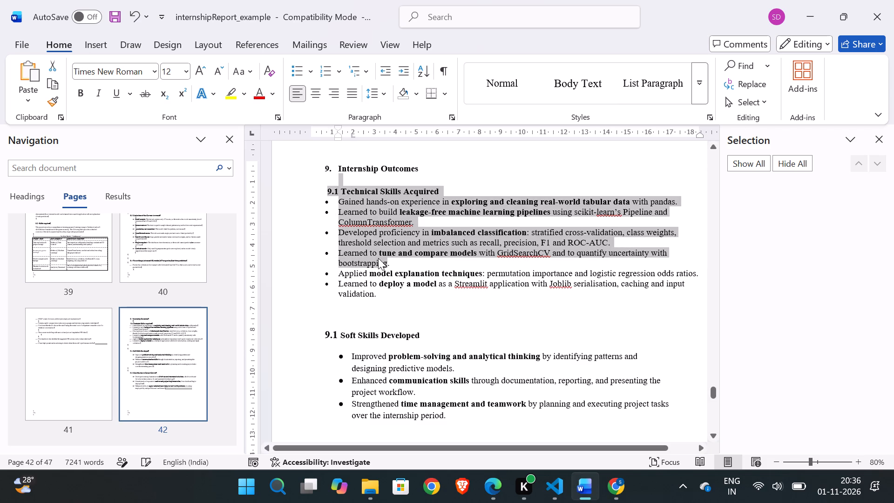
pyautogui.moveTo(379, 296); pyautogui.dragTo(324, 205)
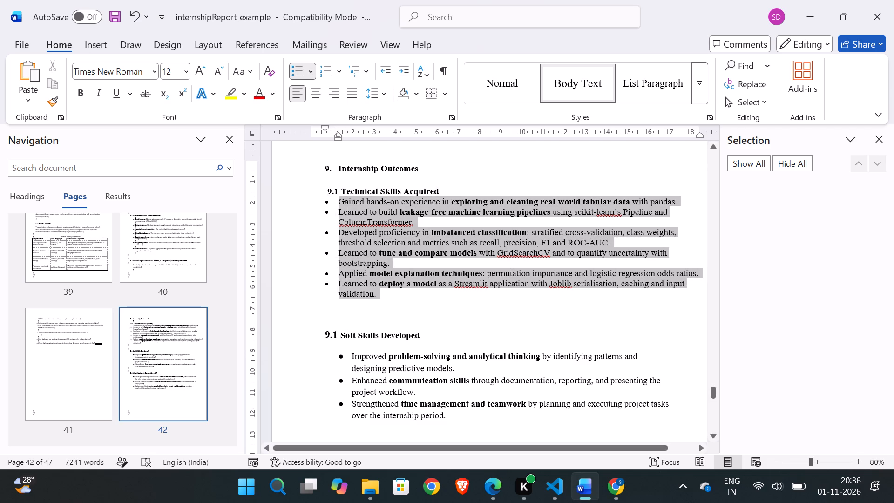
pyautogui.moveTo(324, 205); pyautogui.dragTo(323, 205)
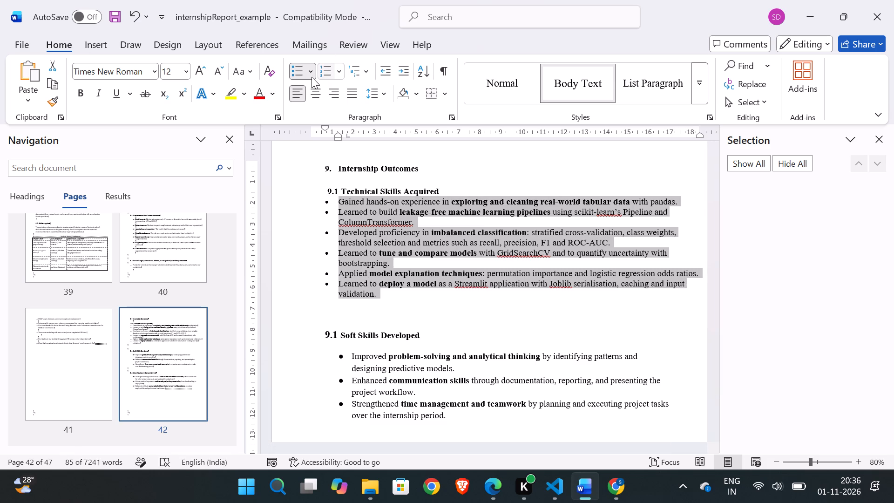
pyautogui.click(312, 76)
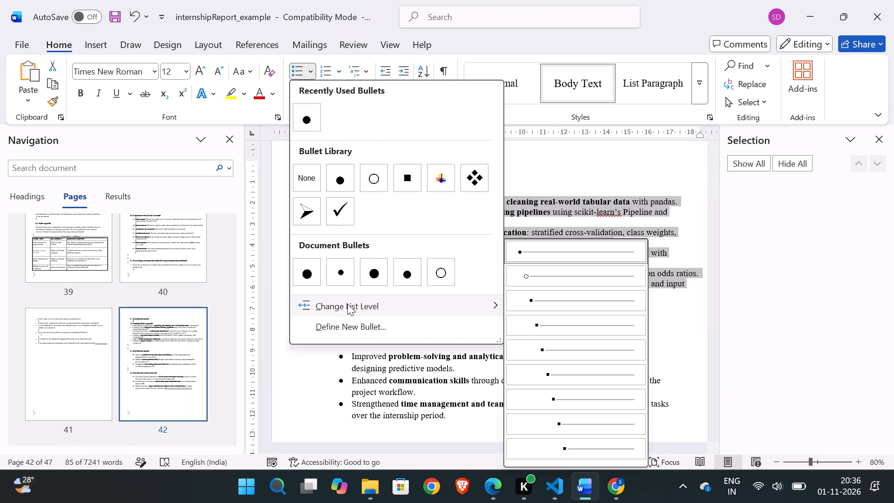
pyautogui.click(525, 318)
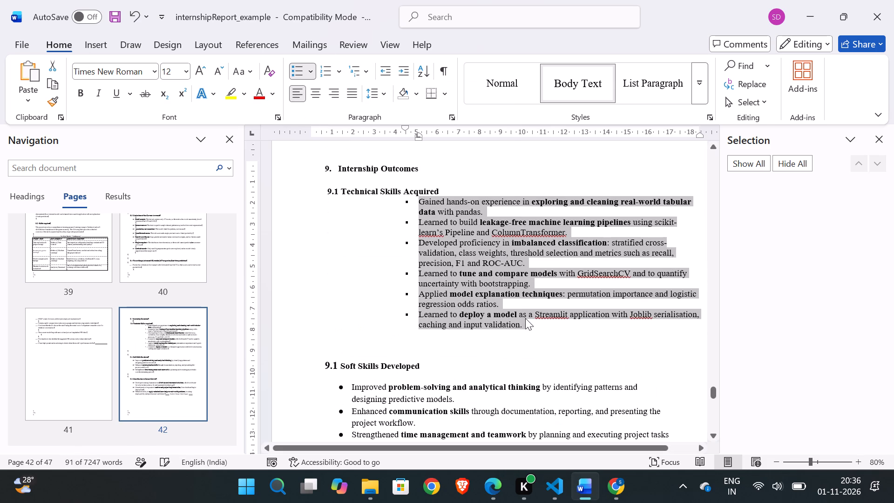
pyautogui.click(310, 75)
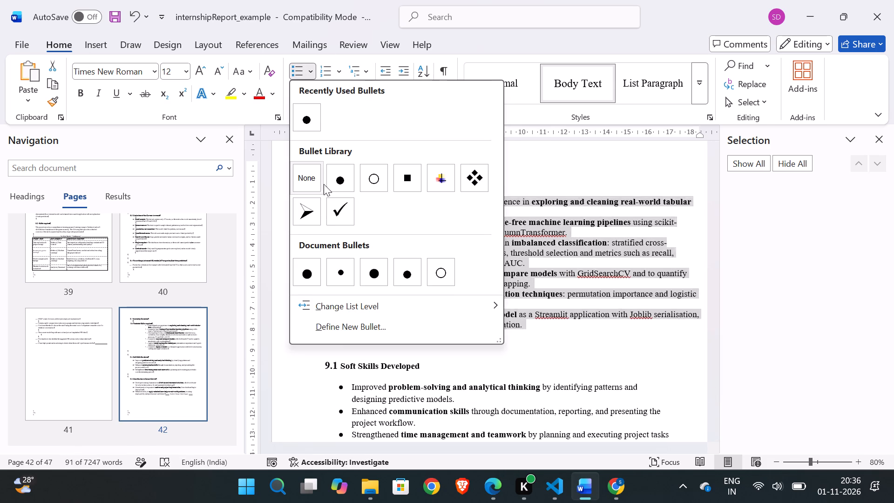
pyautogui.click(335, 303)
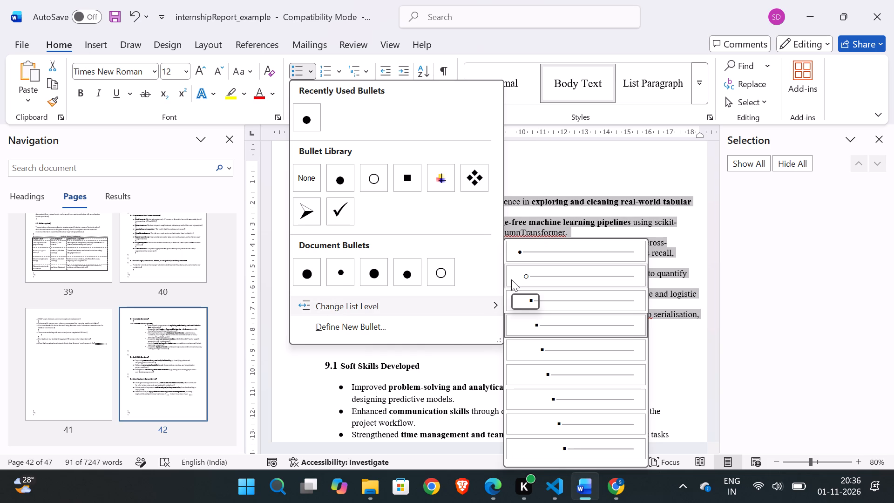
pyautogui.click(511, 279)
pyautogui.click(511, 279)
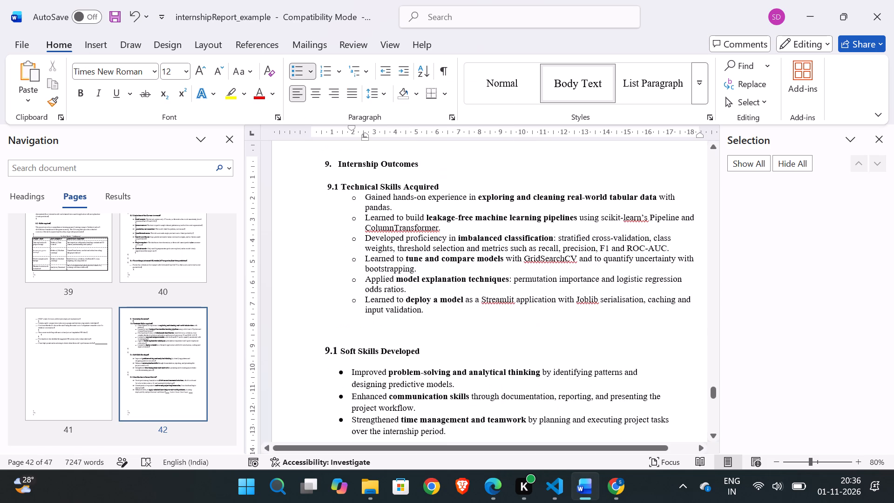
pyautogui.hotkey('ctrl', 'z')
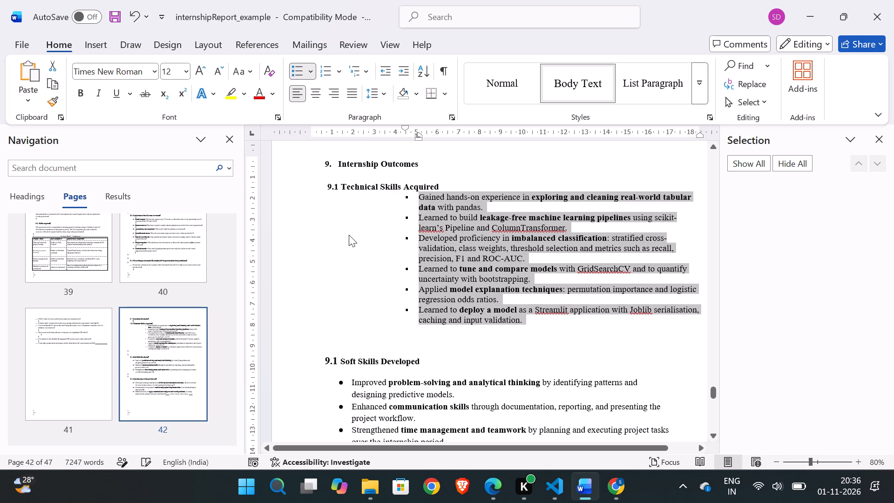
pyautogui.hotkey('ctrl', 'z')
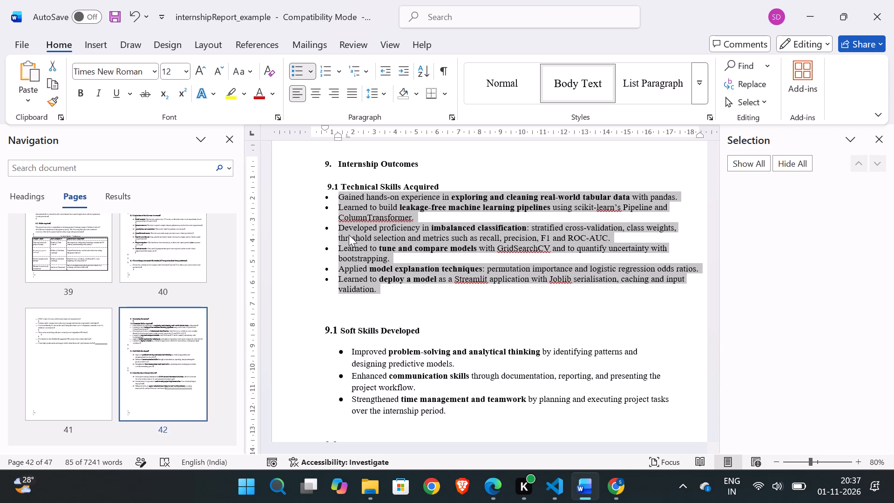
pyautogui.scroll(-1, 349, 235)
pyautogui.click(369, 289)
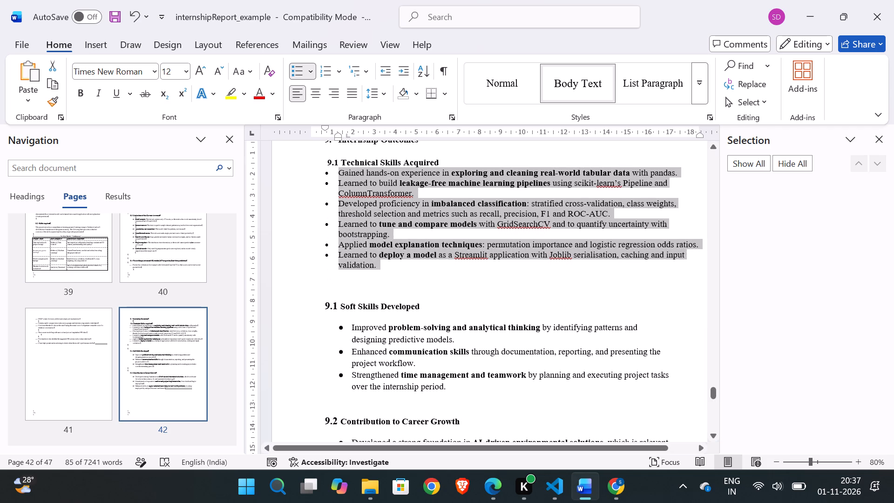
pyautogui.scroll(1, 369, 289)
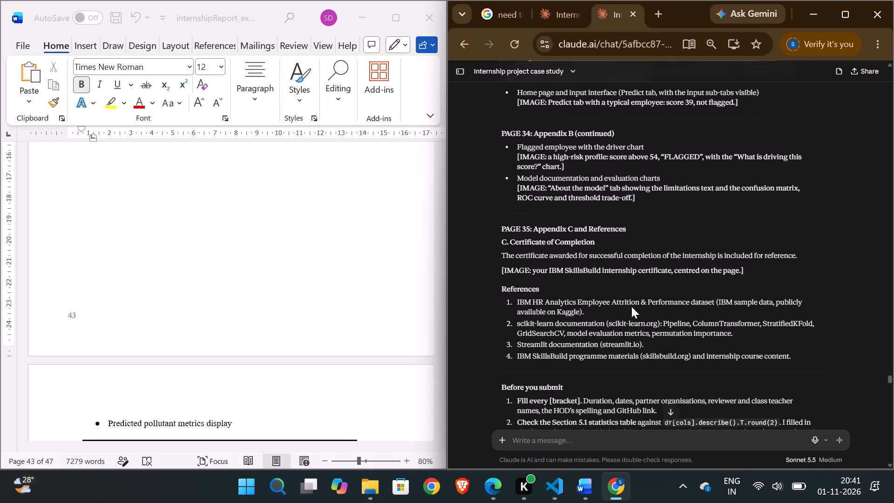
pyautogui.scroll(-1, 631, 306)
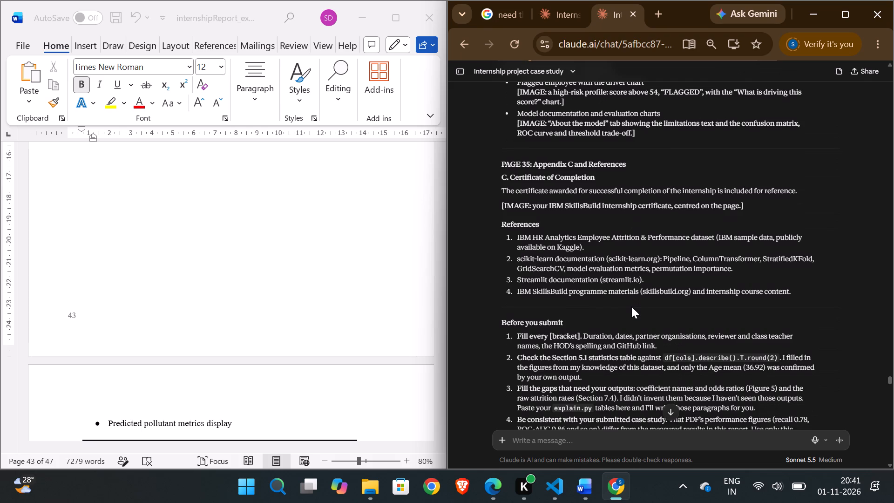
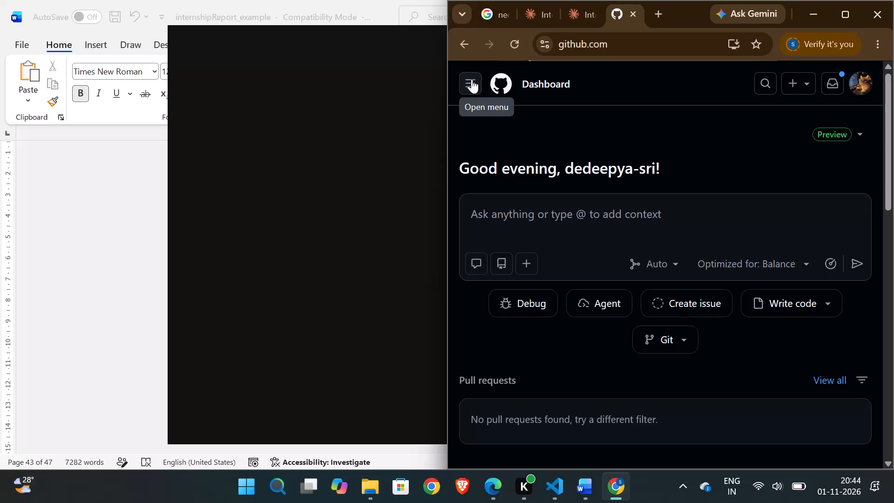
# Expand the top repositories list in the GitHub navigation menu and look through it for the HR attrition project.
pyautogui.scroll(-2, 535, 272)
pyautogui.scroll(-1, 561, 370)
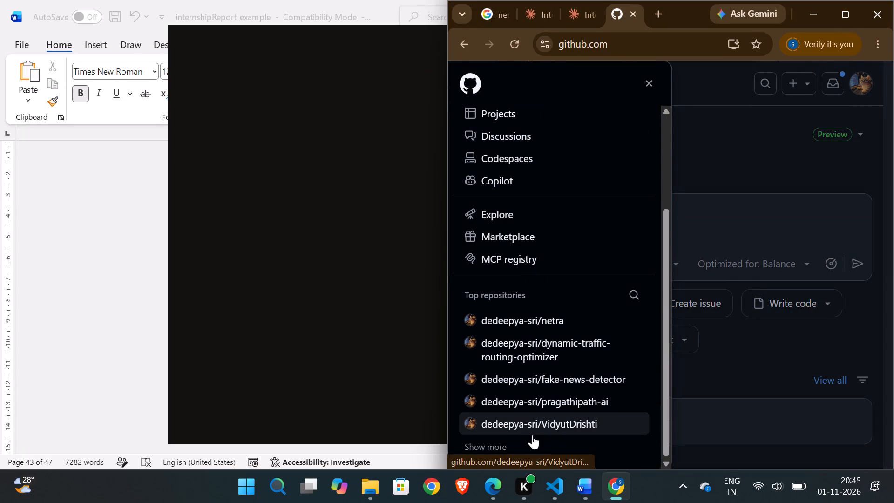
pyautogui.click(512, 455)
pyautogui.scroll(-1, 512, 455)
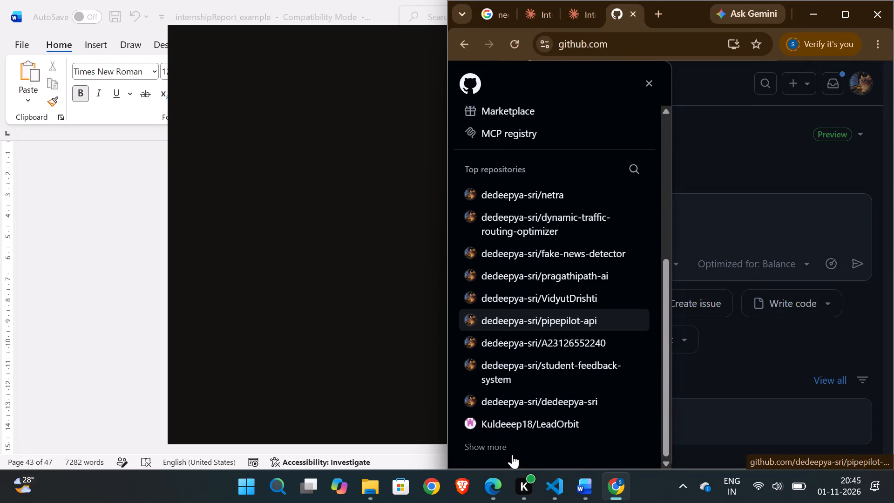
pyautogui.click(500, 450)
pyautogui.scroll(-1, 500, 450)
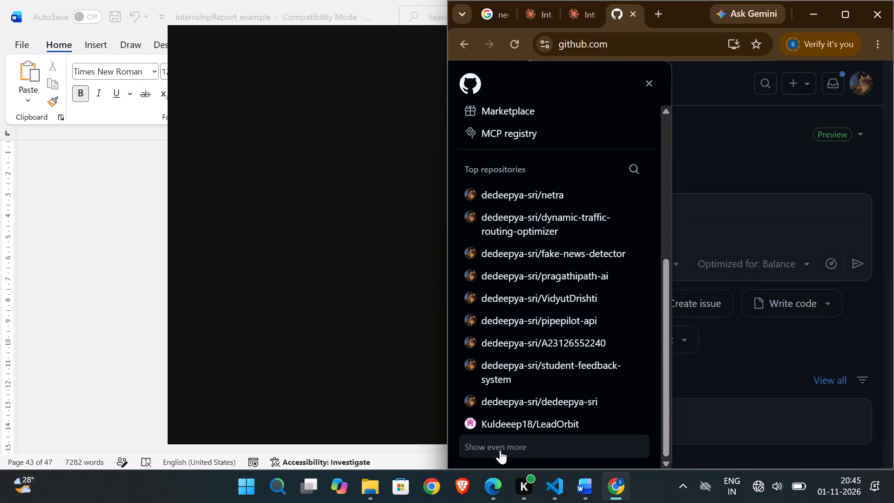
pyautogui.scroll(-1, 500, 450)
pyautogui.scroll(1, 519, 376)
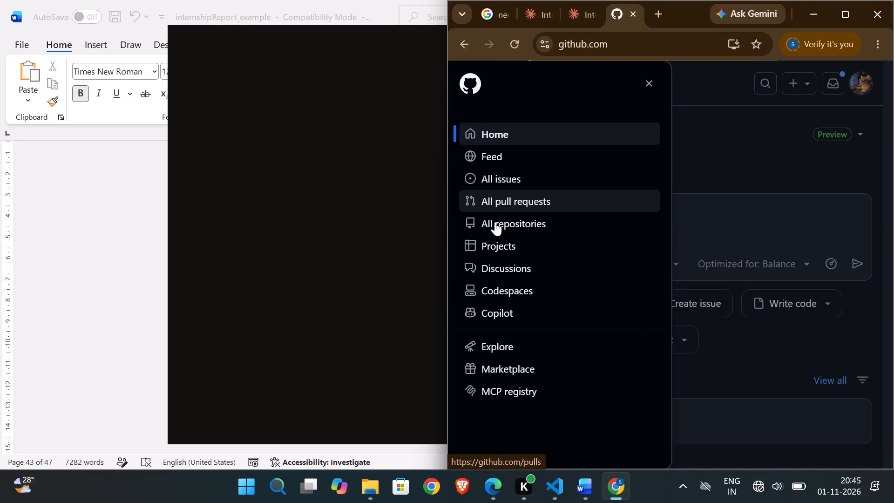
# Open the list of all repositories and look through the contributions for the HR attrition project.
pyautogui.click(496, 223)
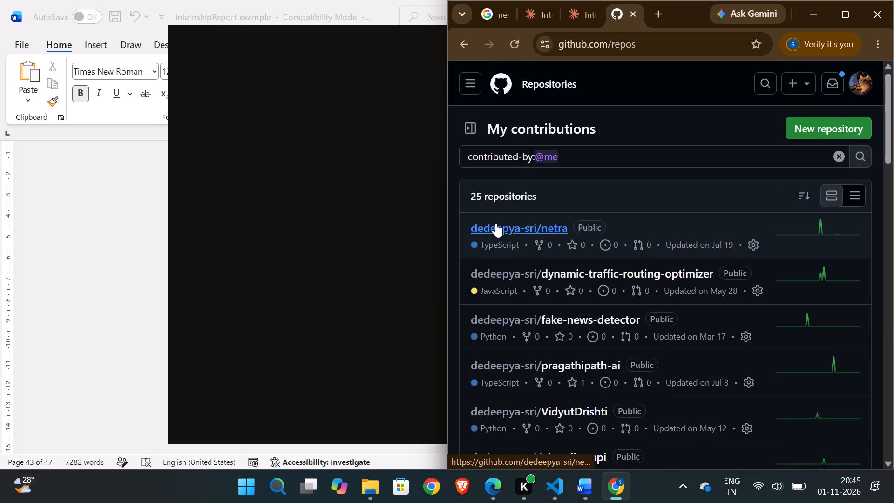
pyautogui.scroll(-2, 496, 223)
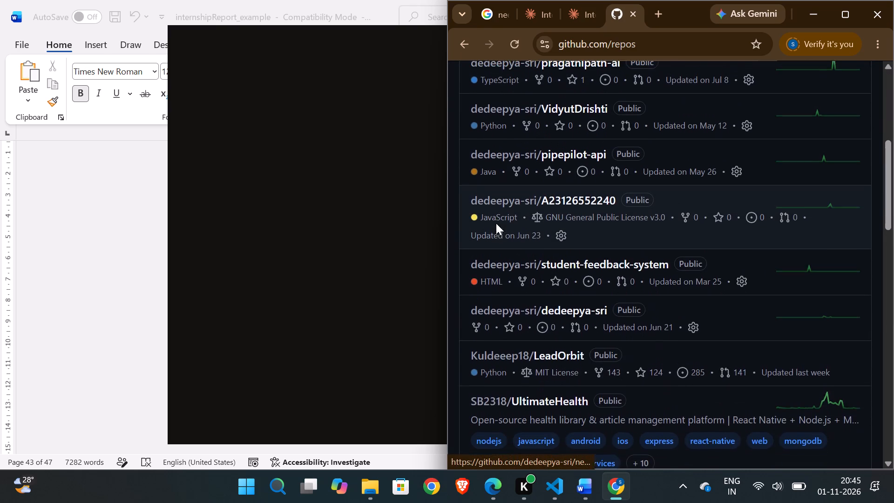
pyautogui.scroll(-3, 496, 223)
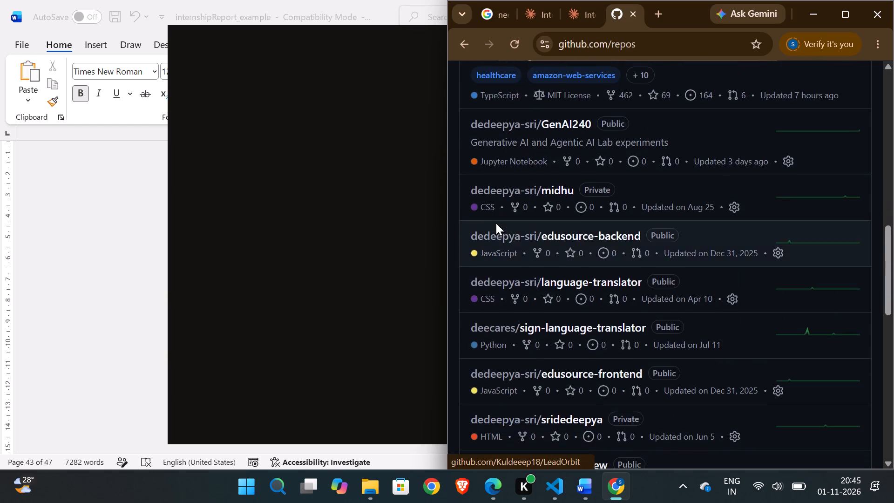
pyautogui.scroll(-4, 496, 223)
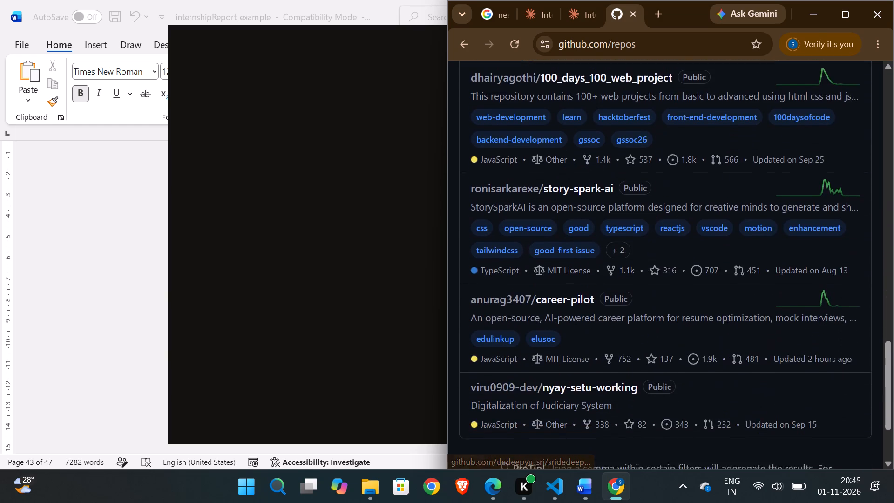
pyautogui.scroll(-2, 496, 223)
pyautogui.scroll(2, 496, 223)
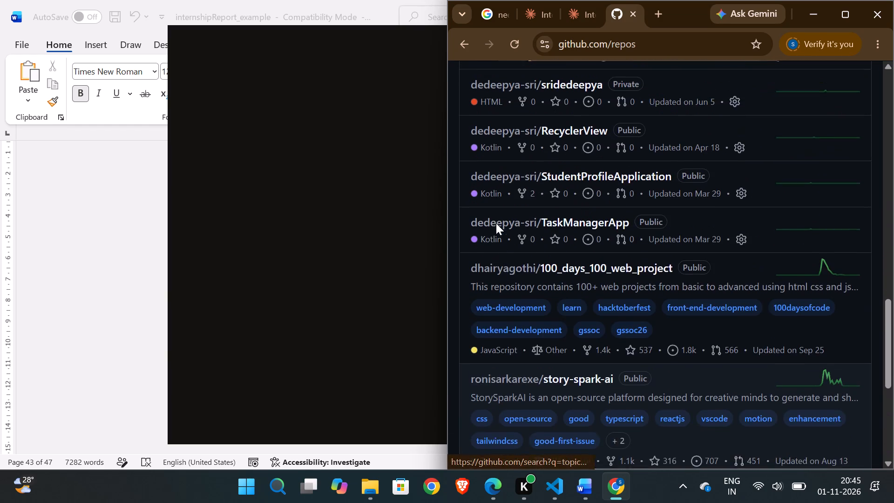
pyautogui.scroll(3, 496, 223)
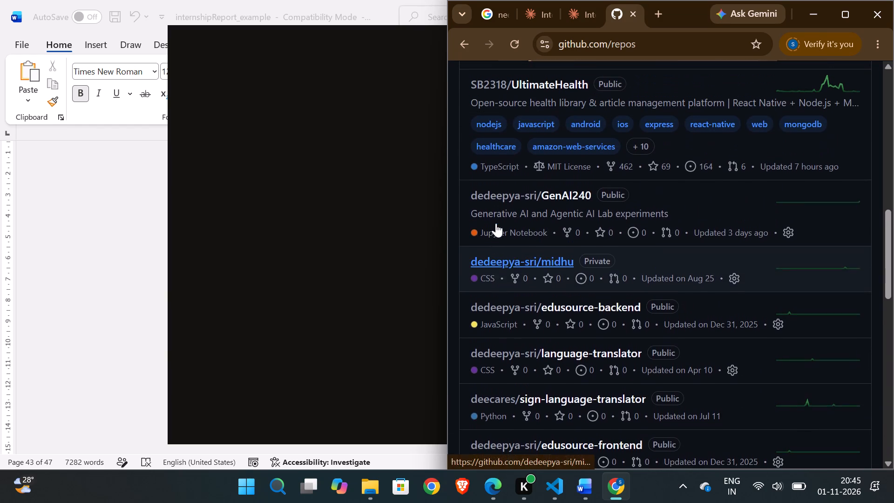
pyautogui.scroll(3, 496, 223)
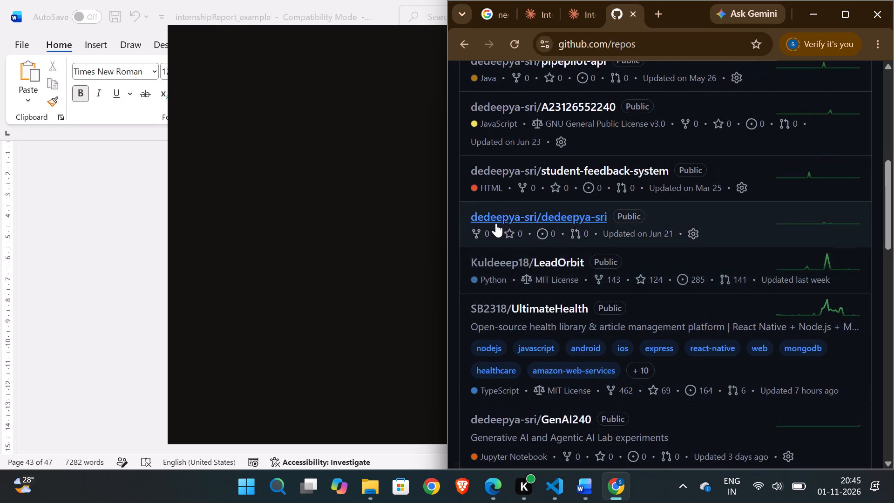
pyautogui.scroll(2, 496, 223)
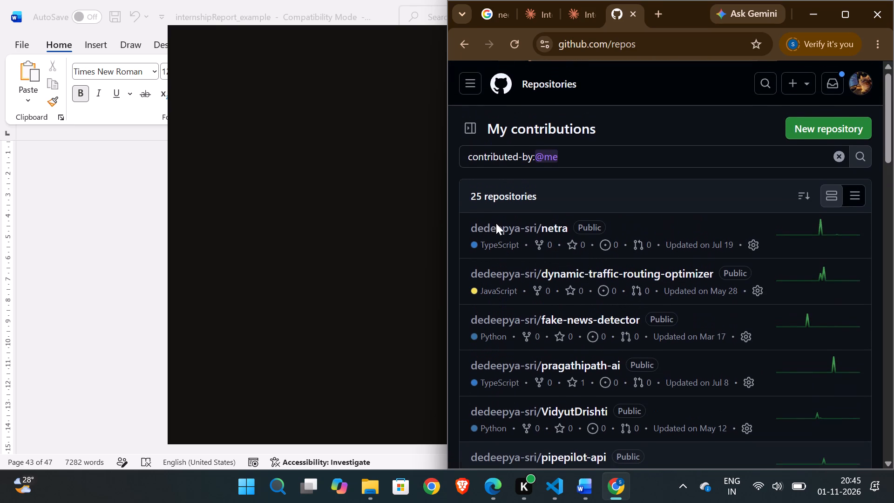
pyautogui.scroll(1, 496, 223)
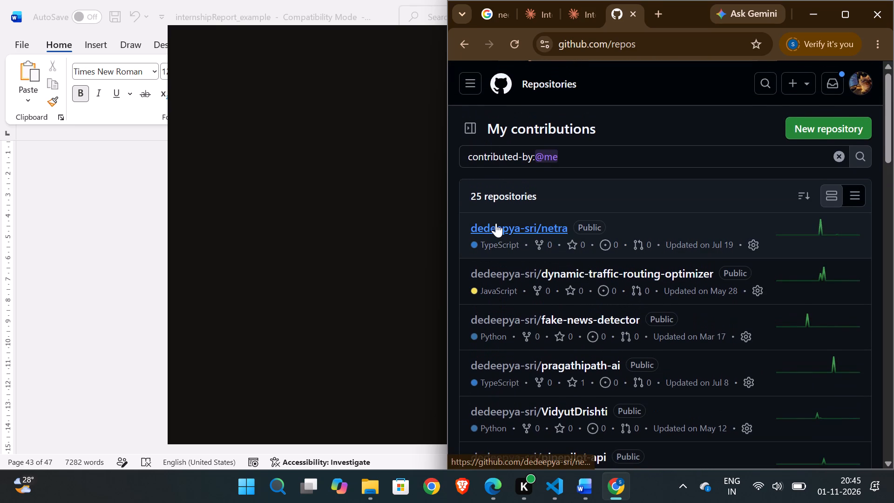
# Look through the whole contributions list once more for the HR attrition repository.
pyautogui.click(784, 75)
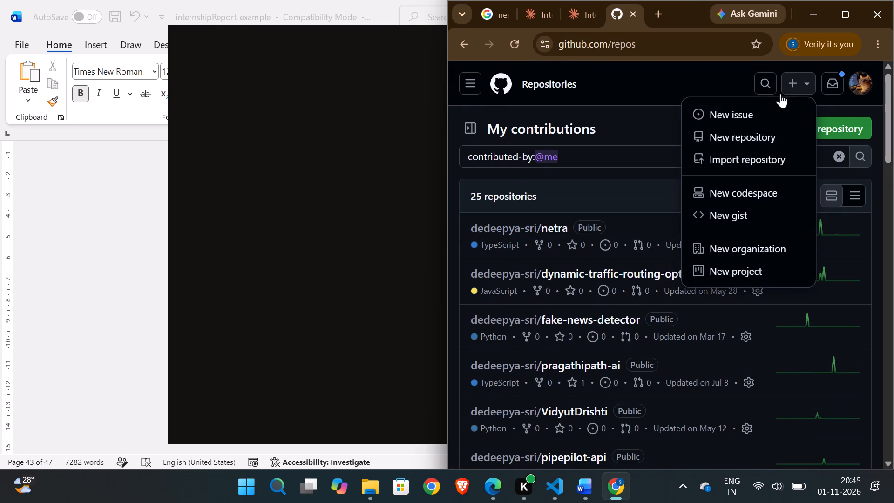
pyautogui.scroll(-1, 621, 239)
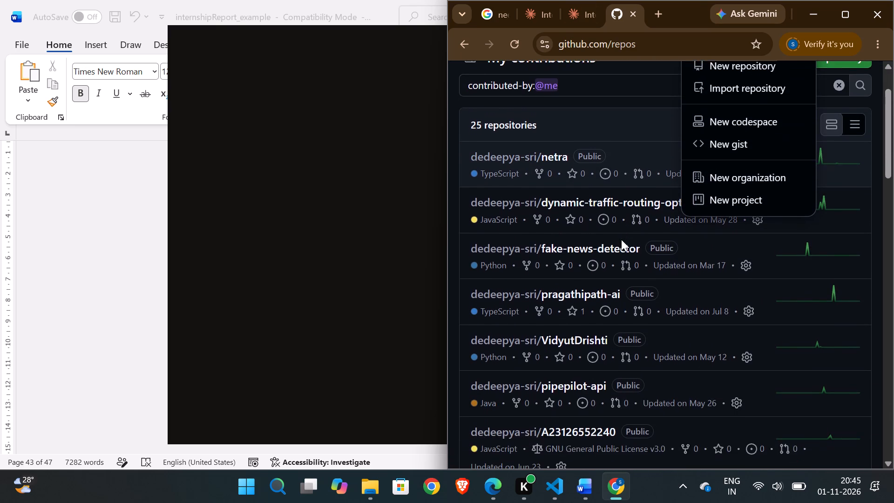
pyautogui.scroll(-2, 621, 239)
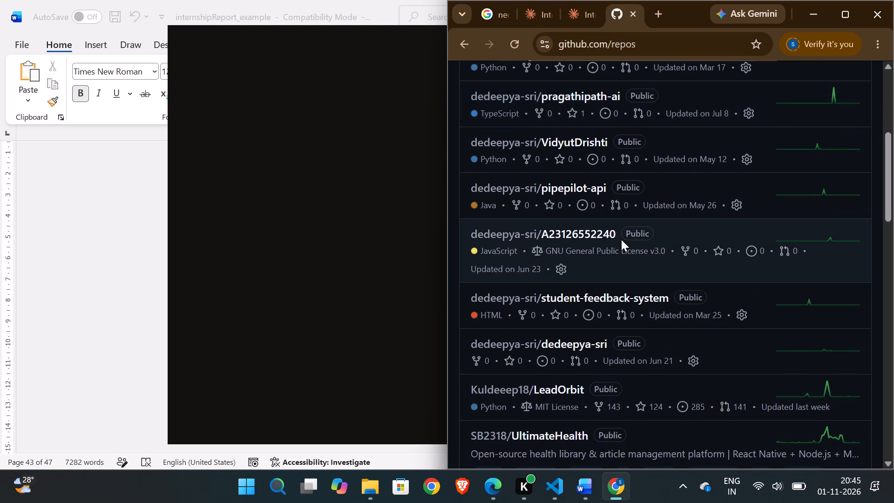
pyautogui.scroll(-3, 621, 239)
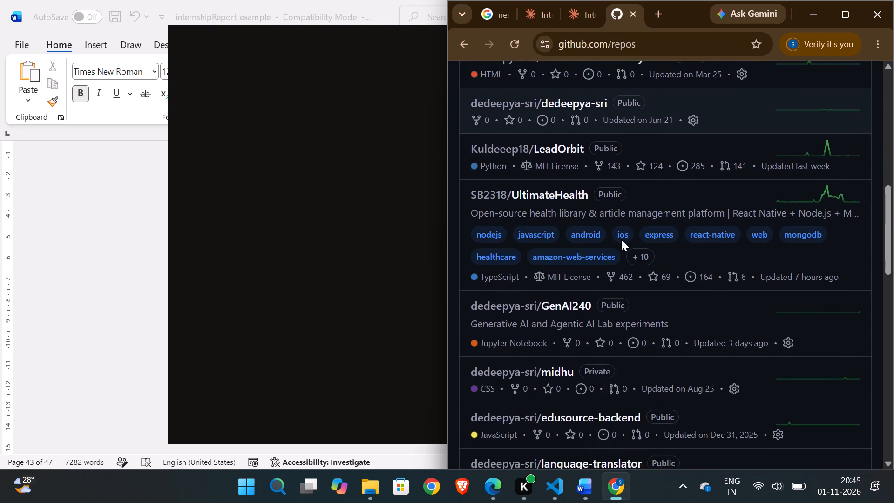
pyautogui.scroll(-1, 621, 239)
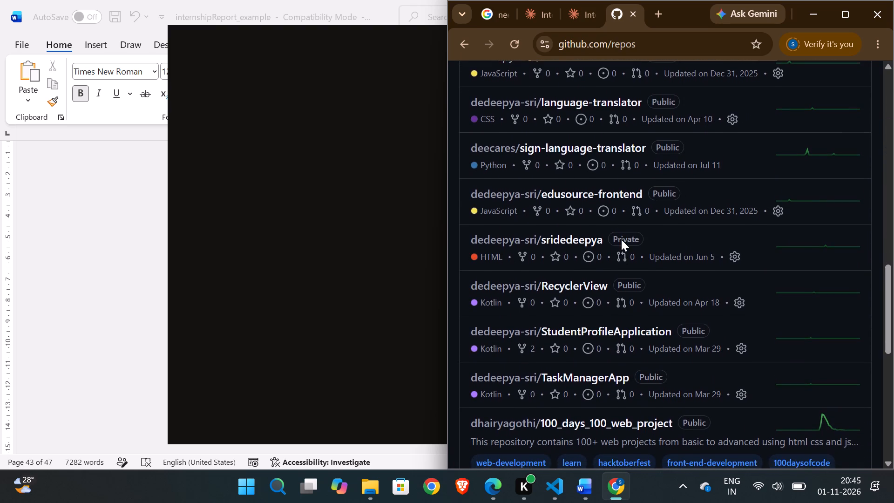
pyautogui.scroll(-3, 621, 239)
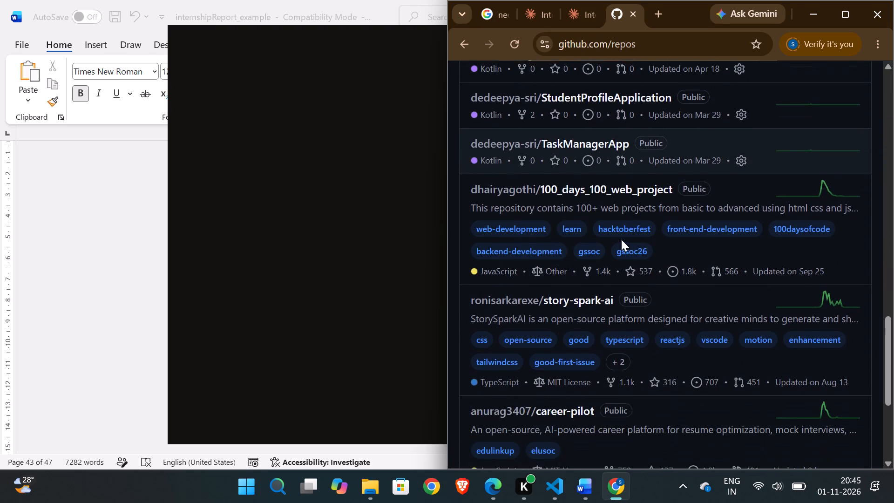
pyautogui.scroll(-4, 621, 239)
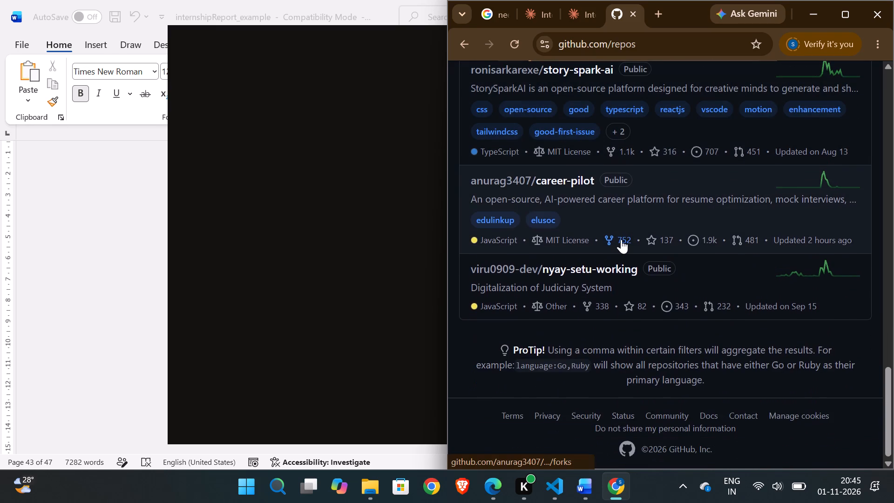
pyautogui.scroll(5, 621, 239)
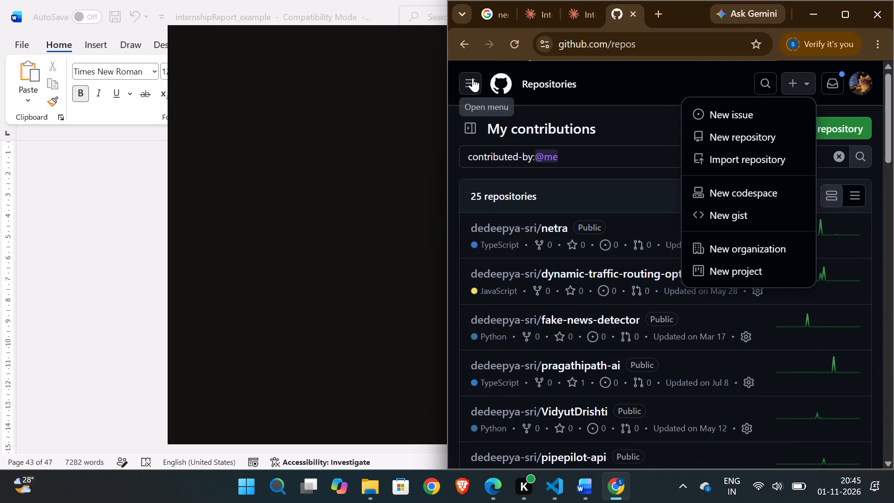
# Return to the GitHub dashboard and maximize the browser window.
pyautogui.click(467, 50)
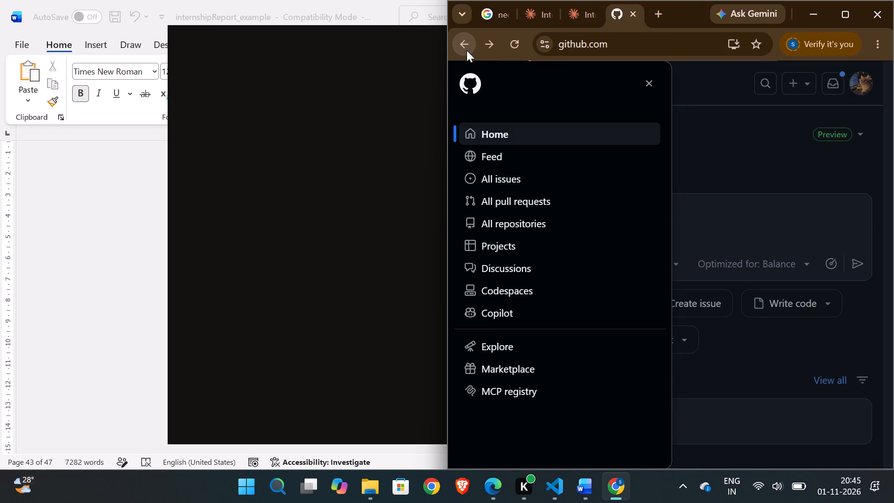
pyautogui.click(674, 194)
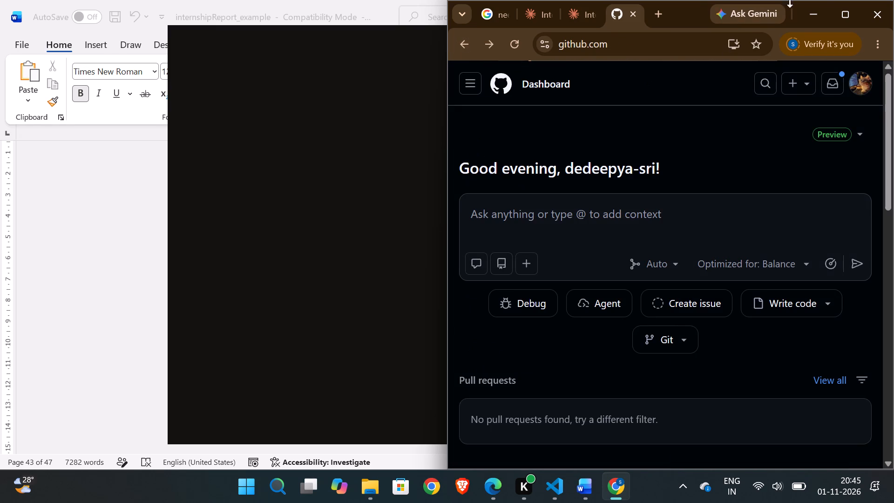
pyautogui.click(852, 16)
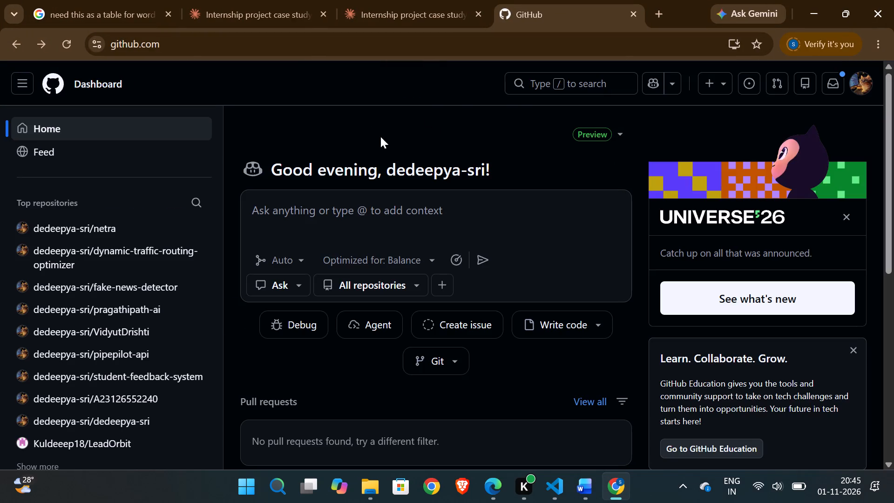
pyautogui.click(173, 116)
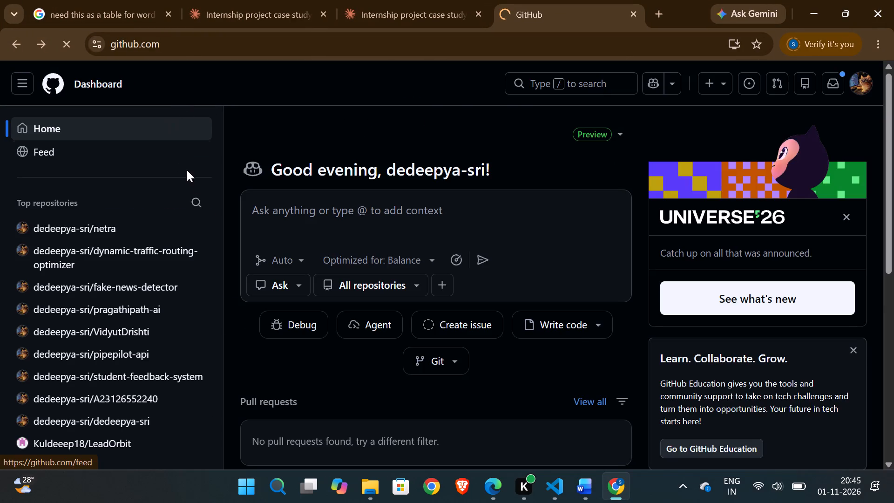
# Search the top repositories for "hr", open the hr_attrition repository and look over its Code page.
pyautogui.scroll(-1, 200, 220)
pyautogui.scroll(1, 200, 220)
pyautogui.scroll(-1, 200, 220)
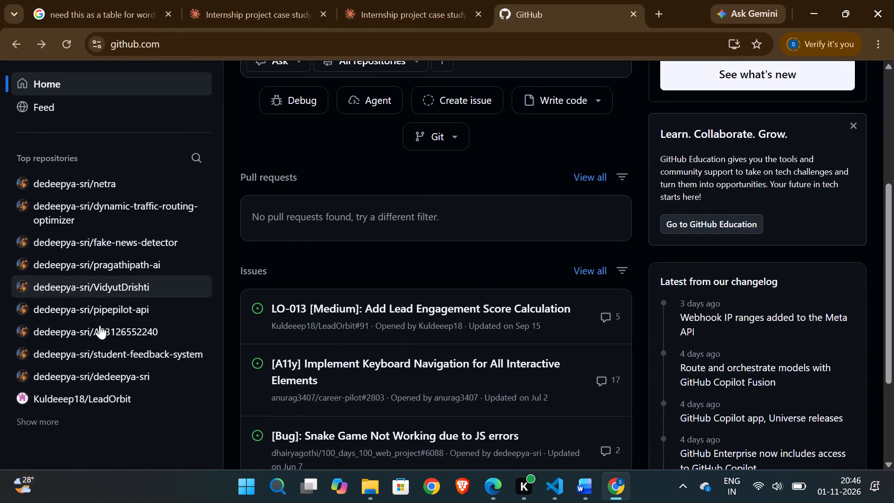
pyautogui.click(193, 156)
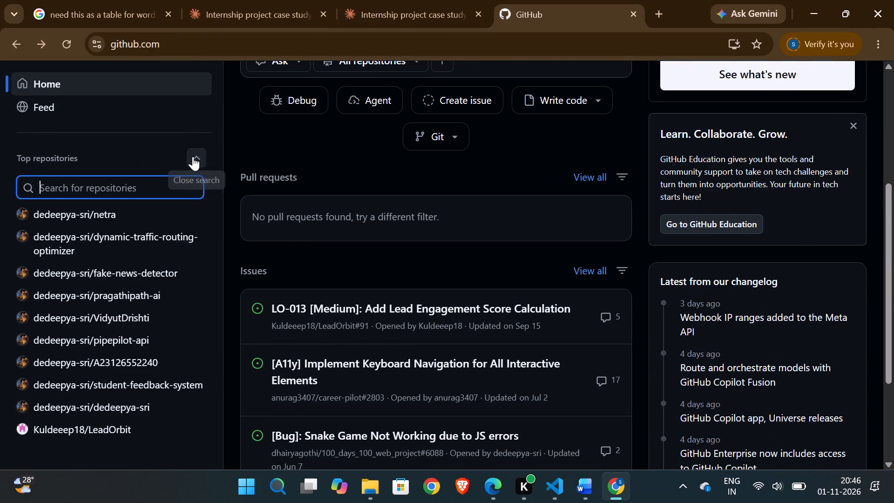
pyautogui.write('hr')
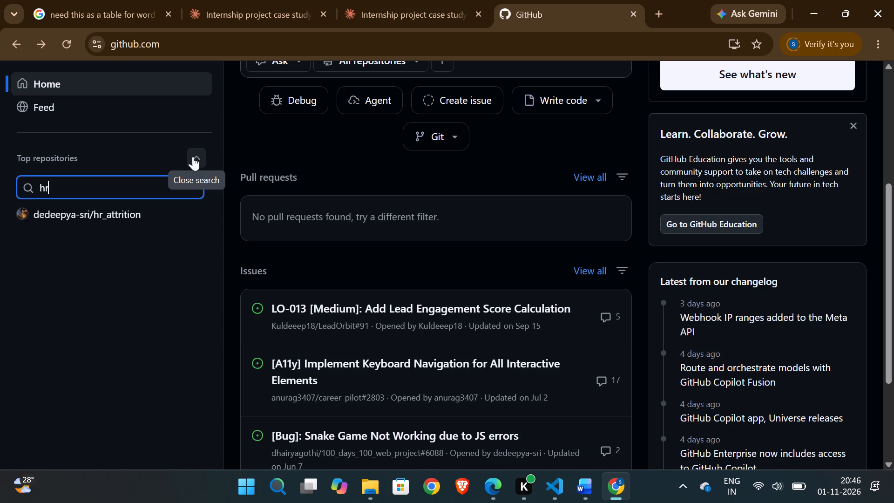
pyautogui.click(68, 213)
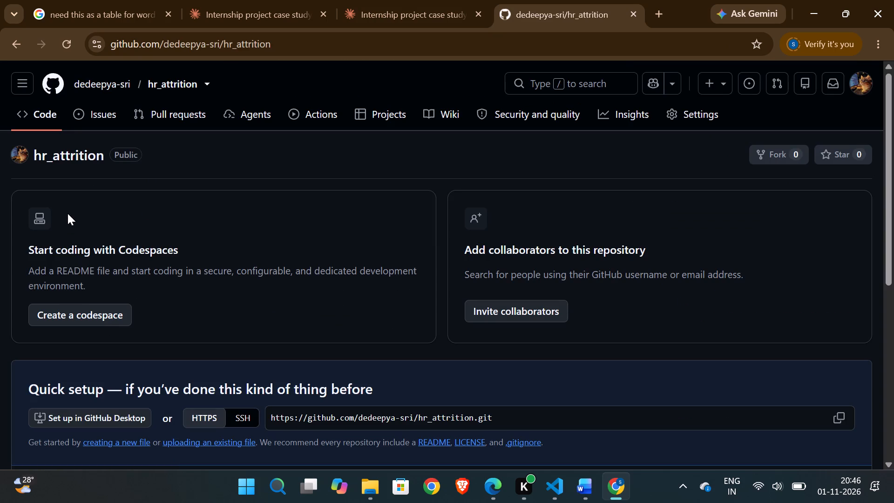
pyautogui.scroll(-2, 323, 292)
pyautogui.scroll(5, 323, 292)
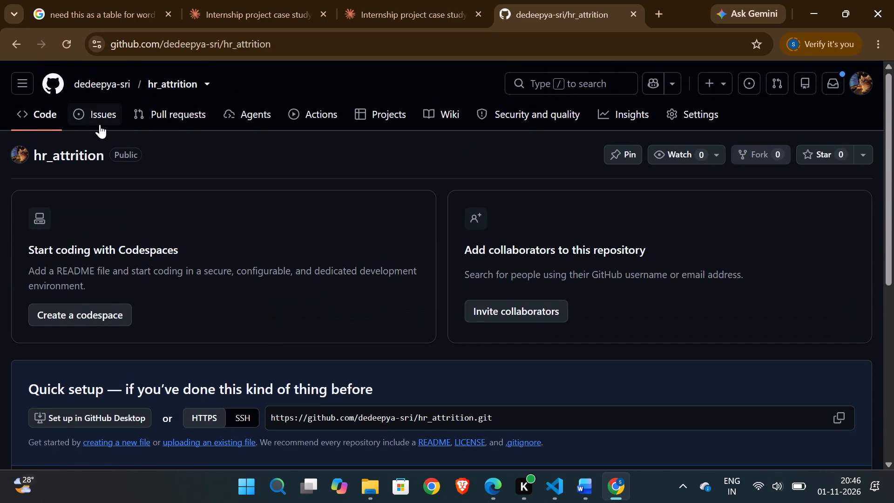
pyautogui.scroll(-3, 218, 197)
pyautogui.scroll(3, 218, 197)
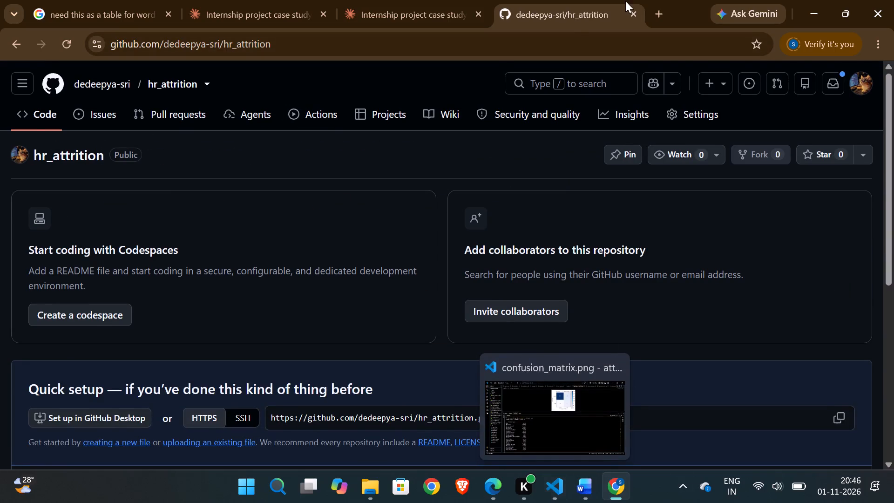
# Search the web for "git push commands" in a new tab and read the overview of essential push commands.
pyautogui.click(661, 13)
pyautogui.write('git')
pyautogui.press('space')
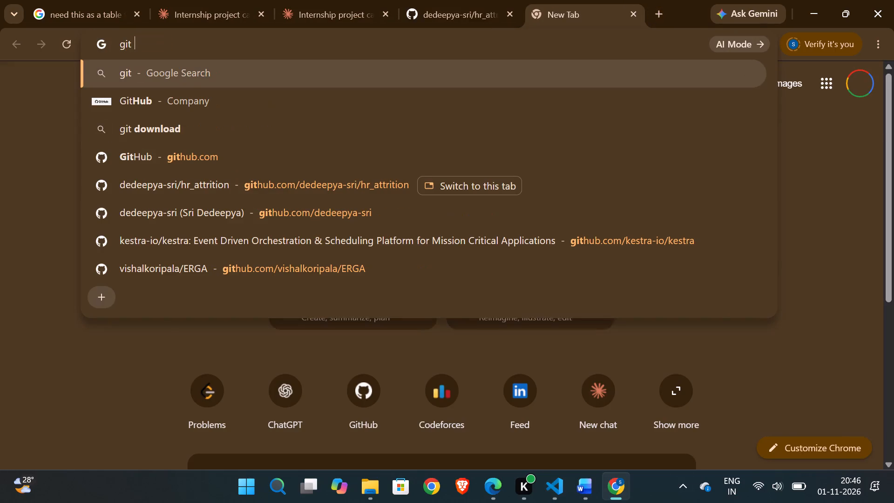
pyautogui.write('push commands')
pyautogui.press('space')
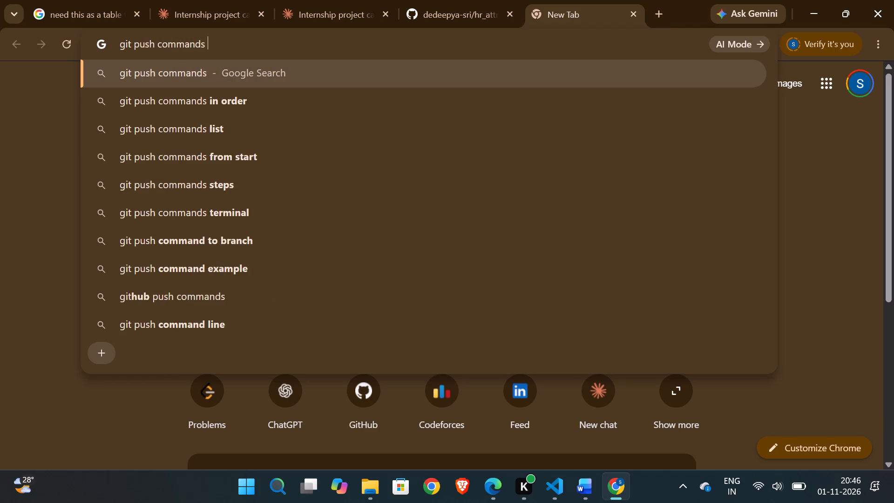
pyautogui.press('Return')
pyautogui.scroll(-1, 596, 281)
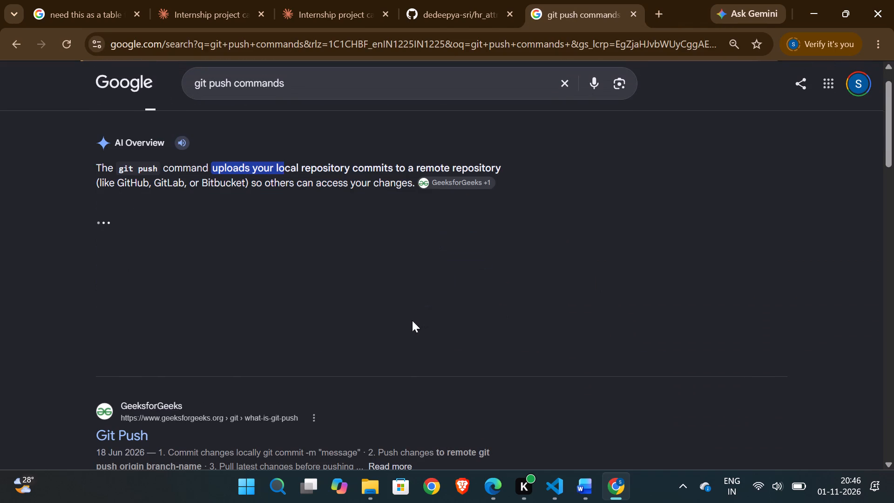
pyautogui.click(384, 348)
pyautogui.scroll(-1, 384, 348)
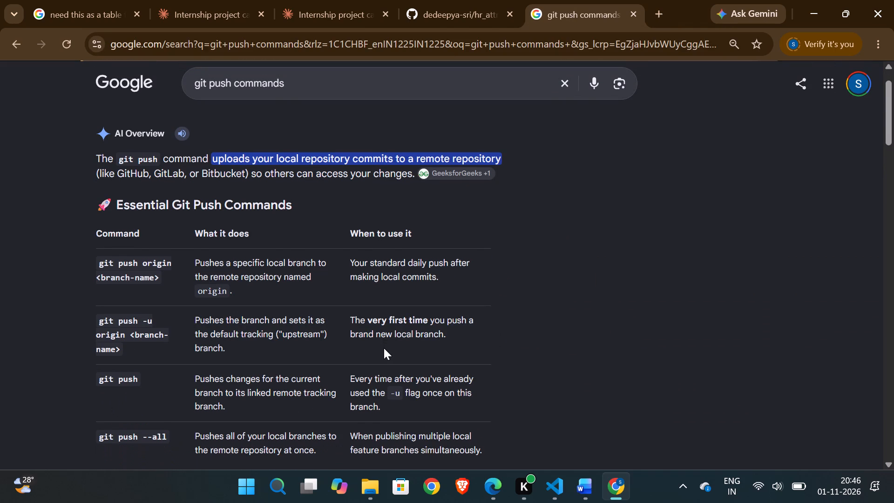
# Ask the AI overview the follow-up "from starting" to get the git push commands from the beginning.
pyautogui.scroll(-3, 384, 348)
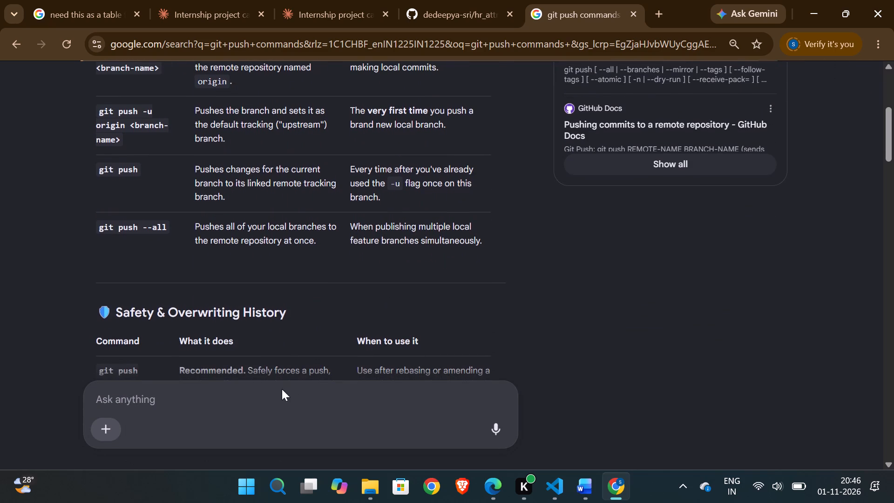
pyautogui.click(280, 392)
pyautogui.write('from starting')
pyautogui.press('Return')
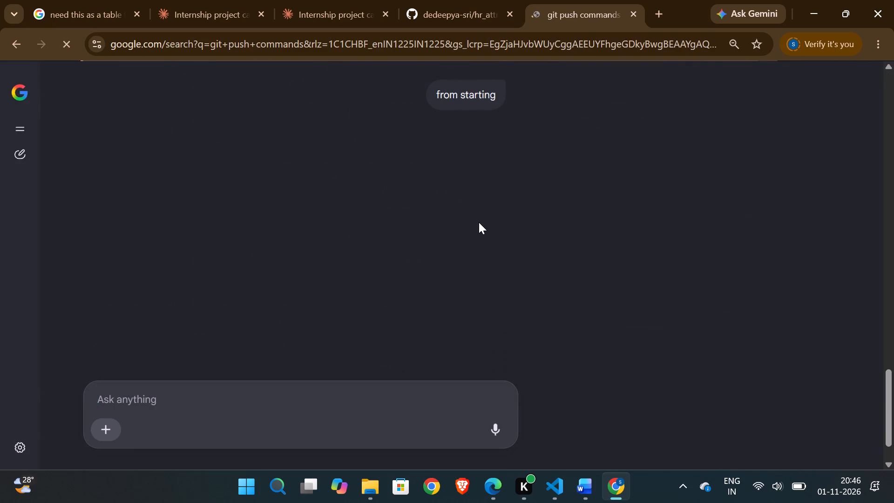
# Read through the step-by-step guide, from initializing, staging and committing the project to linking the remote repository.
pyautogui.scroll(-2, 479, 222)
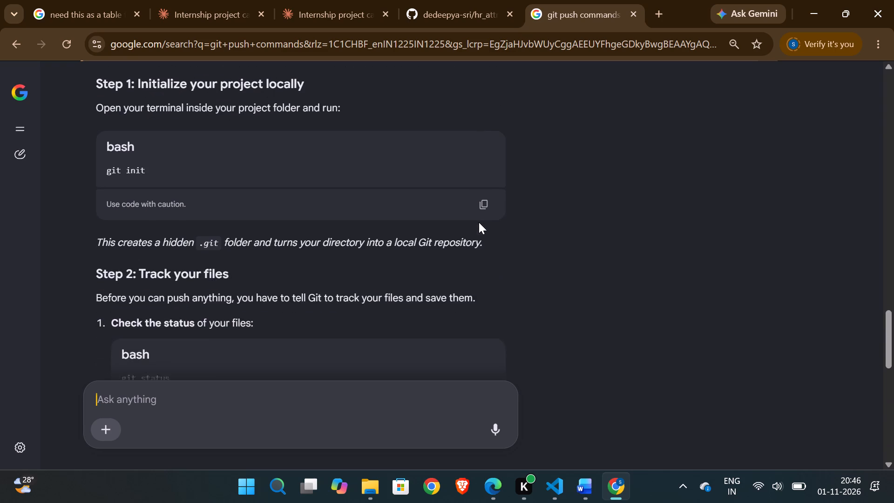
pyautogui.scroll(-6, 479, 222)
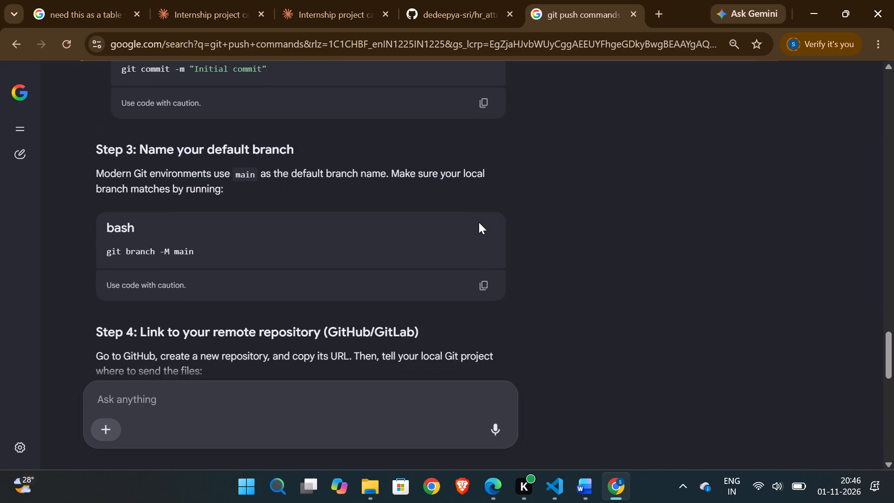
pyautogui.scroll(-3, 479, 222)
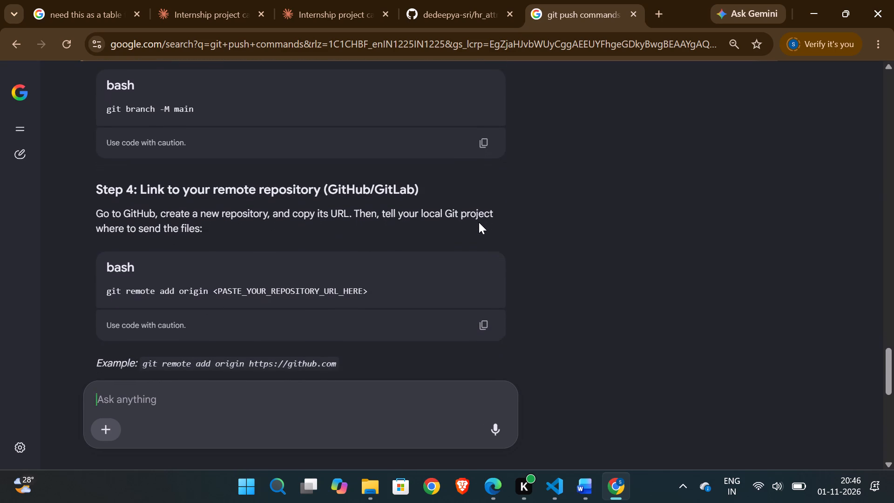
pyautogui.scroll(-1, 479, 222)
pyautogui.scroll(3, 449, 218)
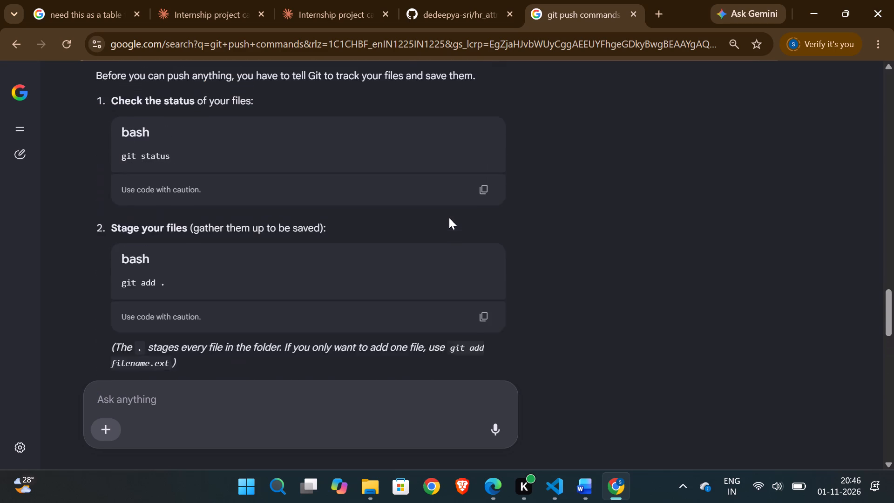
pyautogui.scroll(-2, 449, 218)
pyautogui.scroll(1, 449, 218)
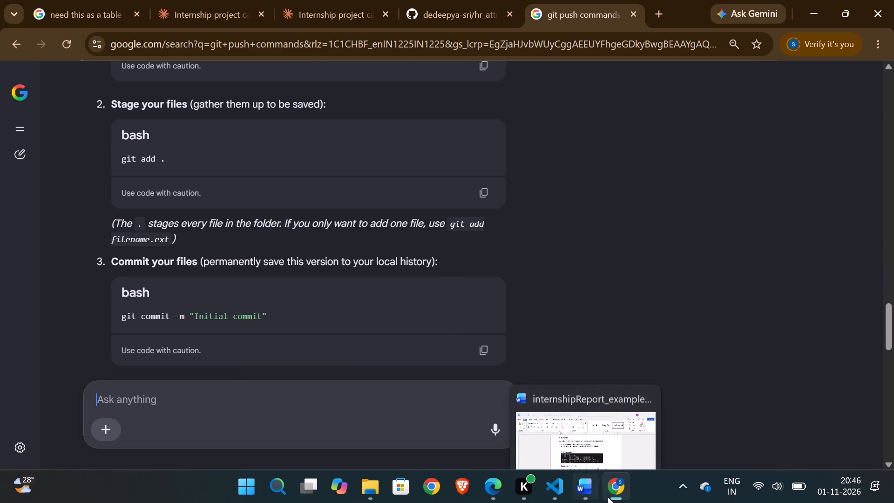
# Switch to Visual Studio Code and stop the running Streamlit app in the terminal.
pyautogui.click(569, 488)
pyautogui.scroll(-4, 376, 418)
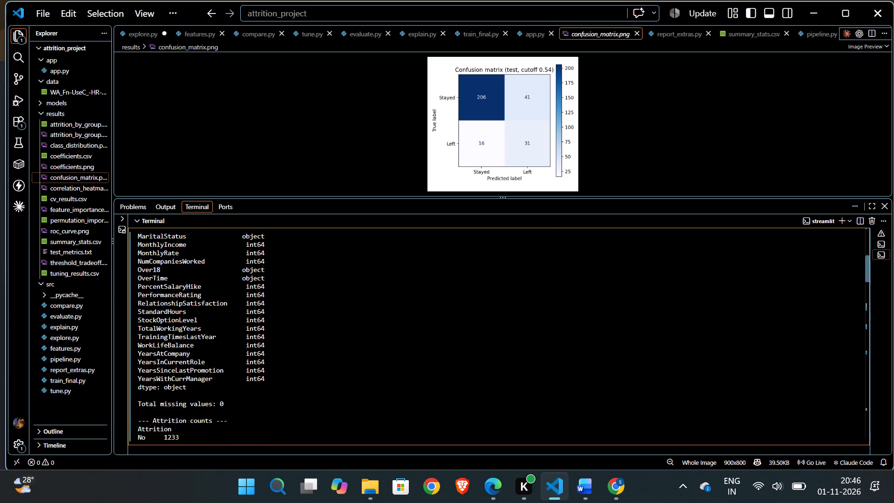
pyautogui.scroll(-8, 376, 418)
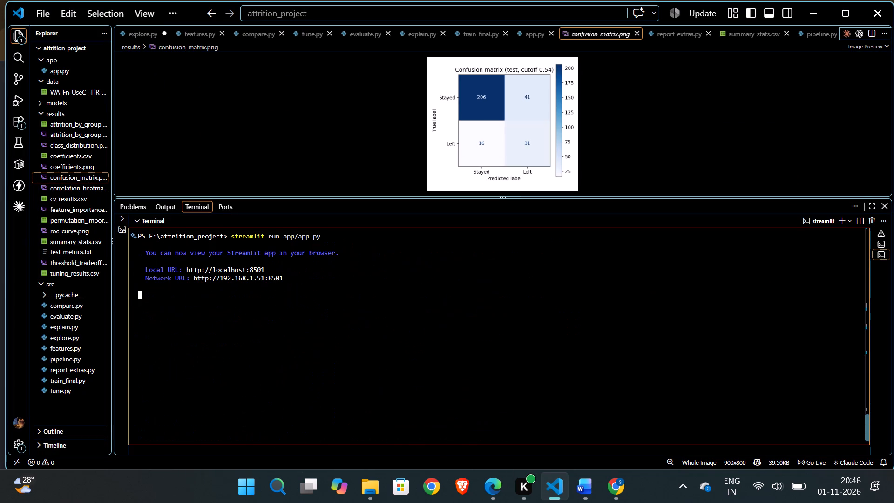
pyautogui.hotkey('ctrl', 'c')
pyautogui.press('Return')
pyautogui.press('Return')
pyautogui.press('Return')
# Initialize a Git repository in the attrition_project folder from the terminal with git init.
pyautogui.write('gti init')
pyautogui.press('Return')
pyautogui.write('git')
pyautogui.press('space')
pyautogui.press('Home')
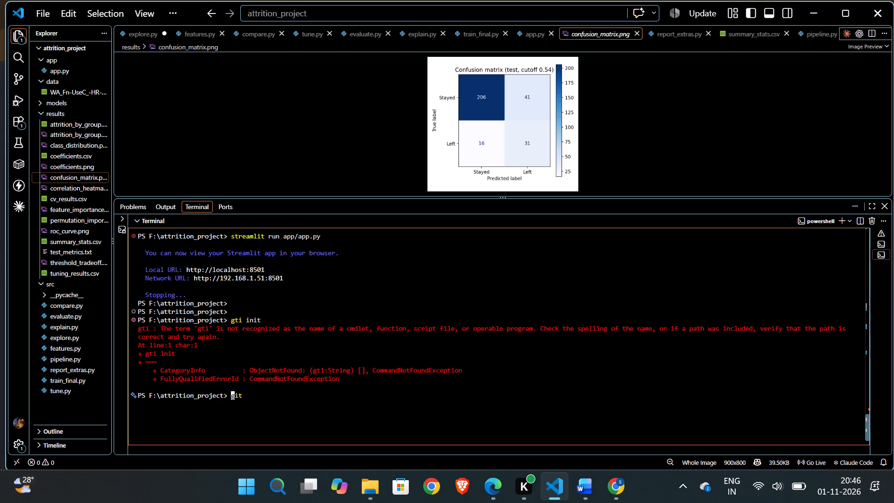
pyautogui.press('Right')
pyautogui.press('Right')
pyautogui.press('space')
pyautogui.press('BackSpace')
pyautogui.press('Right')
pyautogui.press('space')
pyautogui.write('init')
pyautogui.press('Return')
# Stage all project files with git add .
pyautogui.write('git a')
pyautogui.write('dd .')
pyautogui.press('Return')
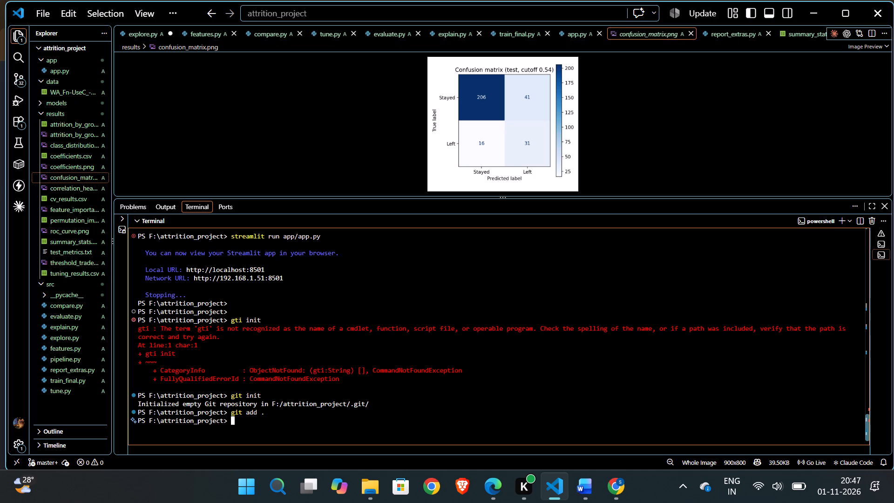
# Check the guide's commit command, and commit the staged files with the message "created streamlit app for hr attrition".
pyautogui.click(616, 489)
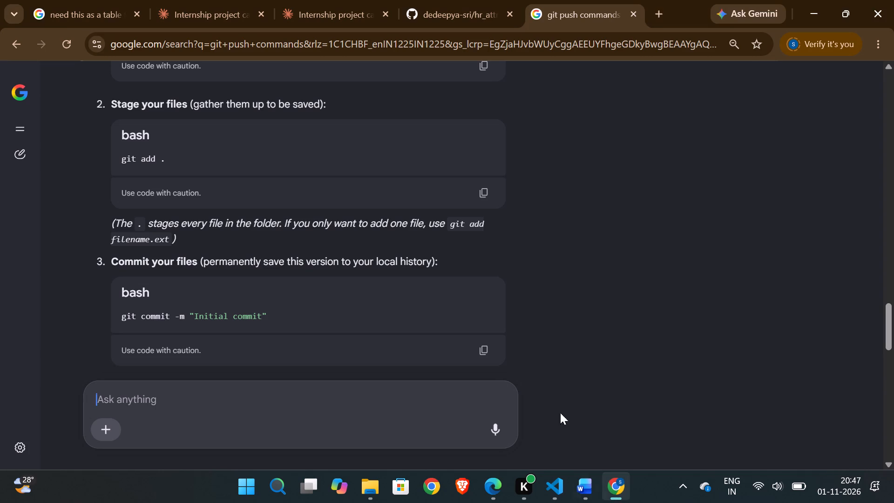
pyautogui.click(547, 489)
pyautogui.write('git vommit')
pyautogui.press('space')
pyautogui.press('BackSpace')
pyautogui.press('BackSpace')
pyautogui.press('BackSpace')
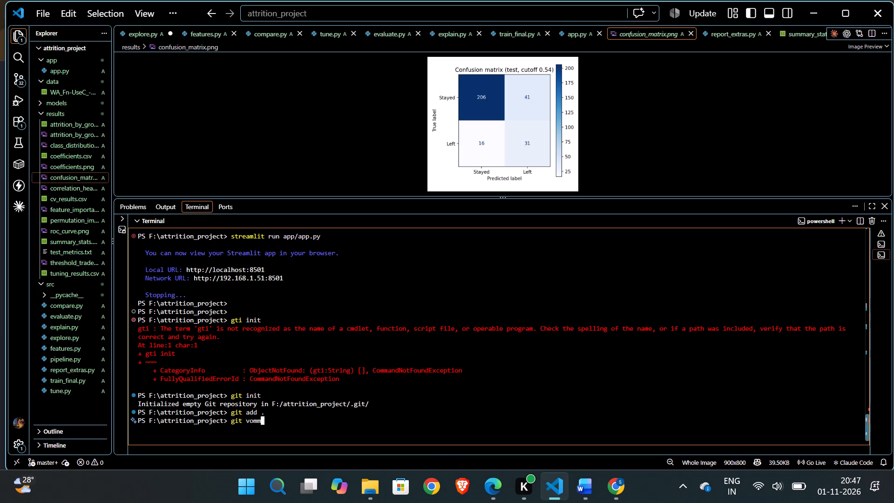
pyautogui.press('BackSpace')
pyautogui.press('BackSpace')
pyautogui.press('BackSpace')
pyautogui.press('BackSpace')
pyautogui.write('commit -m "created streamlit app o')
pyautogui.press('BackSpace')
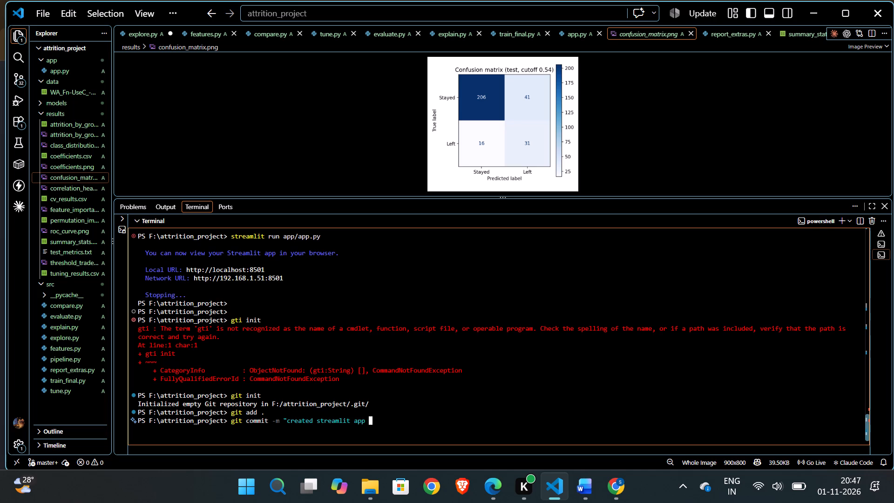
pyautogui.write('for hr attrition')
pyautogui.hotkey('shift', '"')
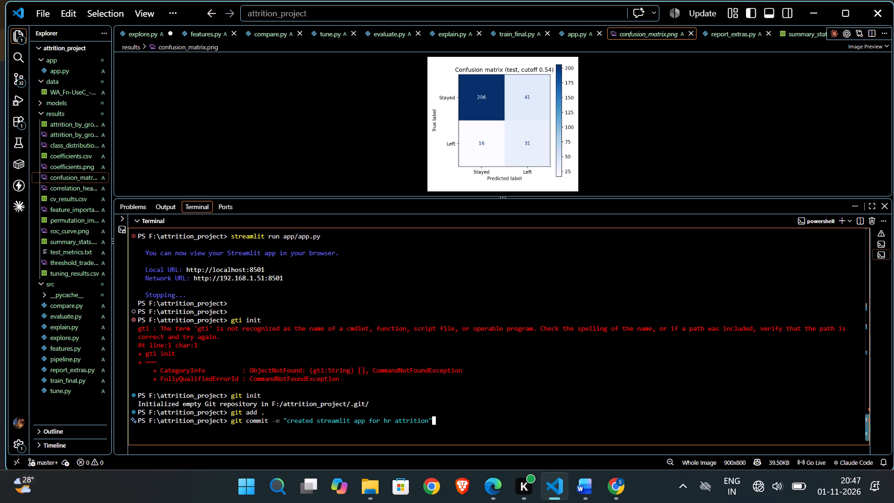
pyautogui.press('Return')
# Copy the default-branch command from the guide and run git branch -M main in the project terminal.
pyautogui.click(624, 490)
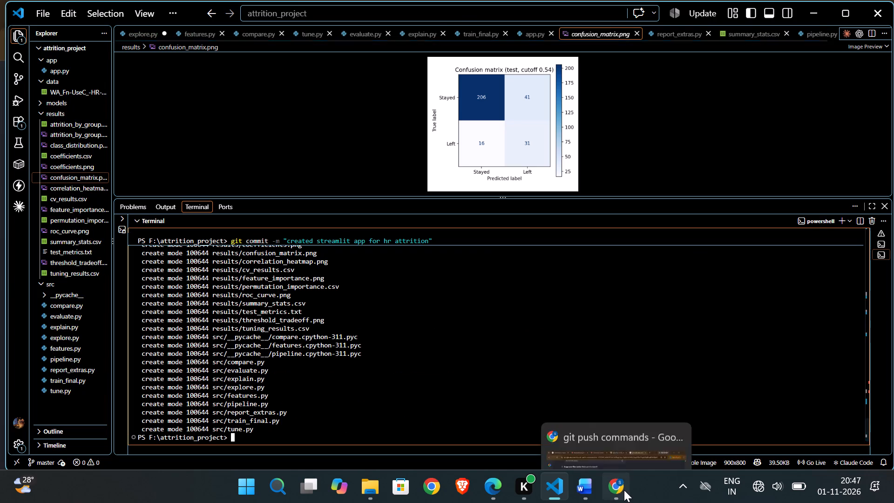
pyautogui.scroll(-1, 535, 318)
pyautogui.scroll(-1, 346, 252)
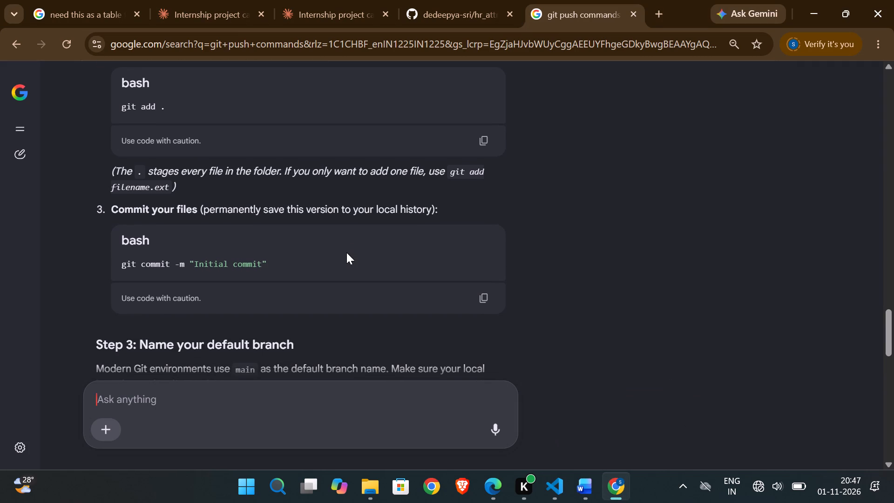
pyautogui.scroll(-2, 346, 252)
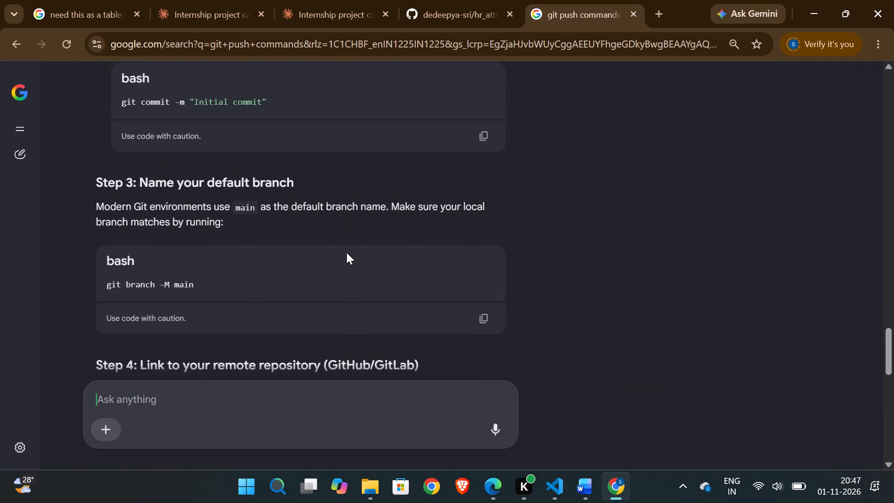
pyautogui.scroll(-1, 346, 252)
pyautogui.click(482, 266)
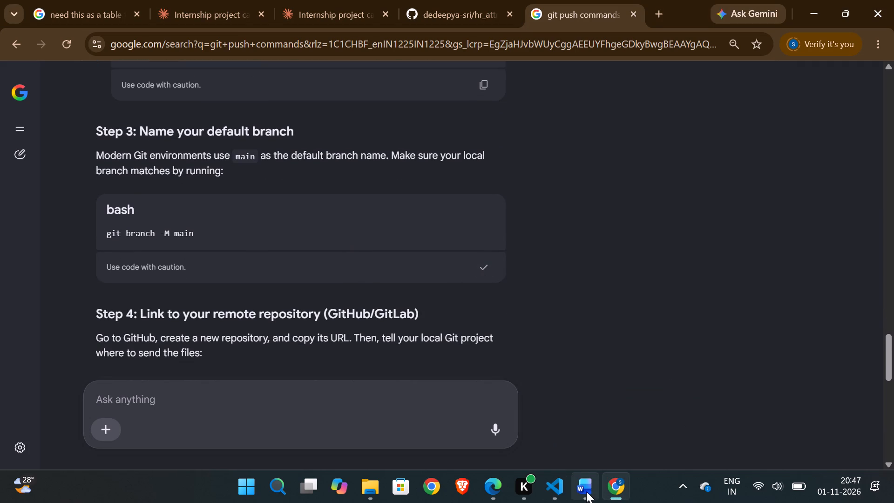
pyautogui.click(586, 491)
pyautogui.click(554, 486)
pyautogui.hotkey('ctrl', 'v')
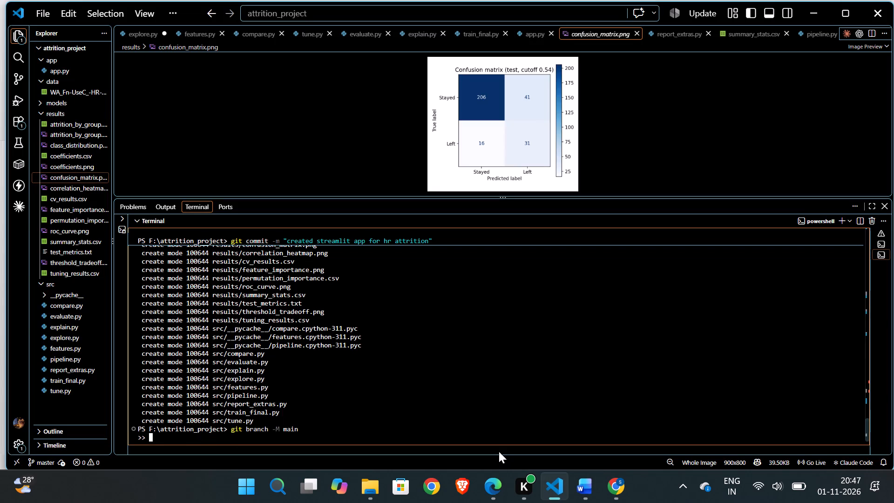
pyautogui.press('Return')
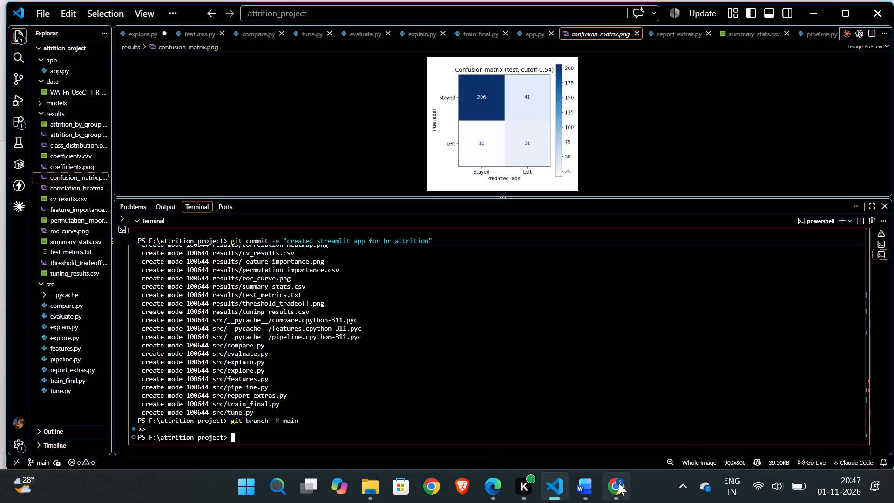
# Copy the hr_attrition repository's page URL from GitHub and add it as the remote origin in the project terminal.
pyautogui.click(619, 483)
pyautogui.scroll(-1, 524, 292)
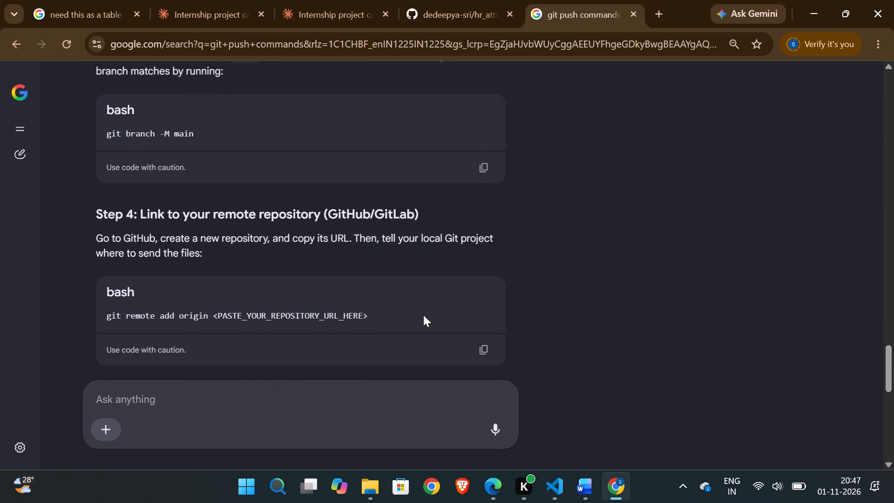
pyautogui.click(497, 0)
pyautogui.click(405, 36)
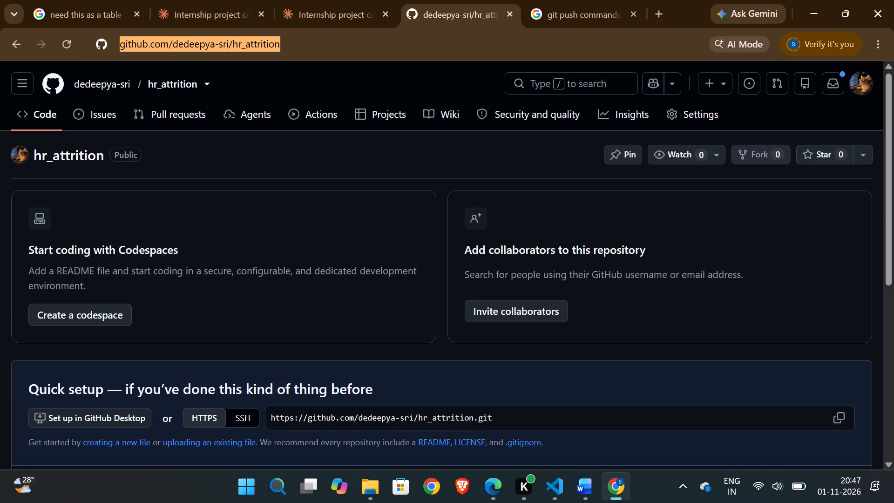
pyautogui.hotkey('ctrl', 'c')
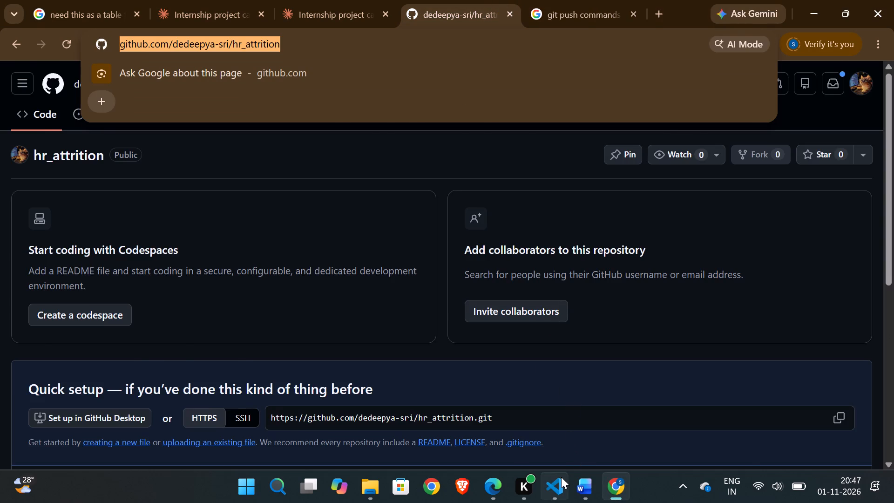
pyautogui.click(561, 477)
pyautogui.write('gt')
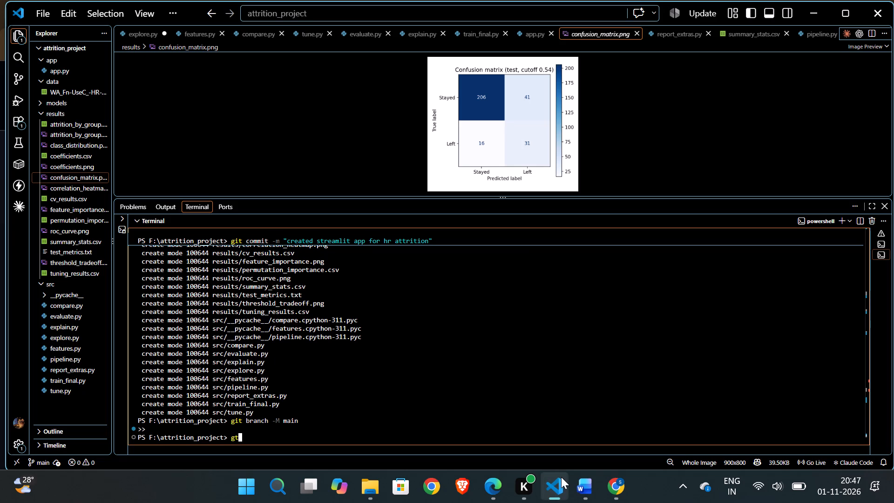
pyautogui.press('BackSpace')
pyautogui.write('it remote add origin')
pyautogui.press('space')
pyautogui.hotkey('ctrl', 'v')
pyautogui.press('Return')
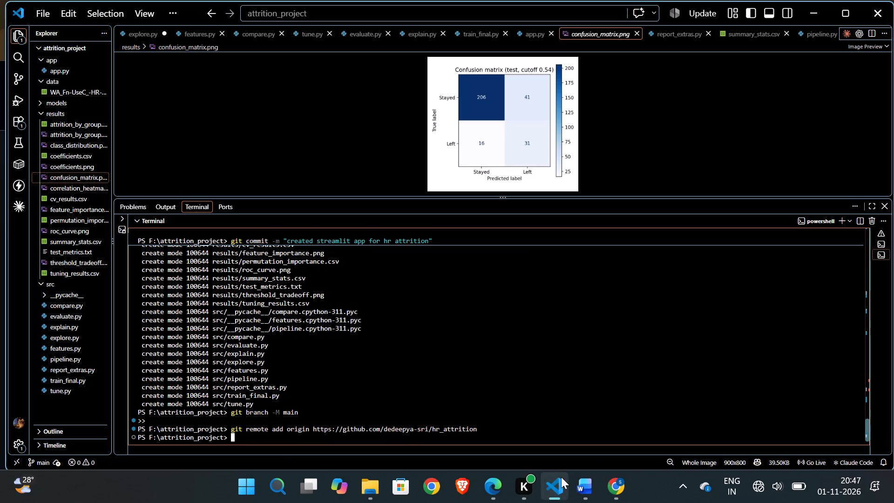
# Copy the first-push command from the guide and try to push the project with git push -u origin main.
pyautogui.click(619, 490)
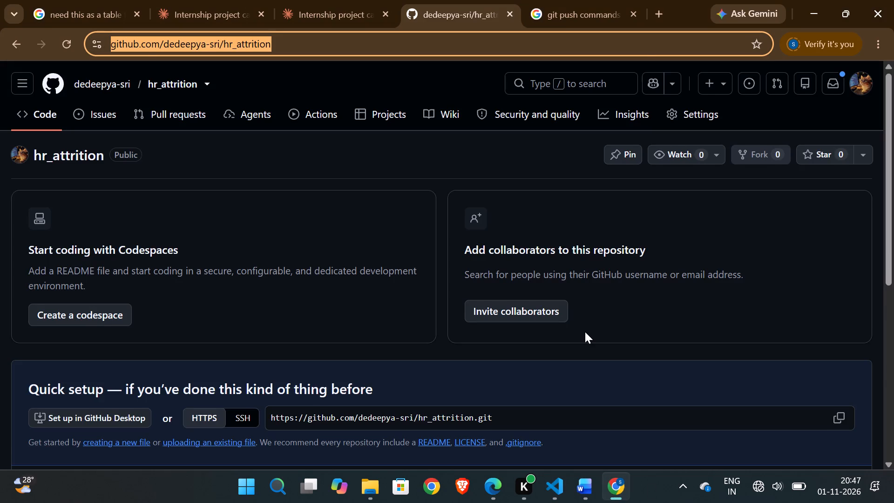
pyautogui.scroll(-1, 585, 332)
pyautogui.click(574, 6)
pyautogui.scroll(-1, 482, 258)
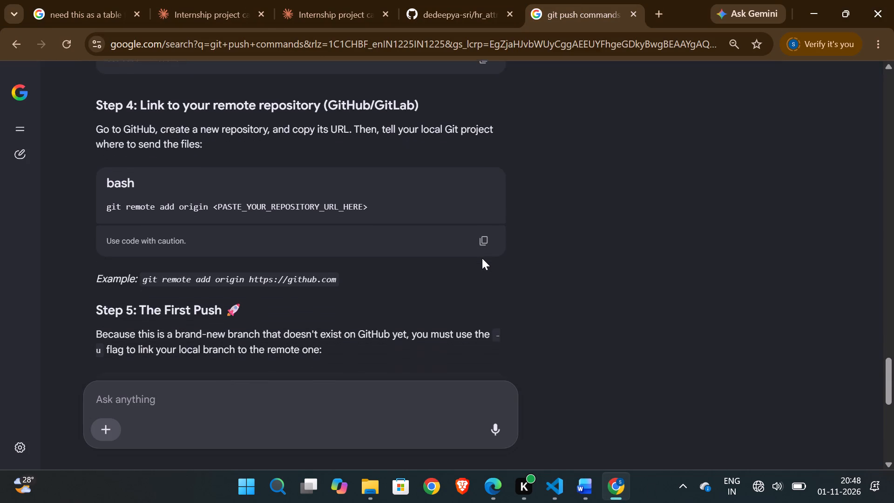
pyautogui.scroll(-3, 482, 258)
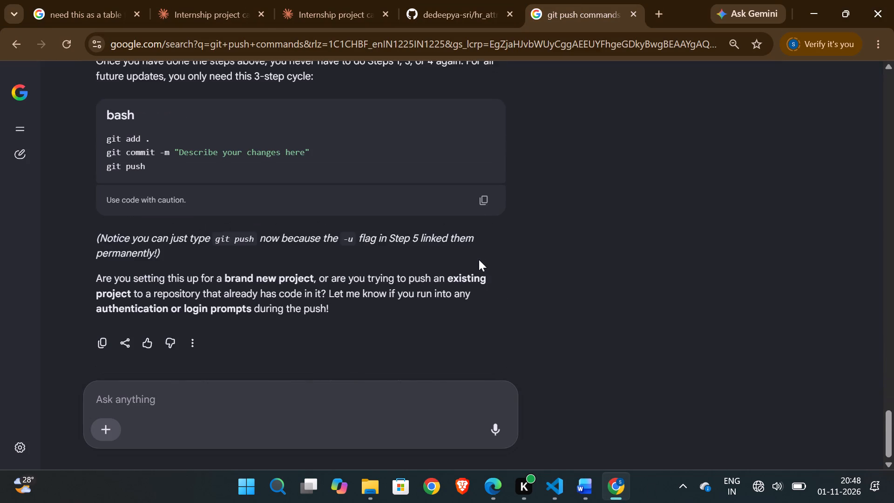
pyautogui.scroll(2, 497, 200)
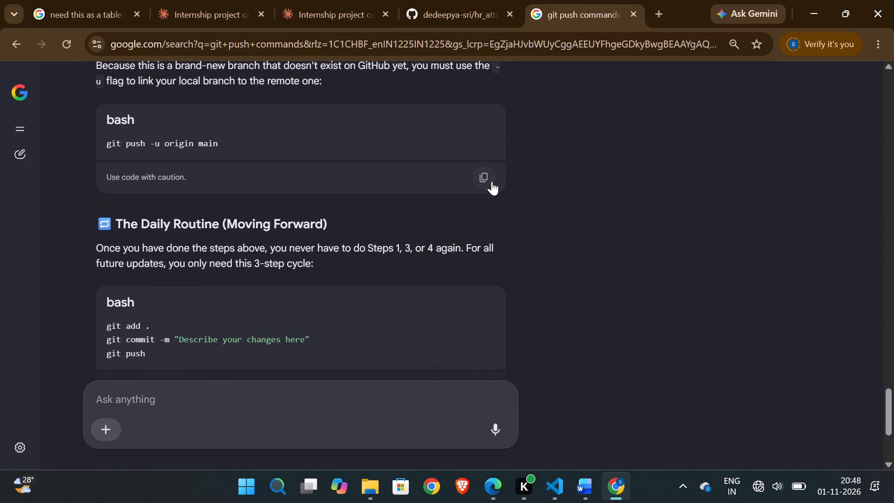
pyautogui.click(488, 178)
pyautogui.click(566, 491)
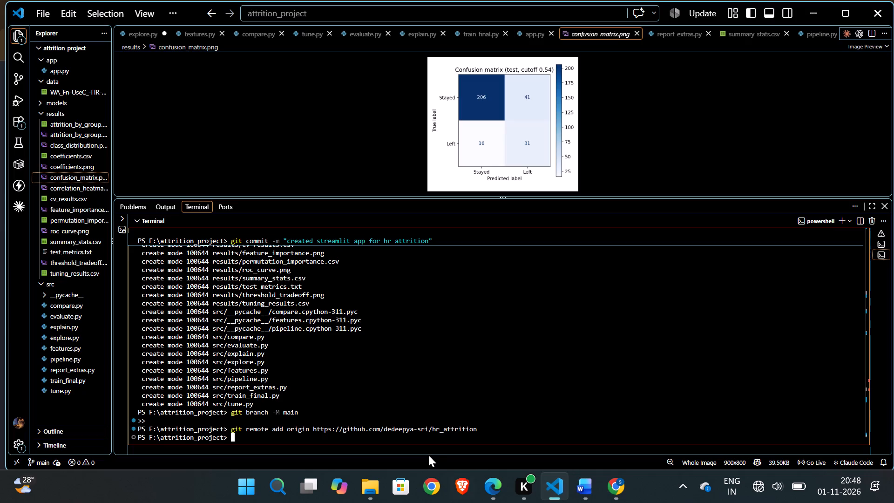
pyautogui.hotkey('ctrl', 'v')
pyautogui.press('Return')
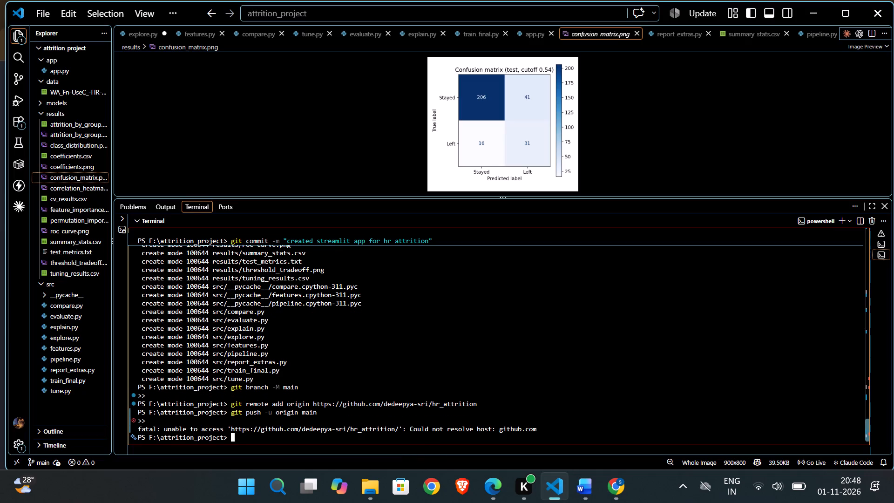
pyautogui.click(607, 487)
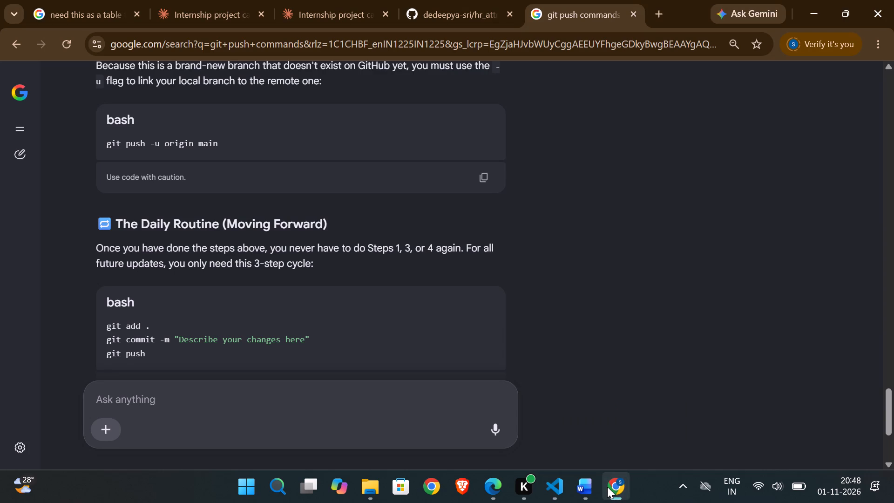
pyautogui.scroll(1, 509, 144)
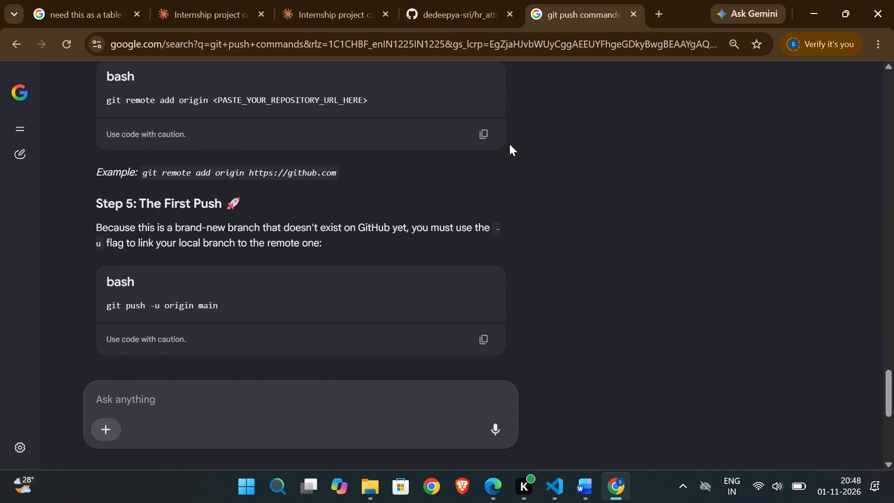
pyautogui.scroll(2, 509, 144)
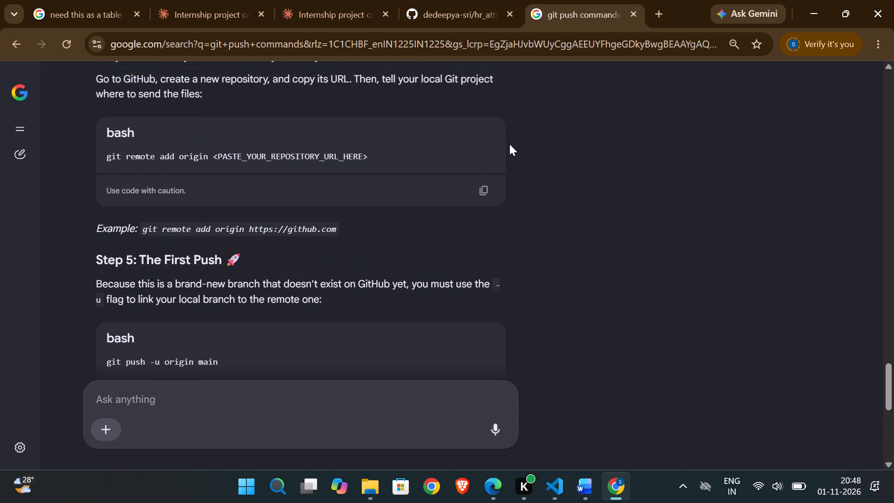
pyautogui.click(440, 0)
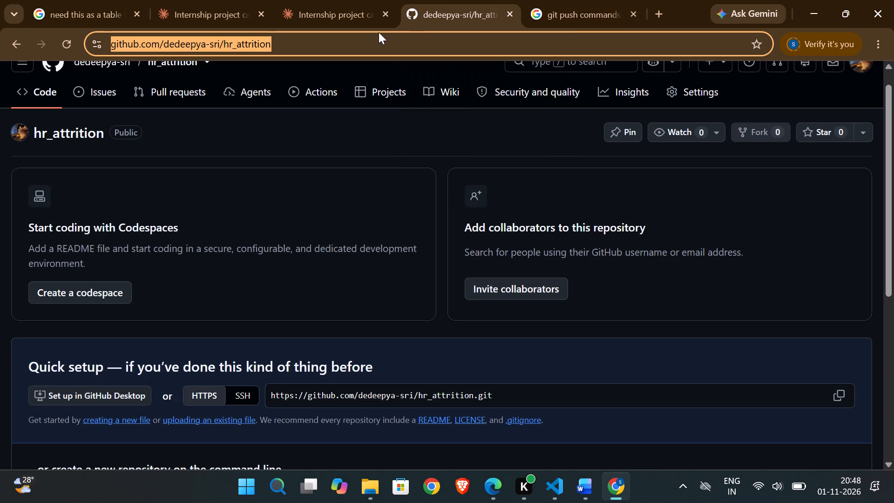
pyautogui.click(367, 34)
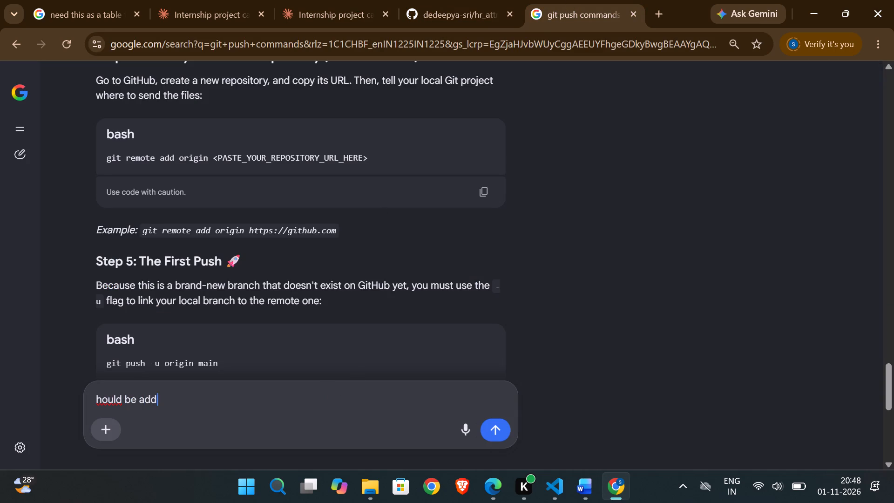
pyautogui.press('space')
pyautogui.write('.git a')
pyautogui.write('t end of repo url')
pyautogui.press('Return')
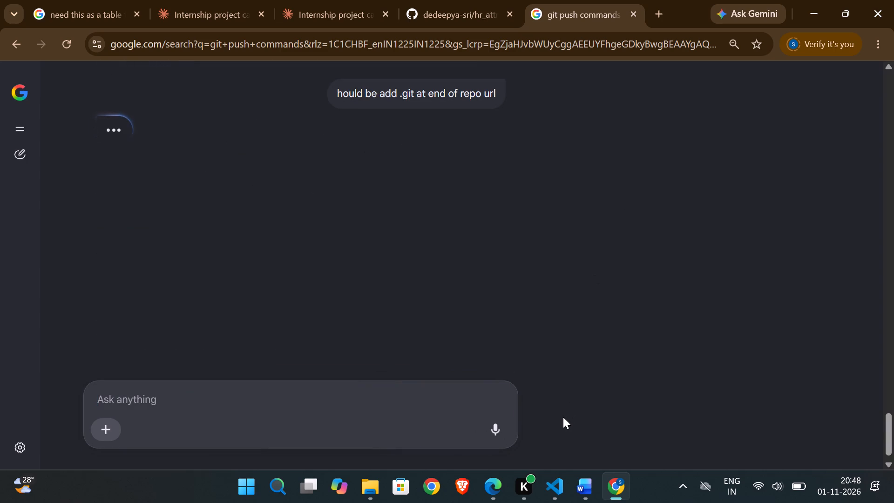
pyautogui.scroll(-1, 563, 417)
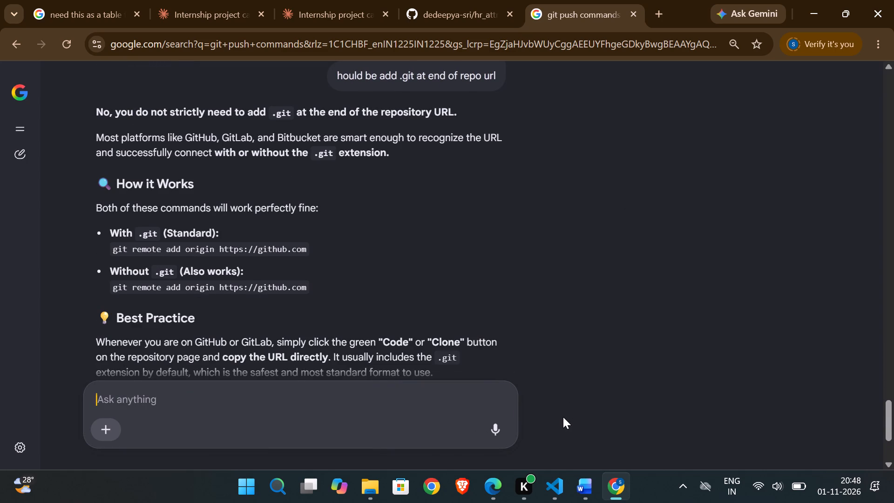
pyautogui.scroll(-1, 563, 417)
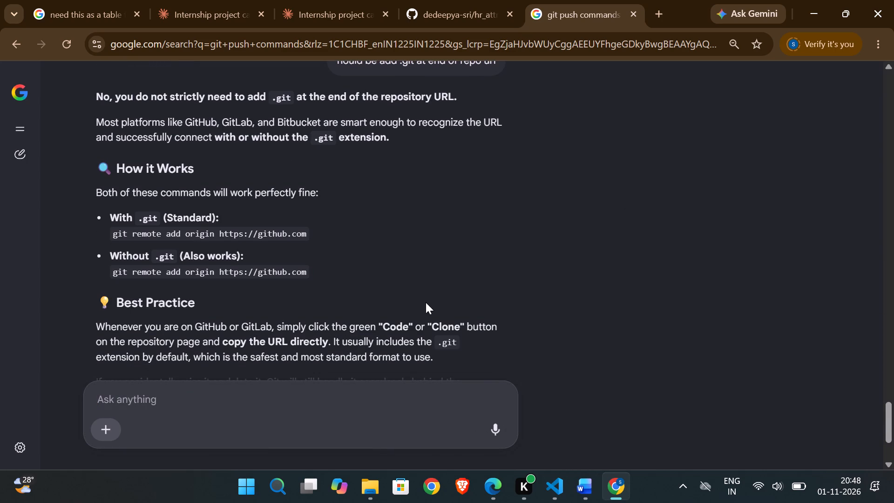
pyautogui.scroll(-2, 325, 287)
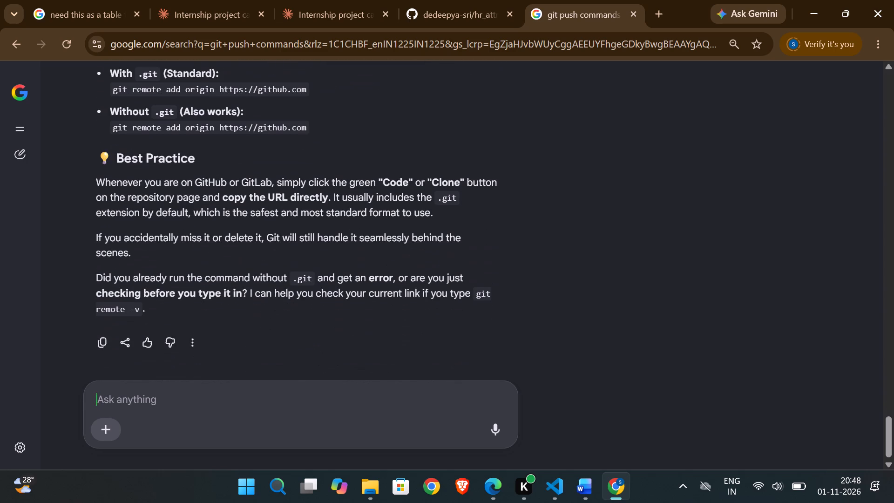
# Ask in the same chat why the copied hr_attrition repository URL is not working.
pyautogui.click(235, 415)
pyautogui.hotkey('ctrl', 'v')
pyautogui.click(235, 415)
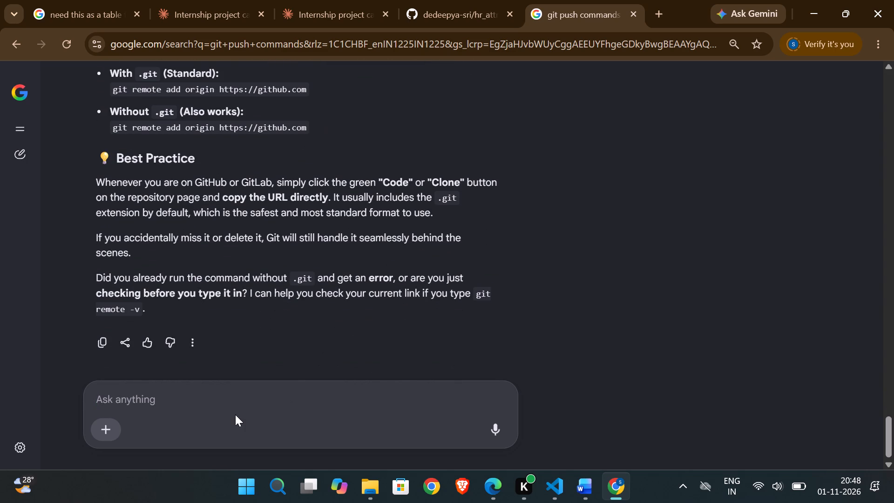
pyautogui.hotkey('ctrl', 'v')
pyautogui.press('space')
pyautogui.press('space')
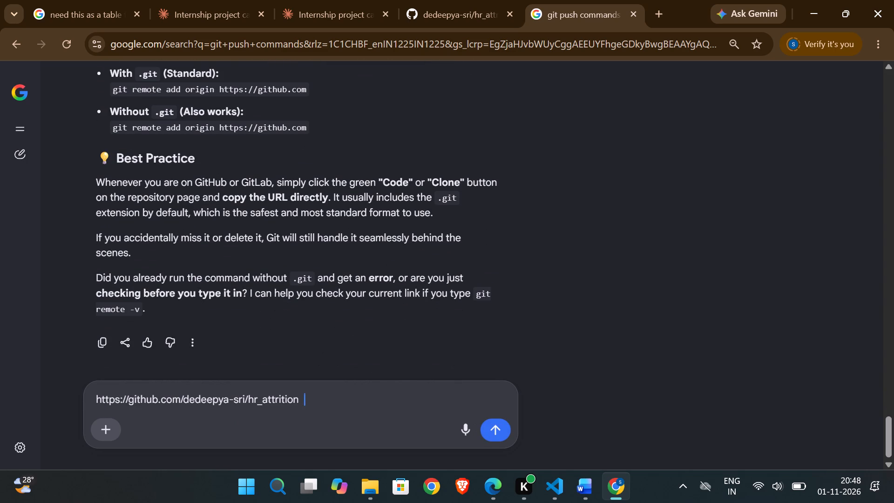
pyautogui.write('then why is y')
pyautogui.press('BackSpace')
pyautogui.write('this not working')
pyautogui.press('Return')
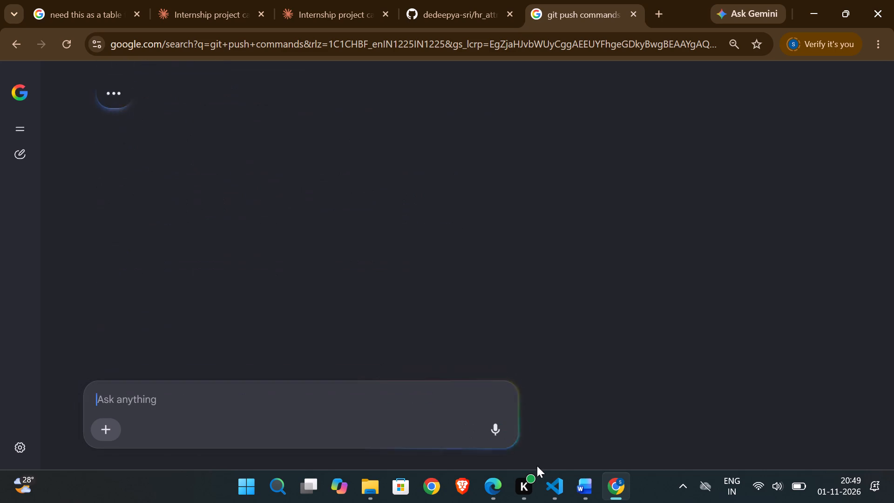
# Read the chat's step-by-step fix through the final push, and copy its git remote add origin command.
pyautogui.click(567, 487)
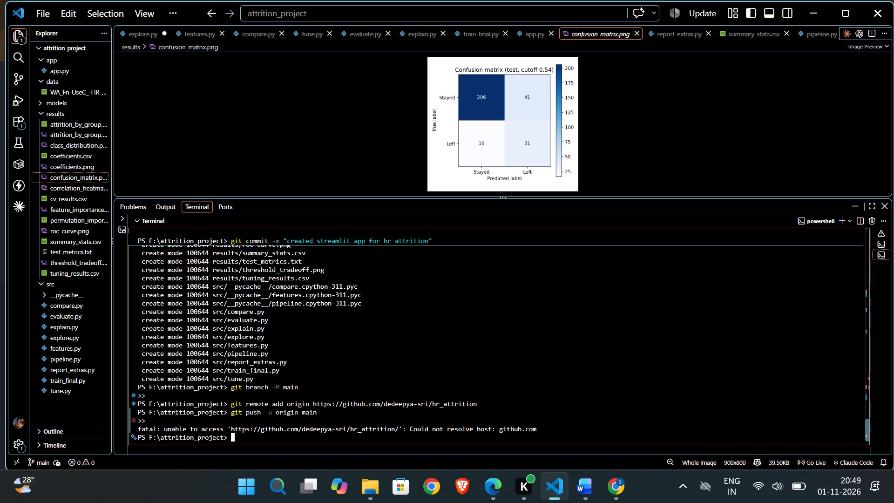
pyautogui.click(613, 496)
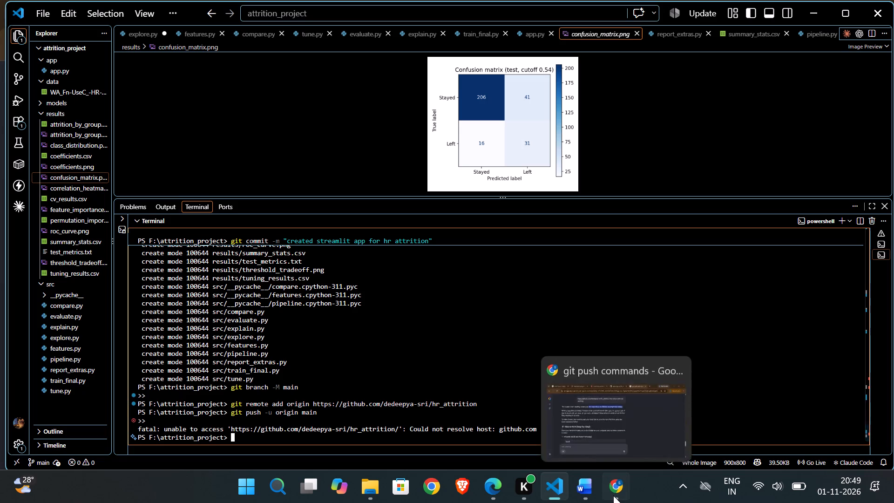
pyautogui.scroll(-2, 524, 324)
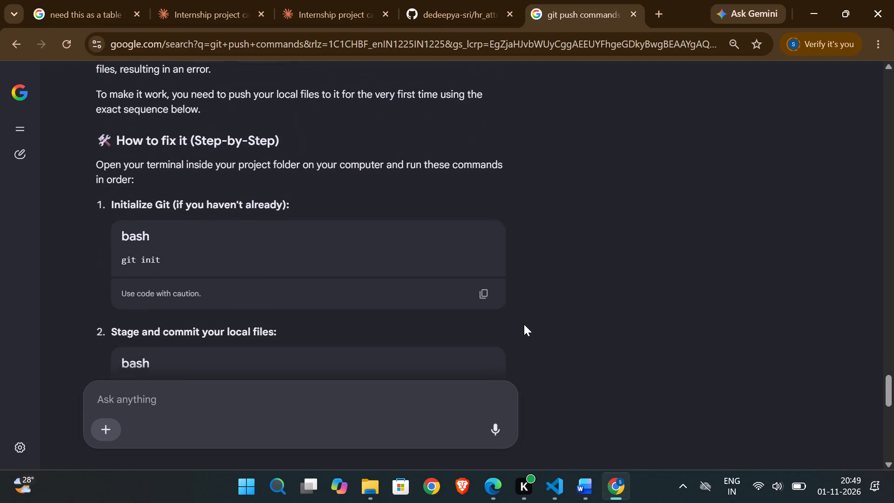
pyautogui.scroll(-3, 524, 324)
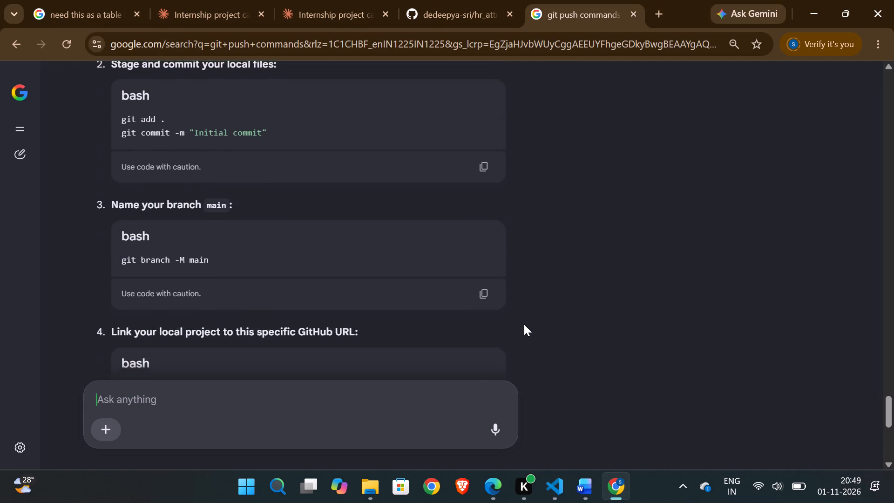
pyautogui.scroll(-1, 524, 324)
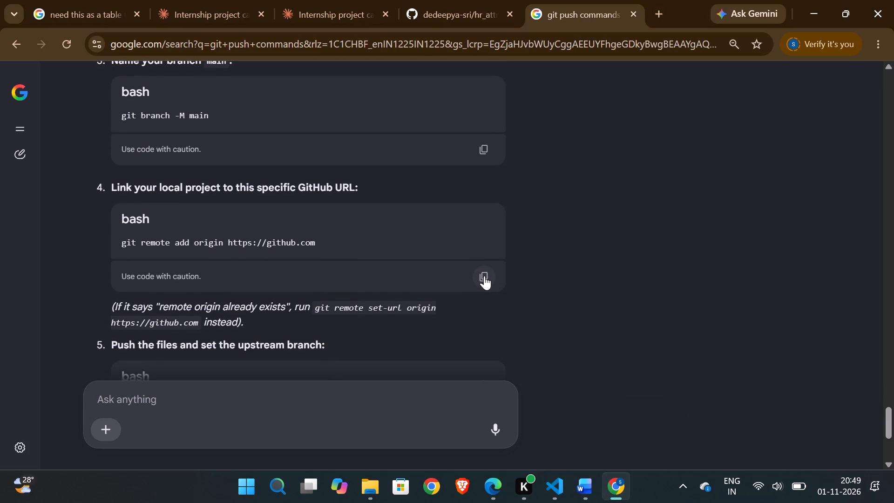
pyautogui.click(484, 276)
pyautogui.scroll(-1, 453, 318)
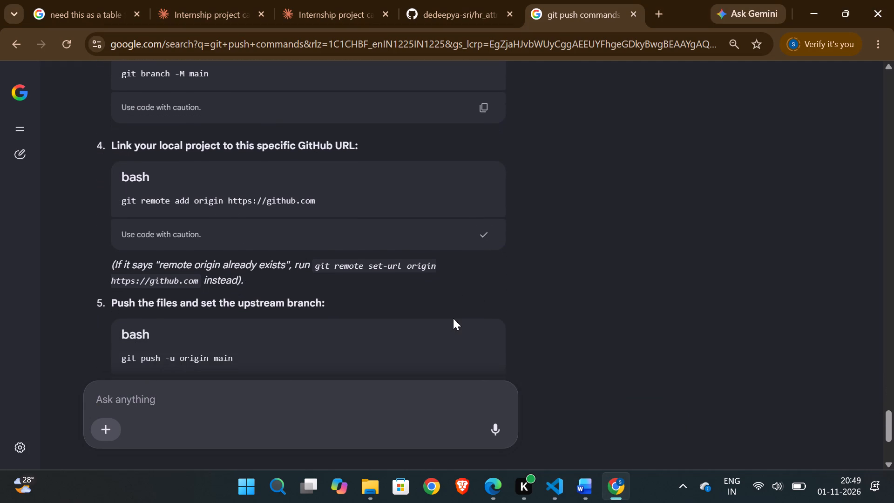
pyautogui.scroll(-2, 453, 318)
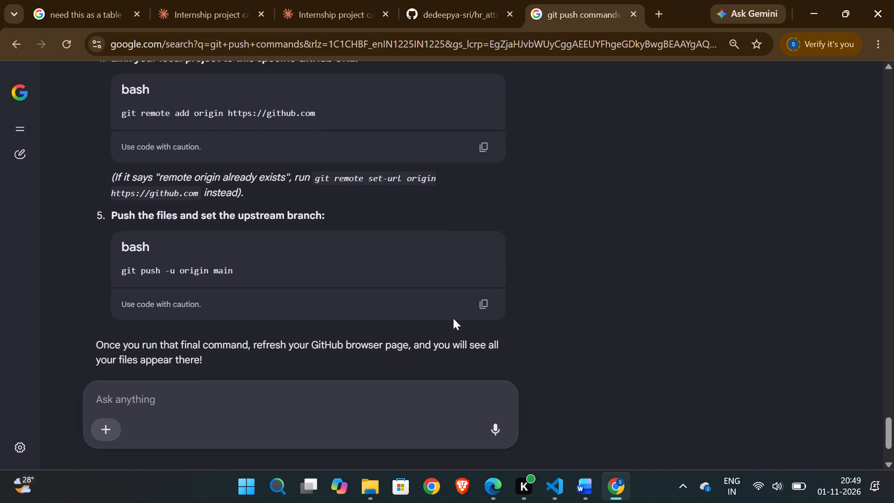
pyautogui.scroll(-2, 453, 318)
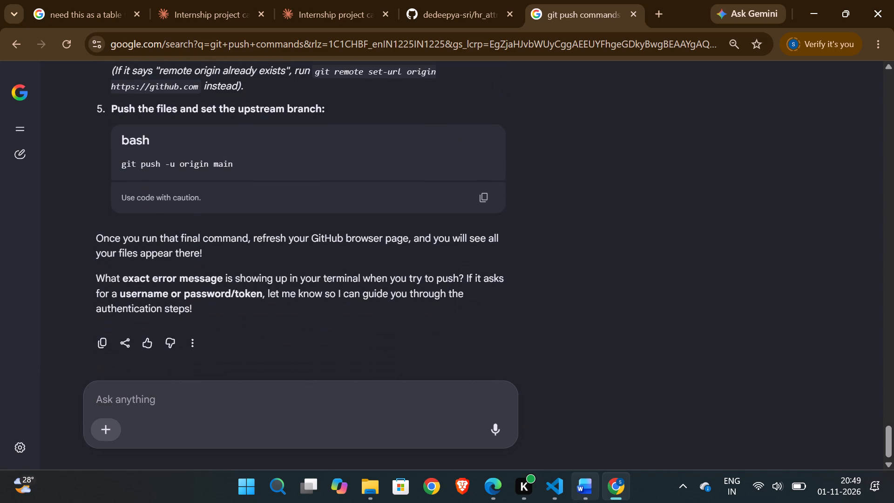
# Rerun git push -u origin main in the project terminal and enlarge the terminal area to follow the upload.
pyautogui.click(578, 500)
pyautogui.click(558, 495)
pyautogui.scroll(-1, 372, 435)
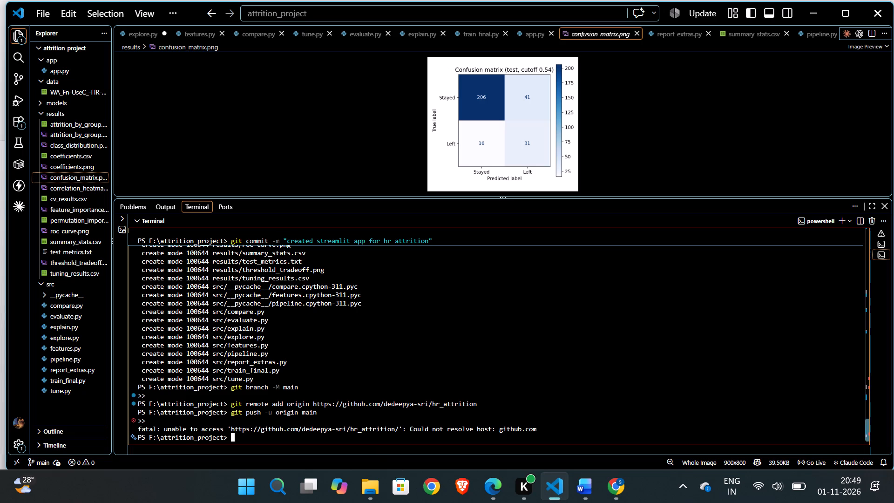
pyautogui.scroll(-1, 372, 435)
pyautogui.press('Up')
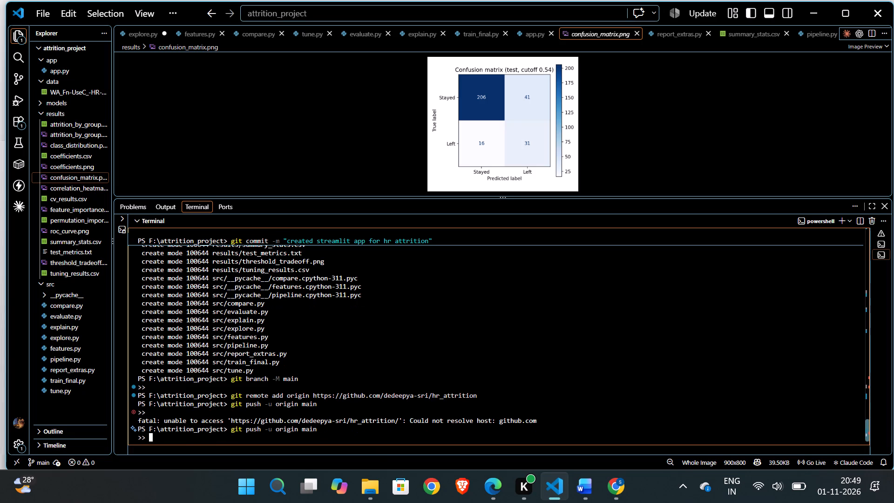
pyautogui.press('BackSpace')
pyautogui.press('Return')
pyautogui.scroll(-1, 370, 328)
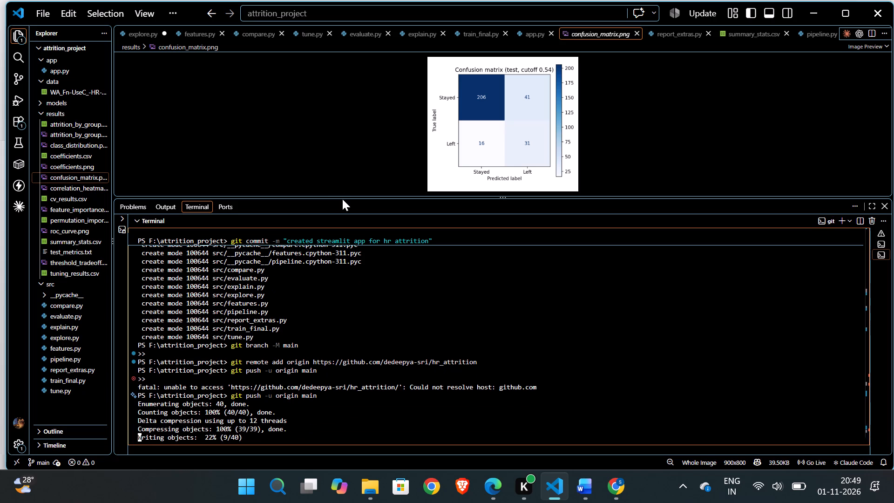
pyautogui.moveTo(343, 196); pyautogui.dragTo(373, 94)
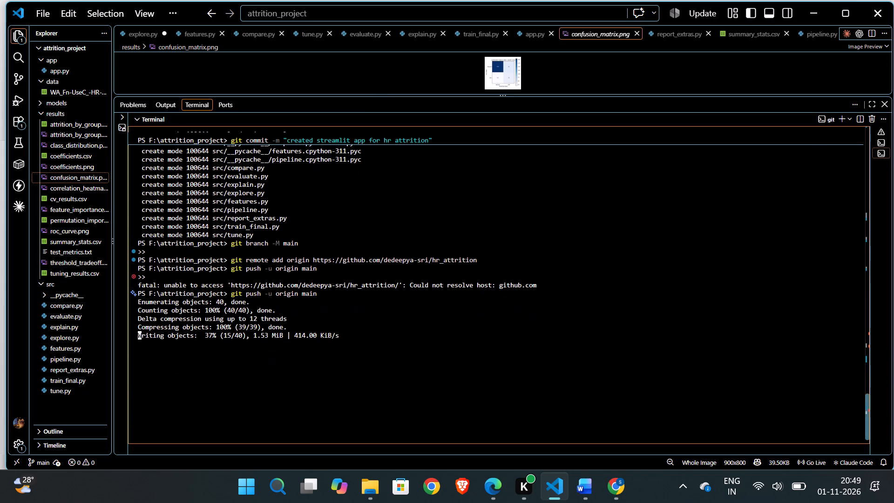
# Copy the hr_attrition repository URL from its GitHub page in Chrome and make it the address of the report's HR Attrition hyperlink in Word.
pyautogui.click(620, 483)
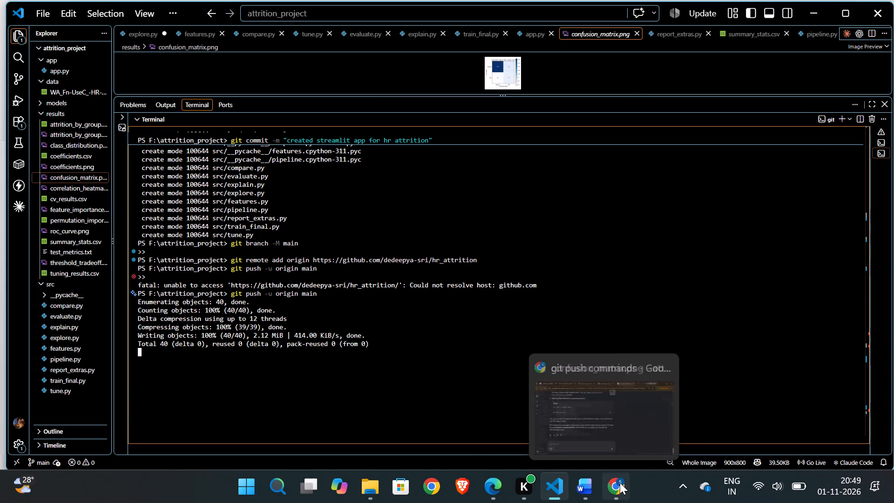
pyautogui.click(496, 0)
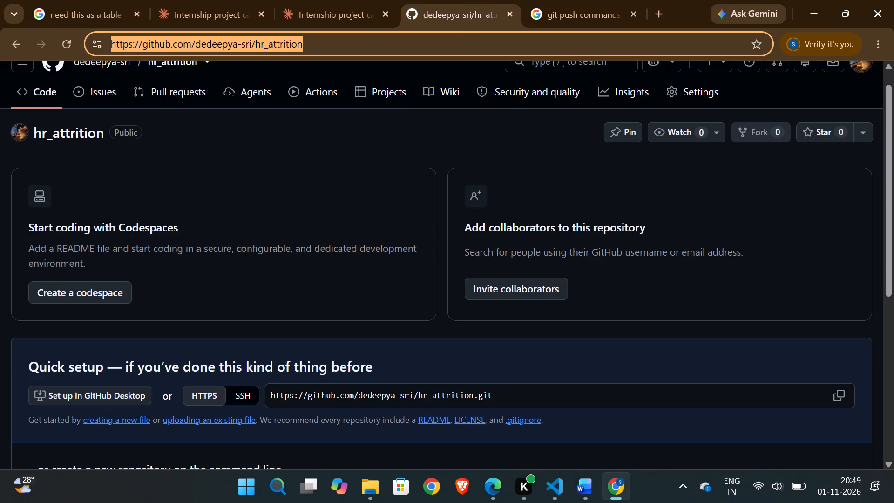
pyautogui.hotkey('ctrl', 'c')
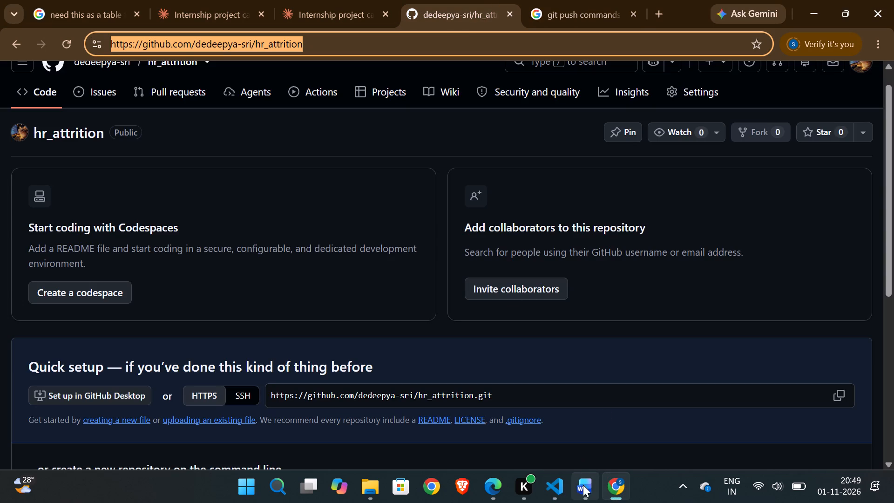
pyautogui.click(583, 485)
pyautogui.click(467, 298)
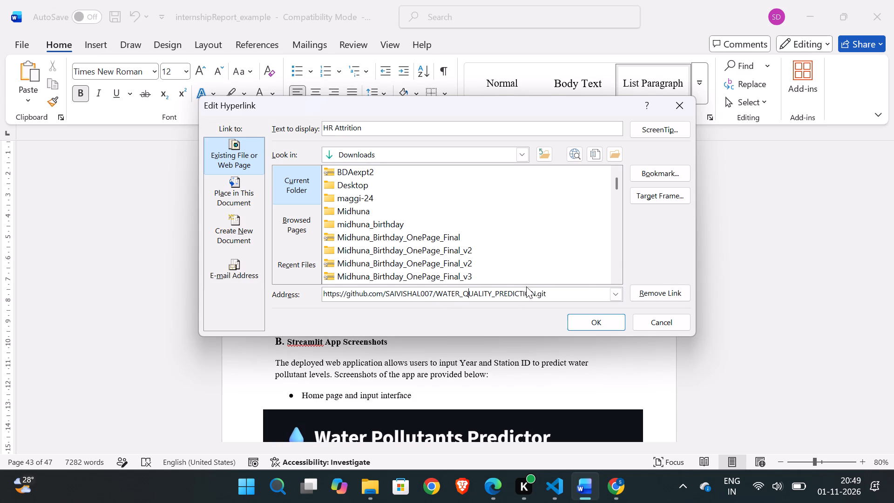
pyautogui.moveTo(546, 293); pyautogui.dragTo(407, 297)
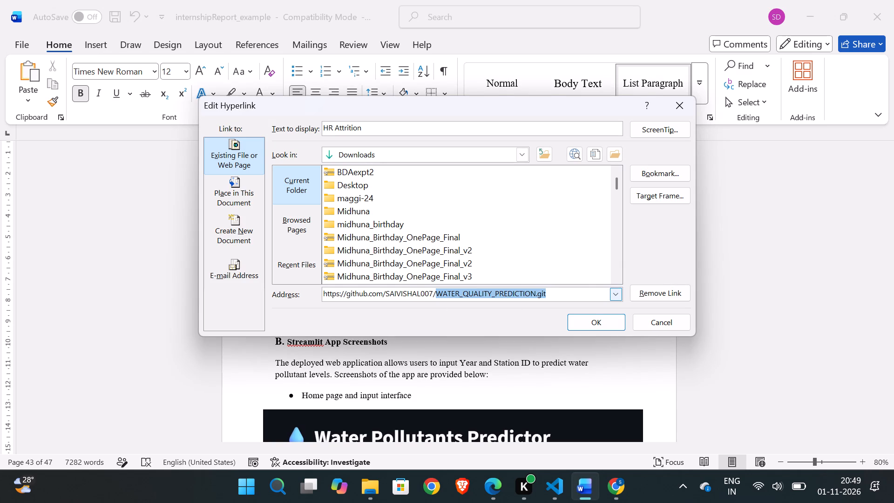
pyautogui.moveTo(407, 297); pyautogui.dragTo(320, 299)
pyautogui.press('BackSpace')
pyautogui.hotkey('ctrl', 'v')
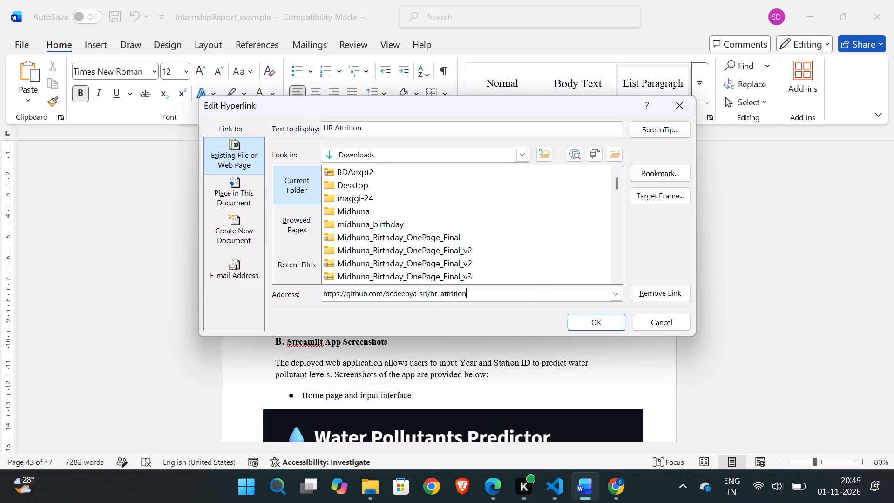
pyautogui.click(607, 319)
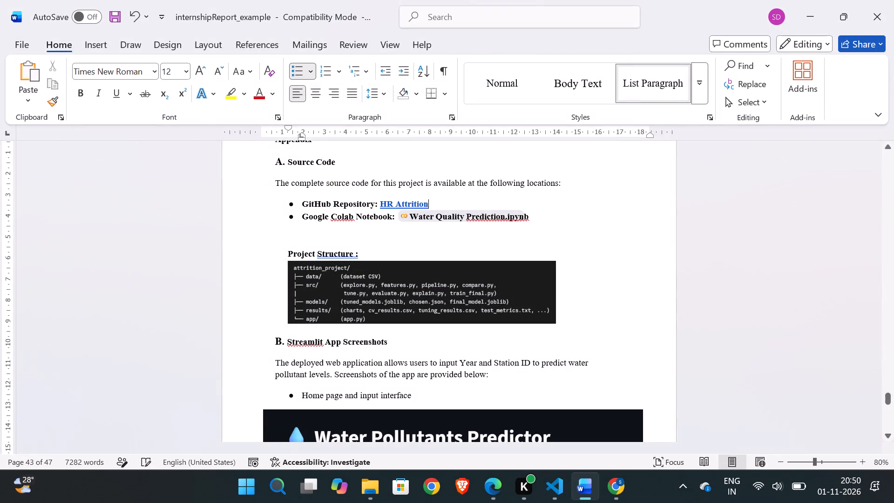
# Follow the HR Attrition link to check the repository page in the browser, and return to the report.
pyautogui.keyDown('ctrl'); pyautogui.click(403, 205); pyautogui.keyUp('ctrl')
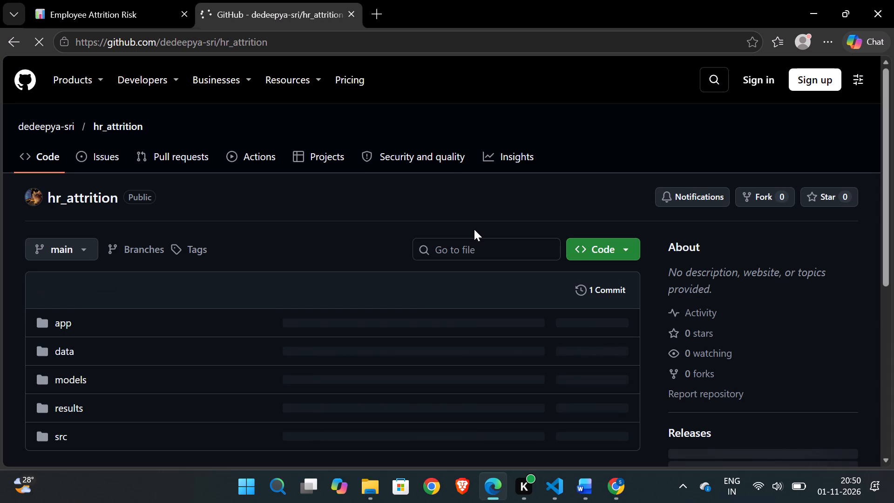
pyautogui.click(807, 25)
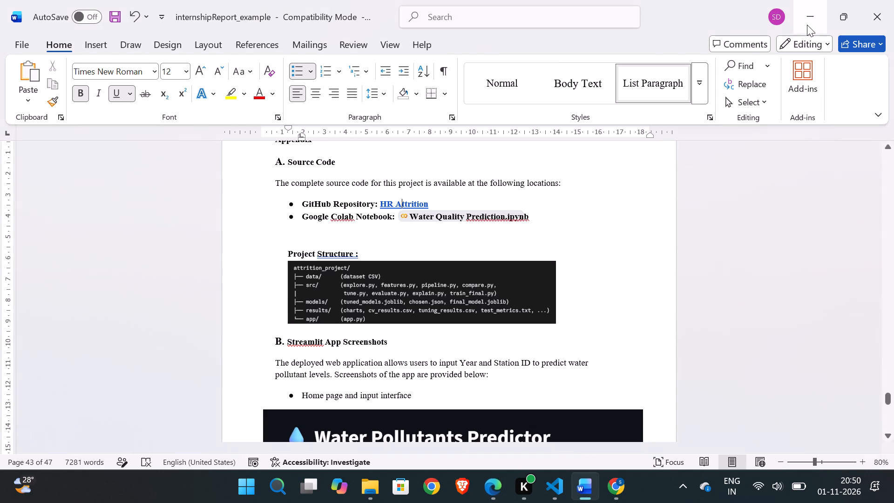
# Replace the Google Colab Notebook bullet under Source Code with a new bullet reading "Data set :".
pyautogui.moveTo(541, 214); pyautogui.dragTo(536, 213)
pyautogui.moveTo(536, 213); pyautogui.dragTo(519, 204)
pyautogui.press('BackSpace')
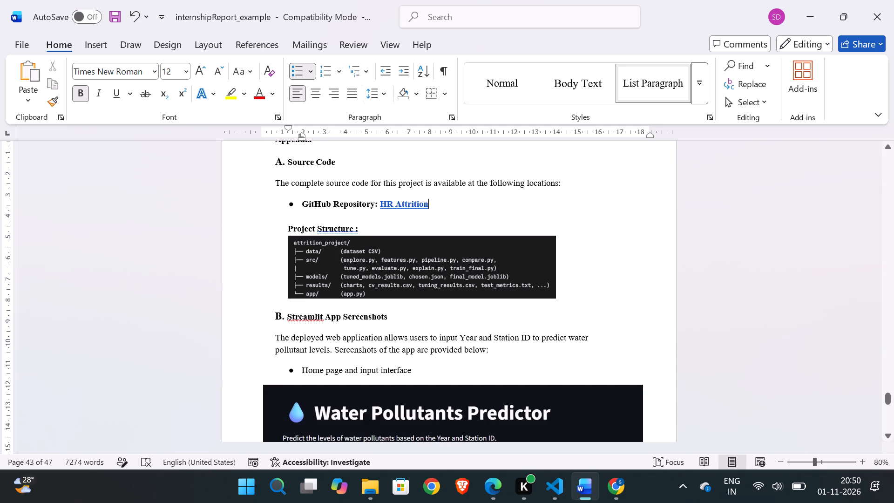
pyautogui.hotkey('shift', 'Return')
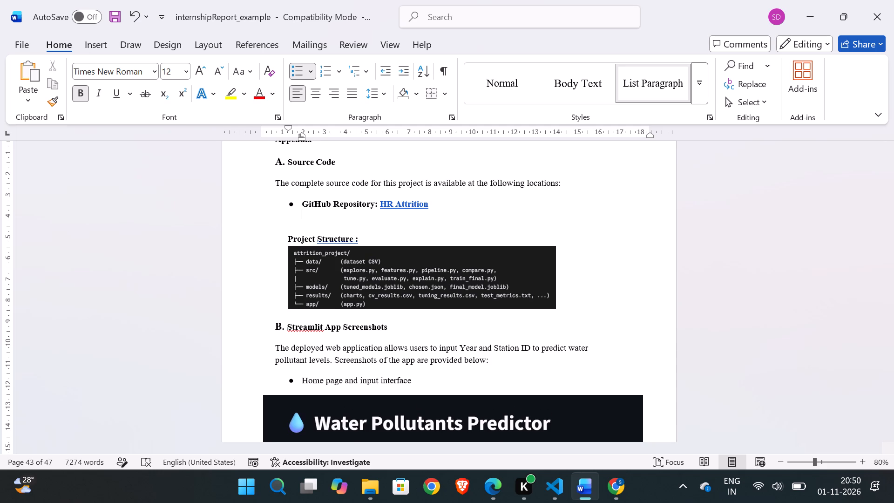
pyautogui.press('BackSpace')
pyautogui.press('Return')
pyautogui.write('Data set :')
pyautogui.press('space')
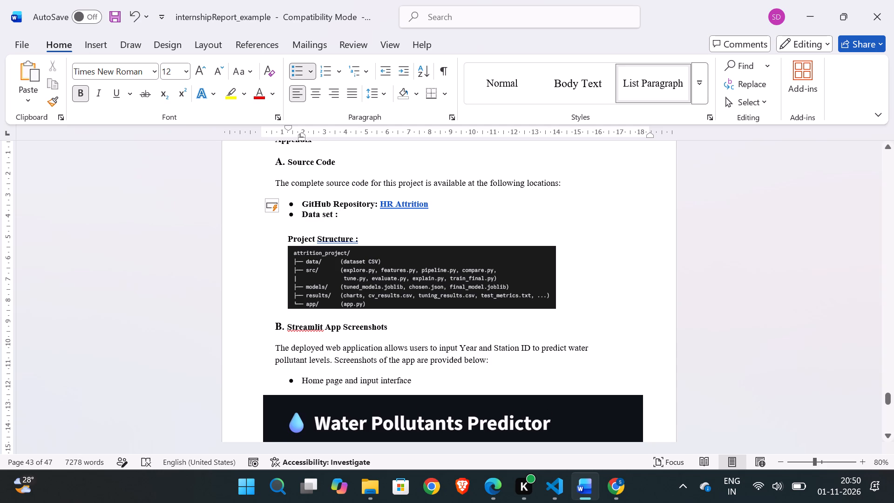
# Start a hyperlink after "Data set :" with the display text "IBM Employee Dataset".
pyautogui.click(366, 215)
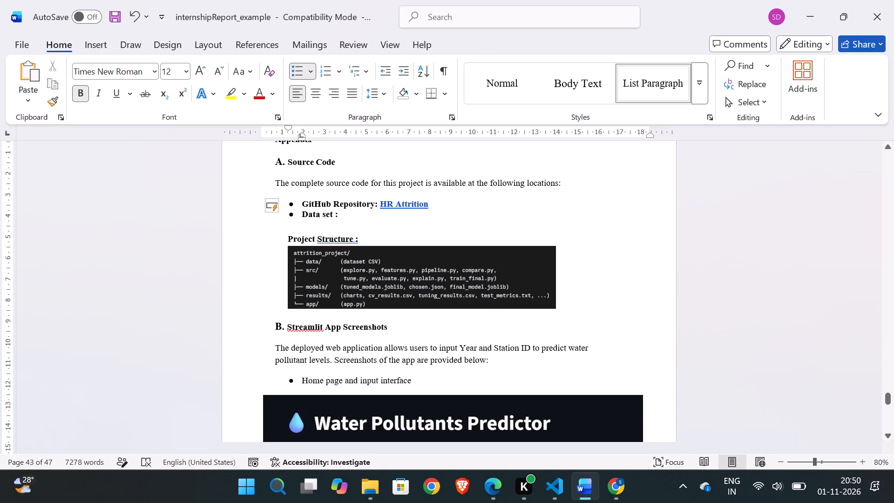
pyautogui.click(347, 216)
pyautogui.click(404, 219)
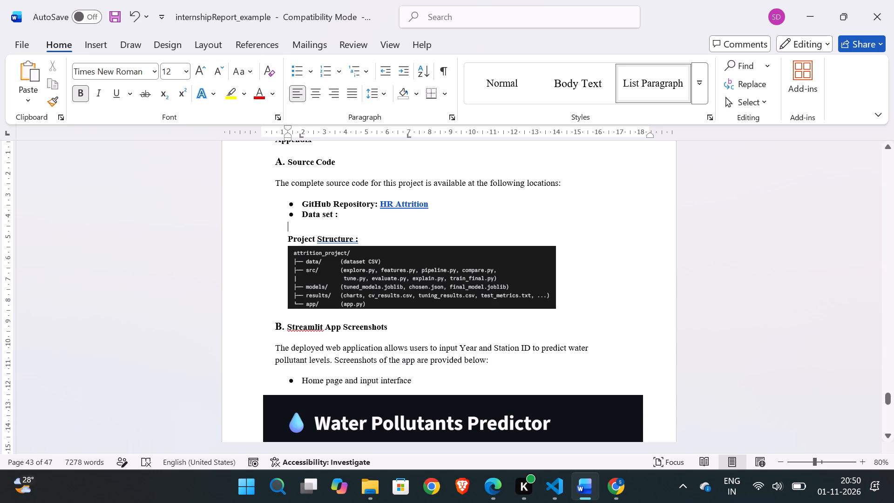
pyautogui.click(401, 218)
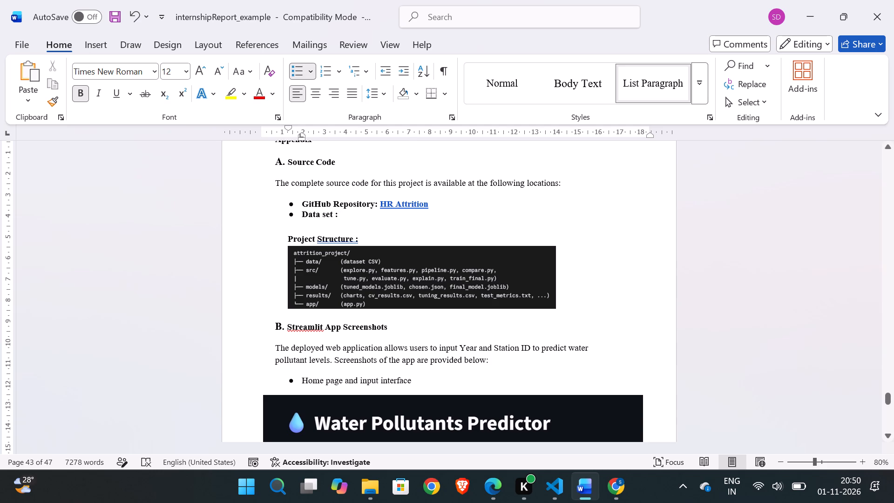
pyautogui.click(347, 215)
pyautogui.rightClick(347, 215)
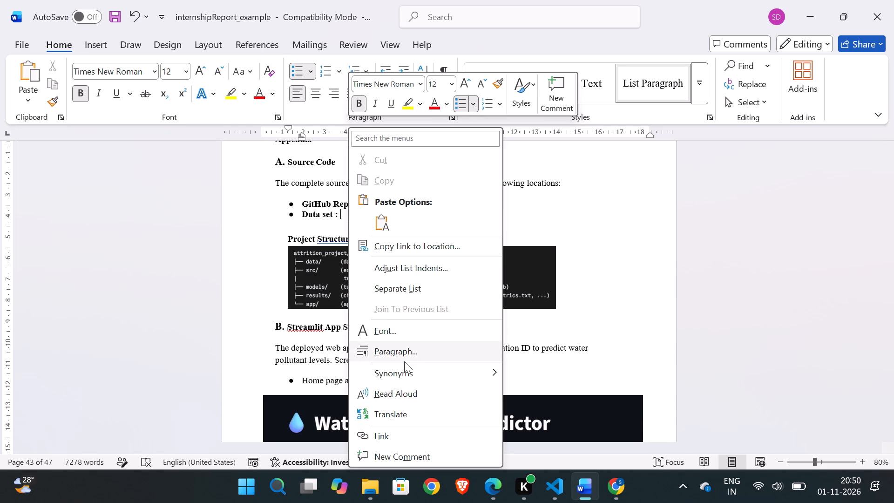
pyautogui.scroll(-1, 432, 453)
pyautogui.click(382, 430)
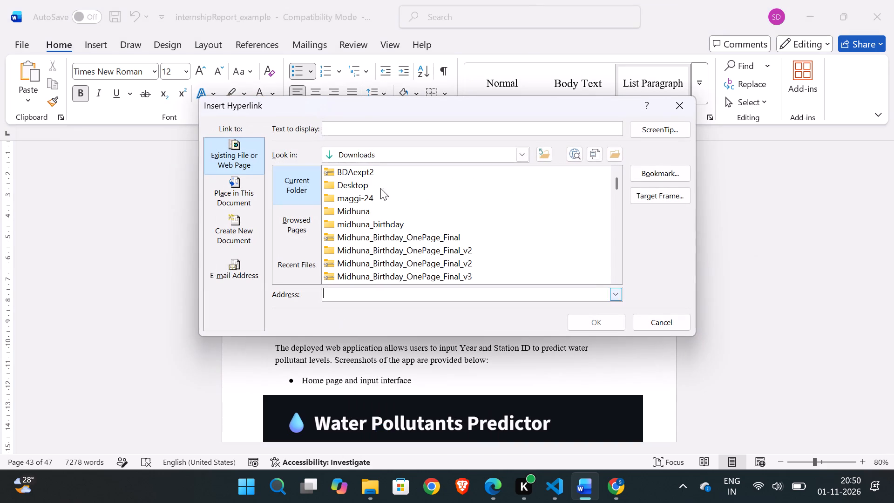
pyautogui.click(342, 126)
pyautogui.write('IBM HR')
pyautogui.press('BackSpace')
pyautogui.press('BackSpace')
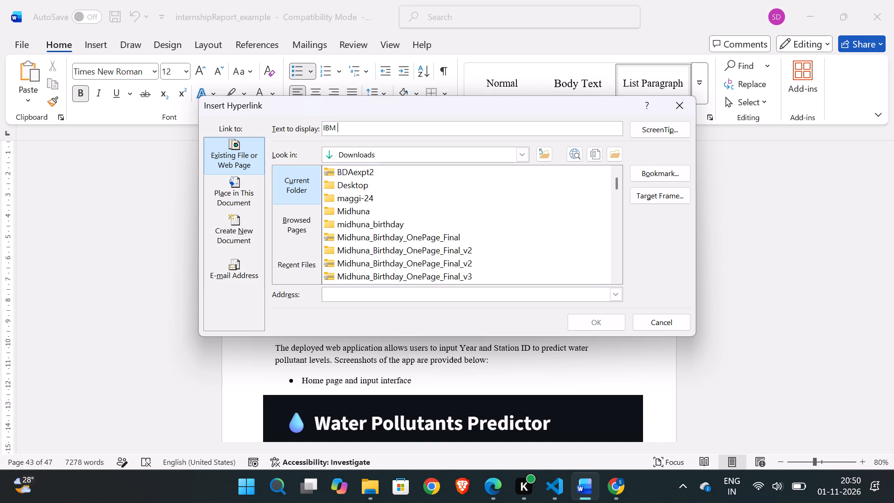
pyautogui.write('Employee Dataset')
# Search in a new Chrome tab for the IBM employee attrition dataset, open its Kaggle page and copy the page URL.
pyautogui.click(621, 488)
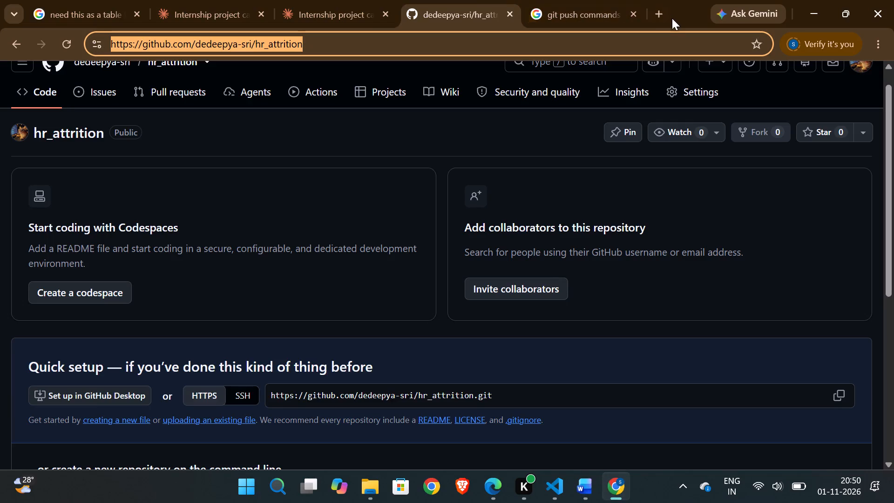
pyautogui.click(660, 13)
pyautogui.write('ibm emplo')
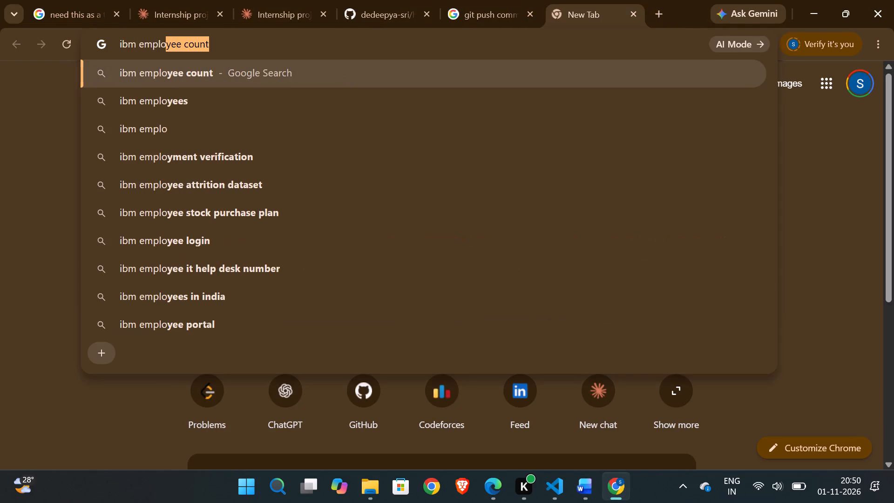
pyautogui.write('yee')
pyautogui.press('space')
pyautogui.click(472, 116)
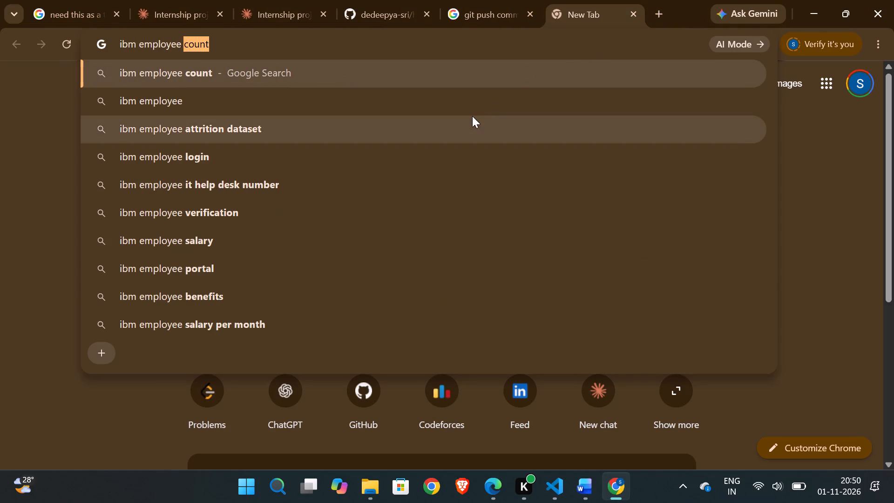
pyautogui.click(312, 202)
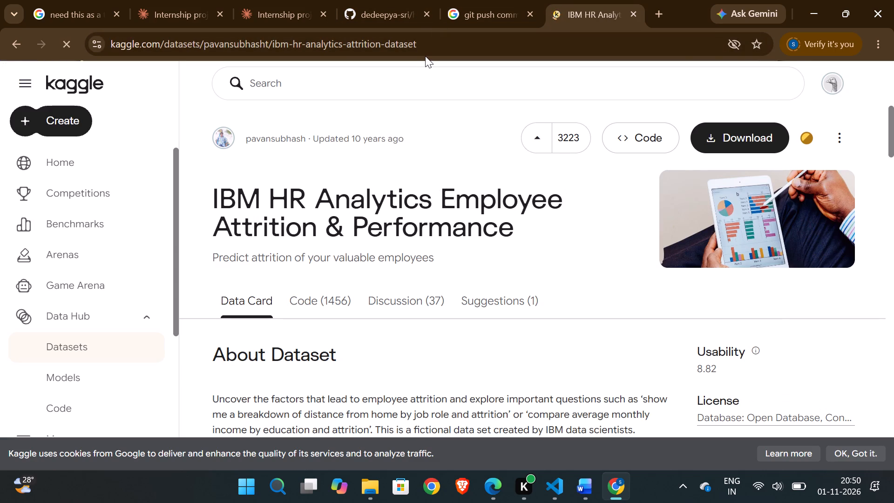
pyautogui.click(425, 56)
pyautogui.click(433, 43)
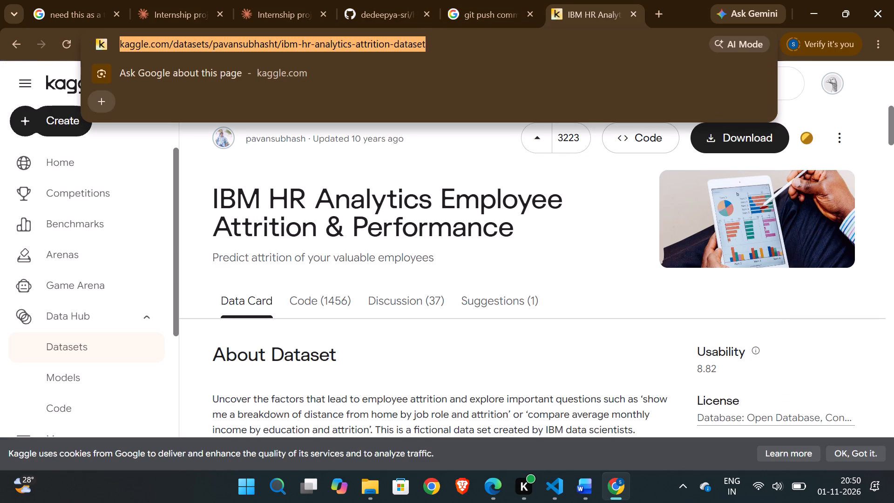
pyautogui.hotkey('ctrl', 'c')
pyautogui.hotkey('ctrl', 'c')
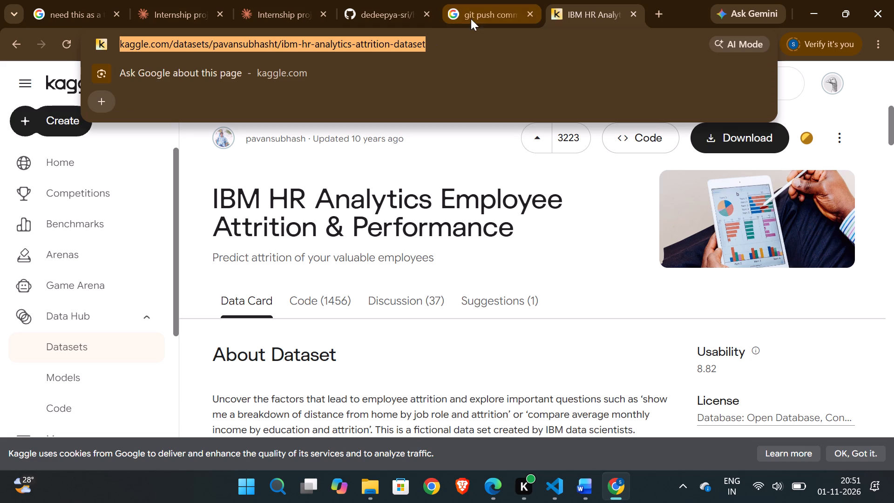
# Give the new Word hyperlink the copied Kaggle dataset address, change its display text to "IBM Employee Attrition Dataset", and insert it.
pyautogui.click(589, 495)
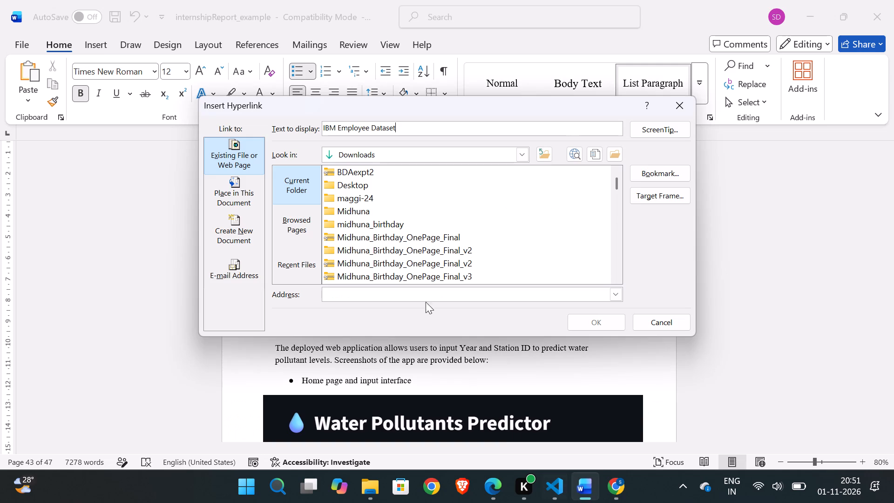
pyautogui.click(404, 294)
pyautogui.hotkey('ctrl', 'v')
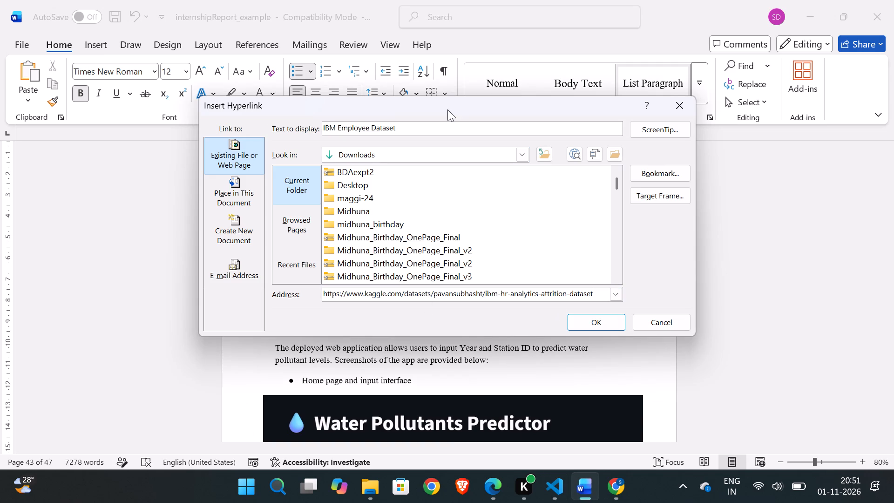
pyautogui.click(371, 125)
pyautogui.write('Attritio')
pyautogui.write('n')
pyautogui.press('space')
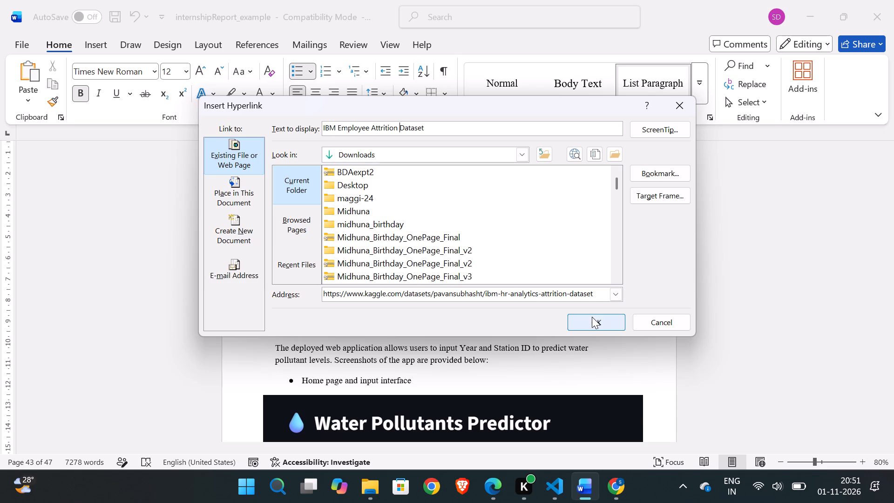
pyautogui.click(592, 317)
pyautogui.click(530, 211)
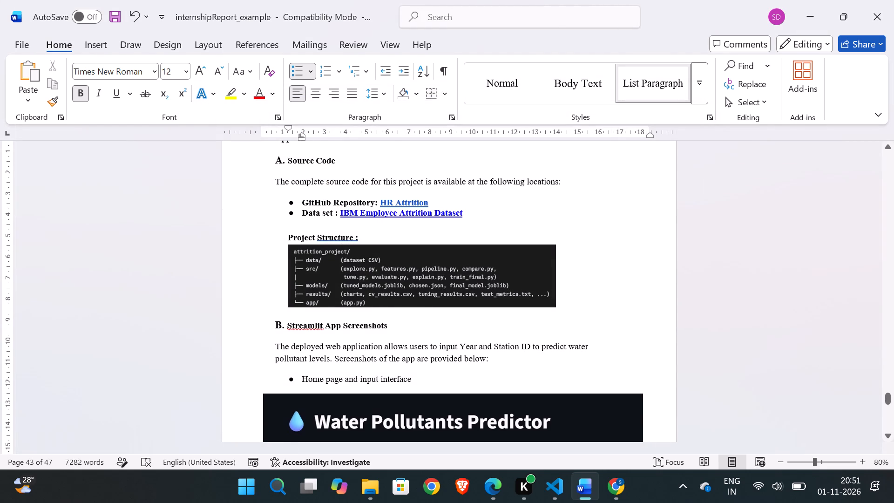
# Delete the Water Pollutants Predictor image from the Streamlit App Screenshots section.
pyautogui.scroll(-1, 486, 197)
pyautogui.scroll(1, 486, 197)
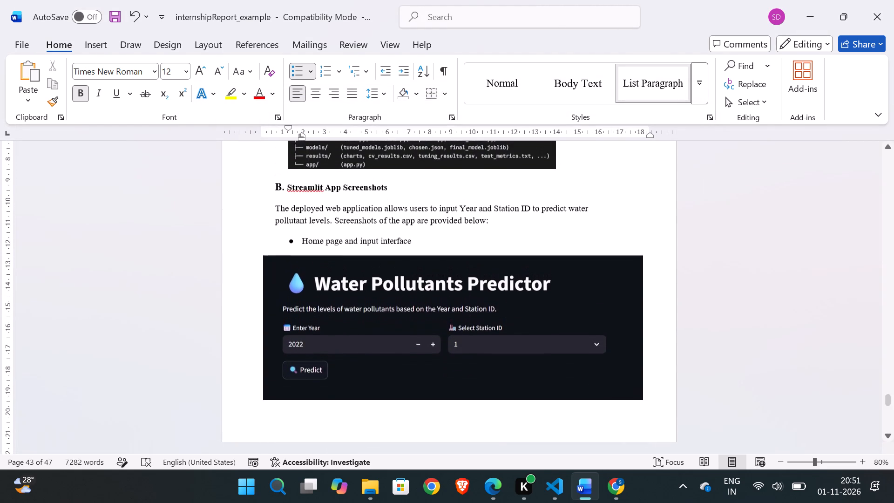
pyautogui.scroll(-2, 486, 197)
pyautogui.click(503, 281)
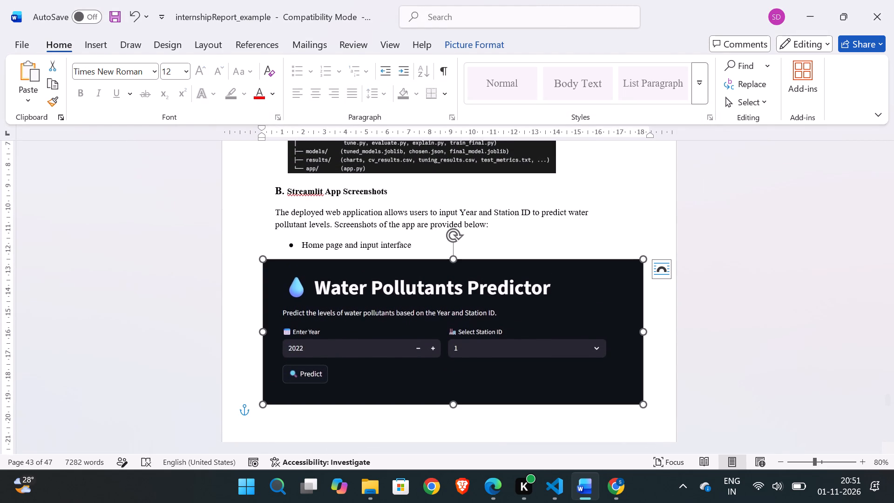
pyautogui.press('BackSpace')
pyautogui.scroll(-1, 503, 281)
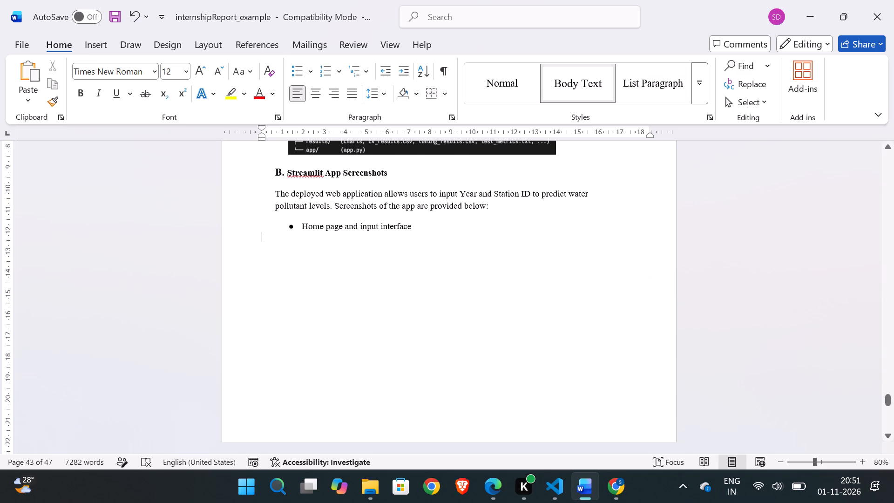
pyautogui.moveTo(419, 228); pyautogui.dragTo(297, 200)
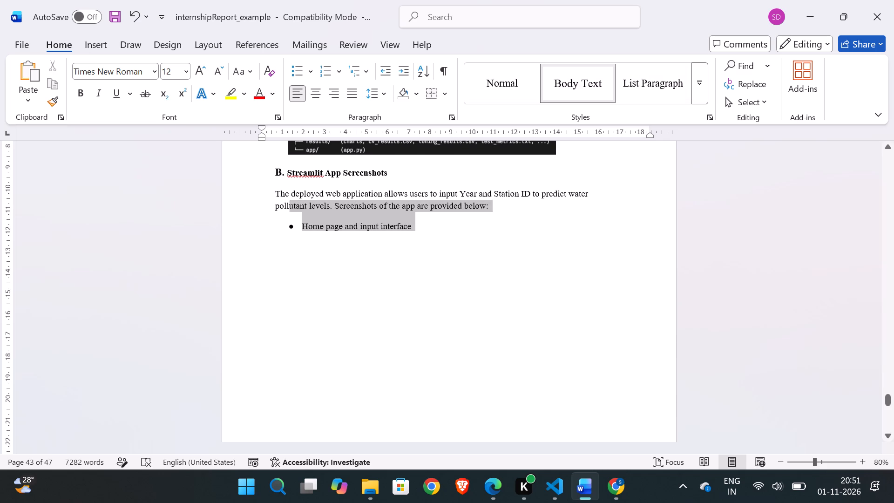
pyautogui.moveTo(297, 200); pyautogui.dragTo(283, 200)
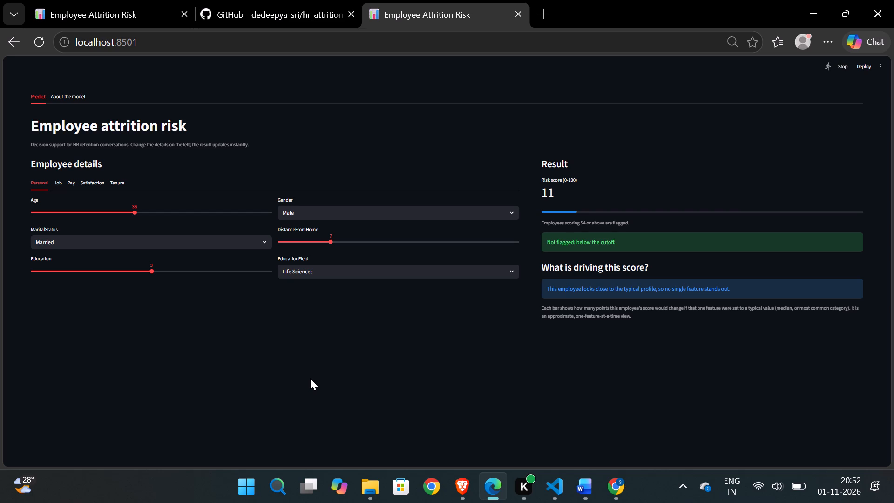
# Enlarge the Employee attrition risk page in the browser and set MaritalStatus to Single in the personal details.
pyautogui.hotkey('ctrl', '=')
pyautogui.hotkey('ctrl', '=')
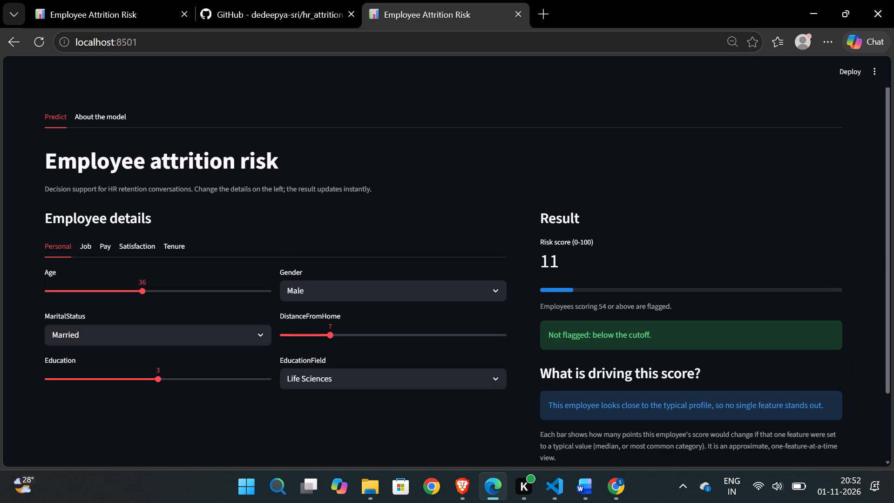
pyautogui.scroll(-1, 289, 233)
pyautogui.scroll(1, 289, 233)
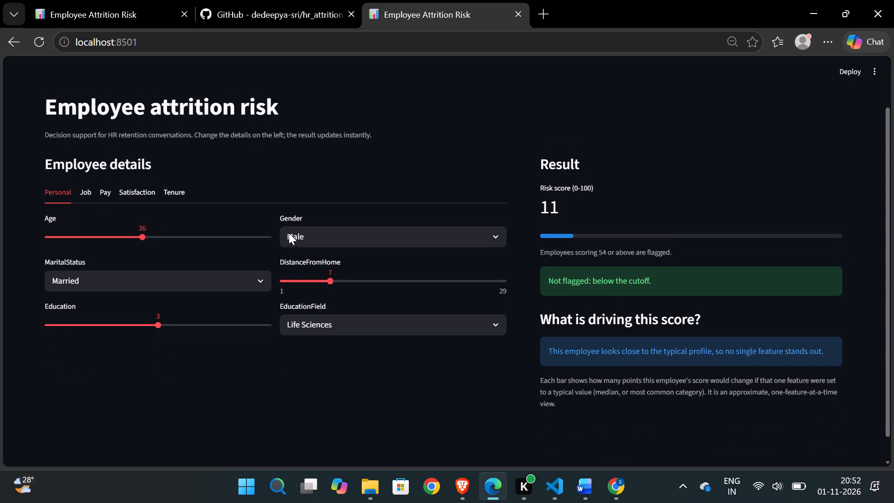
pyautogui.scroll(1, 289, 233)
pyautogui.click(310, 252)
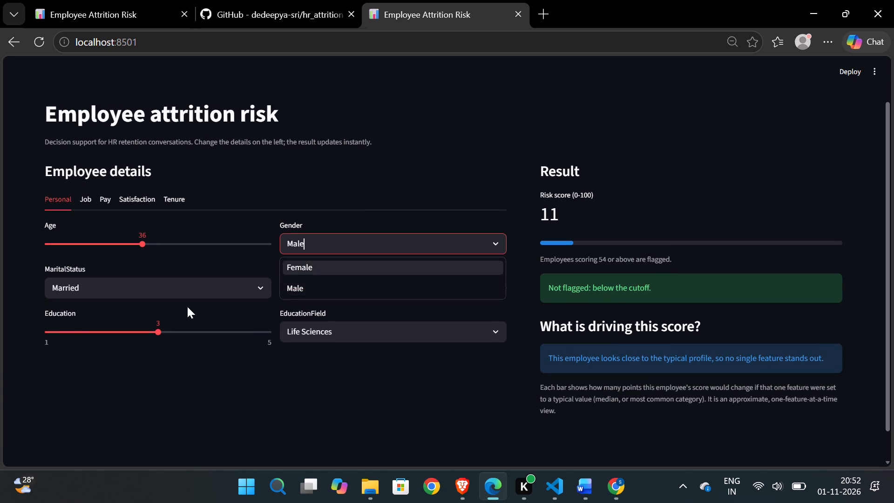
pyautogui.click(210, 293)
pyautogui.click(121, 350)
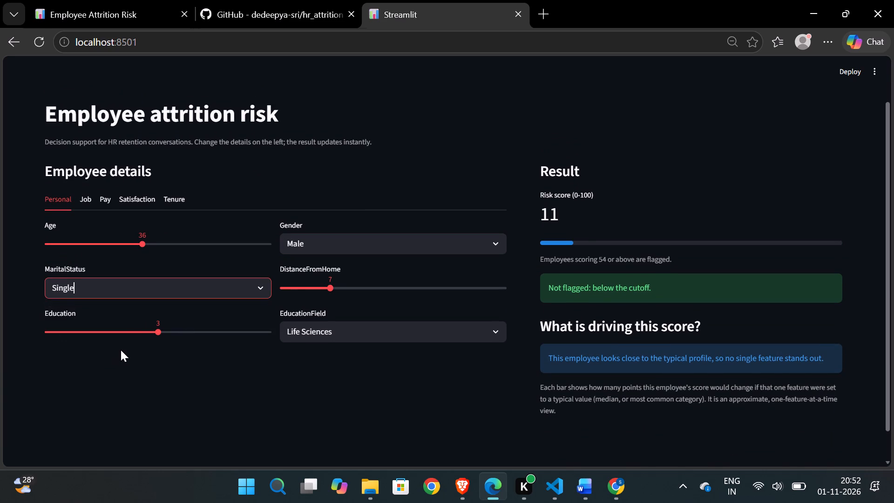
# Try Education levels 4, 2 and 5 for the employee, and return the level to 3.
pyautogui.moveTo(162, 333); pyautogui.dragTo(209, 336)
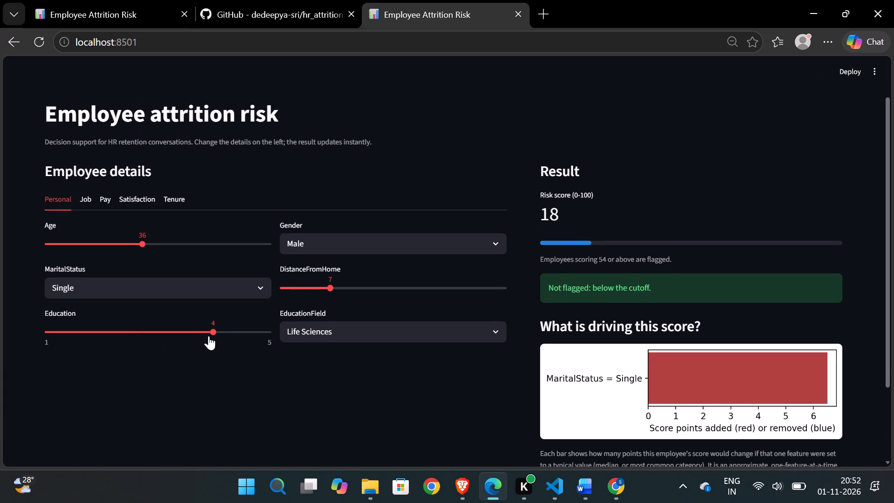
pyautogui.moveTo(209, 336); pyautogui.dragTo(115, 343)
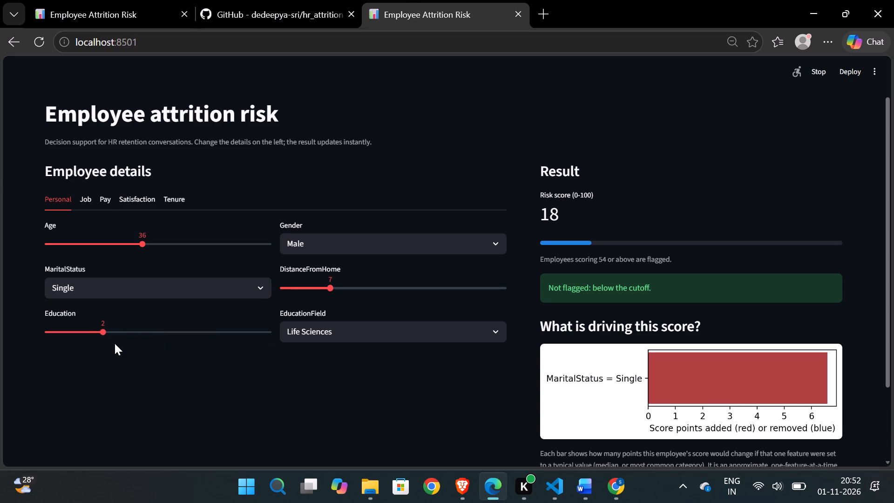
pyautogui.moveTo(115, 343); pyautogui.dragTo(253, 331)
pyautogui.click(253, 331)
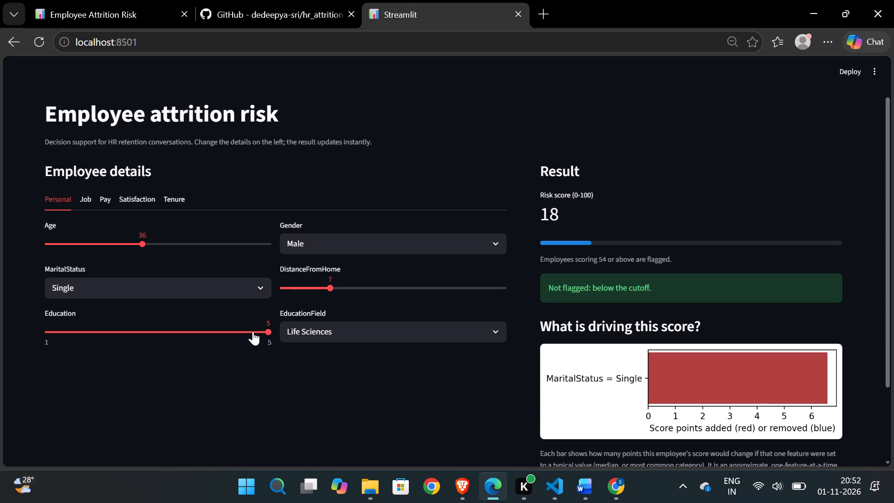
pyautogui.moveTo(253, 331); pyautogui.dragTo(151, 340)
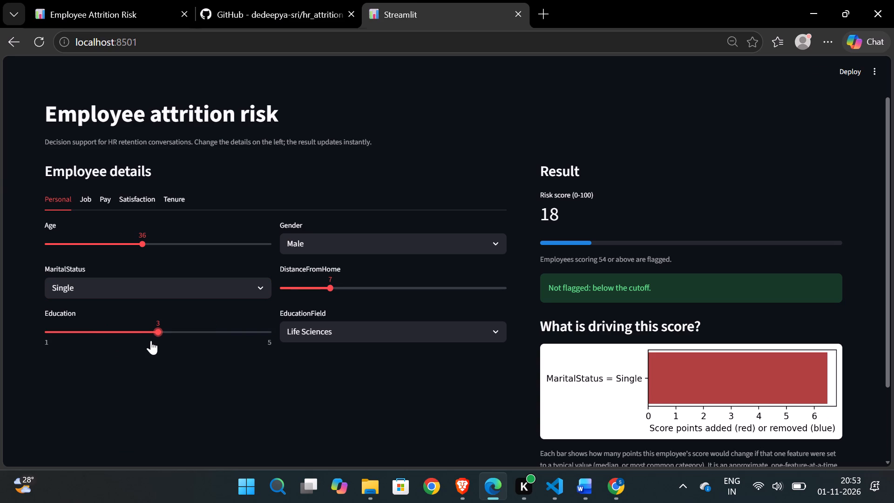
# In the personal details, set Age to 30 and EducationField to Technical Degree.
pyautogui.click(162, 253)
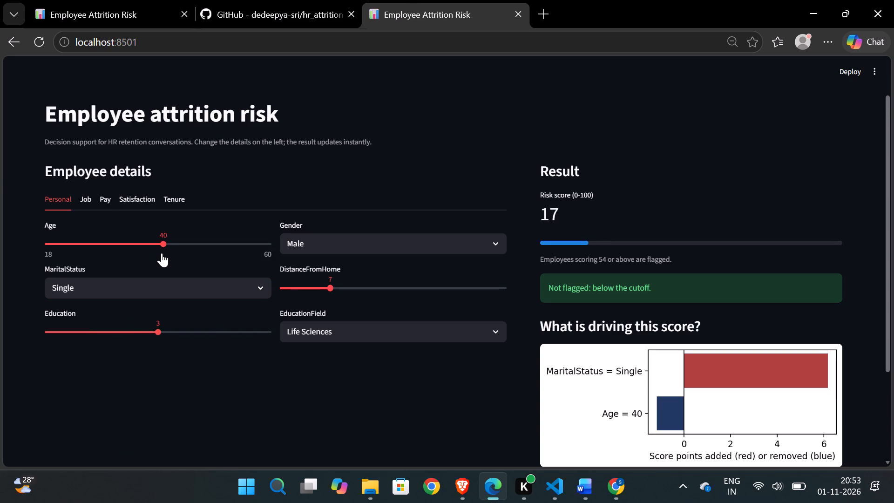
pyautogui.moveTo(162, 253); pyautogui.dragTo(124, 252)
pyautogui.moveTo(124, 252); pyautogui.dragTo(112, 255)
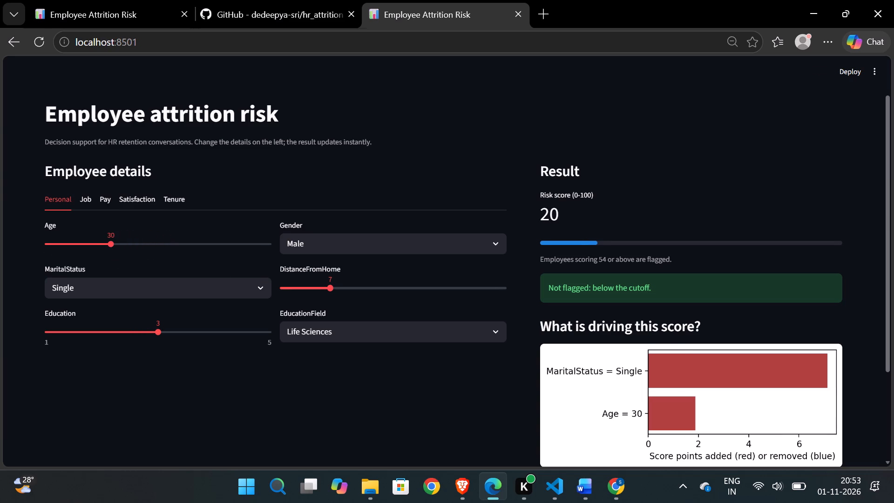
pyautogui.click(311, 336)
pyautogui.click(359, 305)
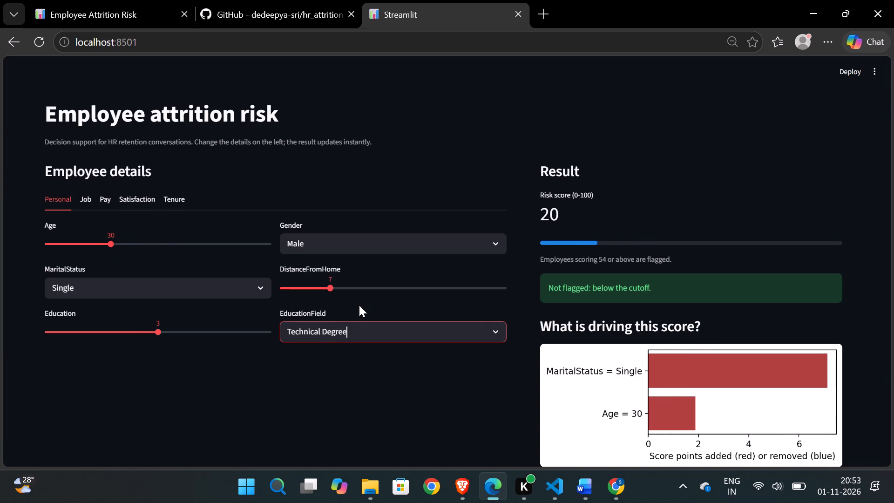
pyautogui.scroll(-1, 327, 251)
pyautogui.scroll(1, 327, 251)
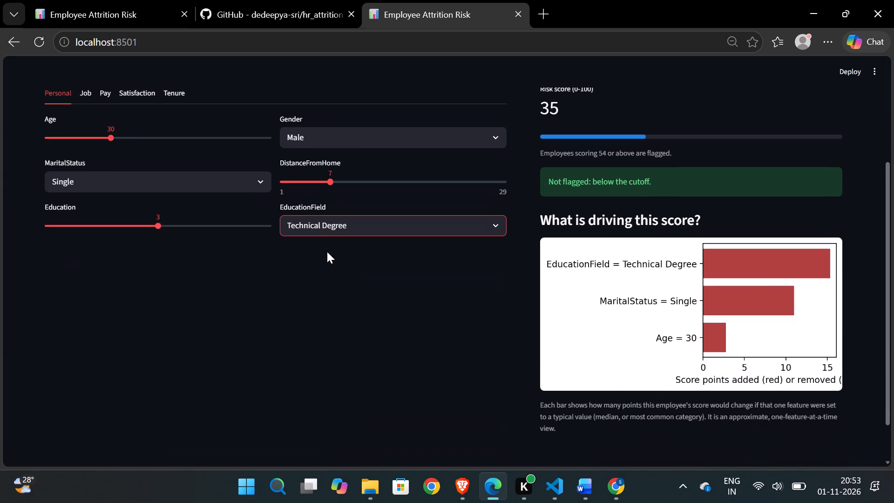
pyautogui.scroll(1, 327, 251)
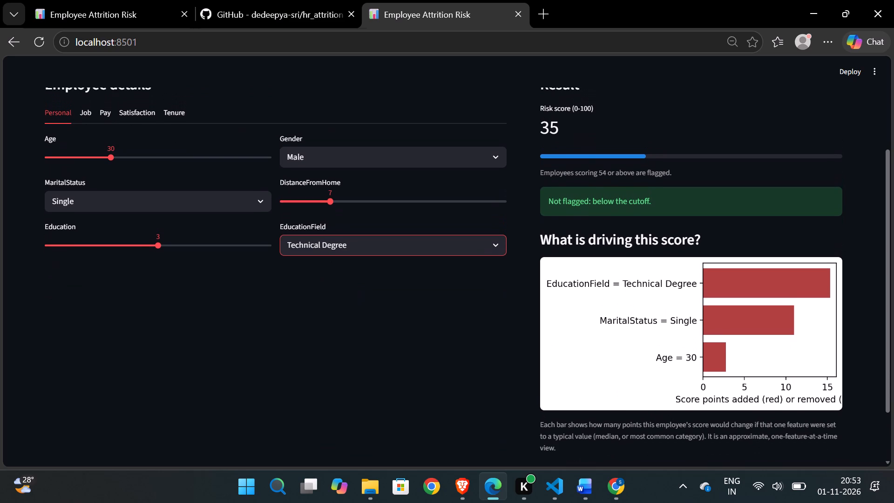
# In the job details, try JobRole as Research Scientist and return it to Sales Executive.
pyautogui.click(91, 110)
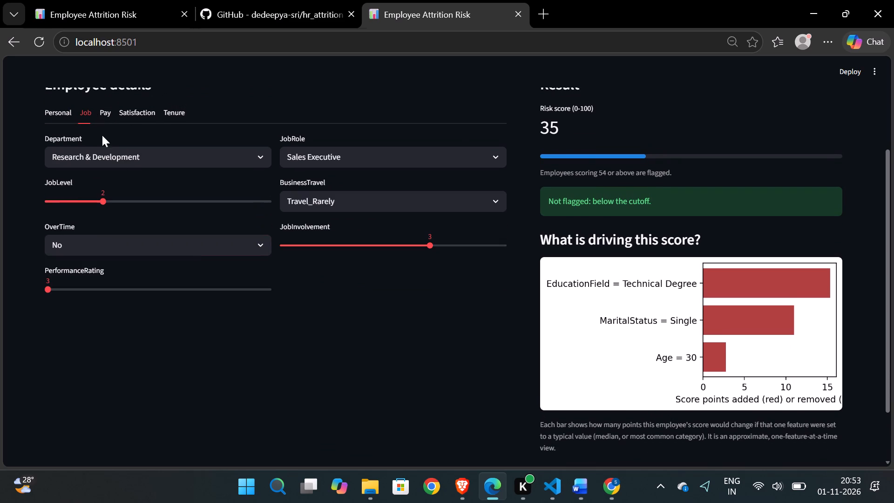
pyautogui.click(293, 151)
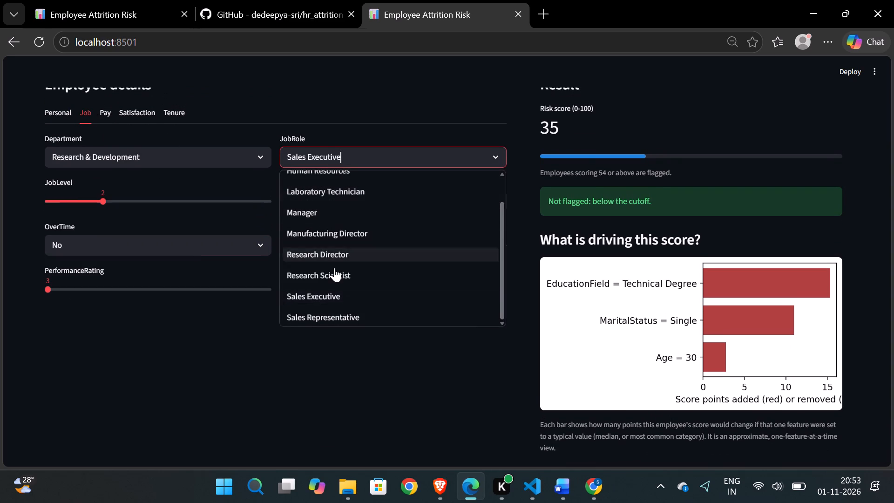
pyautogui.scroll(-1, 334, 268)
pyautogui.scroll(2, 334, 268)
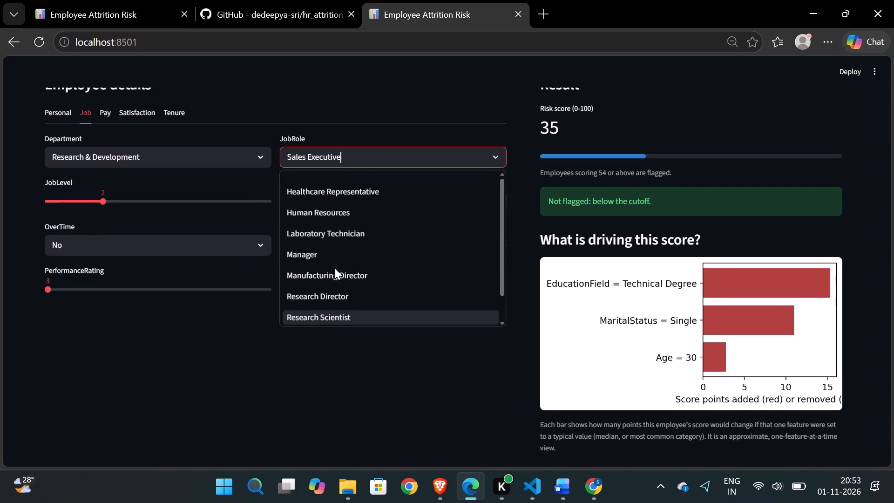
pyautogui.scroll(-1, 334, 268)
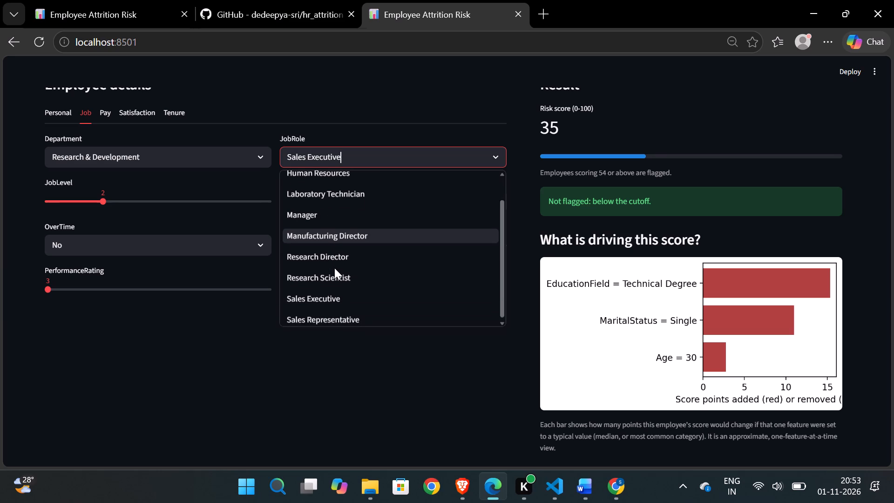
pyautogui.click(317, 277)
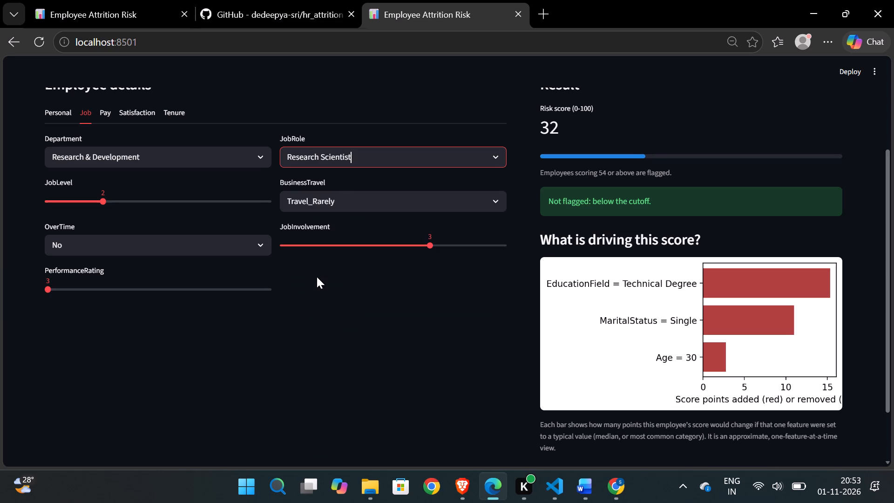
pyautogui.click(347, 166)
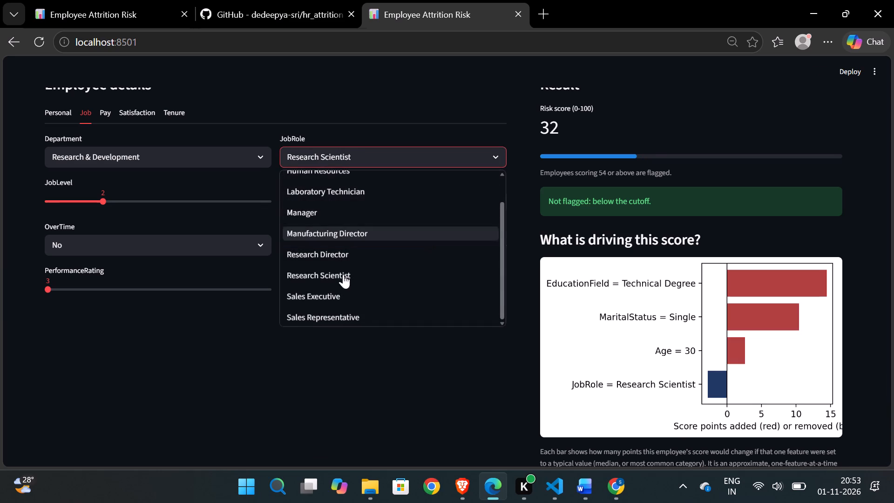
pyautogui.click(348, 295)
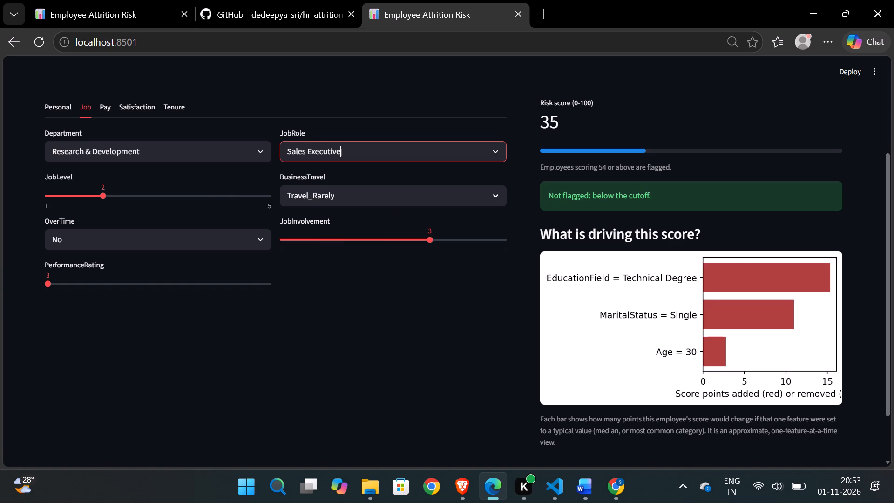
# Set JobLevel to 3 and keep BusinessTravel at Travel_Rarely in the job details.
pyautogui.moveTo(110, 192); pyautogui.dragTo(135, 196)
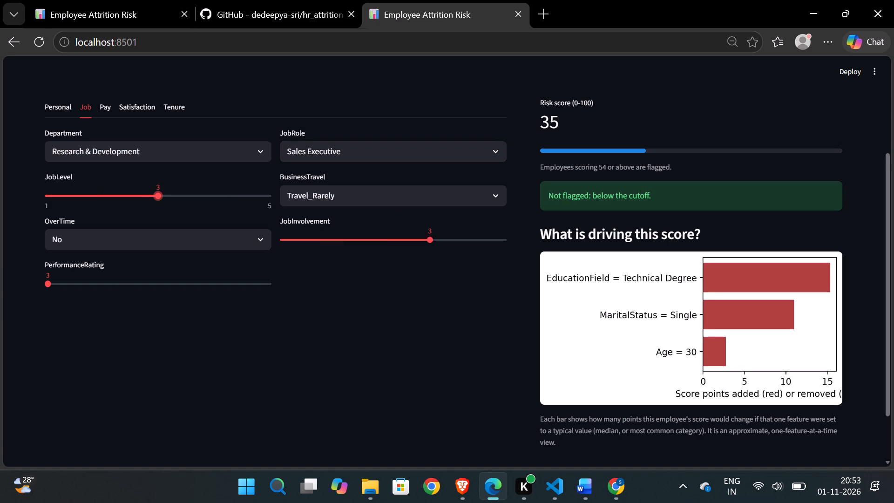
pyautogui.moveTo(135, 196); pyautogui.dragTo(137, 196)
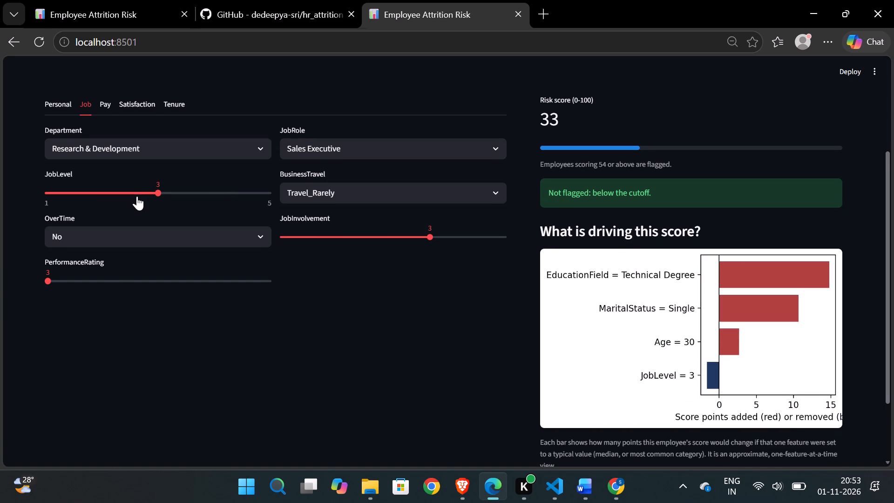
pyautogui.click(325, 184)
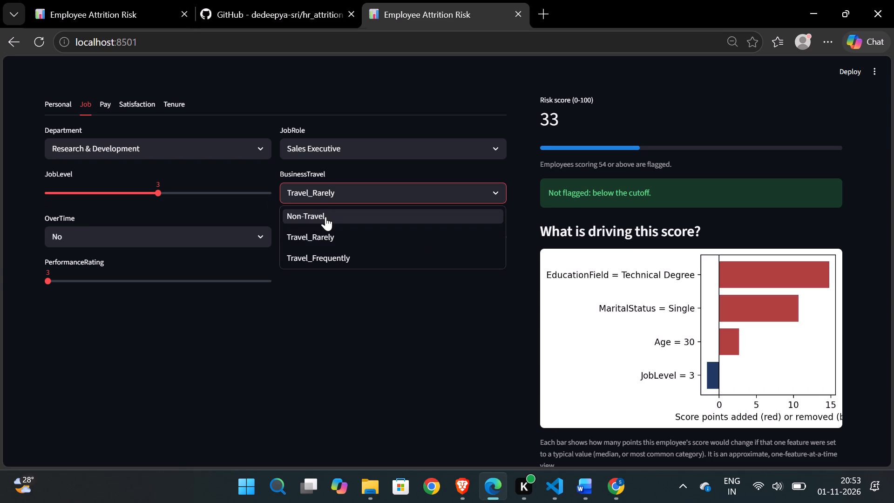
pyautogui.click(323, 245)
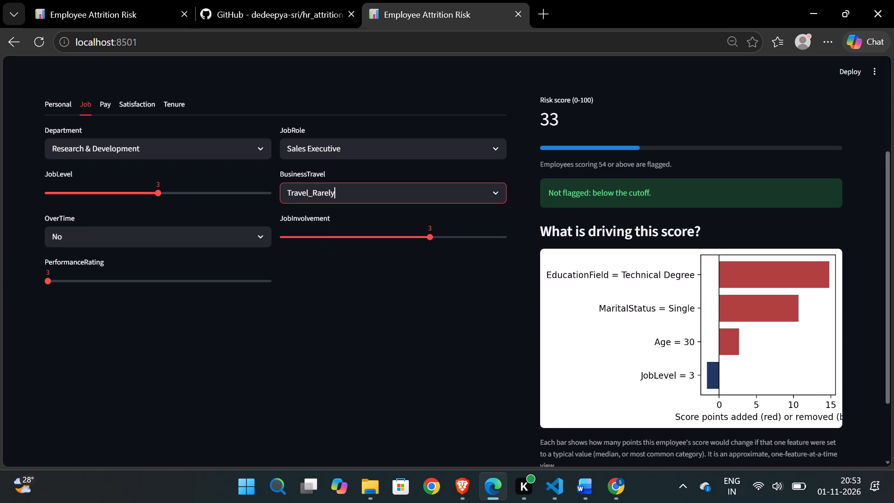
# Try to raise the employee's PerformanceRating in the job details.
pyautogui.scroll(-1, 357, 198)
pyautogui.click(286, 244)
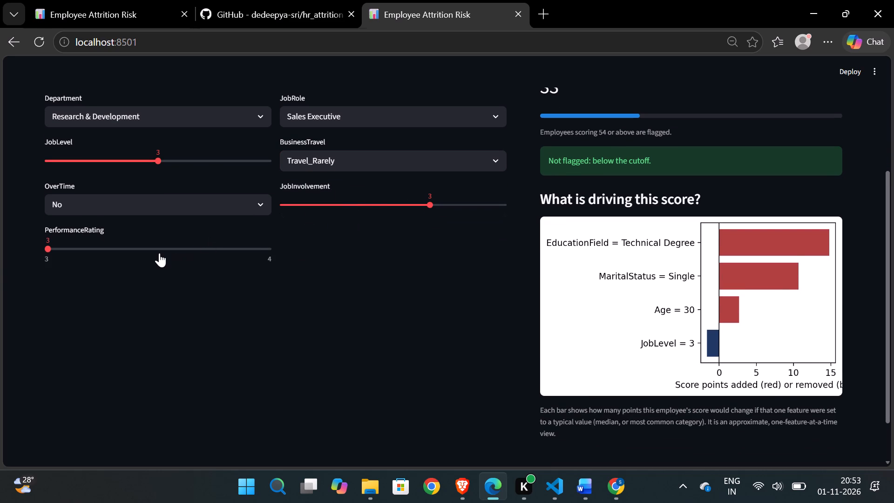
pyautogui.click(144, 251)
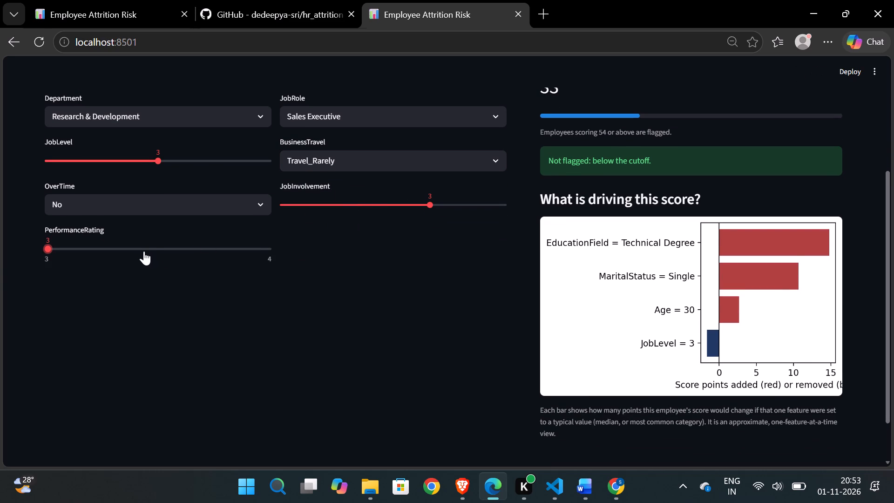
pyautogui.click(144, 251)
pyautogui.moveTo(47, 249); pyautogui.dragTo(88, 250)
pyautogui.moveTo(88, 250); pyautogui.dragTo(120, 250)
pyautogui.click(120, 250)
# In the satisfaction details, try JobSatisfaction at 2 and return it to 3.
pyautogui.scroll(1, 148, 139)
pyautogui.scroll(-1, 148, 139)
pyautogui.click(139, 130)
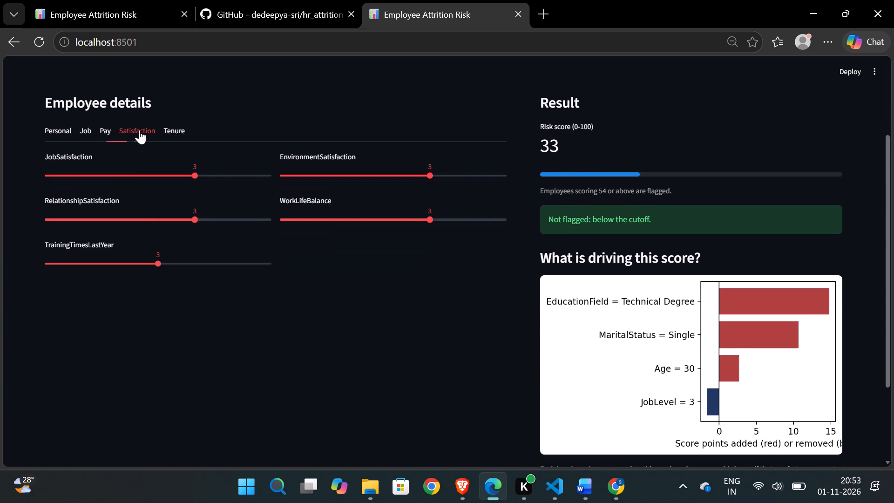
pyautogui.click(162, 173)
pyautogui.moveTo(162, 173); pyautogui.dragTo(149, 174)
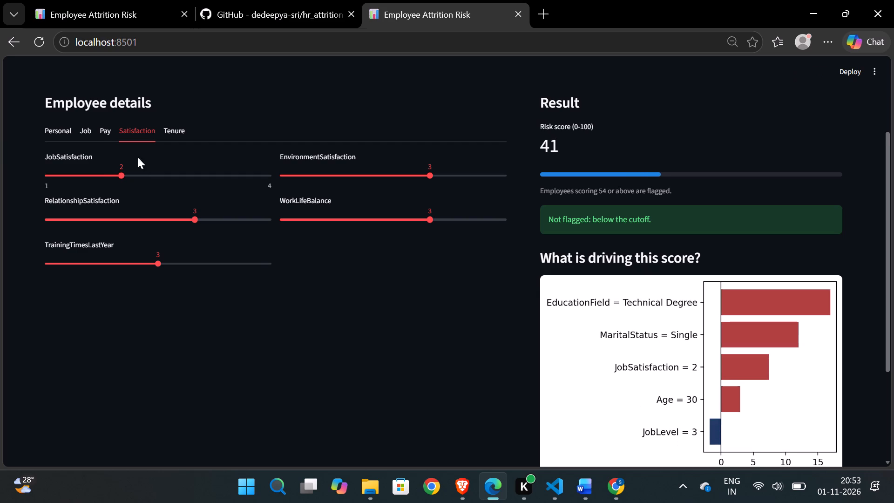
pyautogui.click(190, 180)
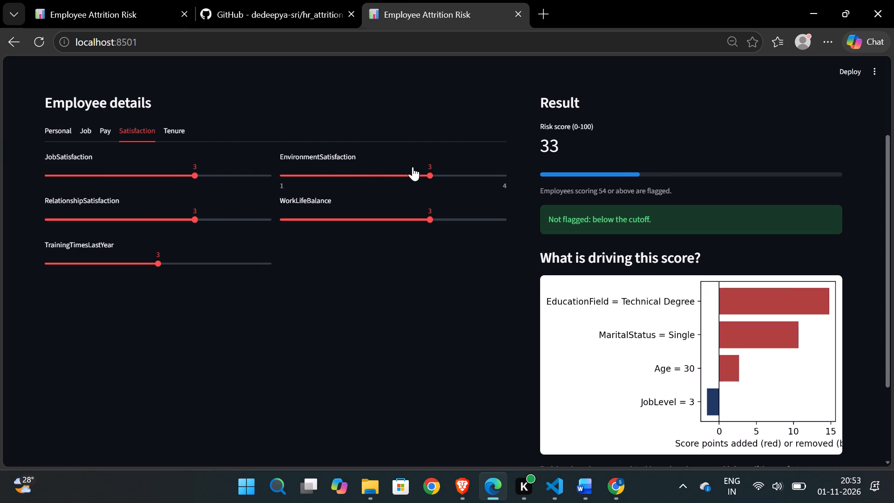
# Set WorkLifeBalance to 2 in the employee's satisfaction details.
pyautogui.scroll(-1, 310, 220)
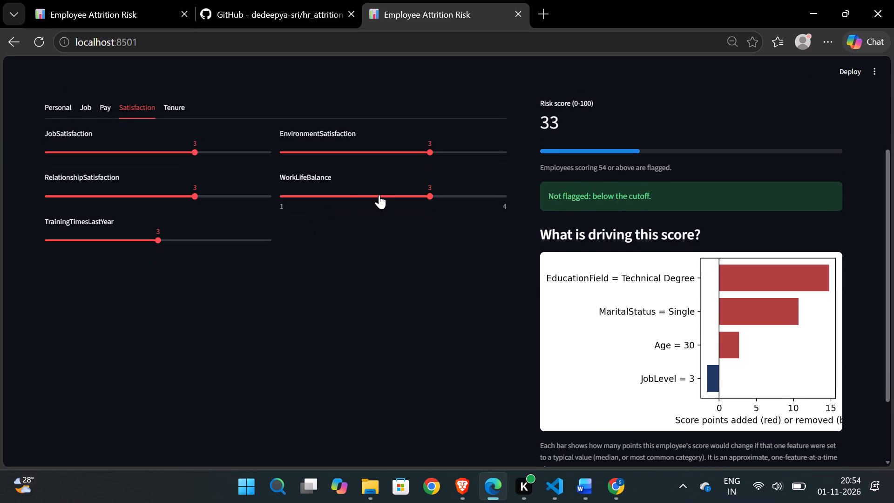
pyautogui.click(400, 199)
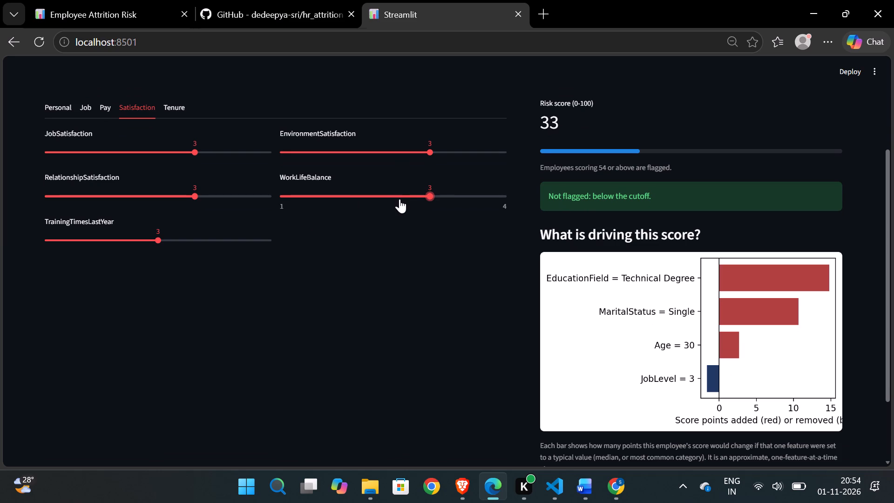
pyautogui.moveTo(400, 199); pyautogui.dragTo(391, 199)
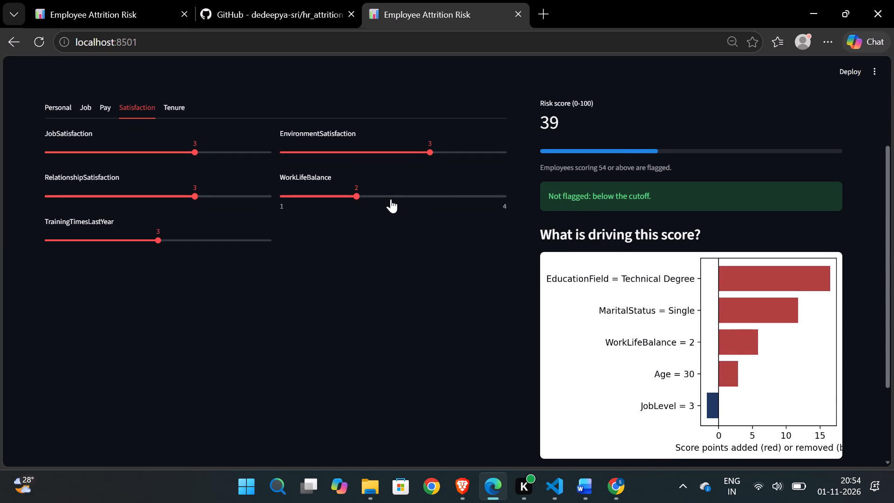
# Capture a rectangular screen snip of the satisfaction details together with the risk score and the driver chart.
pyautogui.scroll(-2, 391, 199)
pyautogui.scroll(1, 391, 199)
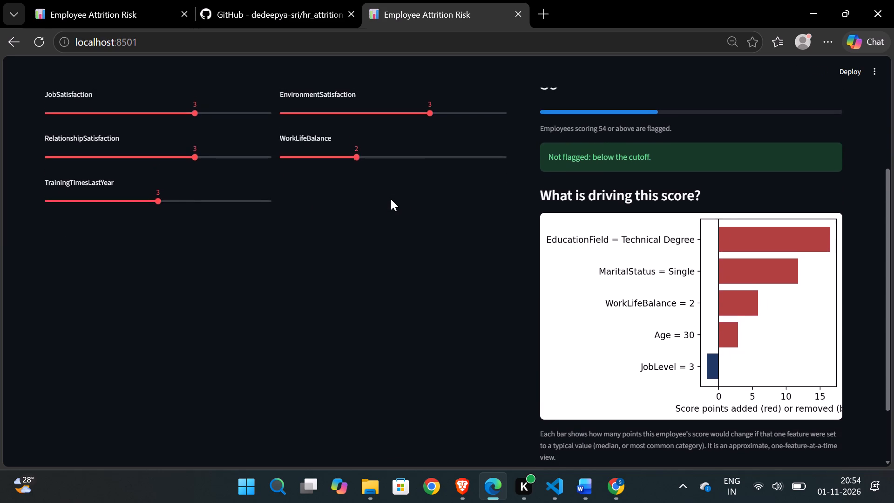
pyautogui.scroll(1, 391, 199)
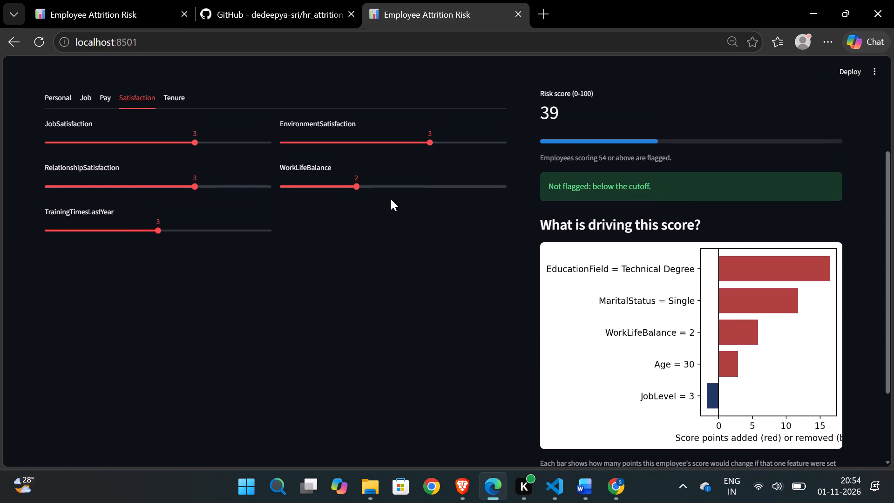
pyautogui.press('Print')
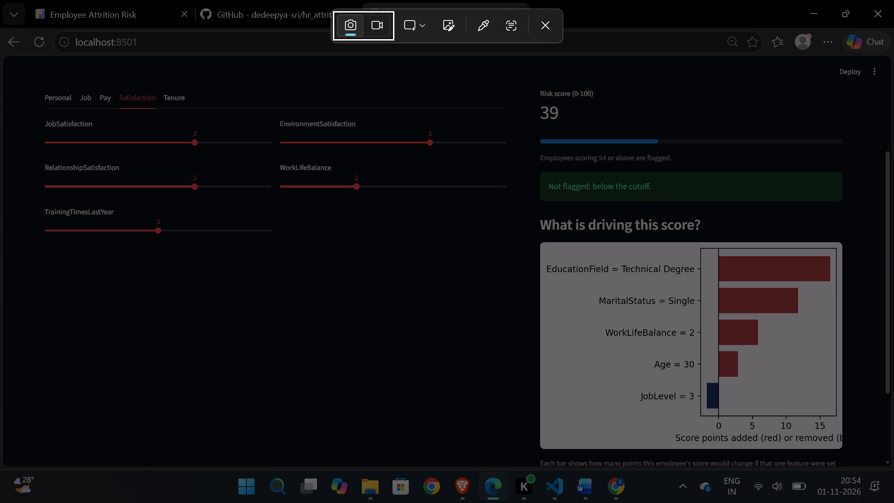
pyautogui.moveTo(16, 450); pyautogui.dragTo(743, 97)
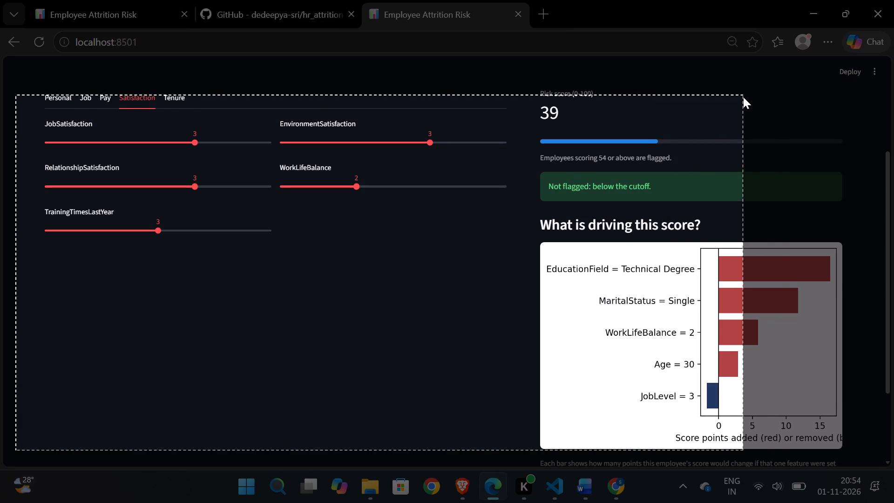
pyautogui.moveTo(743, 97); pyautogui.dragTo(893, 81)
# Switch to the Word report and paste the captured snip below the Streamlit App Screenshots paragraph.
pyautogui.click(578, 476)
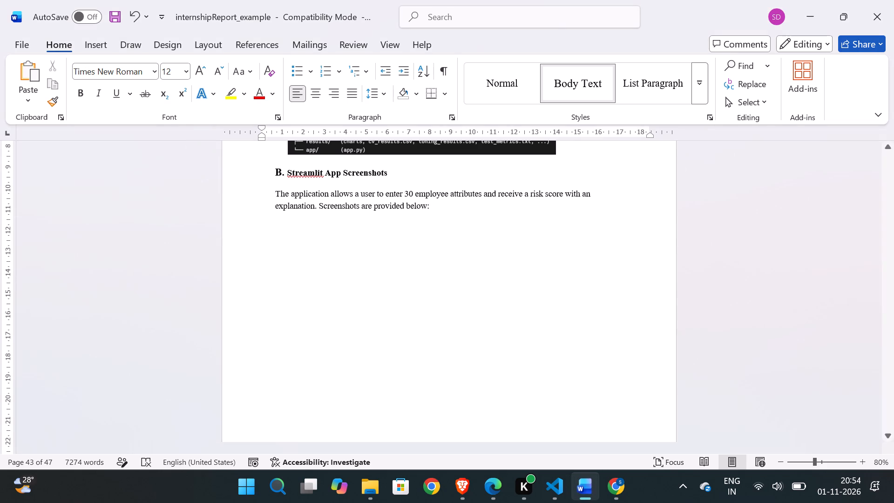
pyautogui.click(427, 324)
pyautogui.hotkey('ctrl', 'v')
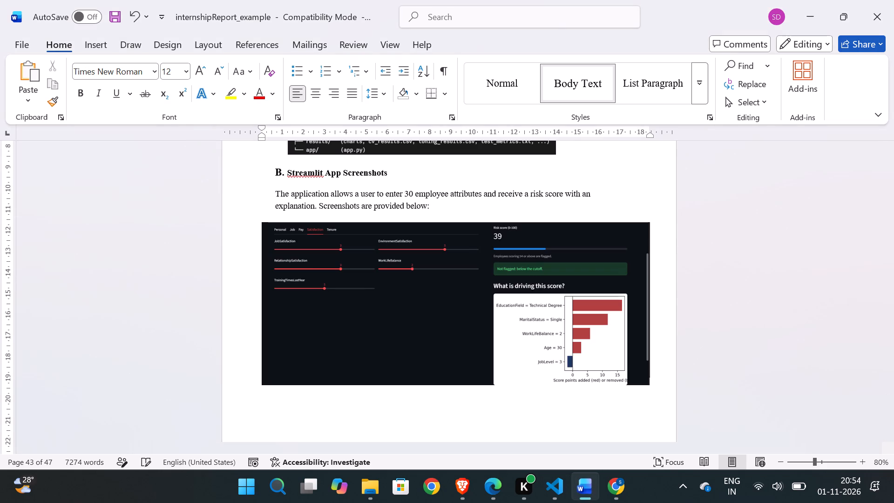
pyautogui.scroll(-1, 471, 326)
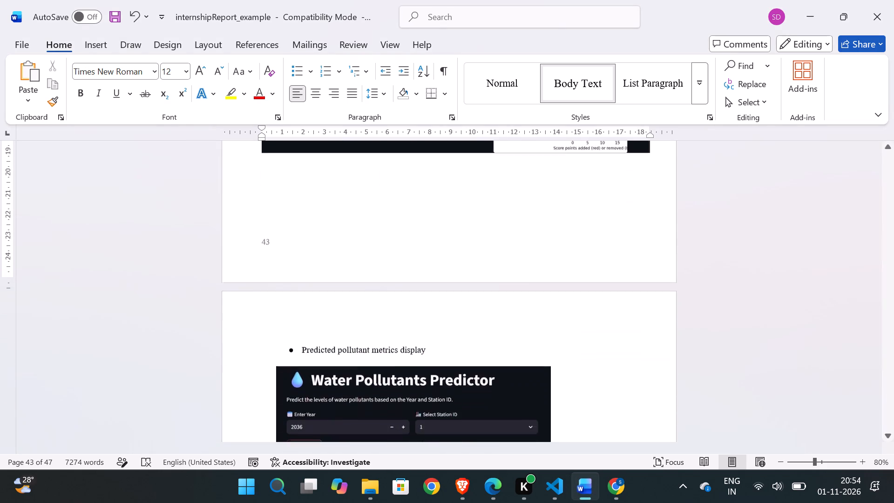
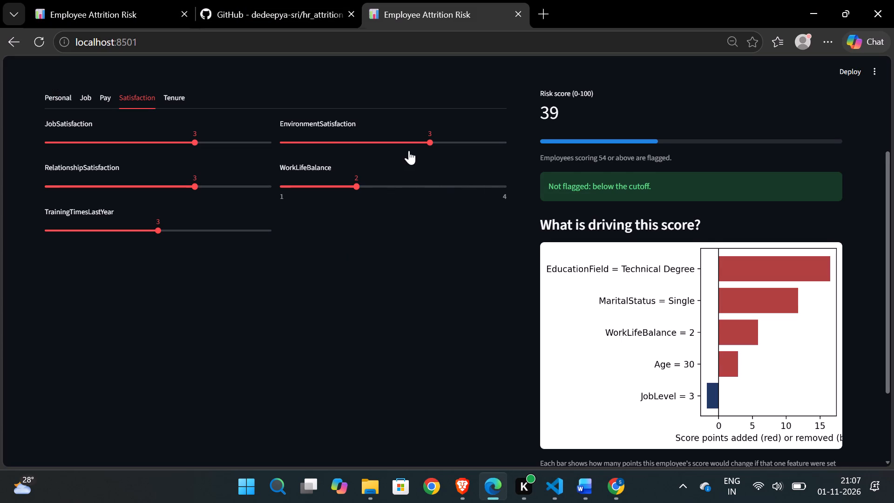
pyautogui.scroll(1, 409, 150)
pyautogui.click(329, 167)
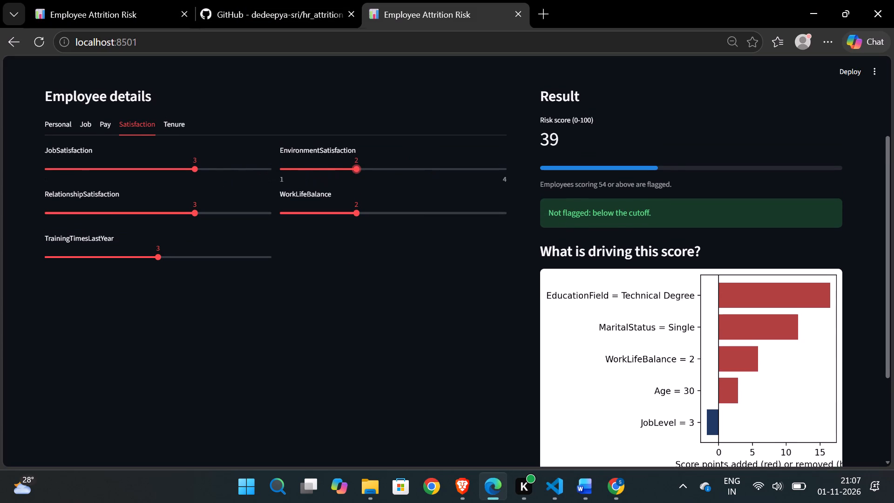
pyautogui.moveTo(329, 167); pyautogui.dragTo(314, 168)
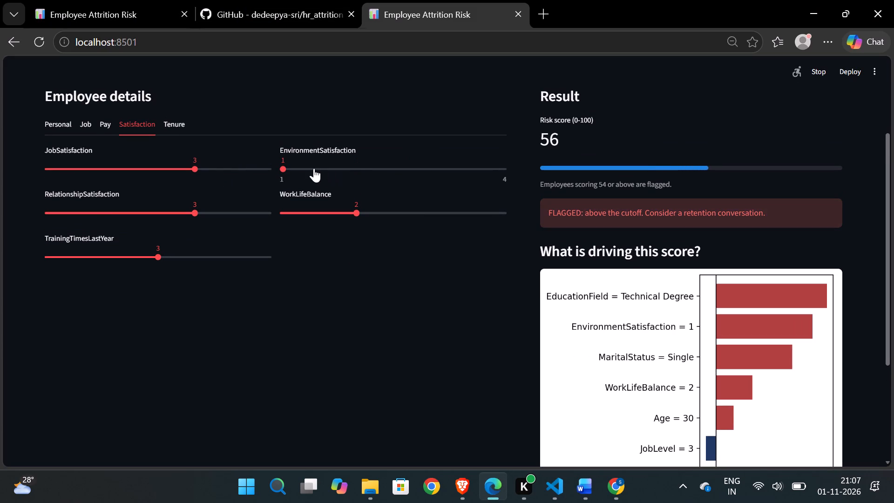
# Set Age to 27 in the employee's personal details.
pyautogui.scroll(-1, 314, 168)
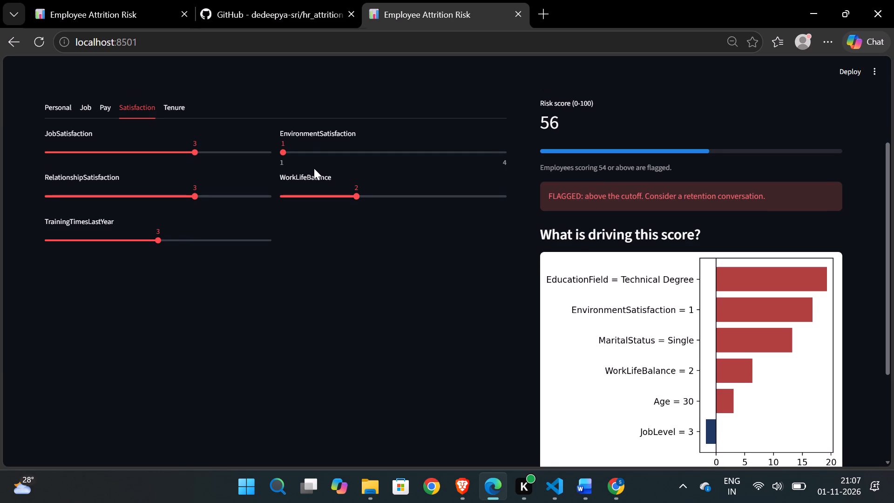
pyautogui.scroll(1, 278, 166)
pyautogui.click(59, 128)
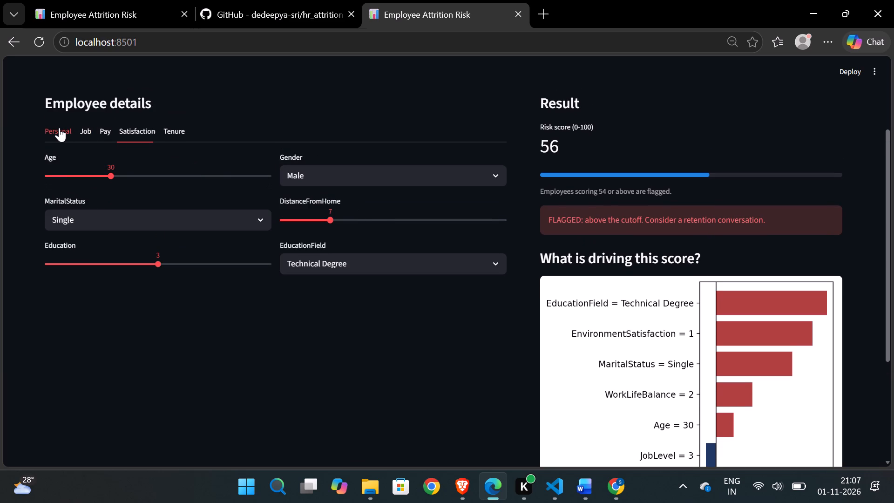
pyautogui.click(95, 176)
# Set DistanceFromHome to 11 in the employee's personal details, leaving EducationField at Technical Degree.
pyautogui.scroll(-1, 237, 240)
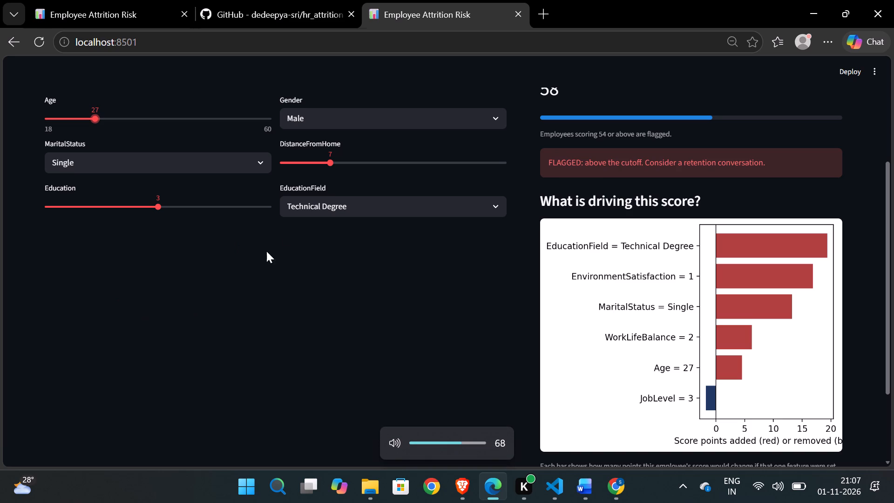
pyautogui.click(336, 199)
pyautogui.click(357, 147)
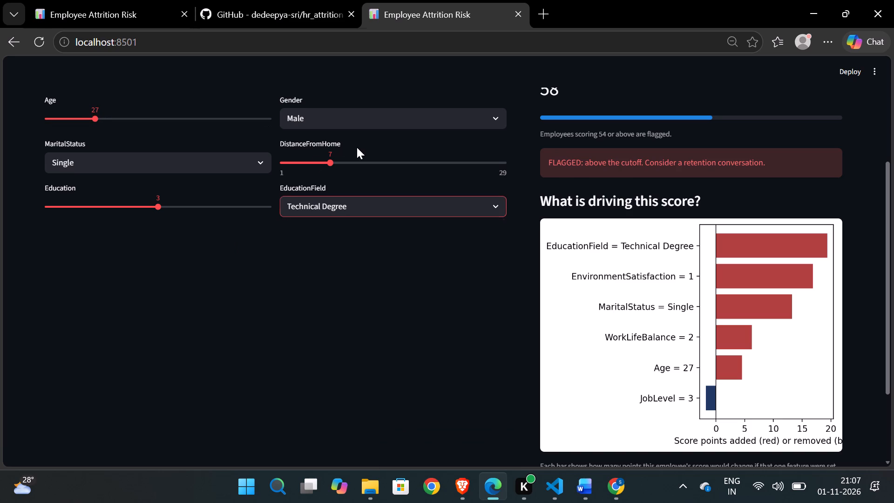
pyautogui.click(361, 159)
pyautogui.moveTo(361, 159); pyautogui.dragTo(363, 159)
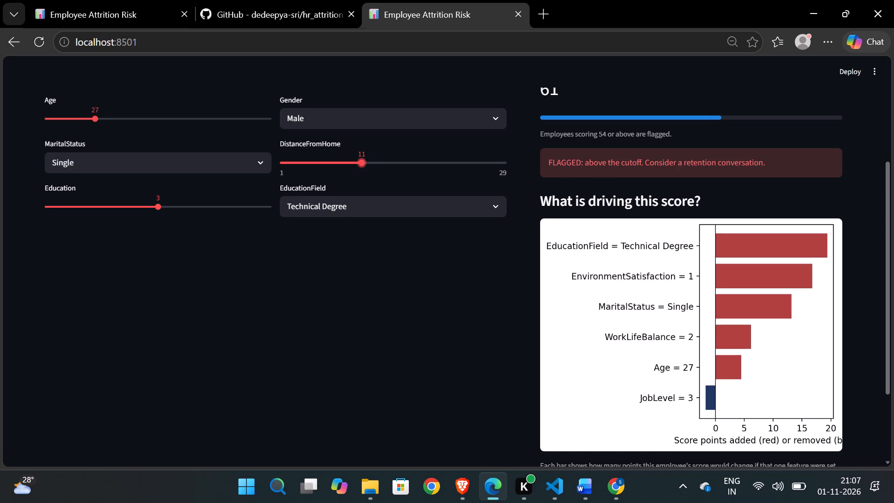
# Set DistanceFromHome to 14 in the employee's personal details, keeping Education at 3.
pyautogui.moveTo(363, 159); pyautogui.dragTo(385, 164)
pyautogui.scroll(1, 385, 164)
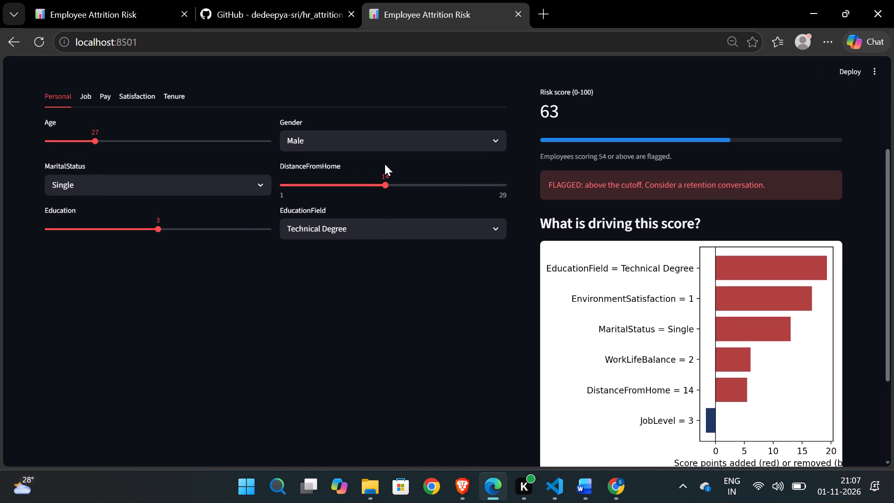
pyautogui.scroll(1, 218, 211)
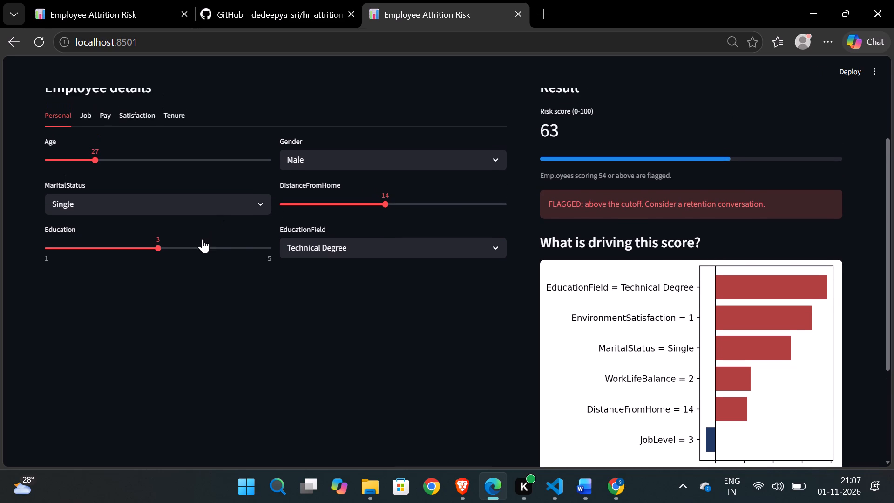
pyautogui.click(203, 239)
pyautogui.click(163, 244)
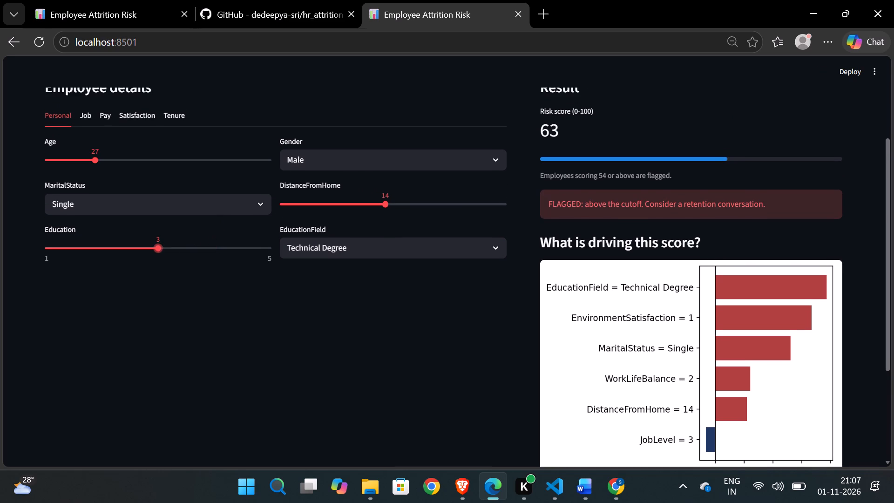
# Set OverTime to Yes in the employee's job details.
pyautogui.click(81, 114)
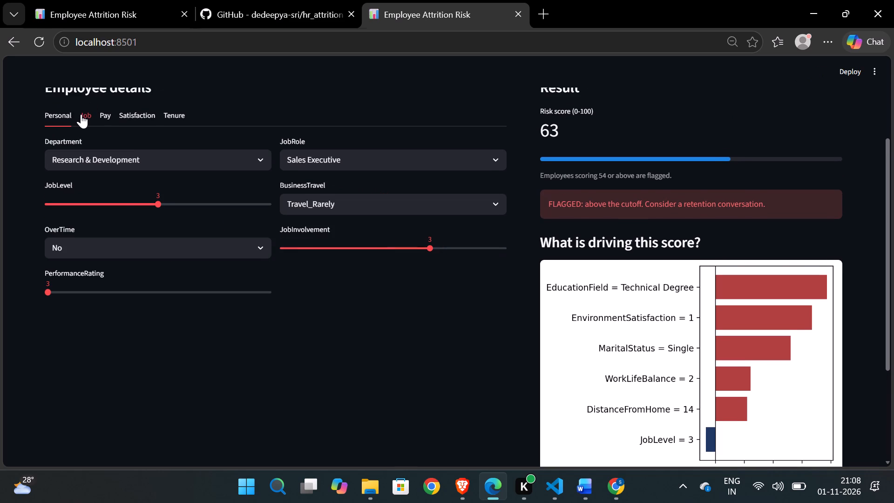
pyautogui.click(147, 252)
pyautogui.click(114, 283)
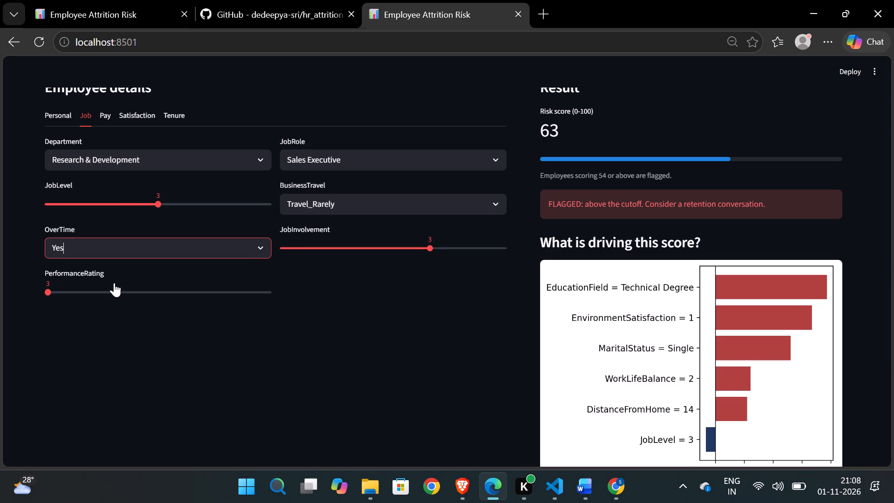
# Capture a screenshot of the app area showing the job details, risk score, FLAGGED notice and driver chart.
pyautogui.scroll(-1, 364, 325)
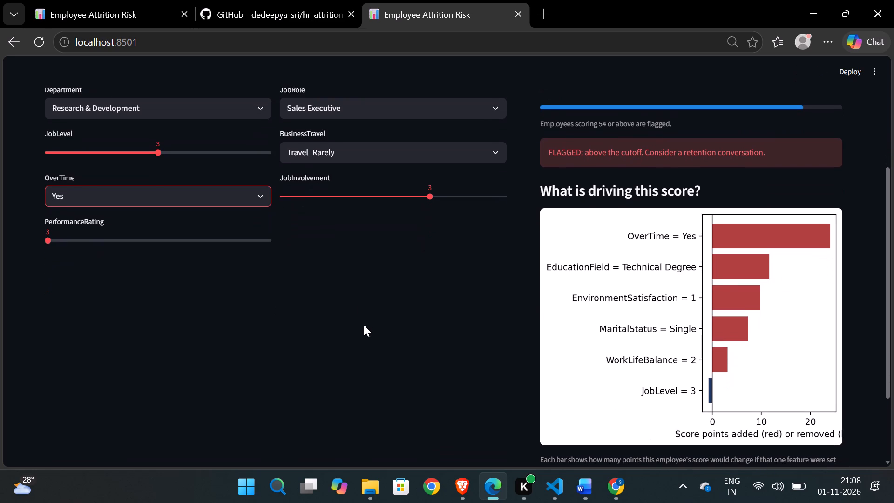
pyautogui.scroll(1, 364, 325)
pyautogui.scroll(-1, 364, 325)
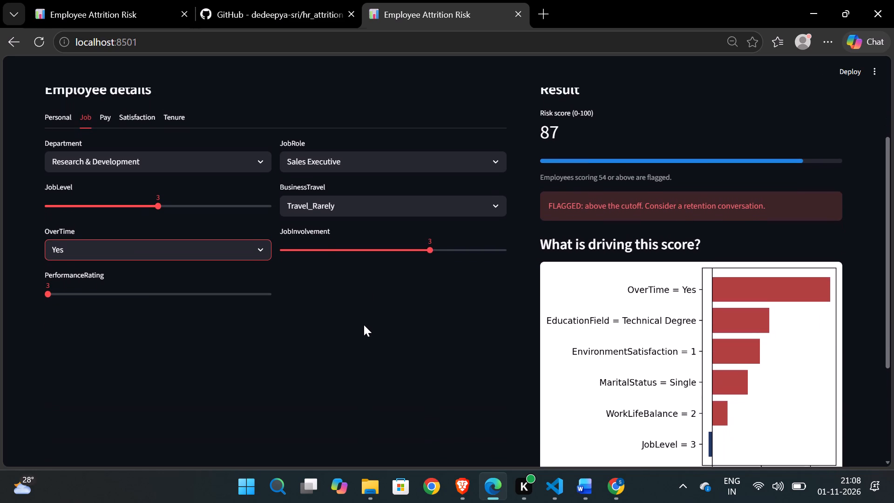
pyautogui.scroll(-1, 364, 325)
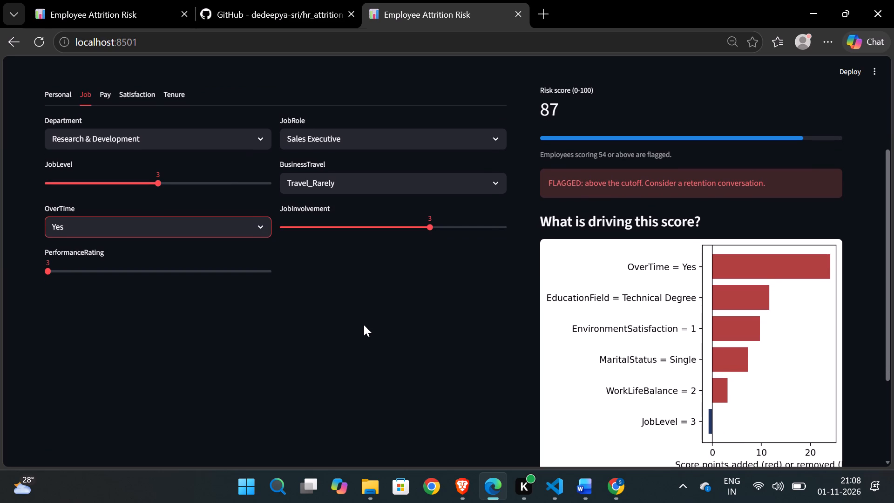
pyautogui.scroll(-1, 364, 325)
pyautogui.scroll(1, 364, 325)
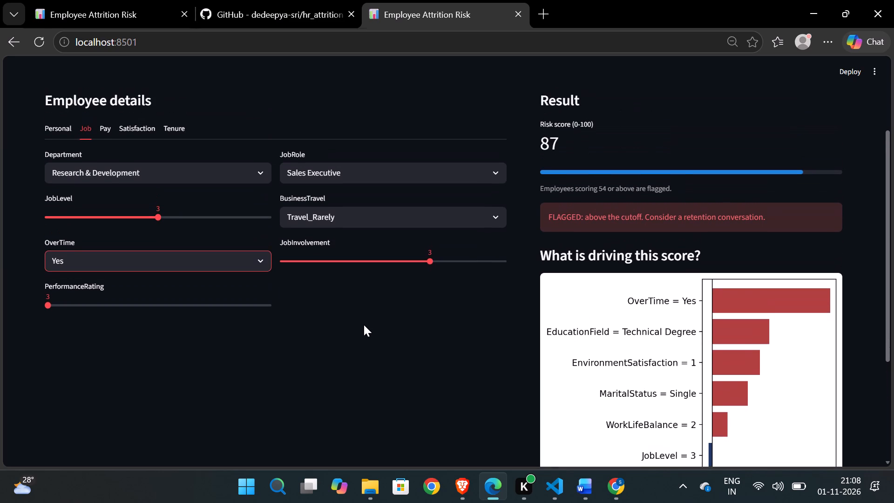
pyautogui.scroll(-2, 364, 325)
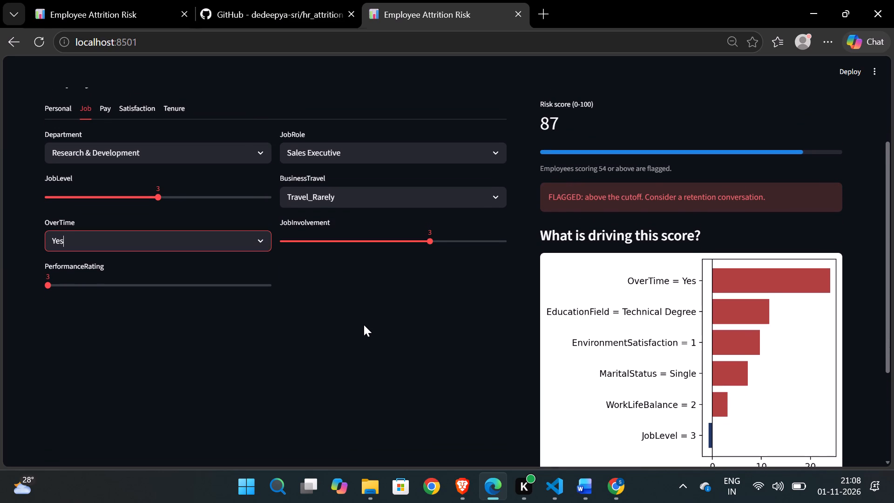
pyautogui.scroll(-2, 364, 325)
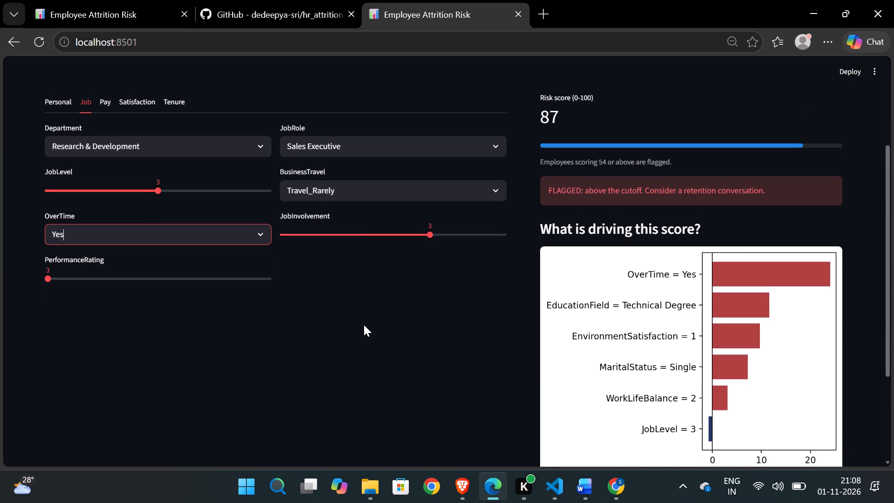
pyautogui.scroll(-2, 364, 325)
pyautogui.press('Print')
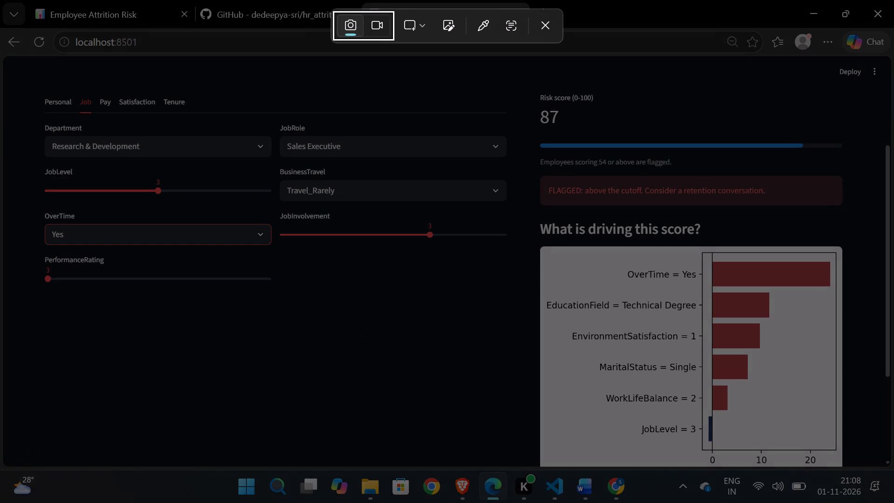
pyautogui.moveTo(17, 462); pyautogui.dragTo(476, 240)
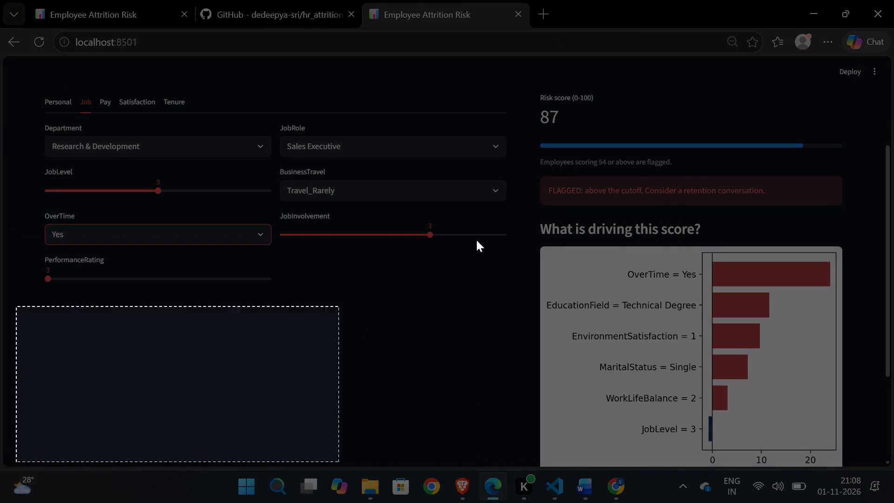
pyautogui.moveTo(476, 240); pyautogui.dragTo(860, 56)
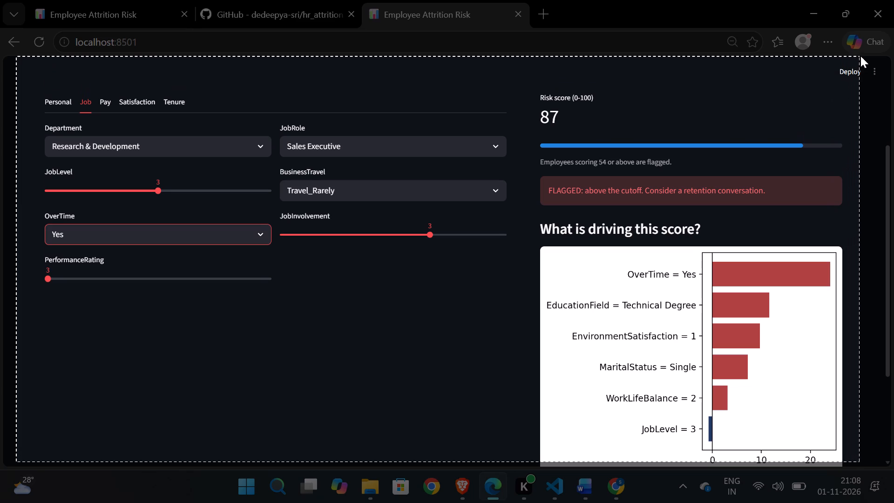
pyautogui.moveTo(860, 56); pyautogui.dragTo(873, 77)
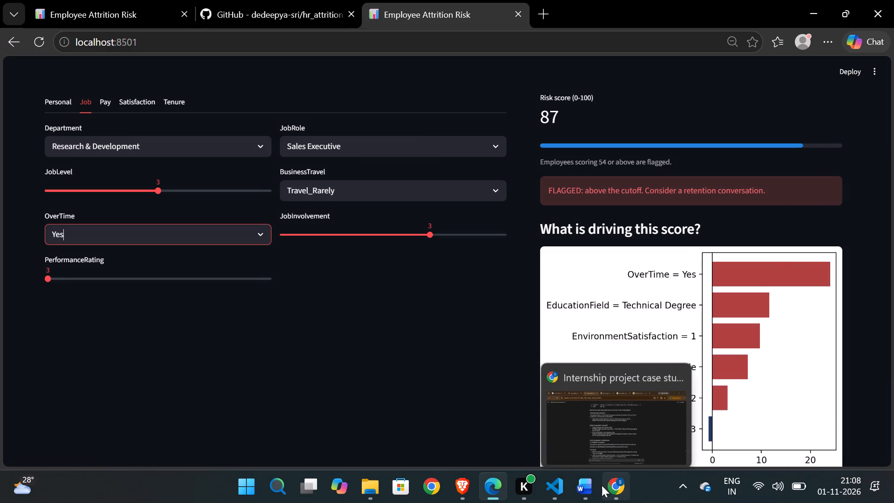
# Switch to the Word report and delete the two Water Pollutants Predictor screenshots on page 44.
pyautogui.click(600, 484)
pyautogui.scroll(-1, 522, 358)
pyautogui.click(480, 323)
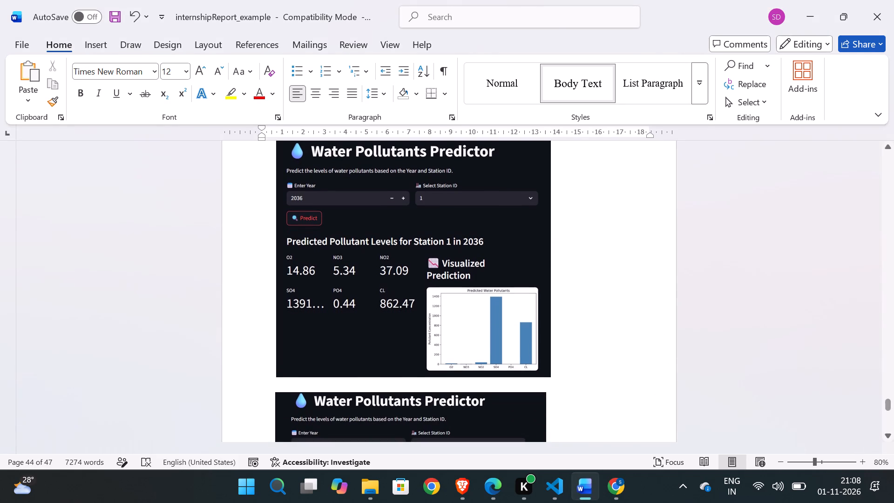
pyautogui.press('BackSpace')
pyautogui.scroll(-1, 487, 367)
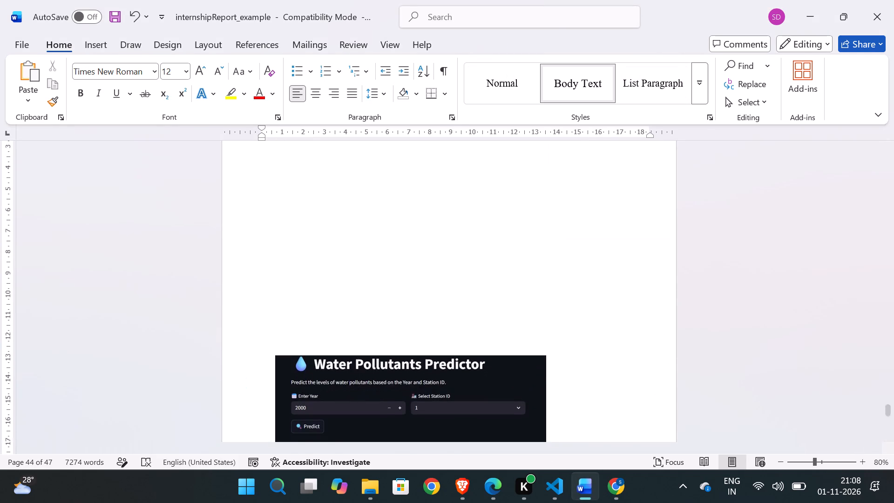
pyautogui.click(447, 395)
pyautogui.press('BackSpace')
# Replace the "Predicted pollutant metrics display" bullet on page 44 with the plain line "Flagged employee:" and start a new line below it.
pyautogui.scroll(1, 447, 395)
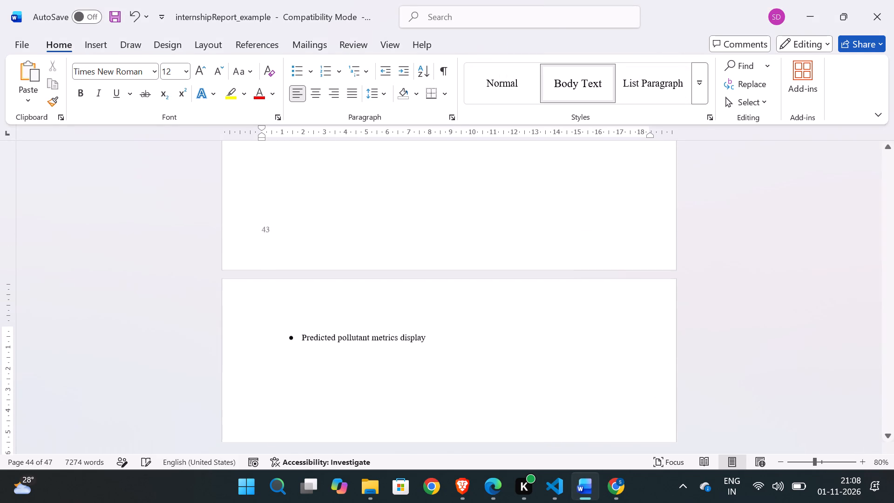
pyautogui.scroll(1, 447, 395)
pyautogui.scroll(1, 432, 330)
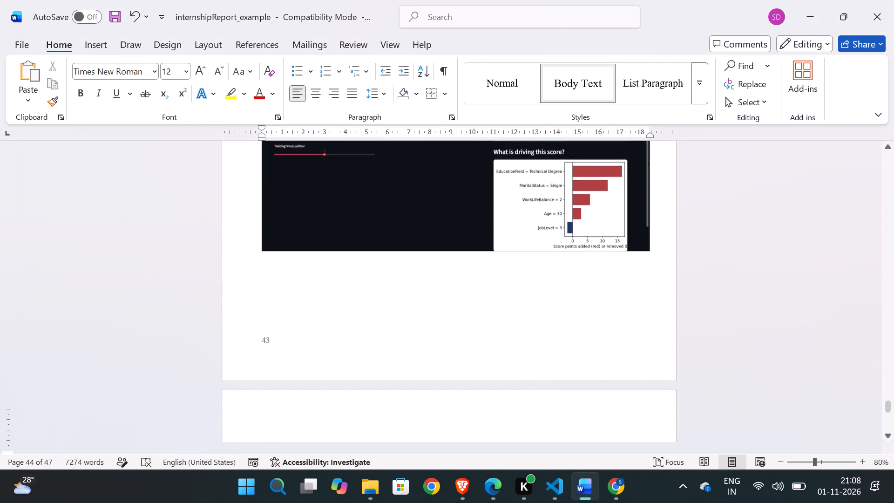
pyautogui.moveTo(426, 416); pyautogui.dragTo(320, 409)
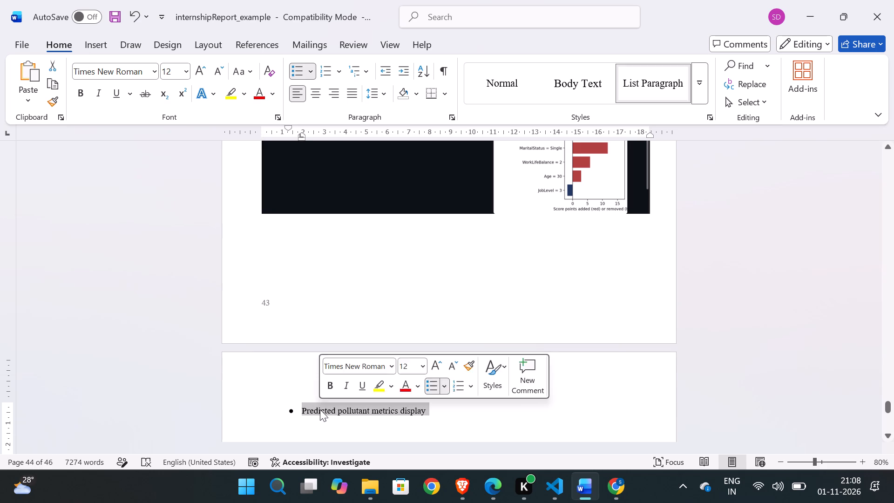
pyautogui.press('BackSpace')
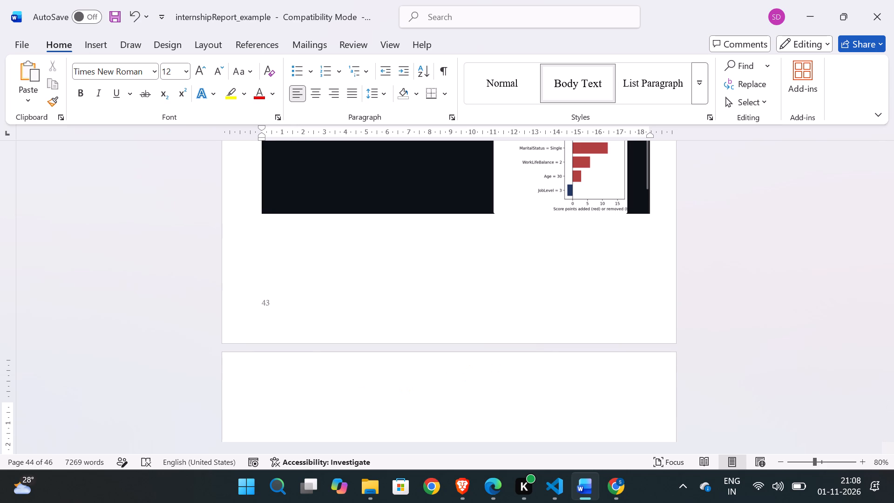
pyautogui.write('Flagges')
pyautogui.press('space')
pyautogui.press('BackSpace')
pyautogui.press('BackSpace')
pyautogui.write('d em')
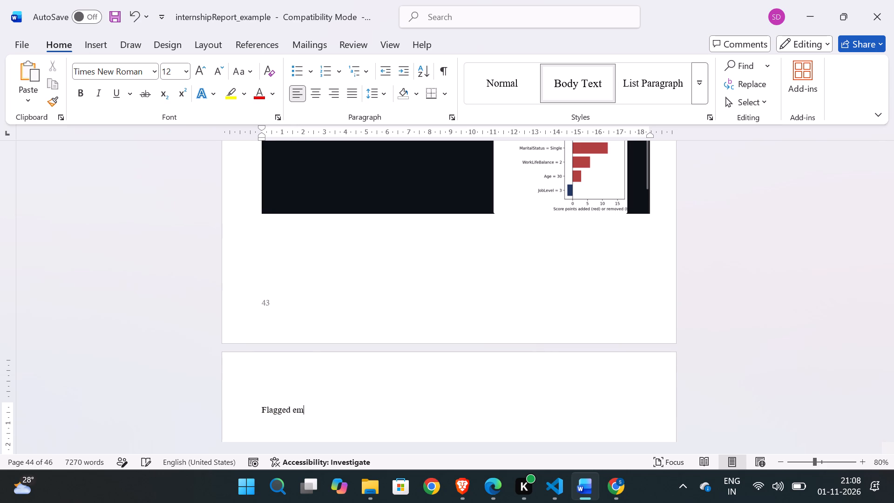
pyautogui.write('ployee:')
pyautogui.hotkey('shift', 'Return')
# Paste the captured app screenshot, set its wrapping to In Front of Text, and place it just below the "Flagged employee:" line.
pyautogui.hotkey('ctrl', 'v')
pyautogui.moveTo(404, 307); pyautogui.dragTo(401, 326)
pyautogui.click(666, 268)
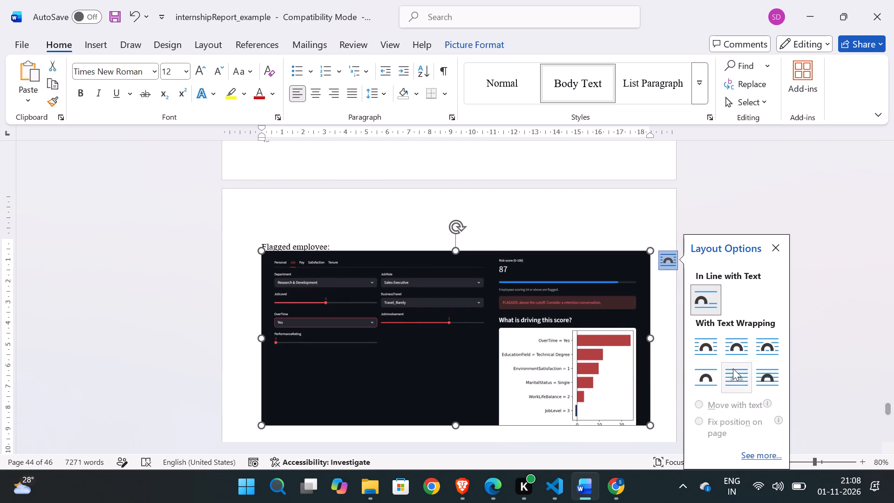
pyautogui.click(762, 369)
pyautogui.moveTo(521, 358); pyautogui.dragTo(510, 376)
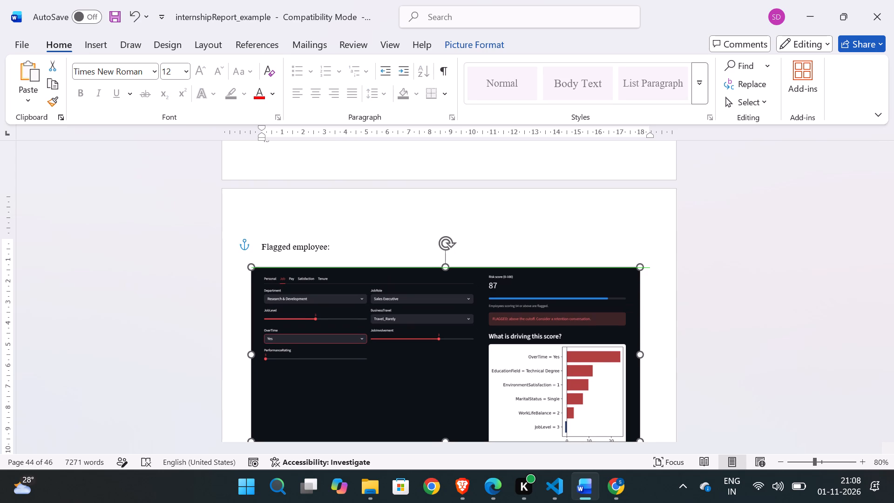
pyautogui.moveTo(510, 376); pyautogui.dragTo(521, 377)
pyautogui.click(544, 231)
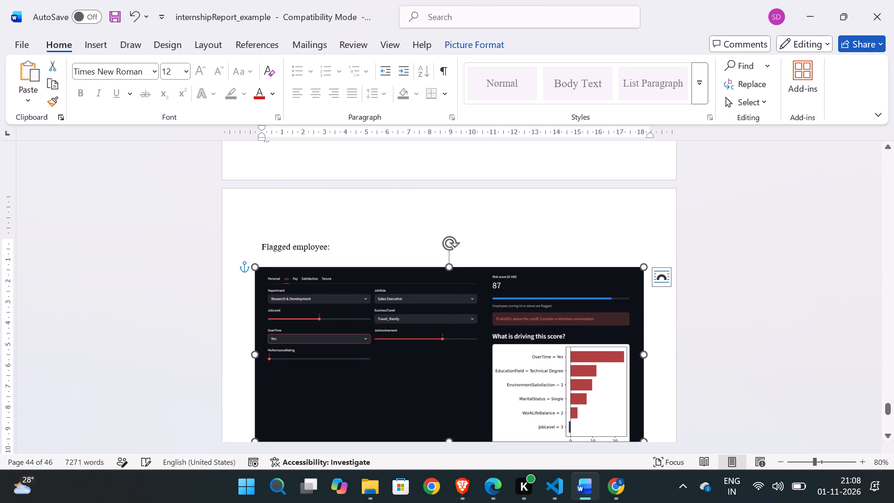
pyautogui.scroll(-3, 544, 231)
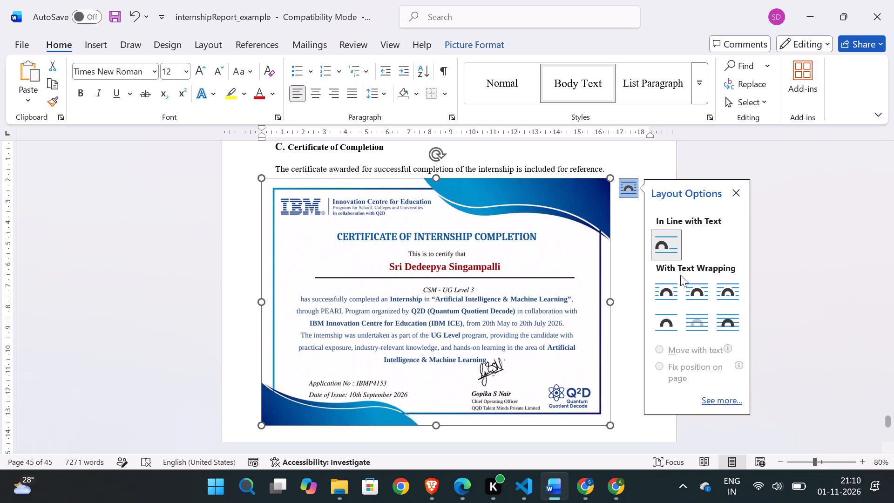
pyautogui.click(724, 323)
pyautogui.moveTo(467, 295); pyautogui.dragTo(484, 328)
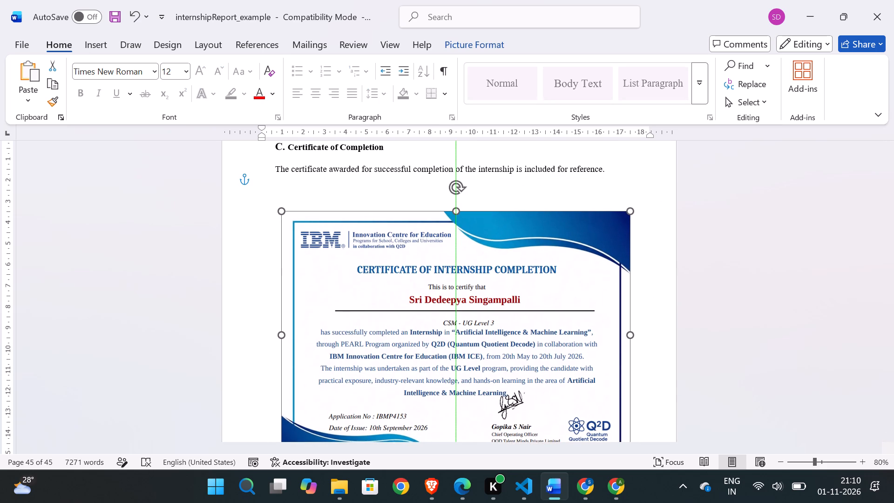
pyautogui.moveTo(484, 328); pyautogui.dragTo(482, 329)
pyautogui.click(596, 170)
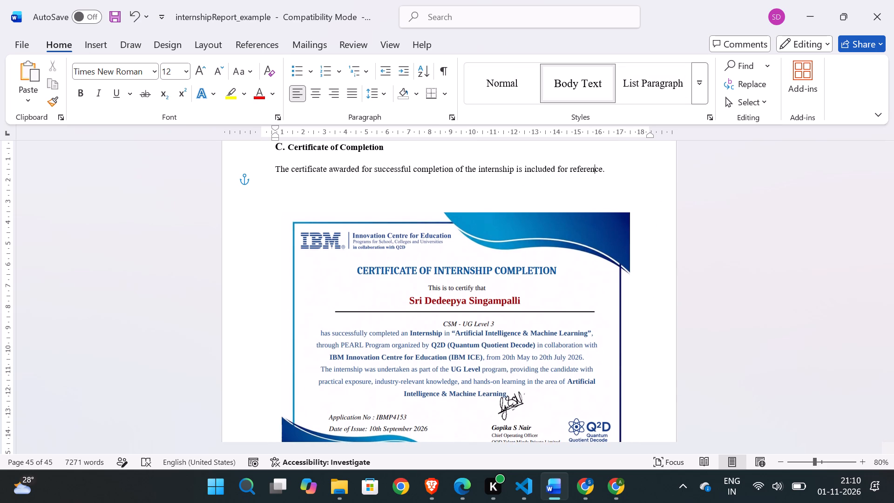
# Review the pages from the certificate back through the Streamlit screenshots and chapters 9 and 8 for layout and spacing.
pyautogui.scroll(-2, 485, 163)
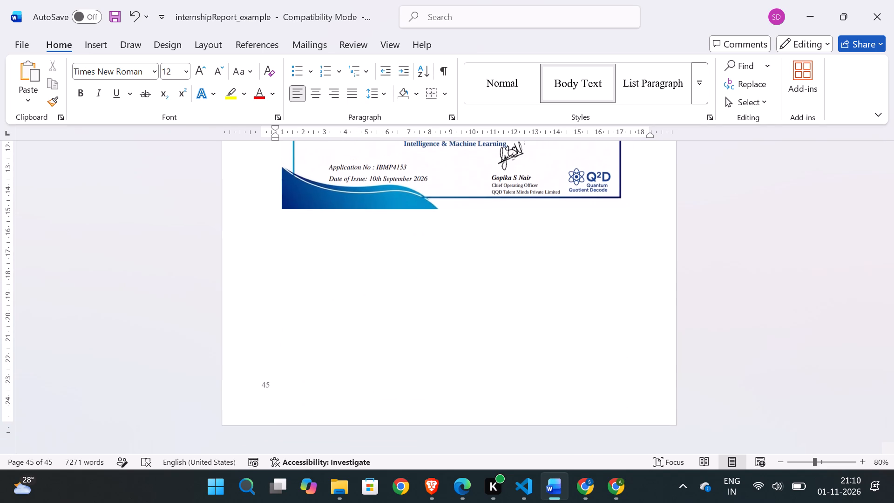
pyautogui.click(403, 311)
pyautogui.scroll(4, 403, 311)
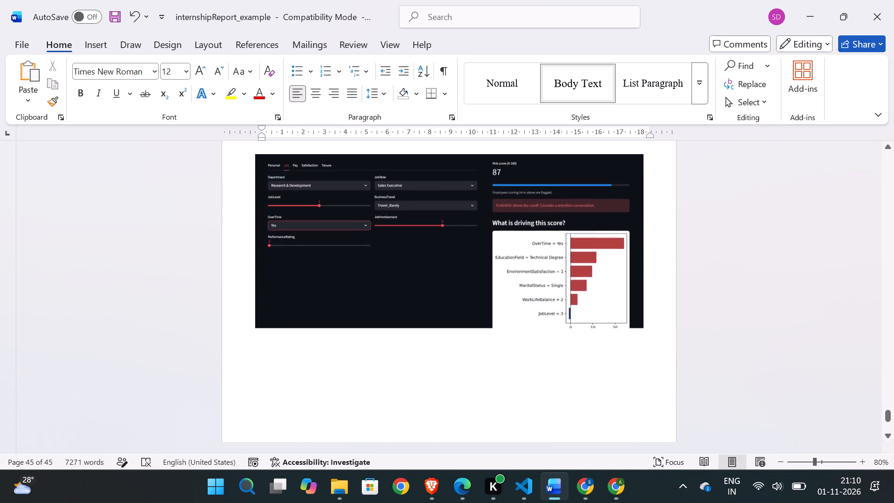
pyautogui.scroll(2, 403, 311)
pyautogui.scroll(-1, 403, 311)
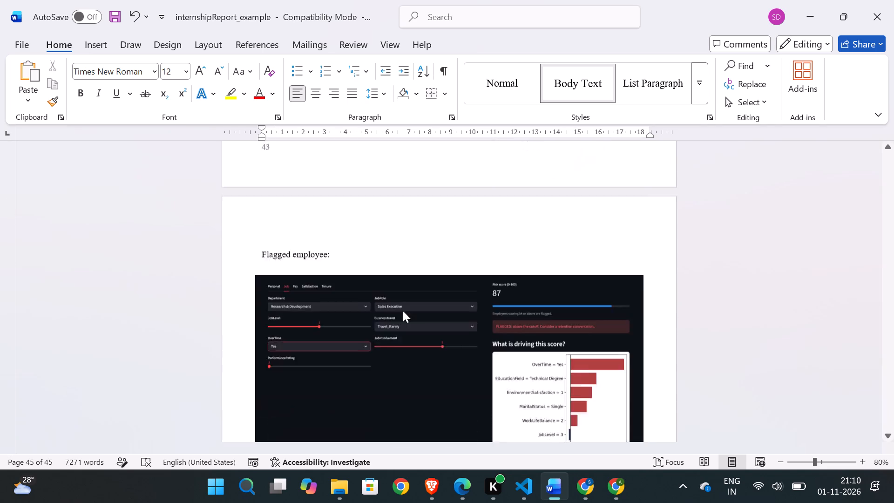
pyautogui.scroll(-1, 403, 311)
pyautogui.scroll(5, 403, 311)
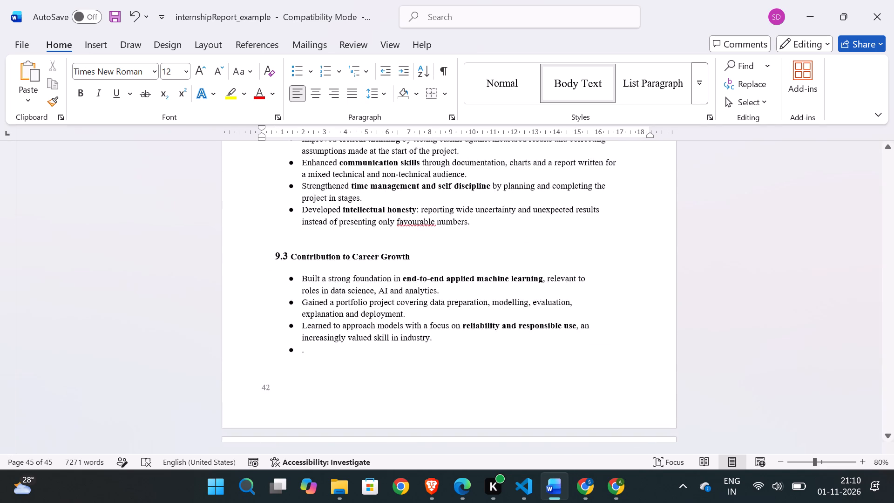
pyautogui.scroll(5, 403, 311)
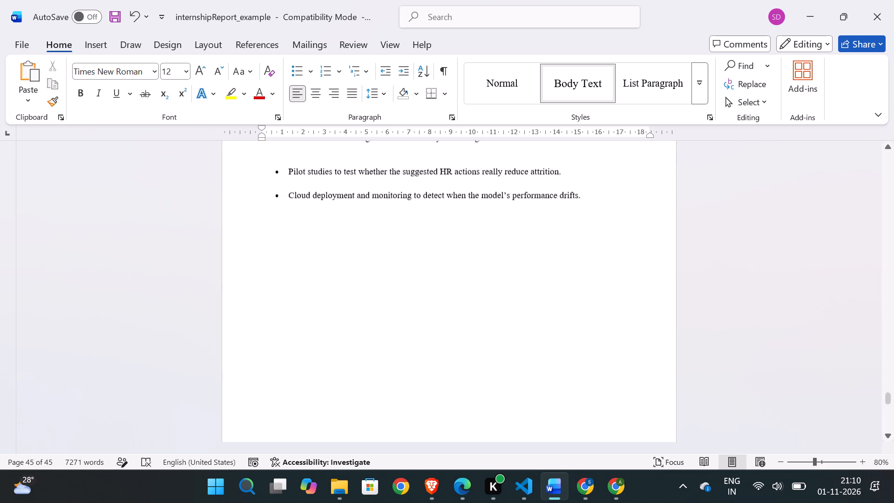
pyautogui.scroll(3, 403, 311)
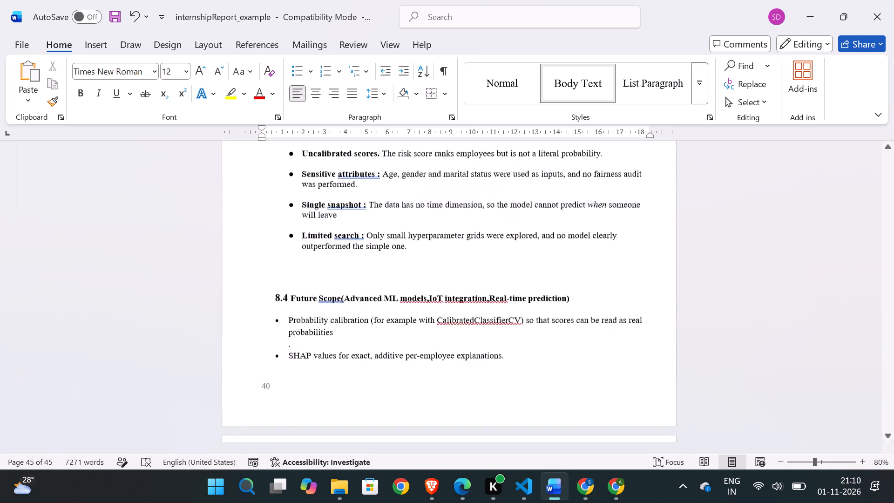
# Add blank lines below the "Limited search" bullet in section 8.3 to push the 8.4 Future Scope heading down.
pyautogui.scroll(1, 403, 311)
pyautogui.click(412, 333)
pyautogui.press('Return')
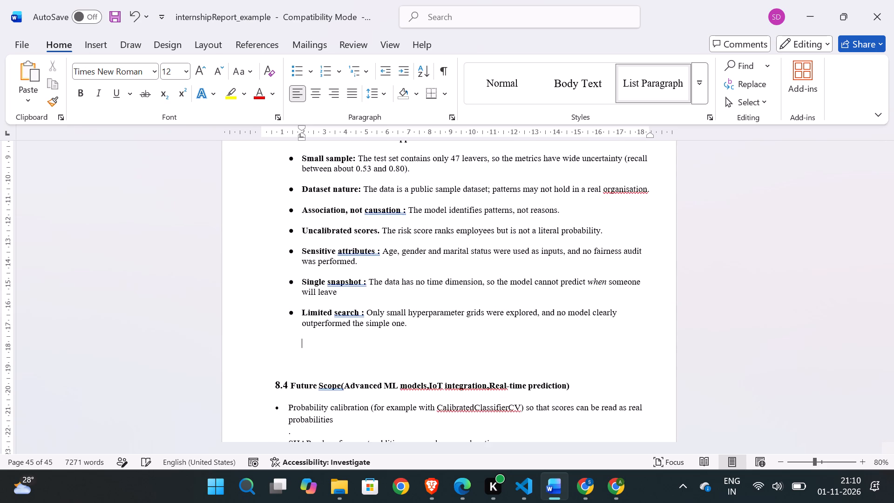
pyautogui.press('Return')
# Check the pages around section 8 after the spacing change and save the report.
pyautogui.scroll(2, 412, 333)
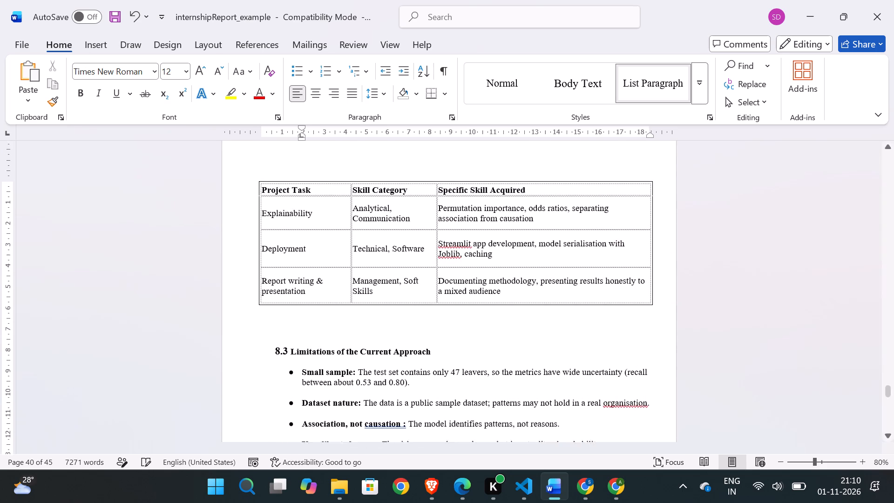
pyautogui.scroll(3, 412, 333)
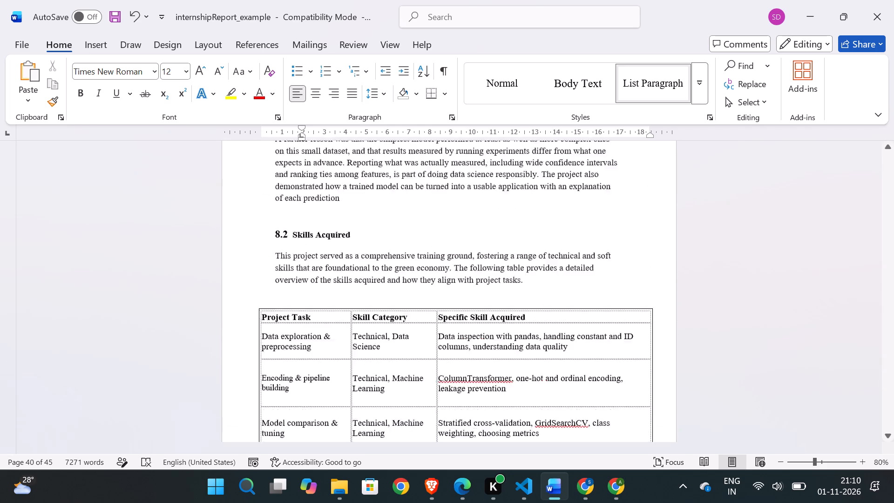
pyautogui.scroll(-5, 412, 333)
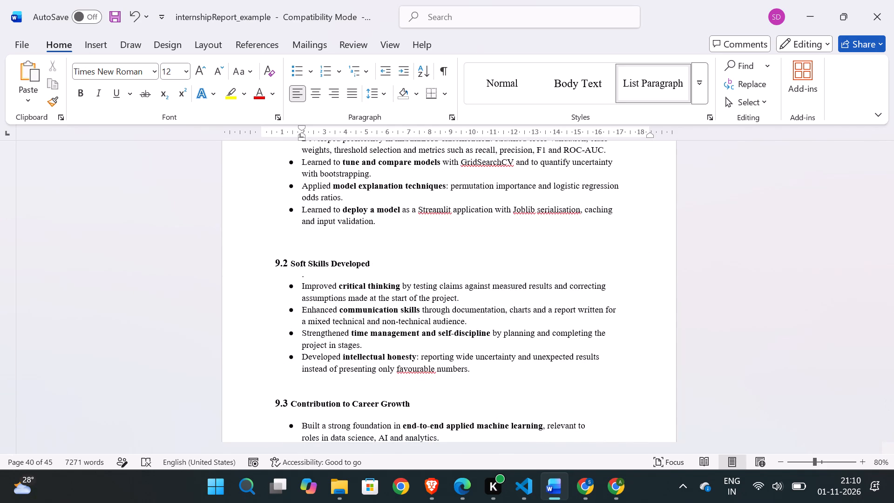
pyautogui.hotkey('ctrl', 's')
# Review the report from the section 8.2 skills table back to the cover page.
pyautogui.scroll(11, 412, 333)
pyautogui.scroll(20, 412, 333)
pyautogui.scroll(20, 412, 333)
pyautogui.scroll(20, 412, 333)
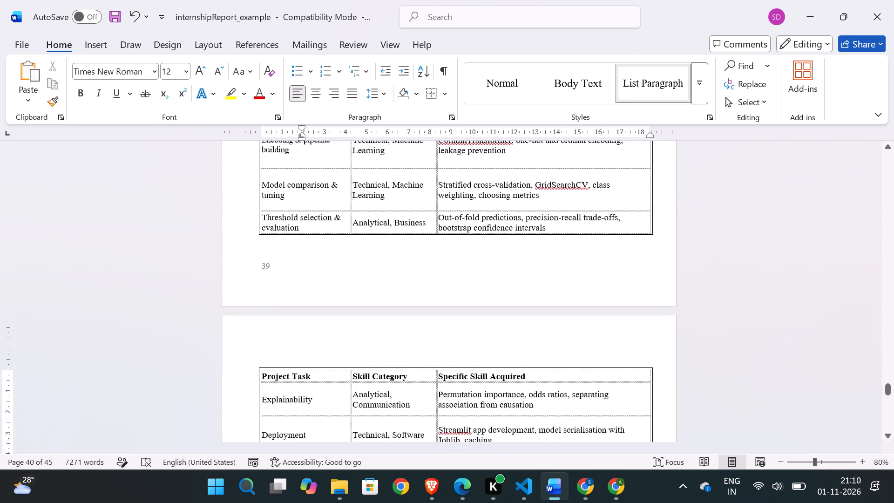
pyautogui.scroll(10, 558, 315)
pyautogui.scroll(19, 638, 298)
pyautogui.scroll(18, 638, 298)
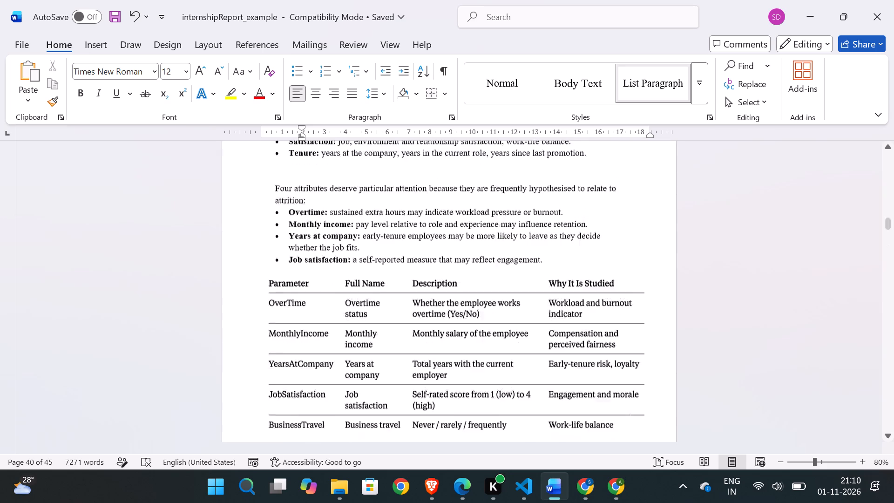
pyautogui.scroll(16, 638, 298)
pyautogui.scroll(8, 638, 298)
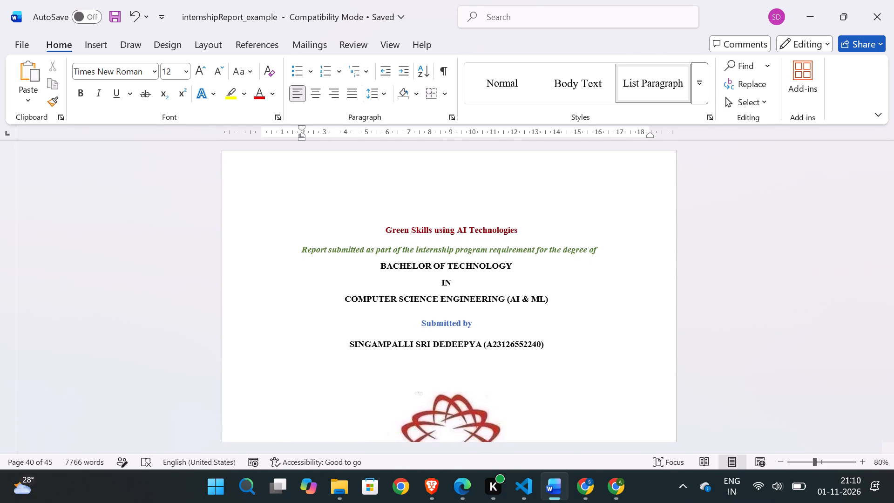
# Review the contents list, Introduction, organization profile and internship details table up to the section 3 Project Overview.
pyautogui.scroll(-4, 625, 279)
pyautogui.scroll(-5, 526, 336)
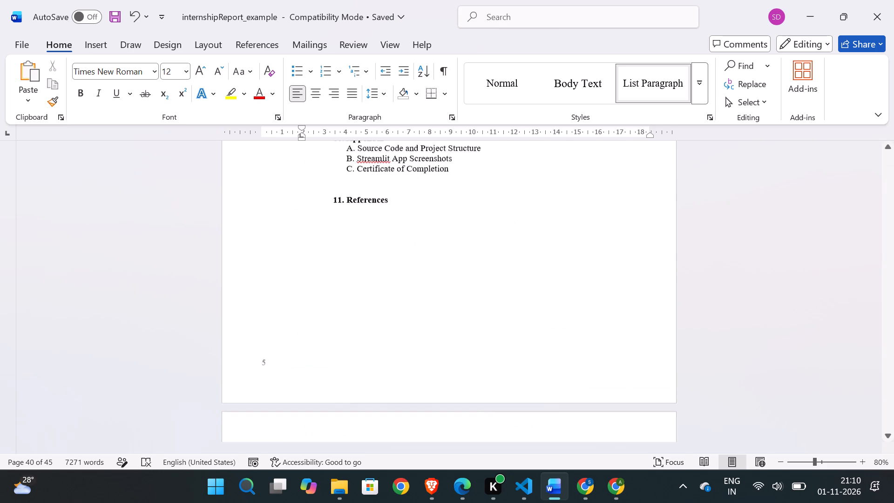
pyautogui.scroll(-2, 526, 336)
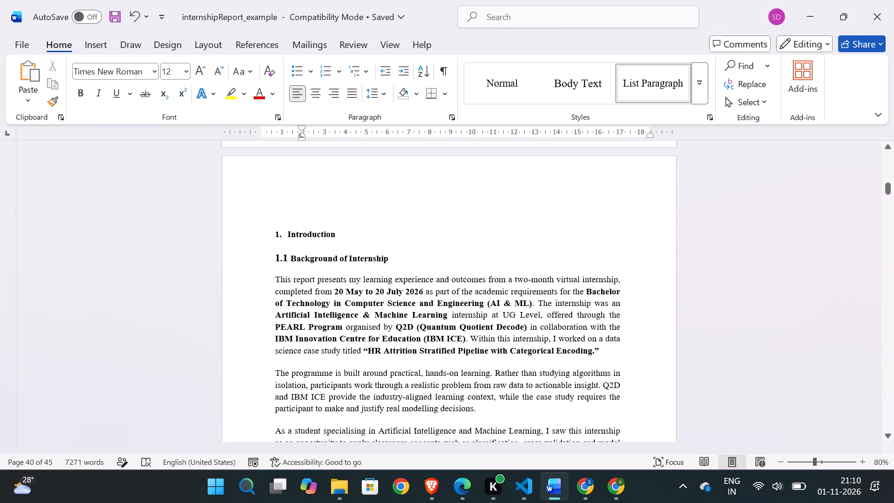
pyautogui.scroll(-2, 526, 336)
pyautogui.scroll(1, 526, 336)
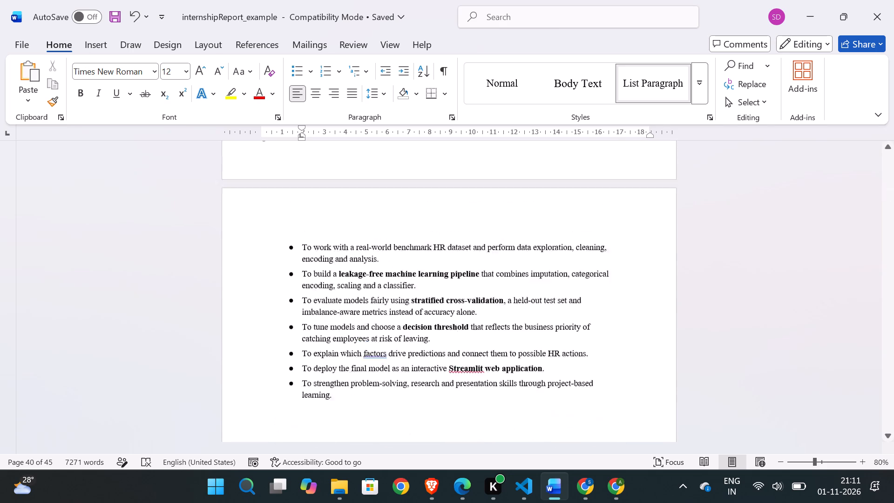
pyautogui.scroll(2, 526, 336)
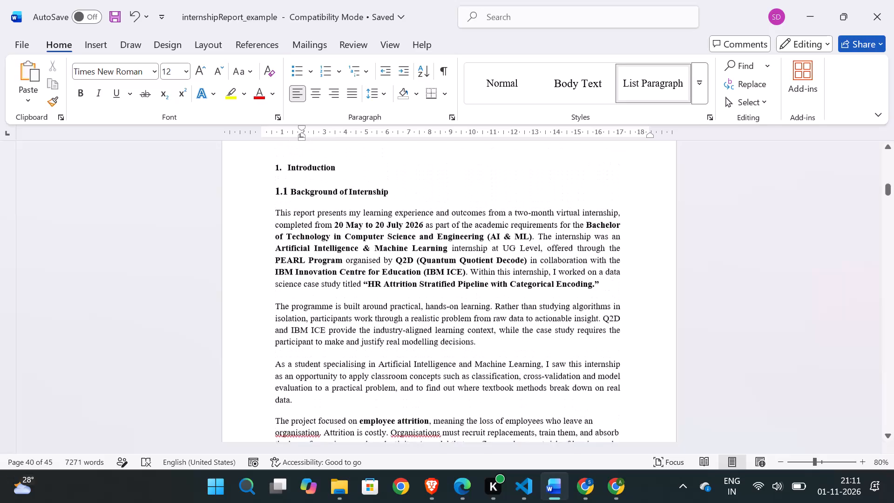
pyautogui.scroll(-3, 526, 336)
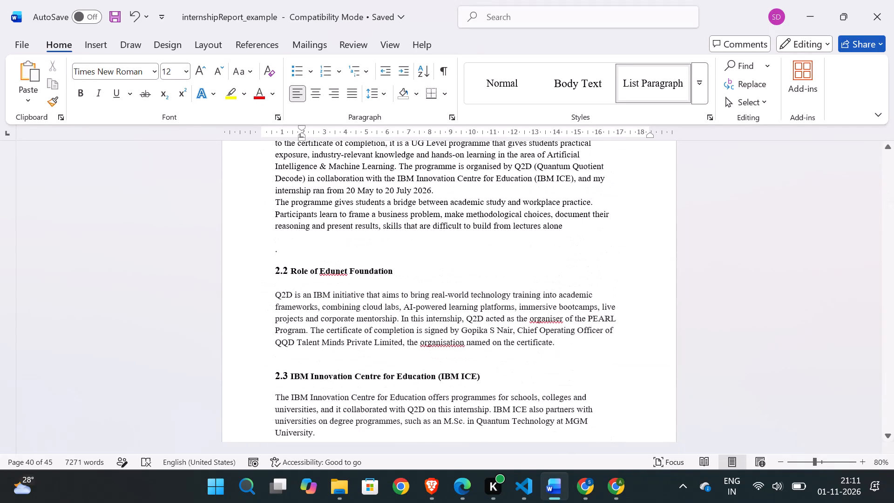
pyautogui.scroll(-3, 526, 336)
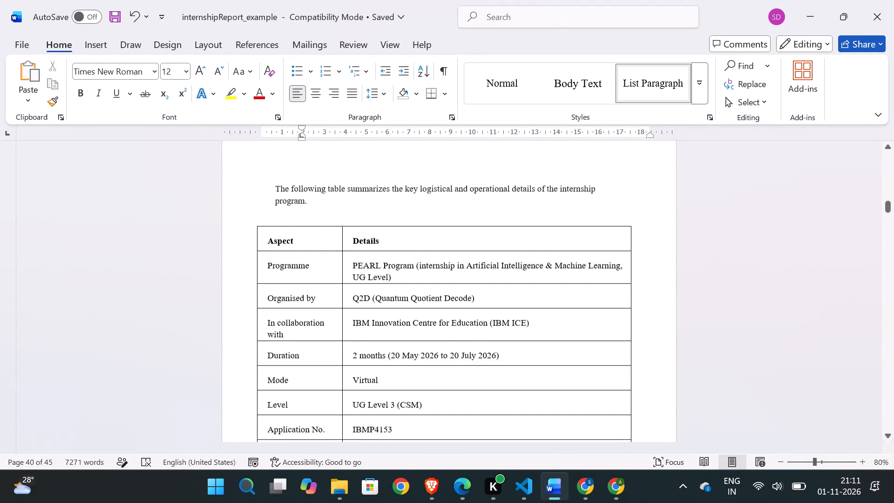
pyautogui.scroll(-1, 491, 290)
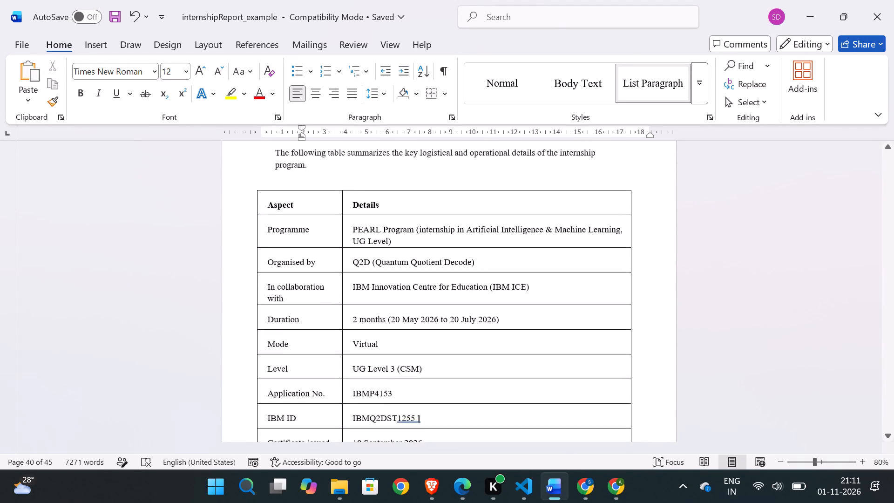
pyautogui.scroll(1, 491, 290)
pyautogui.scroll(-2, 491, 290)
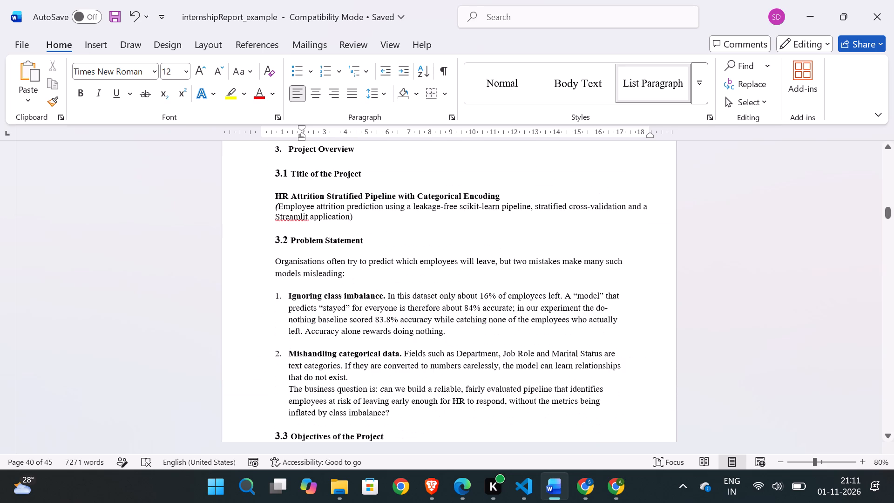
# Copy the project title "HR Attrition Stratified Pipeline with Categorical Encoding" from section 3.1.
pyautogui.moveTo(500, 197); pyautogui.dragTo(380, 198)
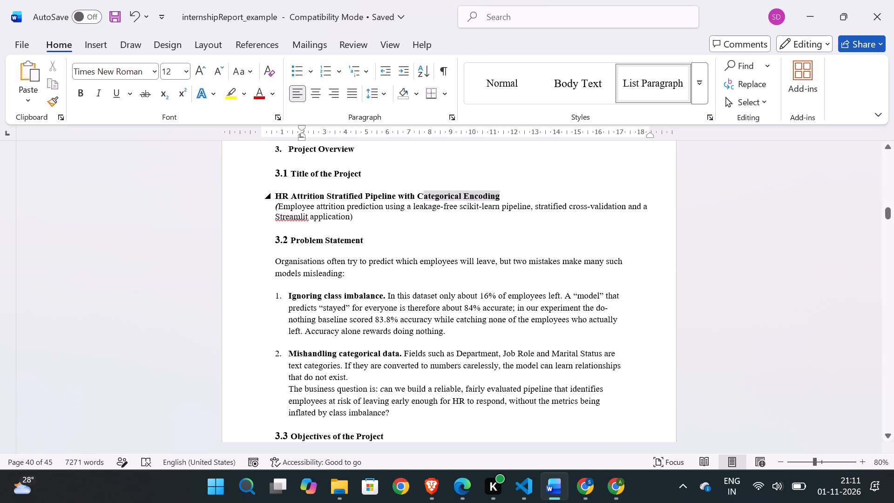
pyautogui.moveTo(380, 198); pyautogui.dragTo(280, 194)
pyautogui.hotkey('ctrl', 'c')
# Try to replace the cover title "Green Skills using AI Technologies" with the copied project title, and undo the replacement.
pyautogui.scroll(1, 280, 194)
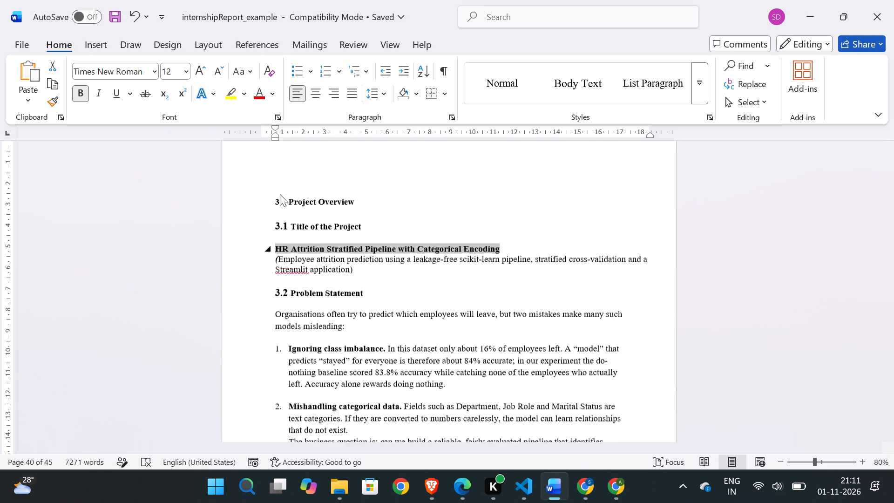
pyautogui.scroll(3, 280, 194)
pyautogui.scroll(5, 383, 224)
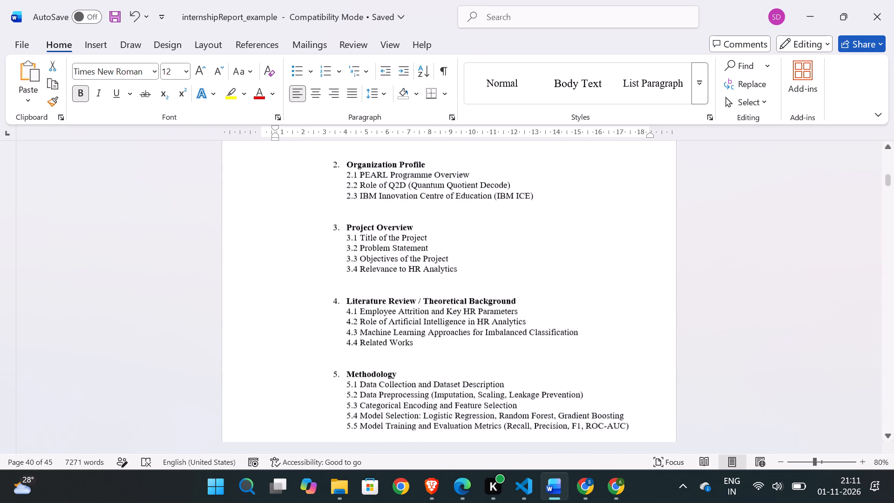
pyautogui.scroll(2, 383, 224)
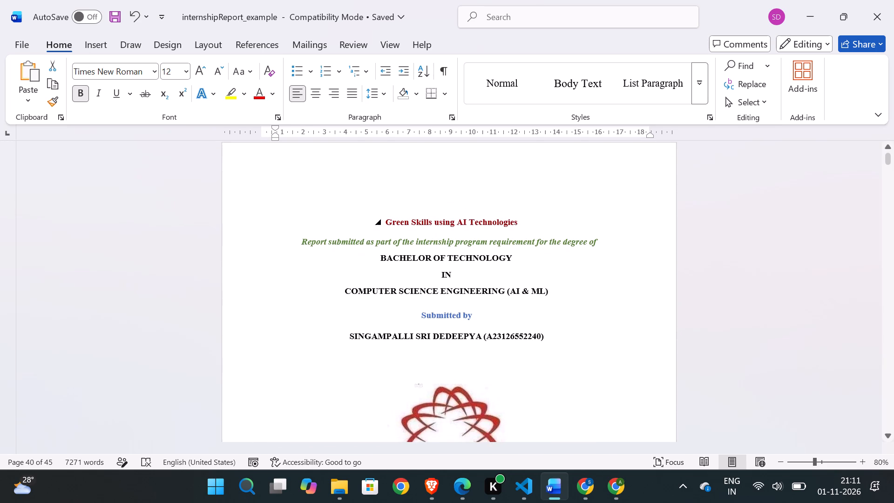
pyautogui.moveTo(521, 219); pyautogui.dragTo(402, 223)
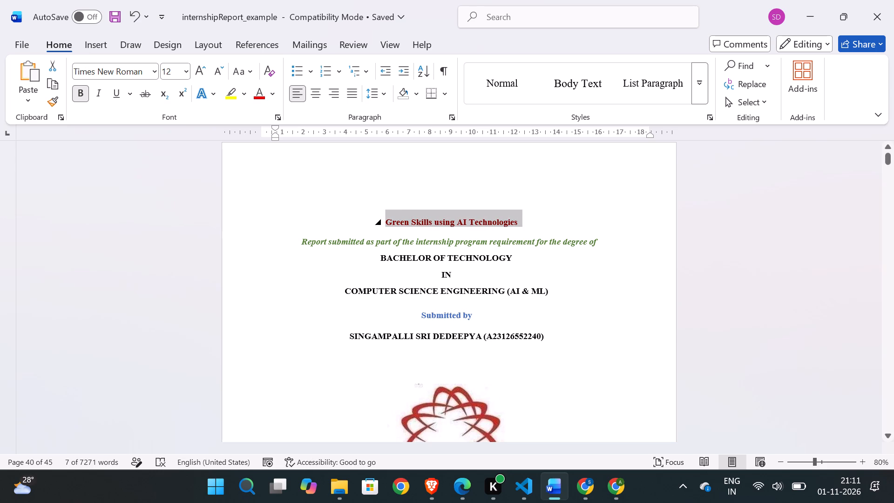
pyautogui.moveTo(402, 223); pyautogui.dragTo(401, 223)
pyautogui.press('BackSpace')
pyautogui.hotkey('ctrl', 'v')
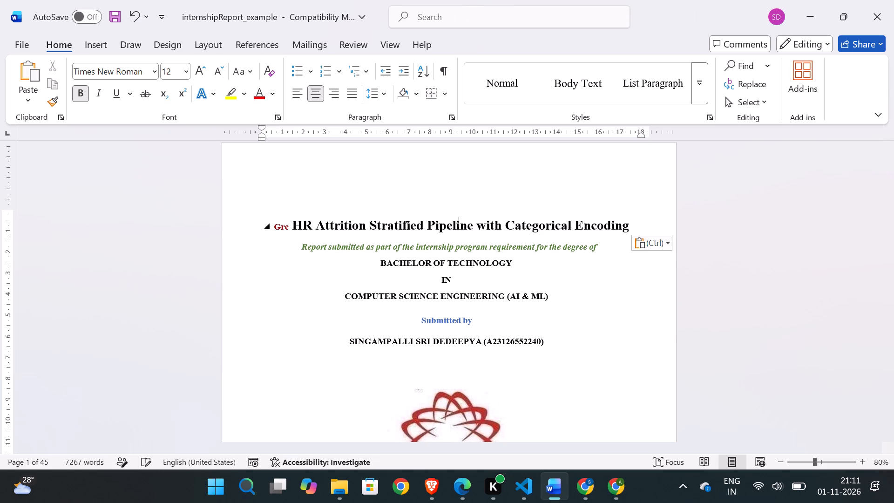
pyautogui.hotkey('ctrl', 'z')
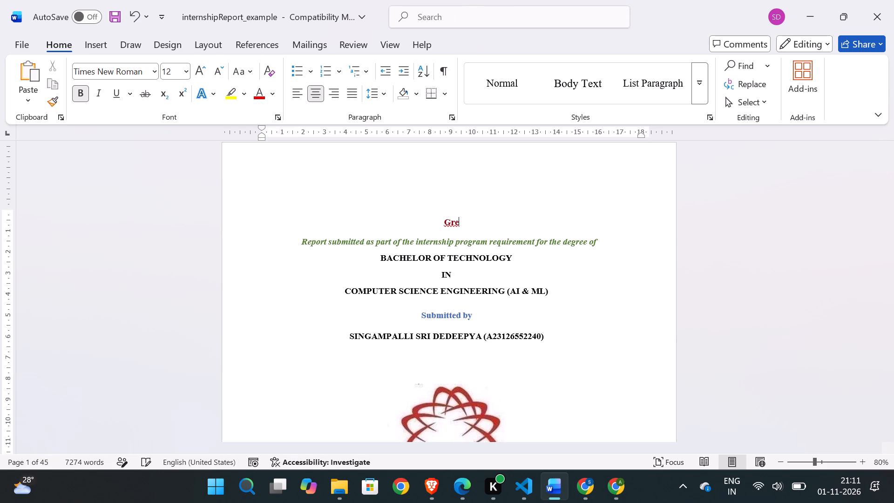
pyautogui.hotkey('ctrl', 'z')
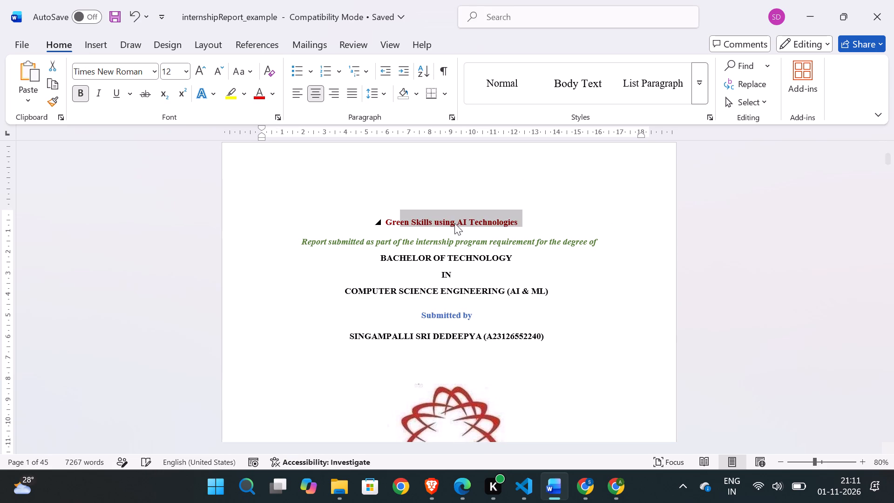
# Delete the "ng" of "using" in the cover title and paste the copied project title at that point.
pyautogui.click(454, 223)
pyautogui.press('BackSpace')
pyautogui.press('BackSpace')
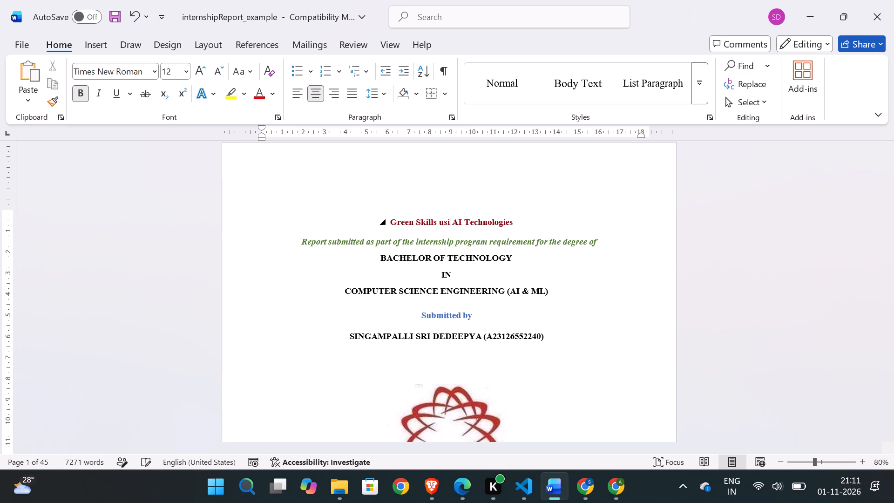
pyautogui.hotkey('ctrl', 'v')
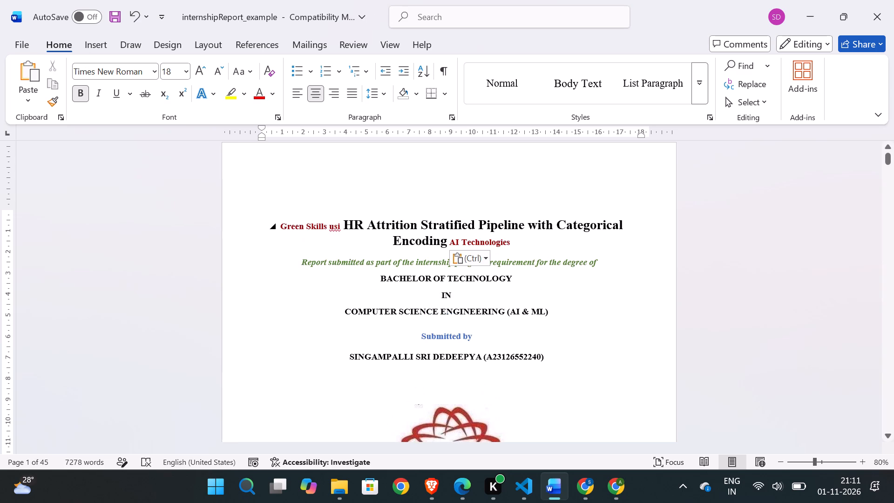
# Set the font size of the pasted project title on the cover page to 12.
pyautogui.moveTo(509, 244); pyautogui.dragTo(451, 247)
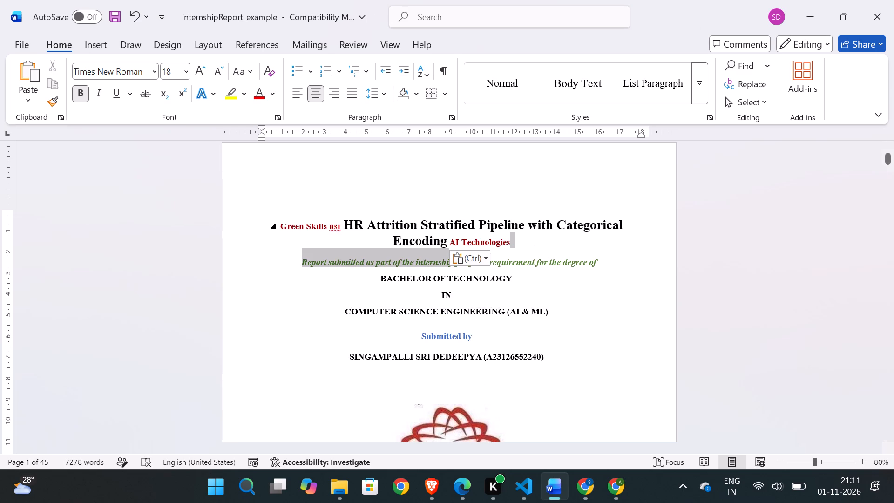
pyautogui.moveTo(451, 247); pyautogui.dragTo(451, 245)
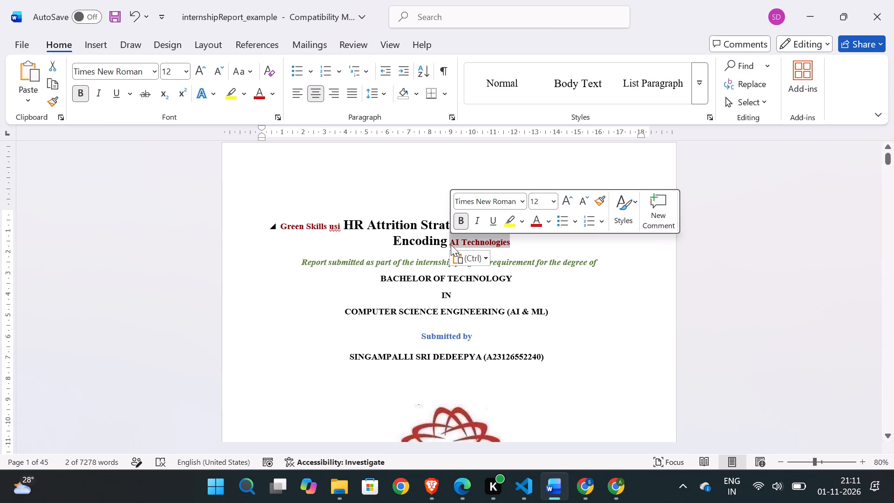
pyautogui.click(446, 243)
pyautogui.moveTo(446, 243); pyautogui.dragTo(381, 223)
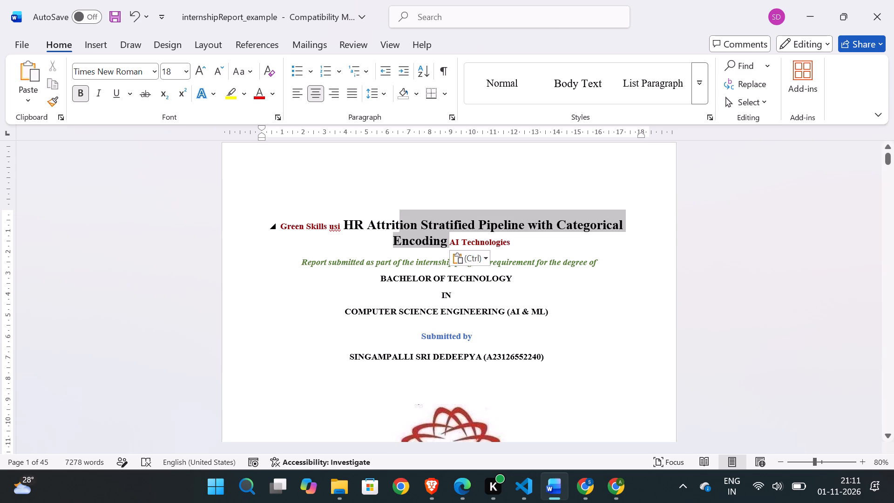
pyautogui.moveTo(381, 223); pyautogui.dragTo(355, 223)
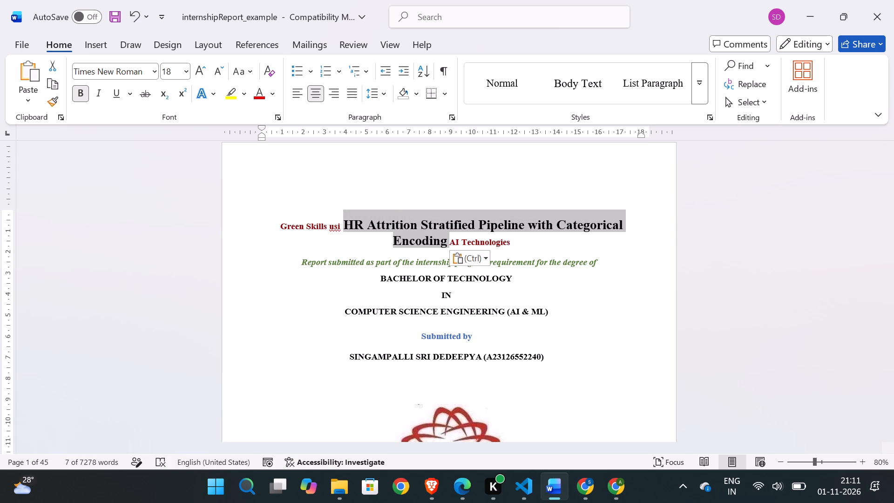
pyautogui.click(174, 66)
pyautogui.press('BackSpace')
pyautogui.write('12')
# Colour the pasted cover title dark red from the standard colours and format it in bold.
pyautogui.click(273, 95)
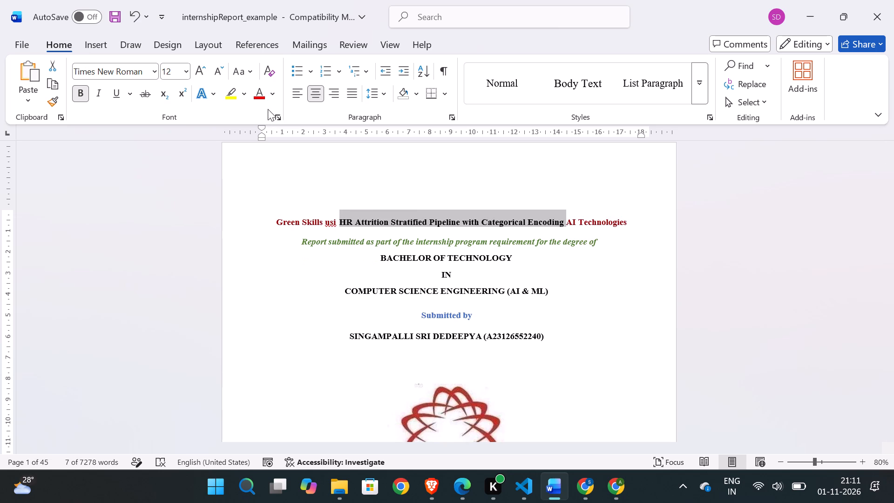
pyautogui.click(262, 101)
pyautogui.click(266, 97)
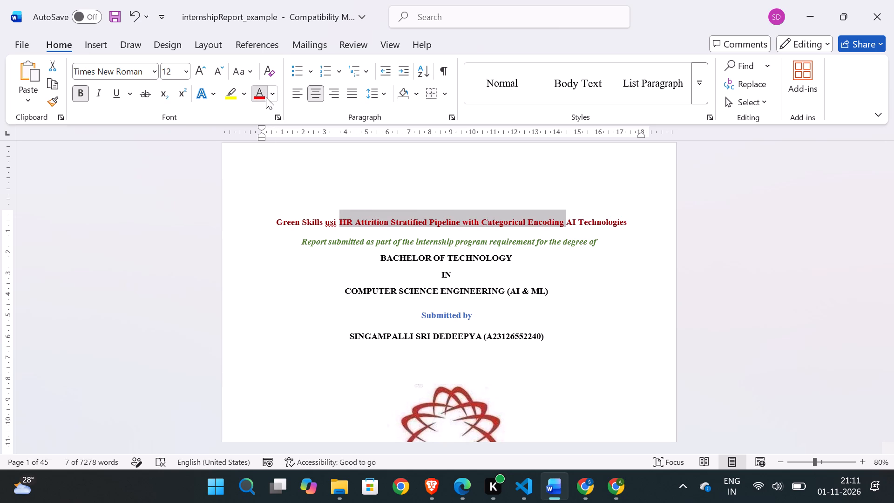
pyautogui.click(270, 97)
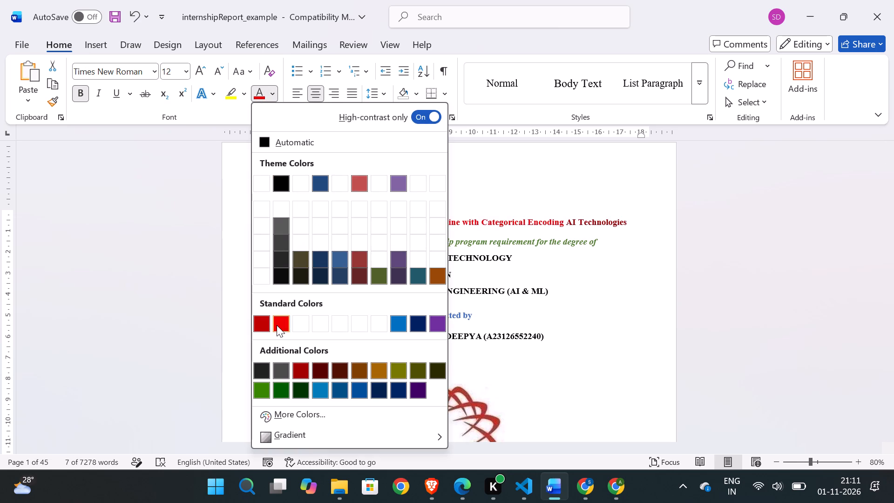
pyautogui.click(277, 327)
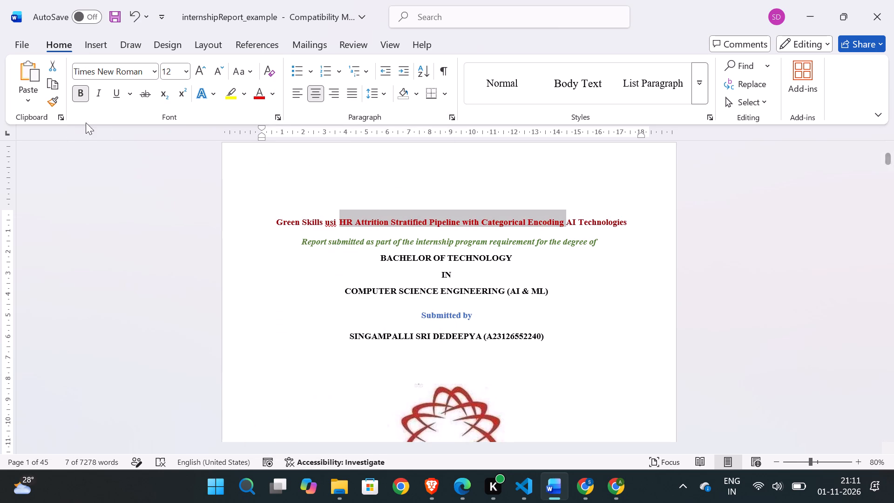
pyautogui.click(80, 98)
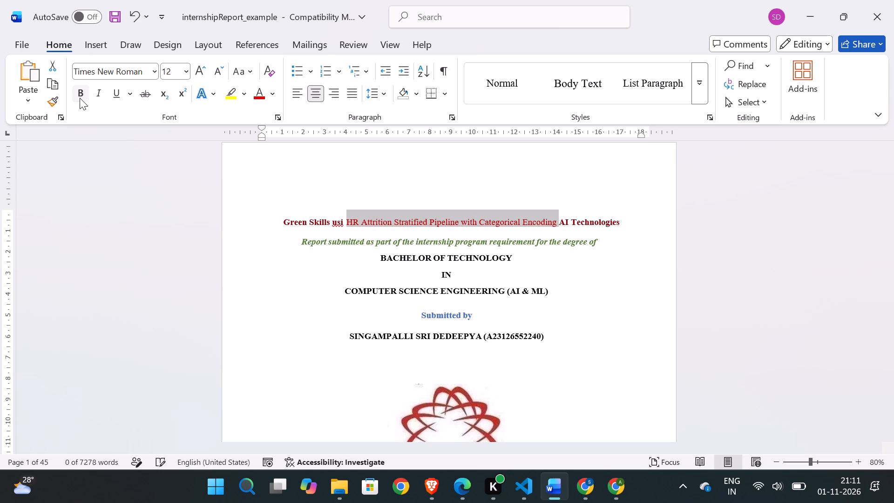
pyautogui.click(275, 93)
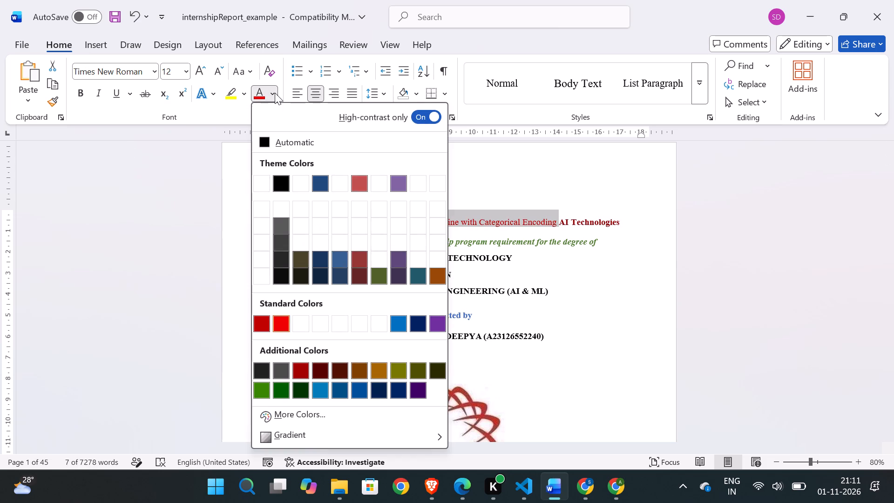
pyautogui.click(262, 322)
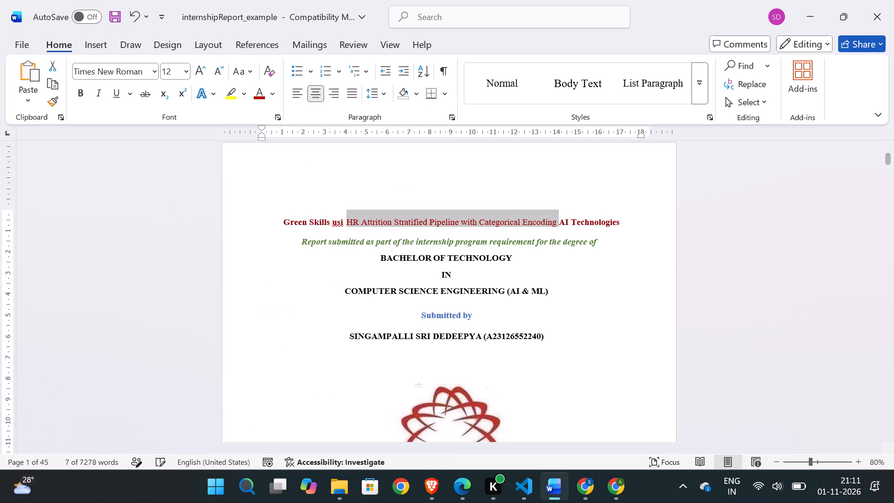
pyautogui.click(77, 98)
pyautogui.click(323, 204)
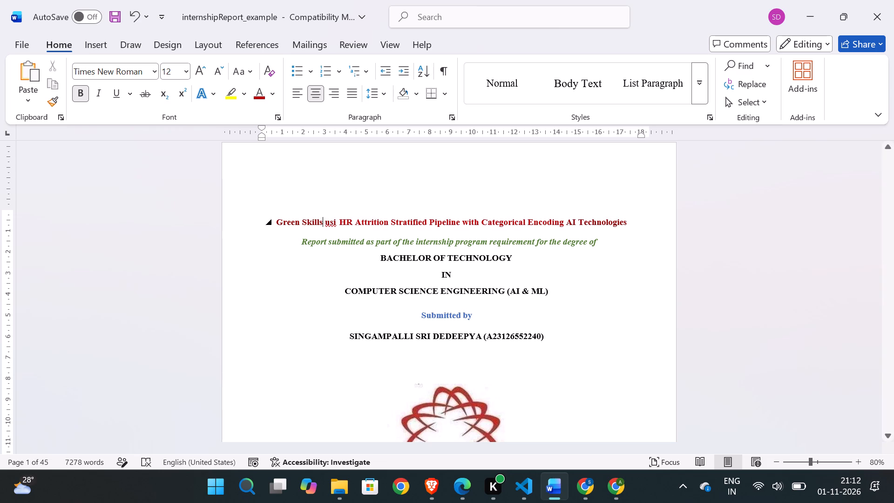
# Delete the leftover old title text "Green Skills usi" in front of "HR Attrition" in the cover title.
pyautogui.click(338, 221)
pyautogui.press('BackSpace')
pyautogui.press('BackSpace')
pyautogui.press('BackSpace')
pyautogui.press('BackSpace')
pyautogui.press('BackSpace')
pyautogui.press('BackSpace')
pyautogui.press('BackSpace')
pyautogui.press('BackSpace')
pyautogui.press('BackSpace')
pyautogui.press('BackSpace')
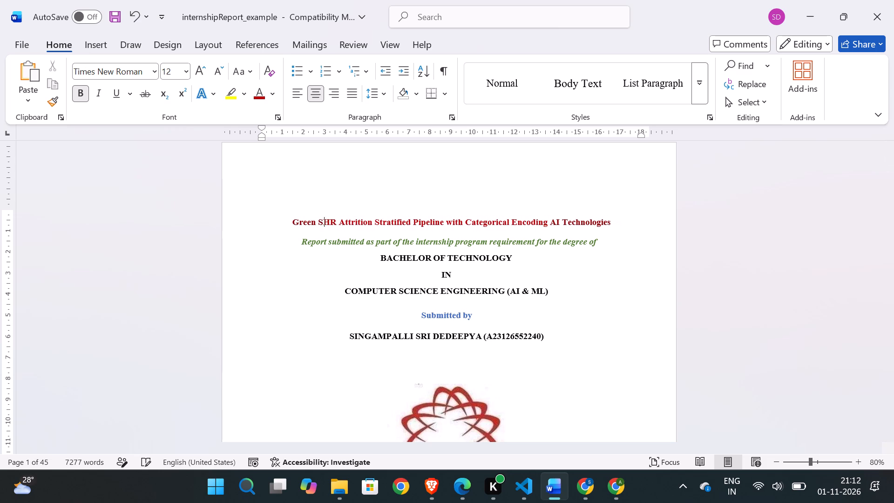
pyautogui.press('BackSpace')
pyautogui.press('BackSpace')
pyautogui.press('BackSpace')
pyautogui.press('BackSpace')
pyautogui.press('BackSpace')
pyautogui.press('BackSpace')
pyautogui.press('BackSpace')
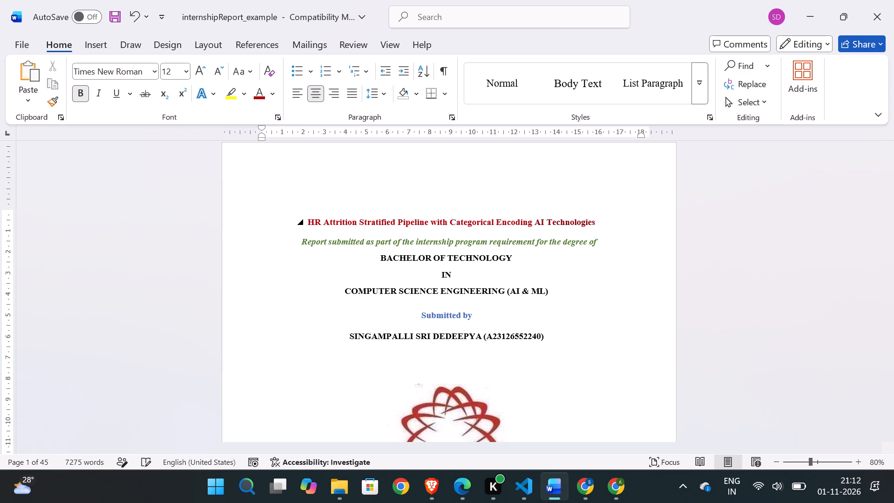
# Delete the leftover words "AI Technologies" after "Categorical Encoding" at the end of the cover title.
pyautogui.click(601, 222)
pyautogui.press('BackSpace')
pyautogui.press('BackSpace')
pyautogui.press('BackSpace')
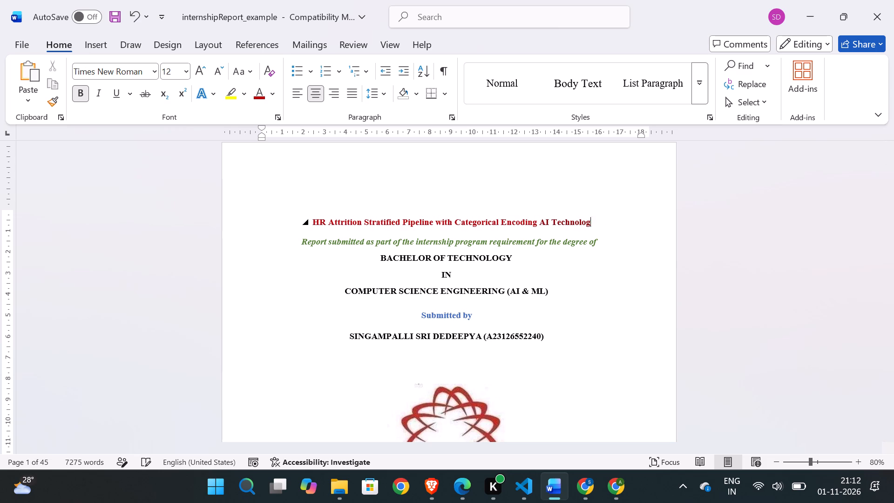
pyautogui.press('BackSpace')
pyautogui.press('BackSpace')
pyautogui.press('BackSpace')
pyautogui.press('BackSpace')
pyautogui.press('BackSpace')
pyautogui.press('BackSpace')
pyautogui.press('BackSpace')
pyautogui.press('BackSpace')
pyautogui.press('BackSpace')
pyautogui.press('BackSpace')
pyautogui.press('BackSpace')
pyautogui.press('BackSpace')
pyautogui.press('BackSpace')
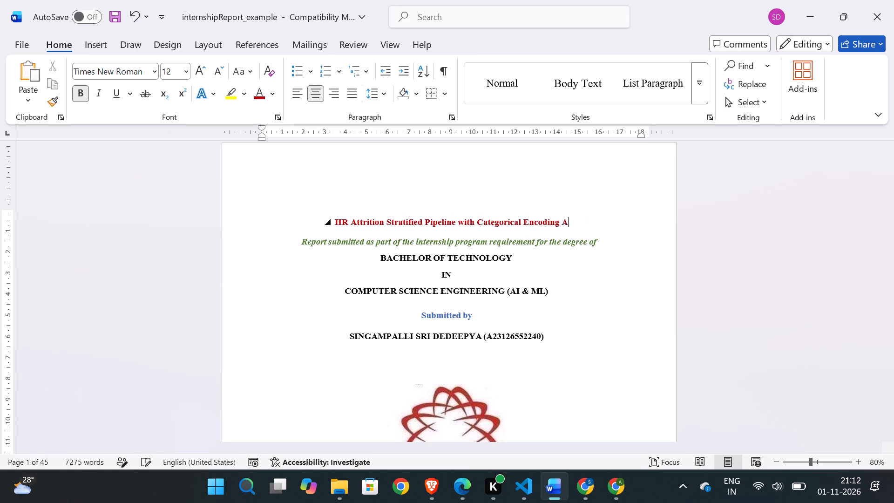
# Review the cover page, the bonafide certificate page with its signatories, and the start of the Acknowledgement.
pyautogui.scroll(-1, 601, 222)
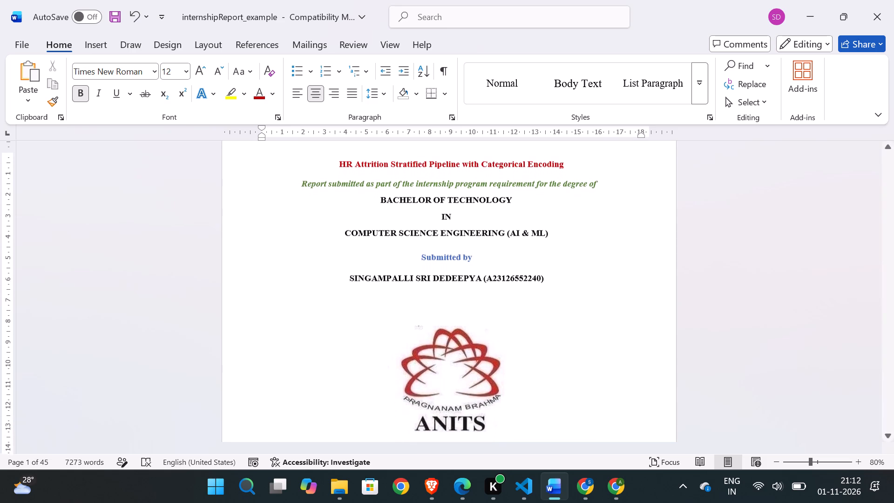
pyautogui.scroll(-2, 601, 222)
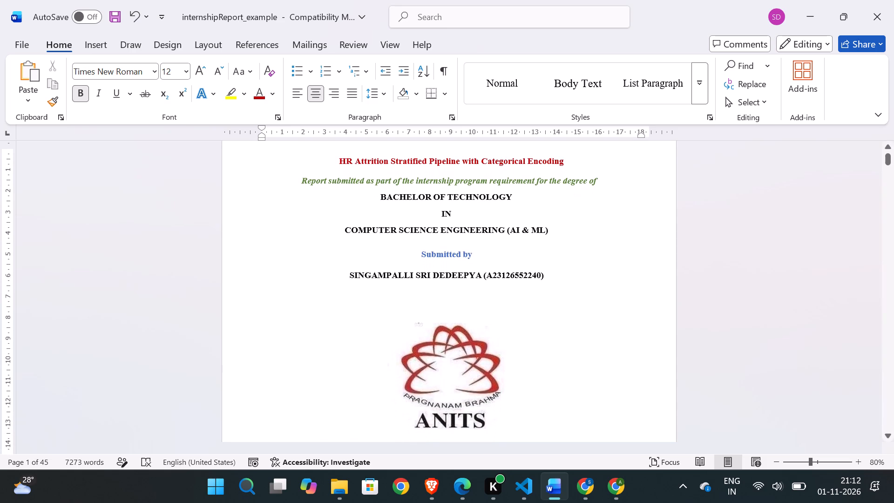
pyautogui.scroll(-3, 601, 222)
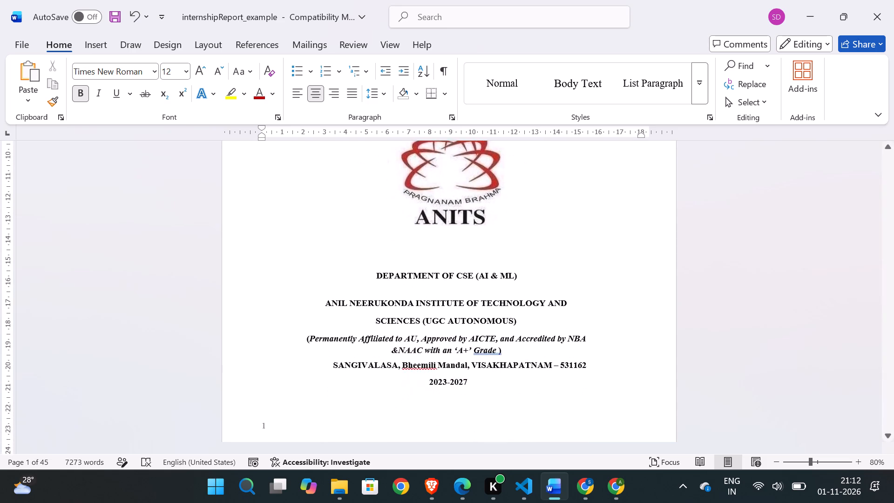
pyautogui.scroll(-3, 601, 222)
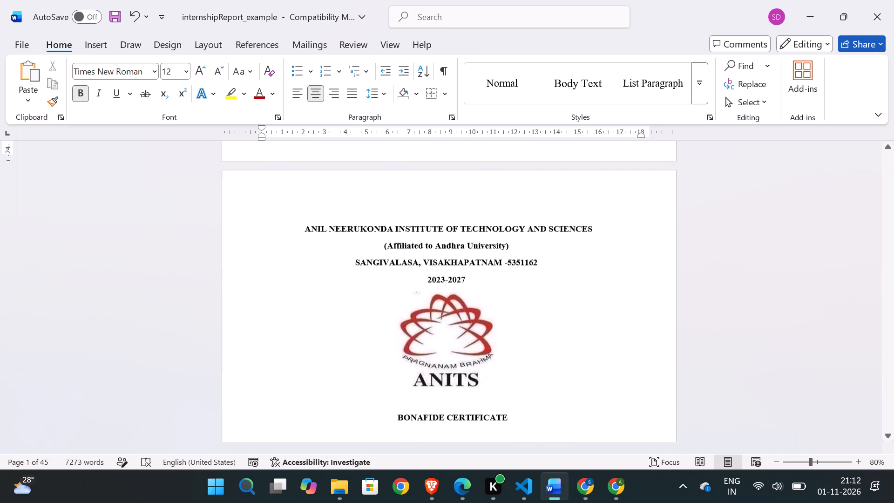
pyautogui.scroll(-1, 601, 222)
pyautogui.scroll(3, 601, 222)
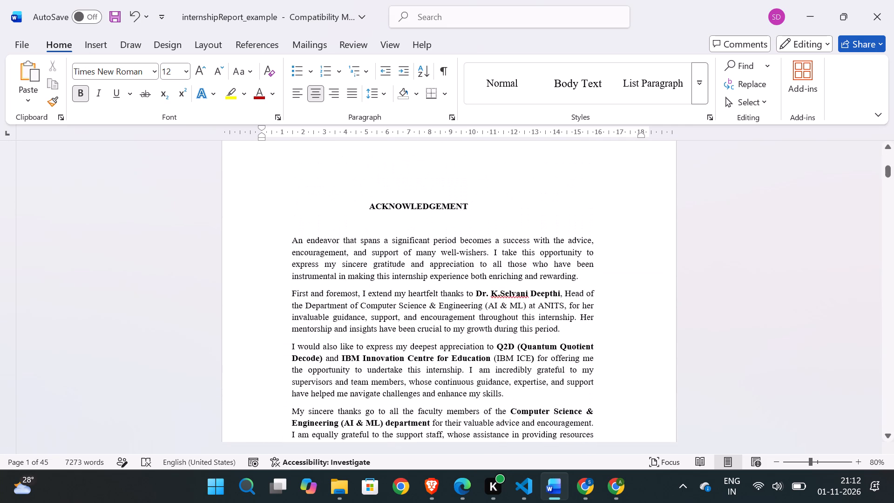
pyautogui.scroll(1, 601, 222)
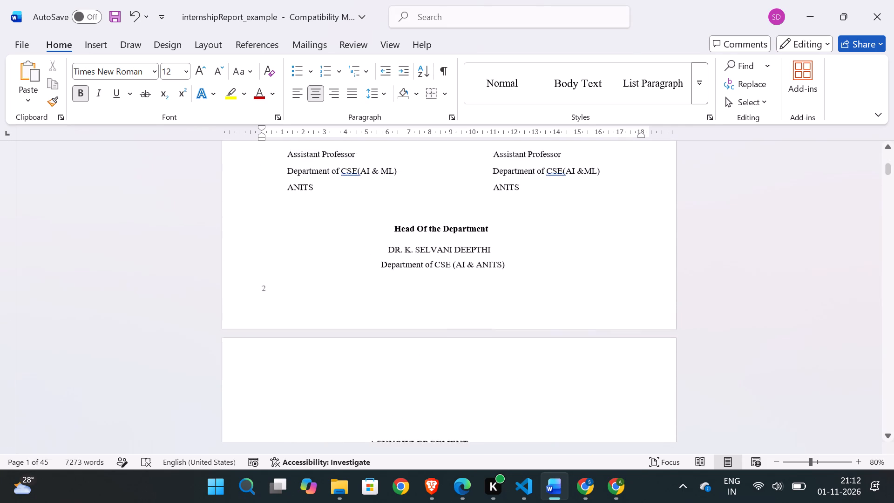
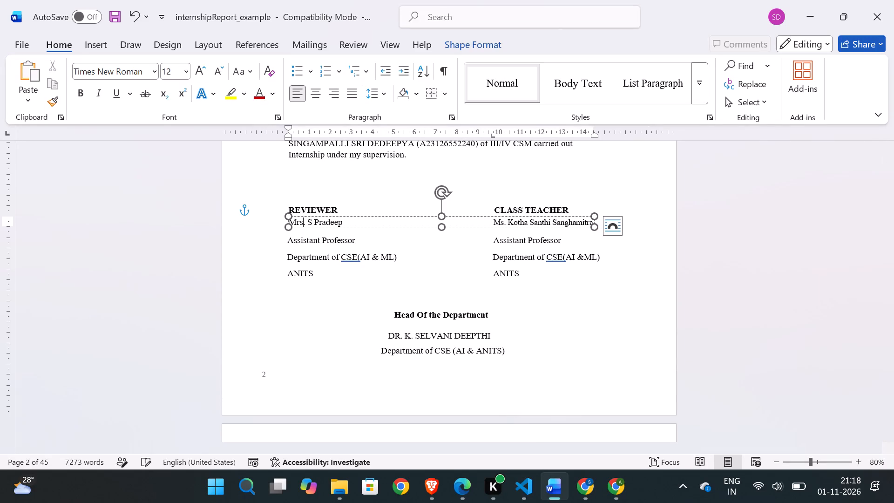
# Replace the reviewer's name after "Mrs." under REVIEWER on the certificate page with the new reviewer's name.
pyautogui.click(343, 218)
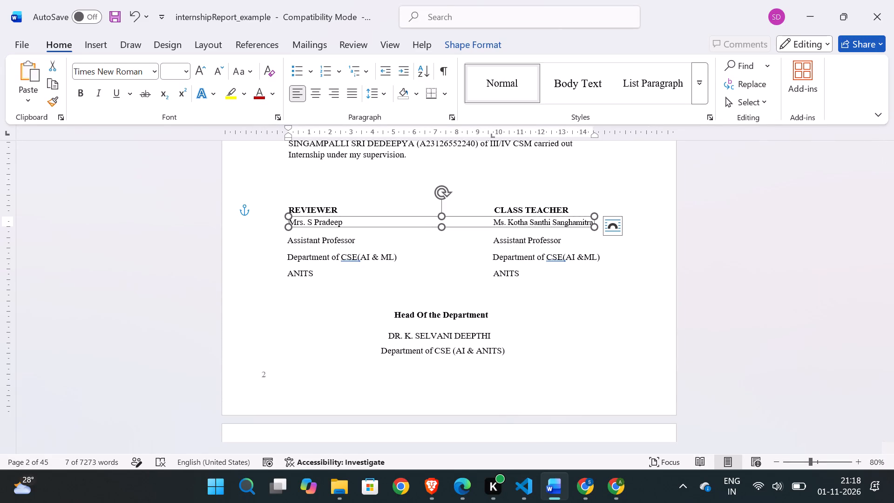
pyautogui.click(342, 221)
pyautogui.moveTo(342, 221); pyautogui.dragTo(332, 221)
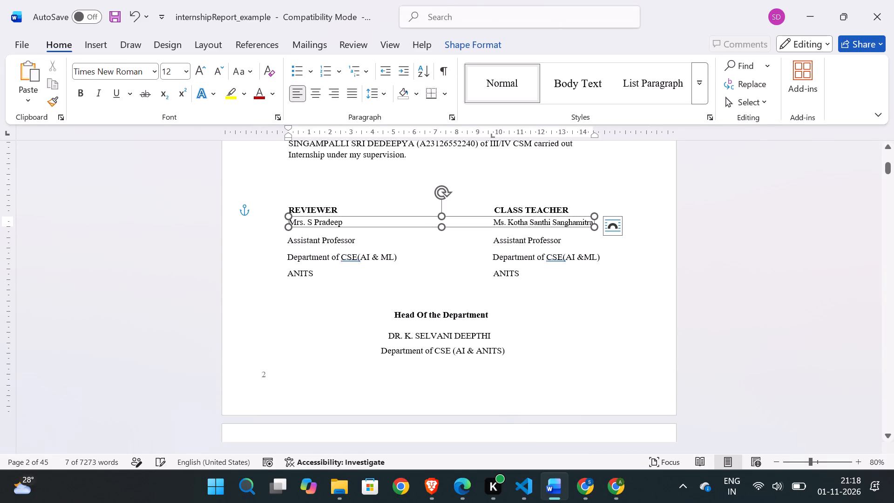
pyautogui.moveTo(332, 221); pyautogui.dragTo(310, 222)
pyautogui.click(310, 222)
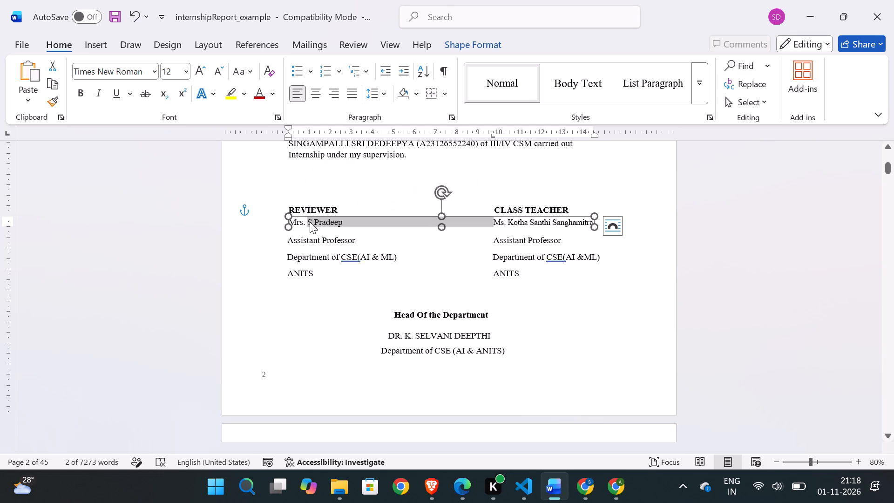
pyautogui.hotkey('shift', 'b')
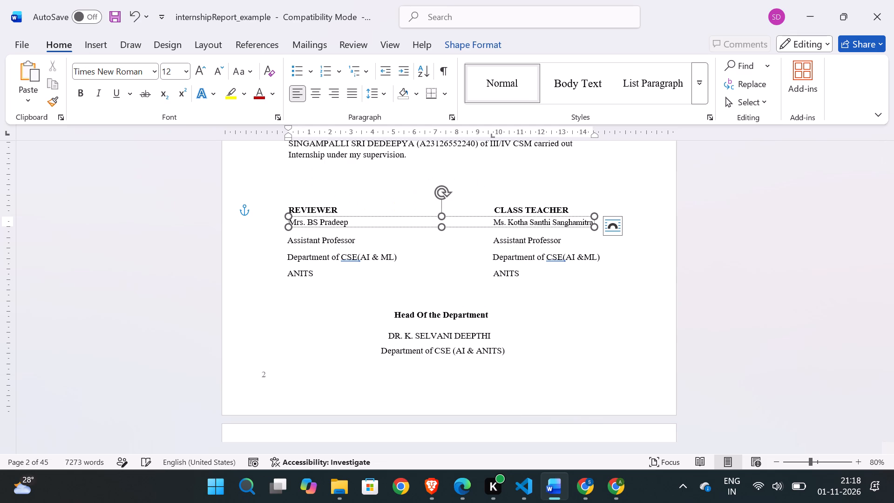
pyautogui.press('Right')
pyautogui.press('BackSpace')
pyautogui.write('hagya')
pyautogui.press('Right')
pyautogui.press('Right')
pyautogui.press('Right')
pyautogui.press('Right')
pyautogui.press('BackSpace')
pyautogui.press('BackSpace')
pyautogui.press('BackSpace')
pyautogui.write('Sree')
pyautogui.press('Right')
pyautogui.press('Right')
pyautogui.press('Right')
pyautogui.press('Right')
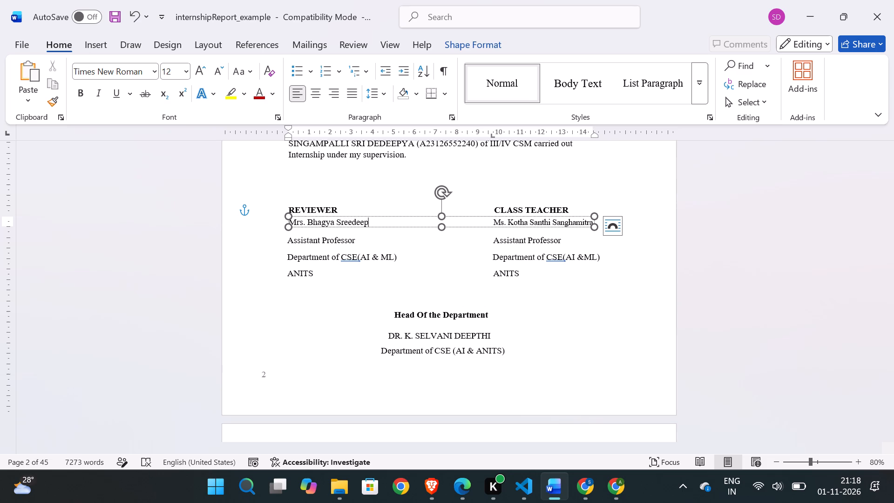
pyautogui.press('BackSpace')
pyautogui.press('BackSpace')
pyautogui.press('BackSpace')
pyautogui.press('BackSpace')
pyautogui.click(301, 253)
# Save the internship report document.
pyautogui.hotkey('ctrl', 's')
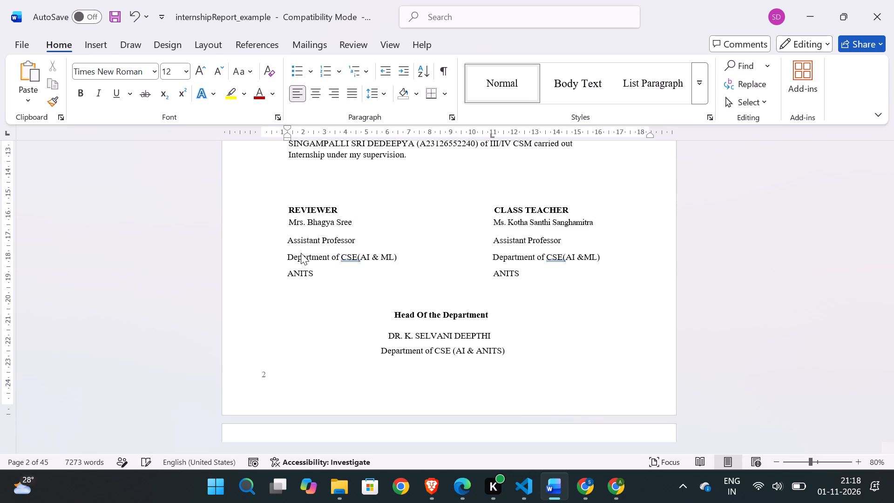
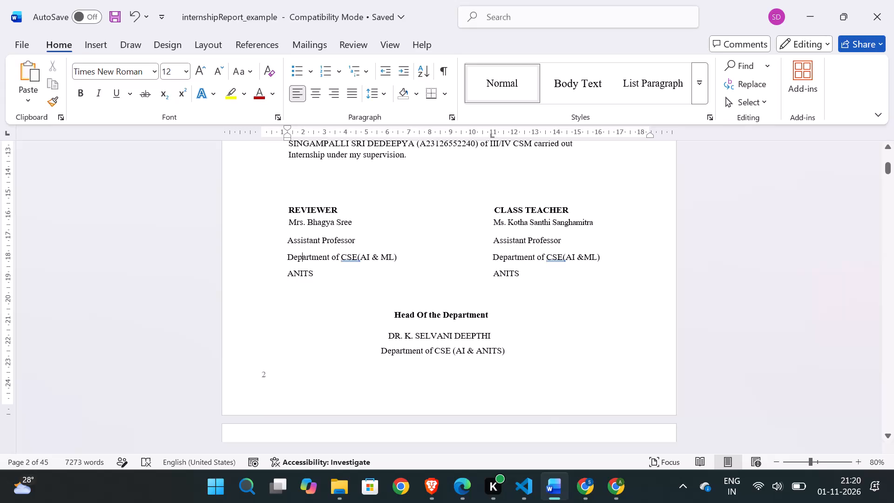
# Replace the class teacher's name on the bonafide certificate with the correct teacher's name, using the title "Mr.", and save the report.
pyautogui.moveTo(593, 225); pyautogui.dragTo(509, 221)
pyautogui.press('BackSpace')
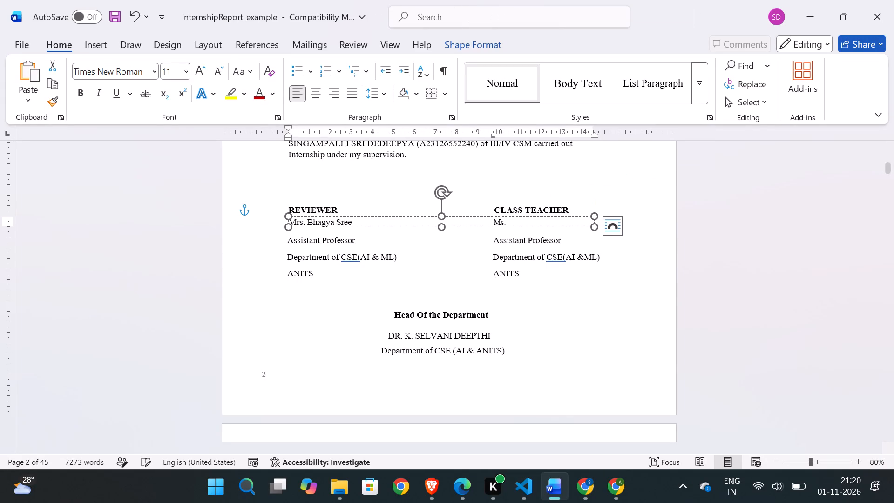
pyautogui.press('BackSpace')
pyautogui.press('BackSpace')
pyautogui.press('BackSpace')
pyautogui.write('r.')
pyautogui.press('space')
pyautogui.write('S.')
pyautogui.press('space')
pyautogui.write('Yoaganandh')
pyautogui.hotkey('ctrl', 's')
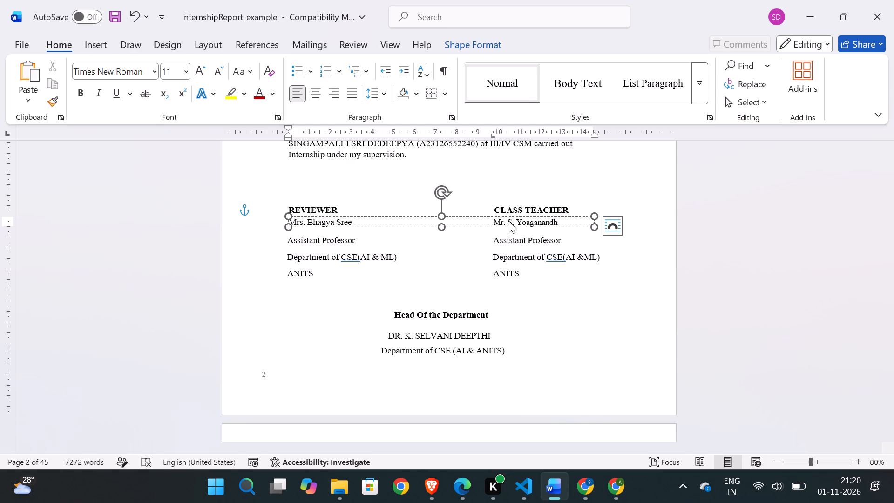
# Review the Acknowledgement, the start of the Table of Contents, and the bonafide certificate page with its signatories.
pyautogui.click(569, 347)
pyautogui.scroll(-3, 569, 347)
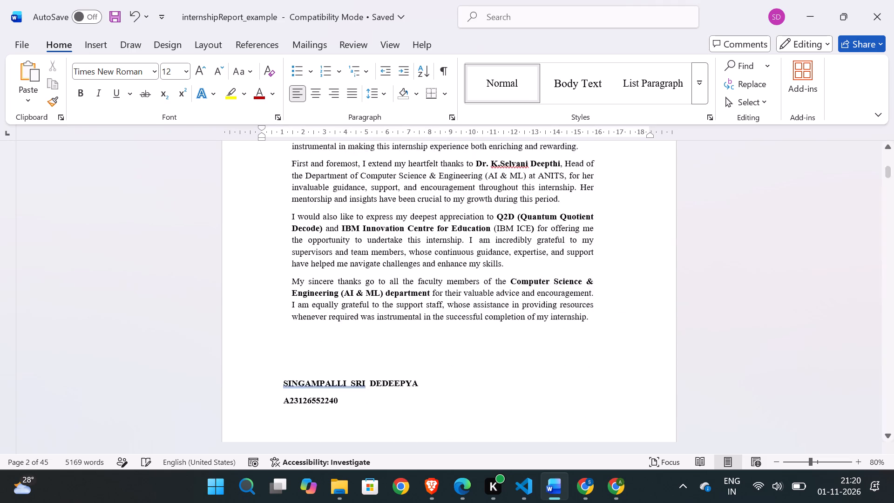
pyautogui.scroll(-3, 569, 347)
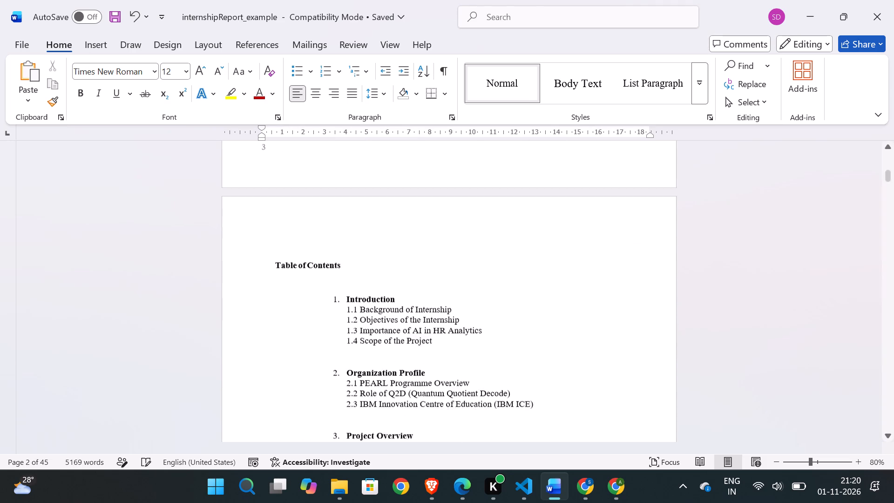
pyautogui.scroll(-1, 569, 347)
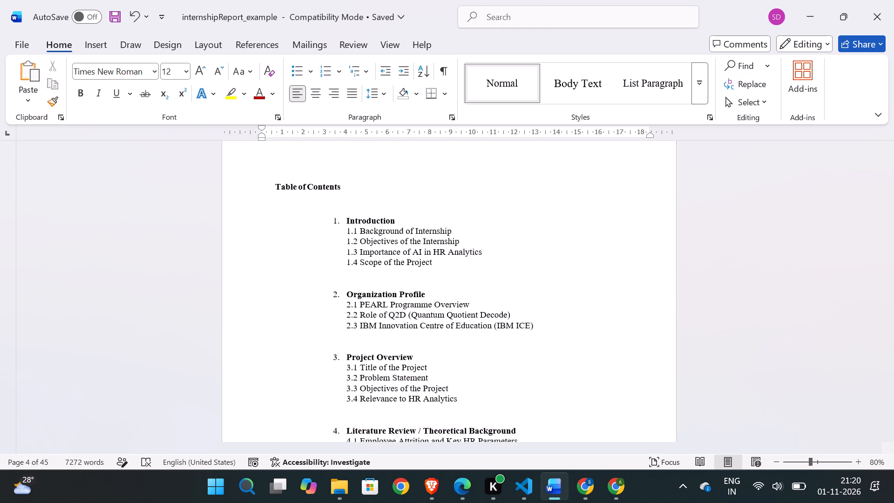
pyautogui.scroll(6, 569, 347)
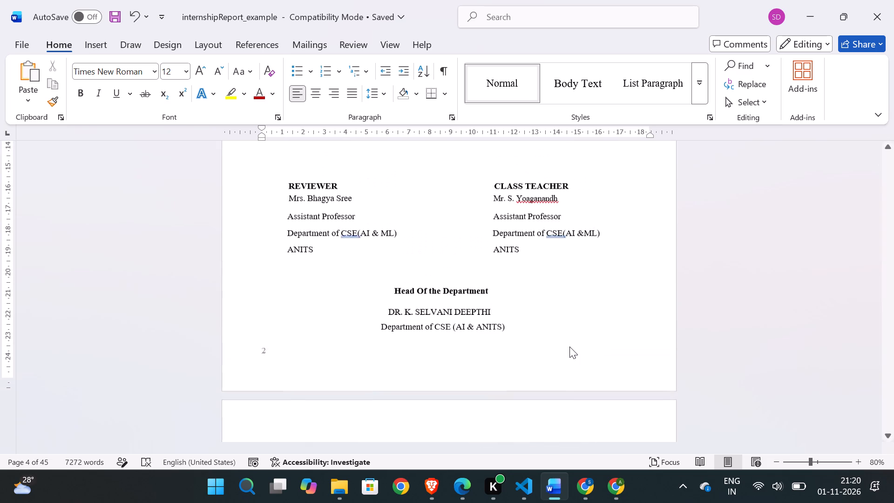
pyautogui.scroll(2, 569, 347)
pyautogui.click(569, 347)
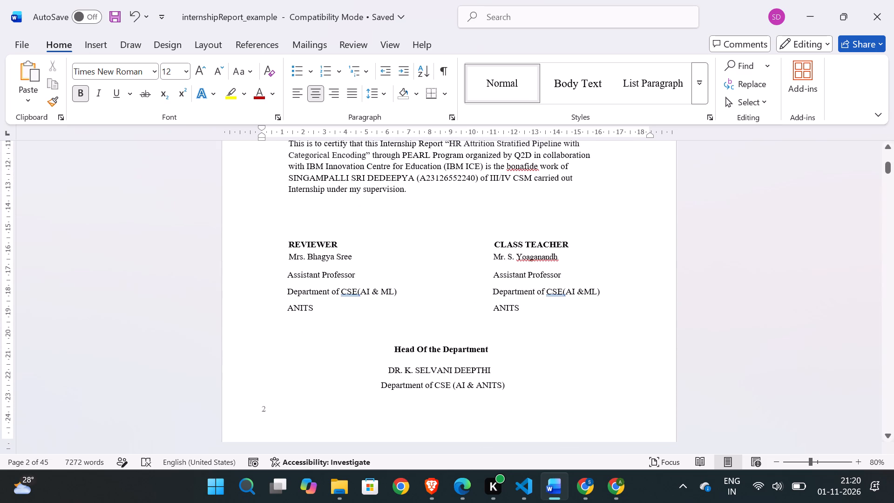
pyautogui.scroll(4, 576, 274)
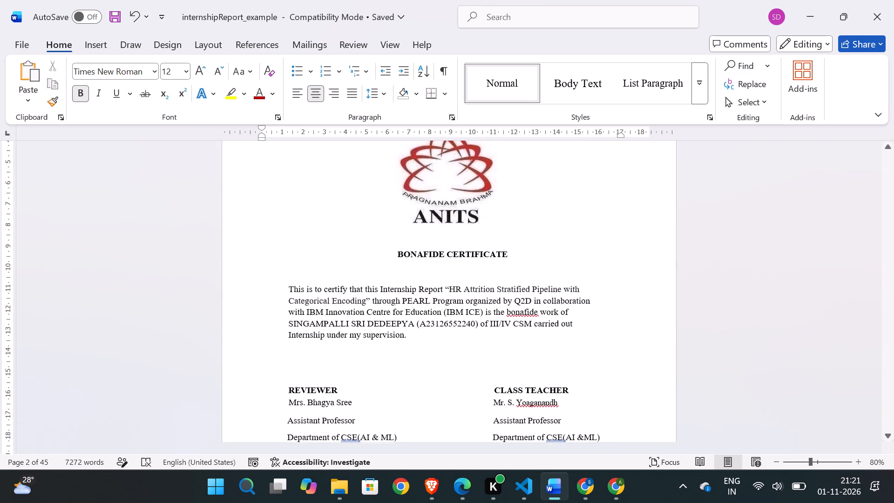
pyautogui.scroll(2, 576, 274)
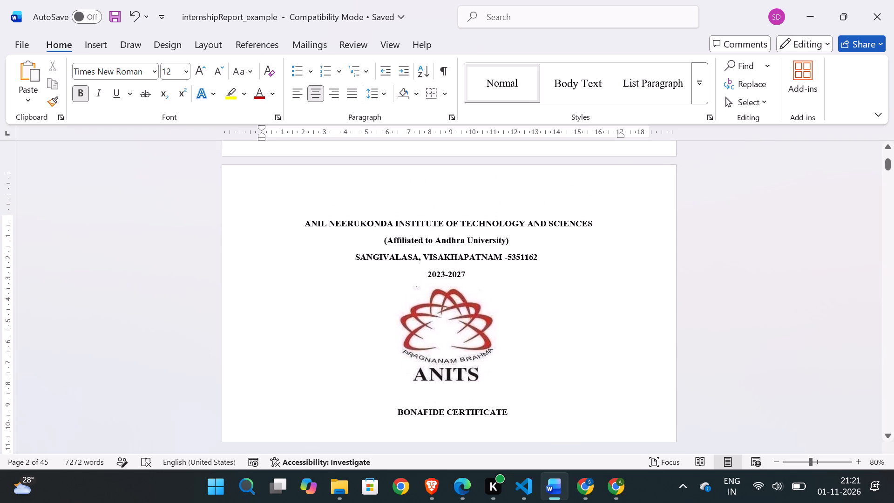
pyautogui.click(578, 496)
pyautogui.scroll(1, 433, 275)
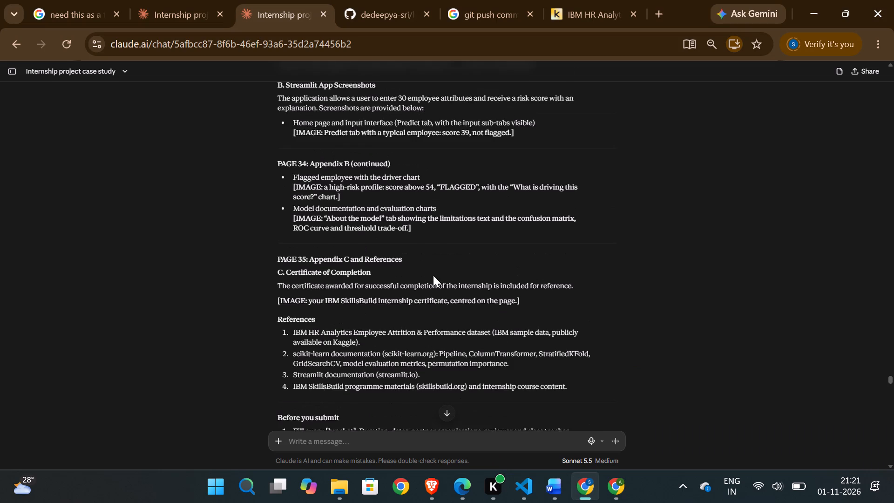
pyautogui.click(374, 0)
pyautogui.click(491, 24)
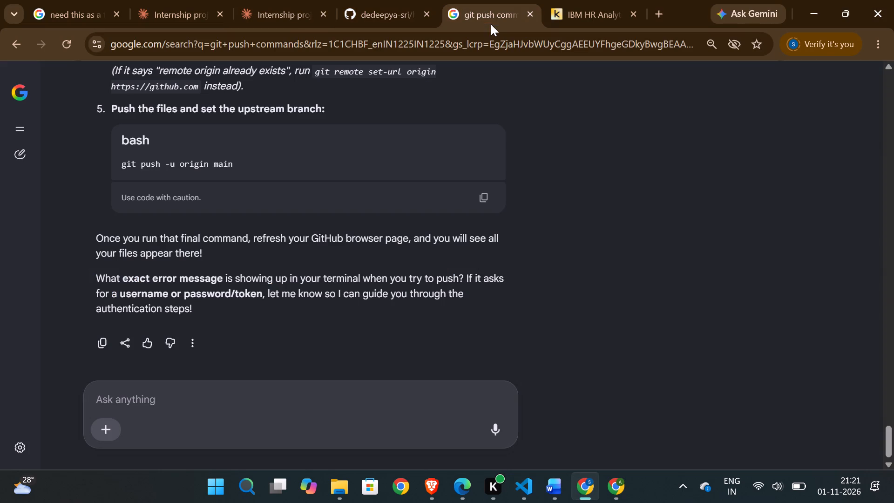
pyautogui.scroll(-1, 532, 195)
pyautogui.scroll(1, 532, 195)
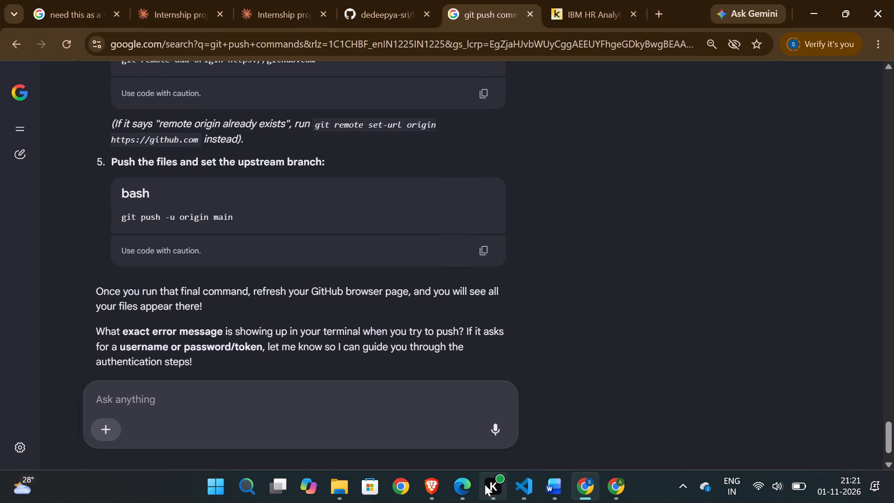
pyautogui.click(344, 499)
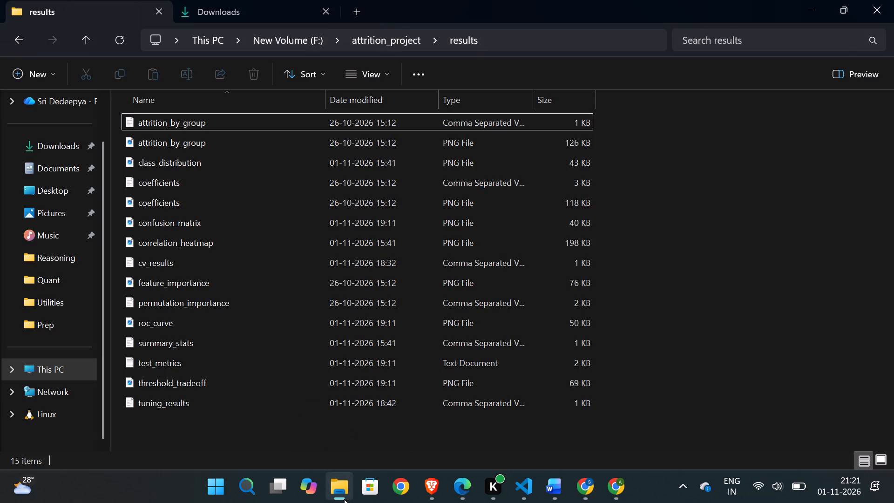
# Switch to Google Classroom in the school Chrome profile and open the IV-I CSM D class stream to check its posts.
pyautogui.click(616, 496)
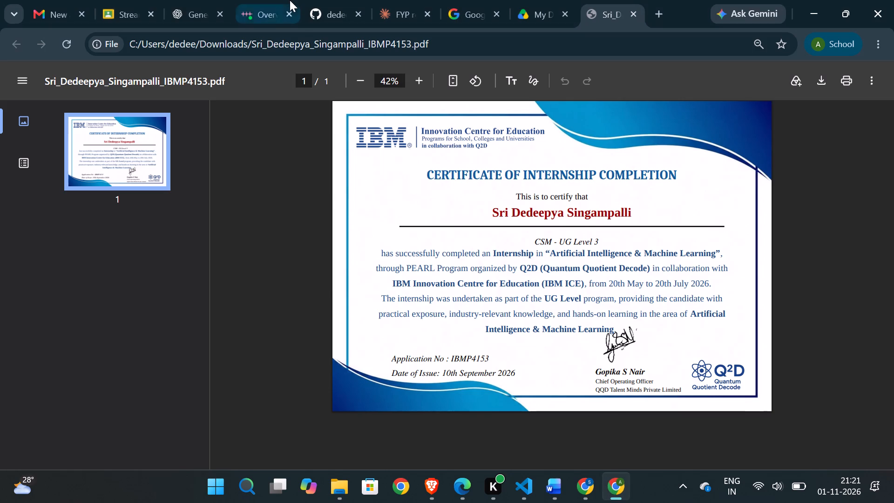
pyautogui.click(148, 0)
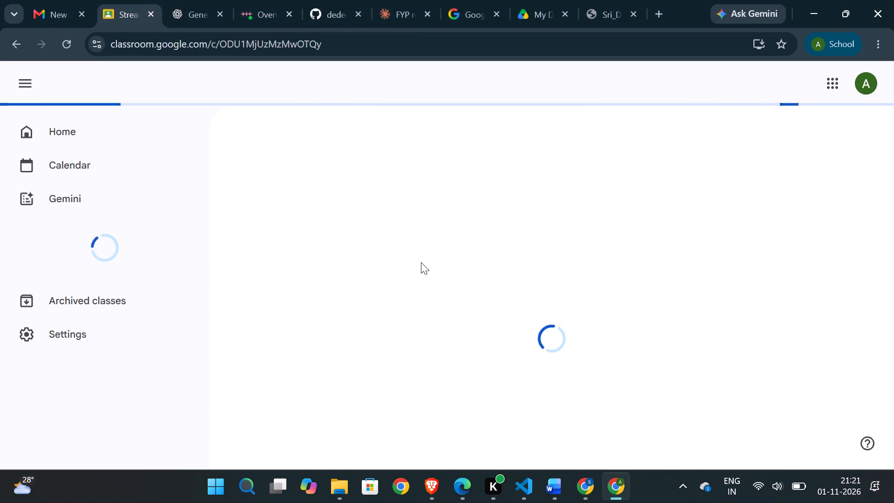
pyautogui.scroll(-8, 359, 251)
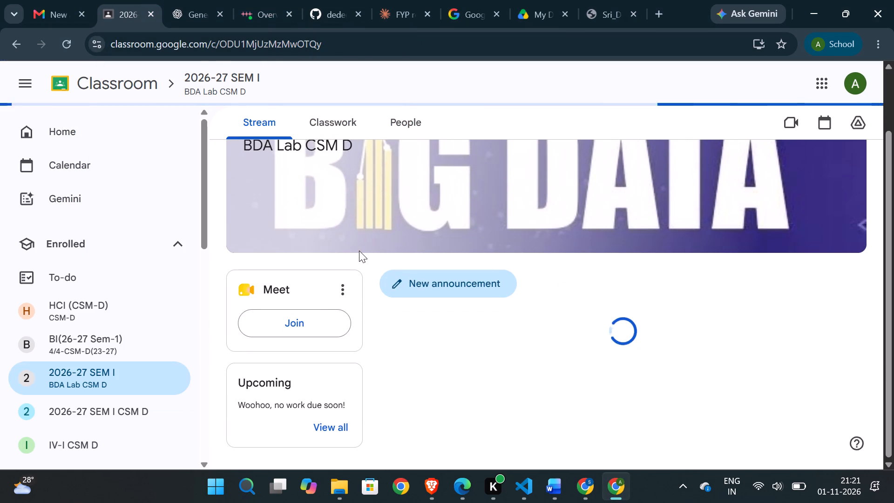
pyautogui.scroll(-1, 105, 341)
pyautogui.click(93, 368)
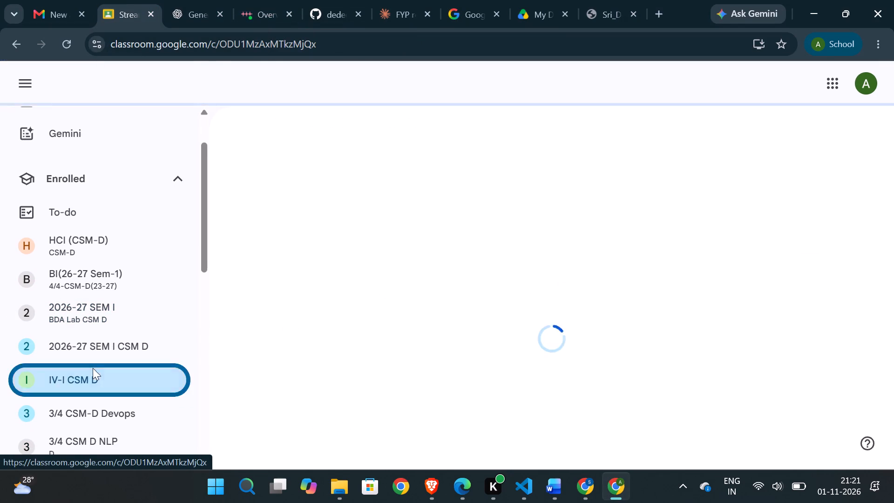
pyautogui.scroll(-10, 564, 346)
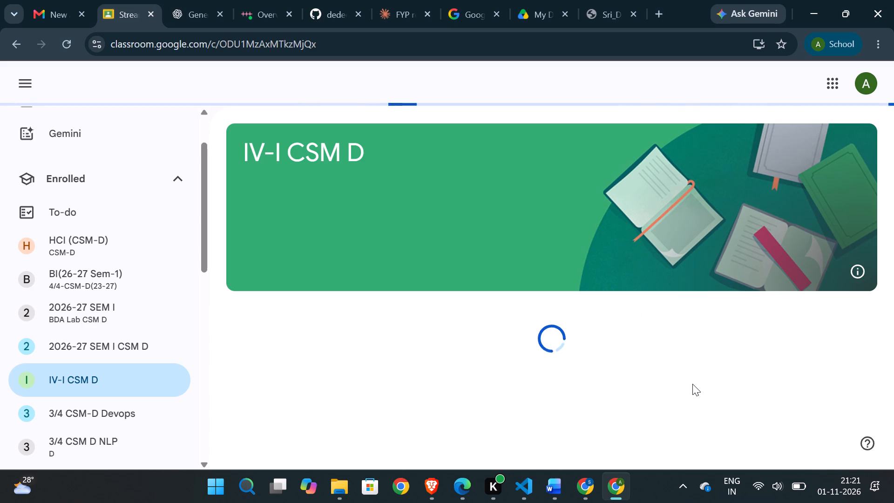
pyautogui.scroll(-8, 692, 384)
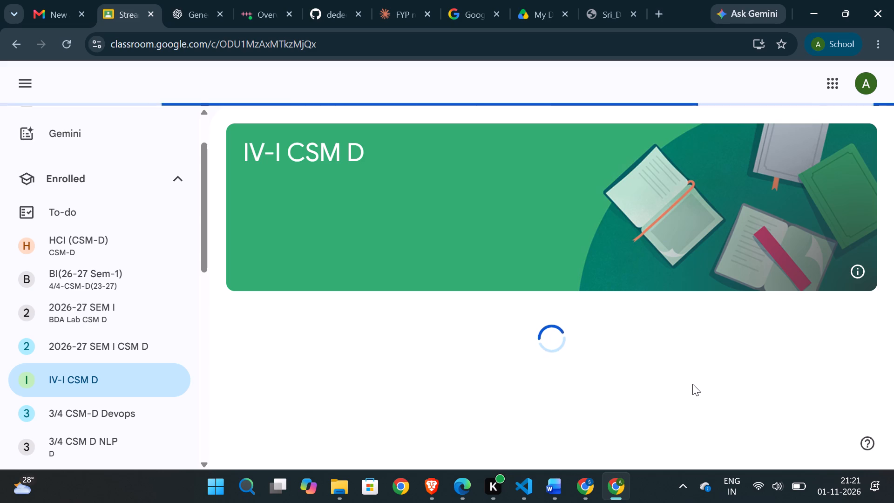
pyautogui.scroll(-1, 692, 384)
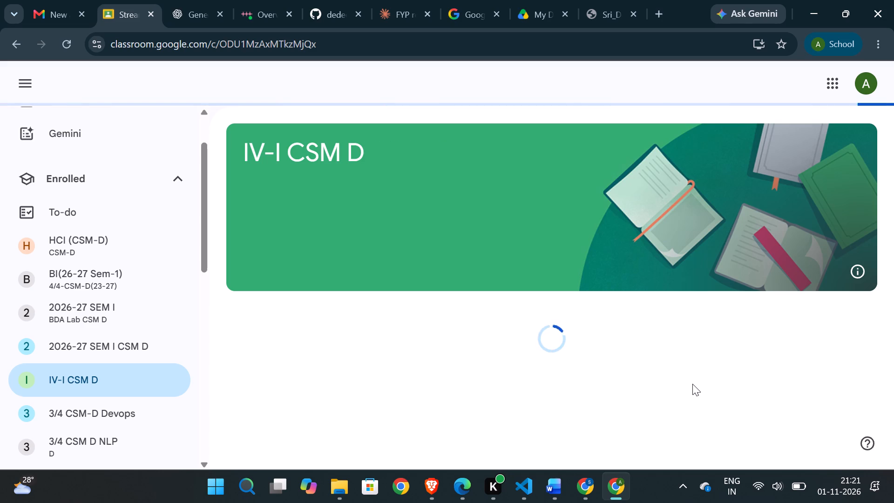
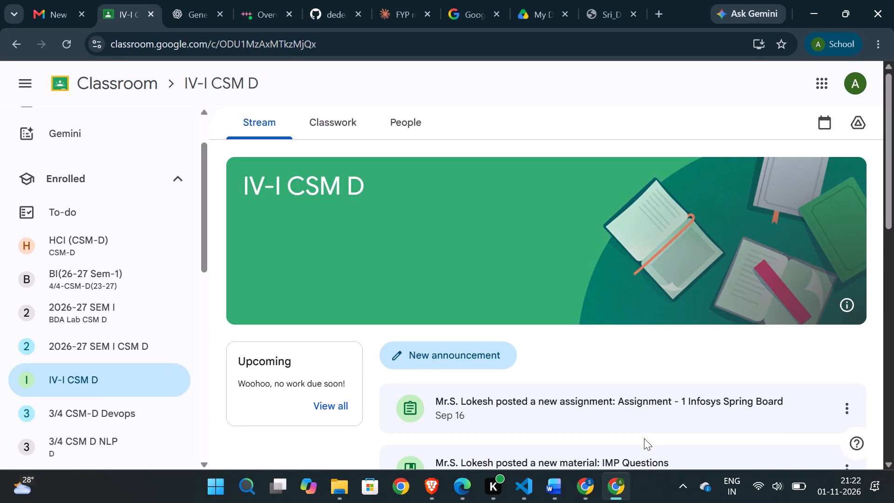
# Open the PDF attached to the Gen AI and Agentic AI Syllabus post and bring its first-page college header into view.
pyautogui.scroll(-4, 644, 438)
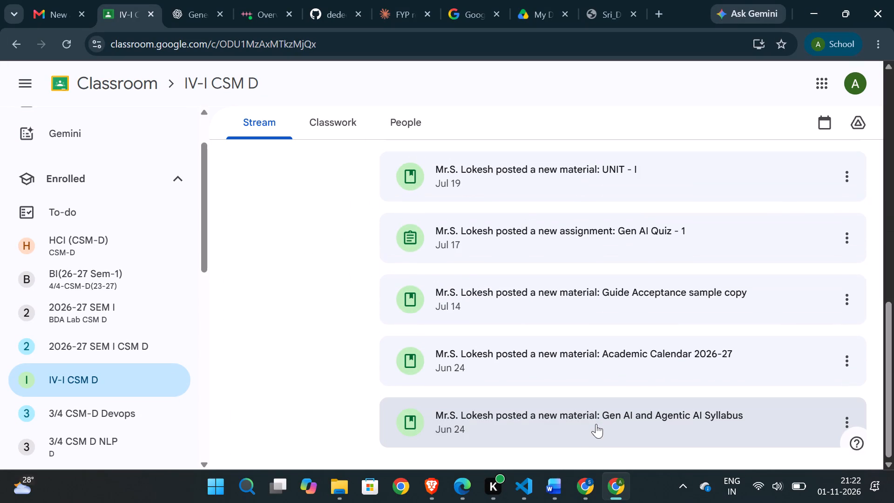
pyautogui.click(596, 424)
pyautogui.scroll(-1, 493, 273)
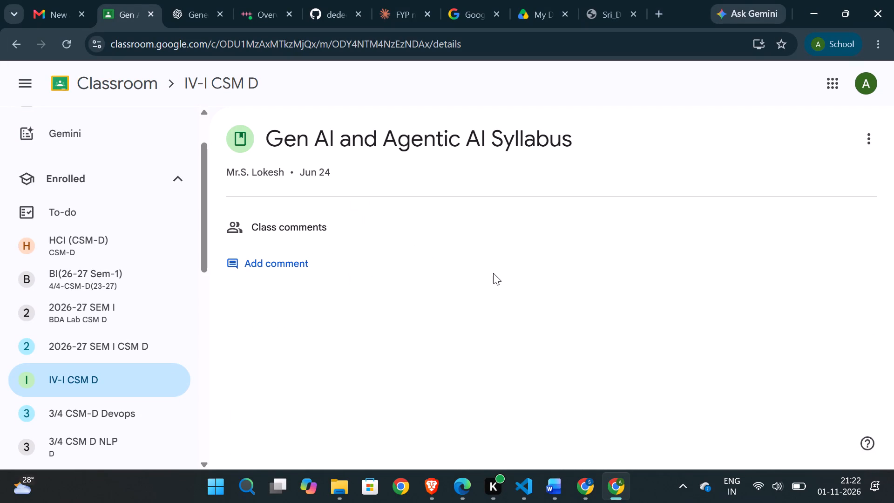
pyautogui.click(339, 236)
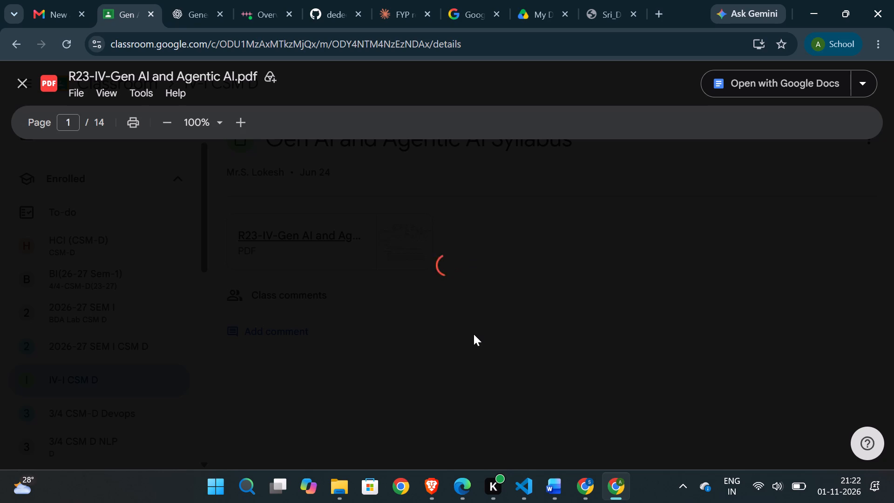
pyautogui.scroll(-3, 474, 334)
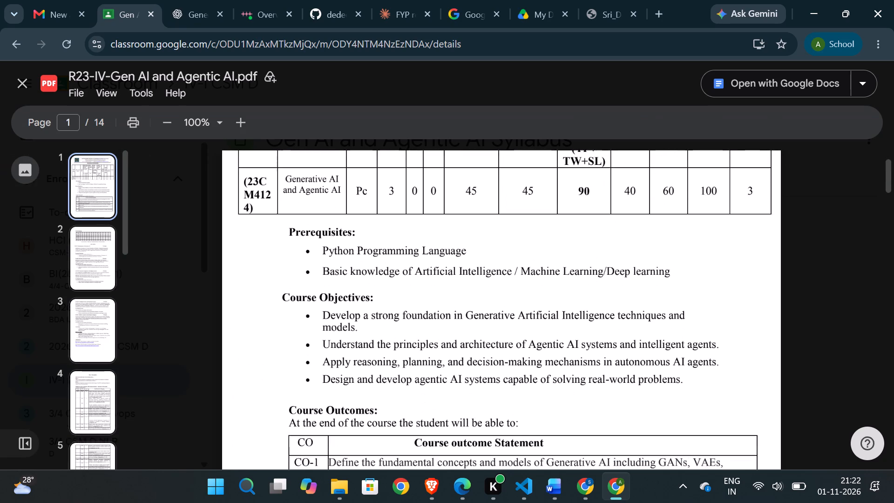
pyautogui.scroll(2, 474, 334)
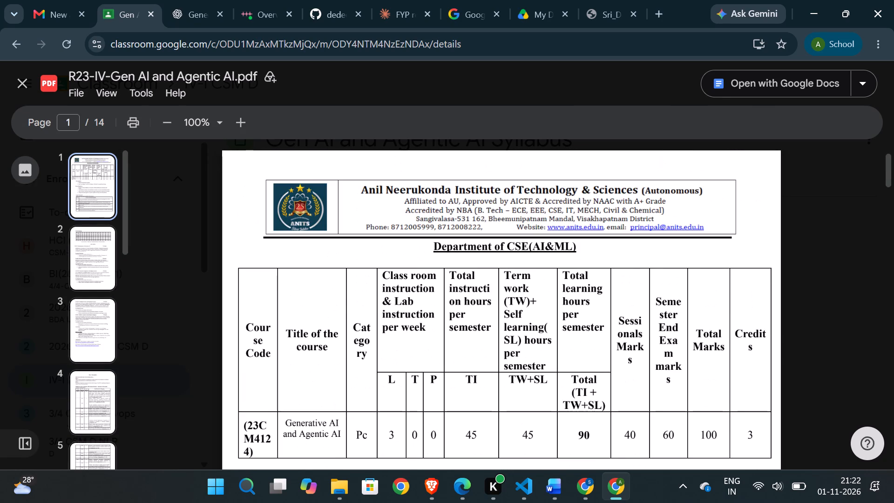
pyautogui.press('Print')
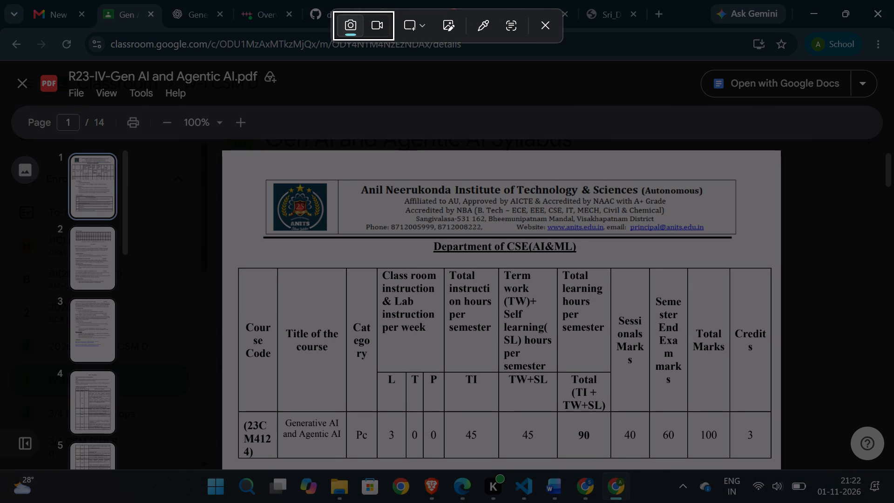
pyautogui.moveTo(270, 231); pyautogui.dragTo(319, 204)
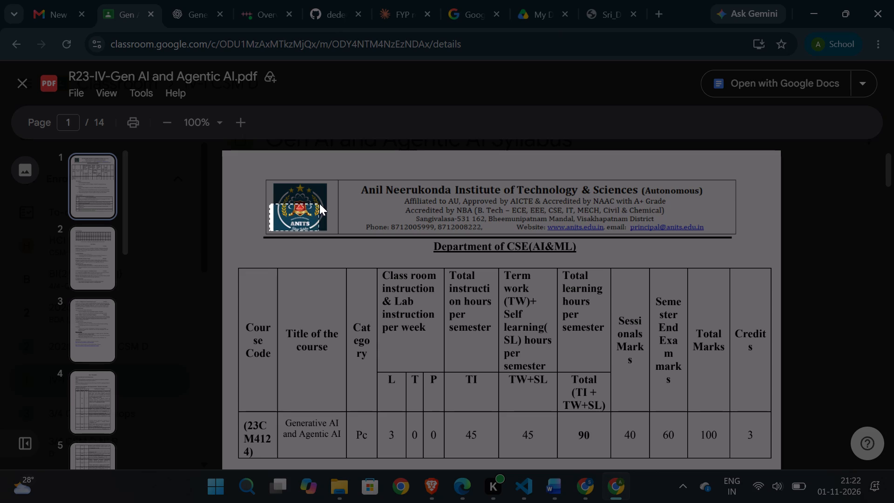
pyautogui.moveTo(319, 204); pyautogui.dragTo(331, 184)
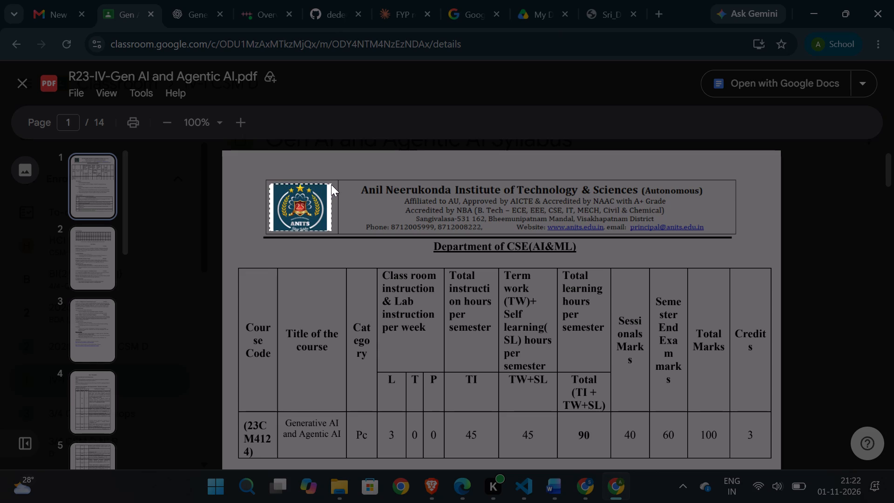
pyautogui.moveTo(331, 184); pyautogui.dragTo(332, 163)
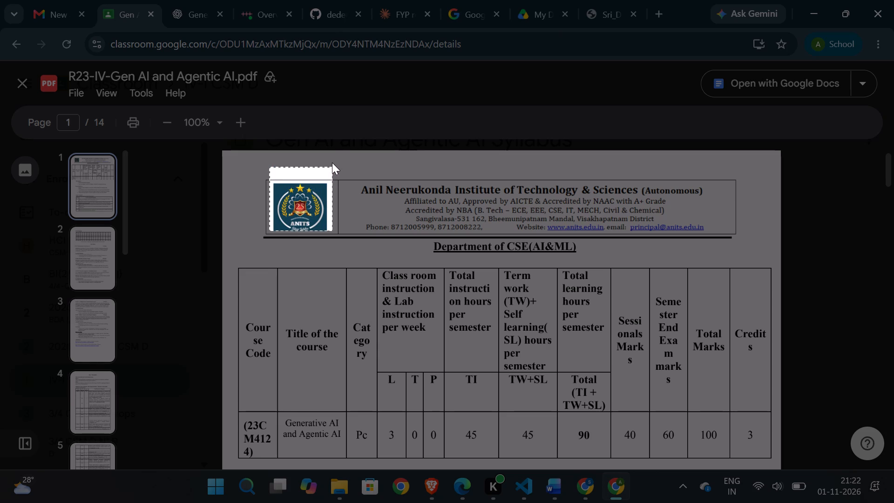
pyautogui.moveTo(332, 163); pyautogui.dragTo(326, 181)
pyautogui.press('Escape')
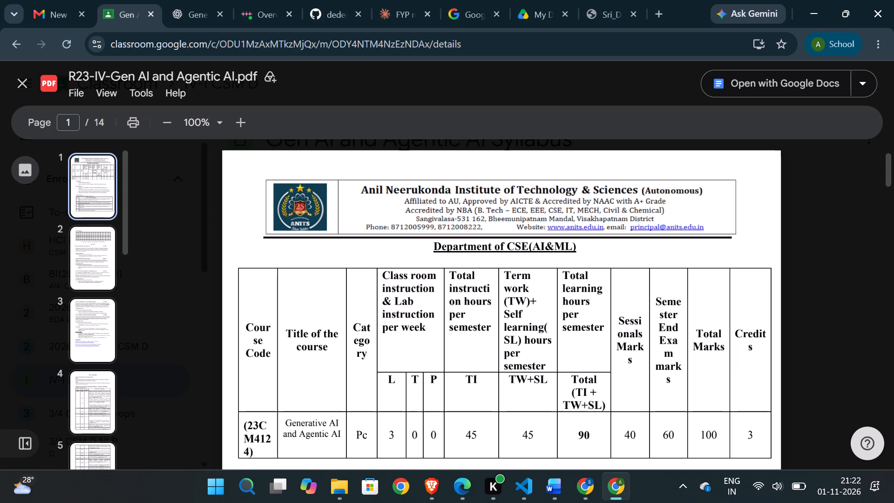
# Capture a tightly cropped screenshot of the square ANITS logo in the syllabus PDF's header.
pyautogui.press('Print')
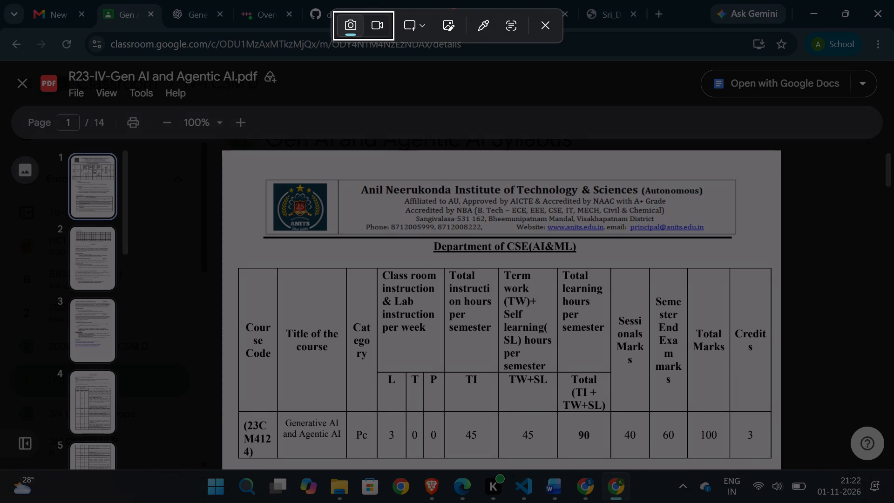
pyautogui.moveTo(272, 231); pyautogui.dragTo(302, 225)
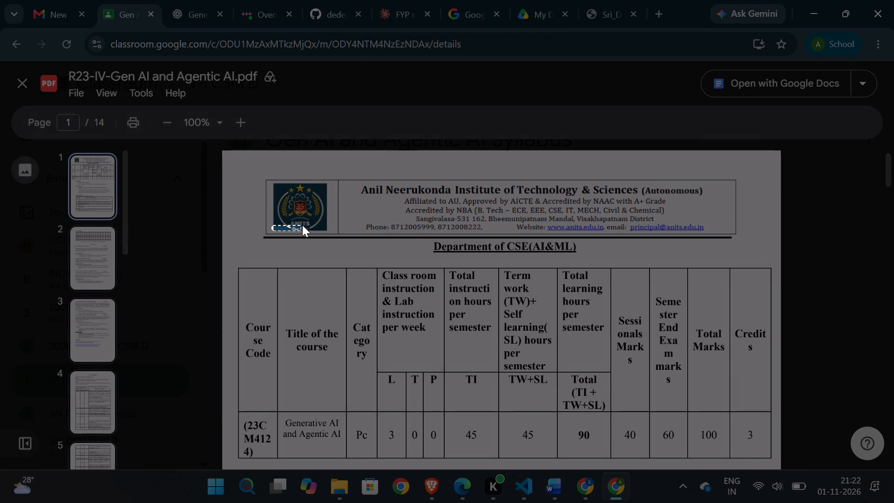
pyautogui.moveTo(302, 225); pyautogui.dragTo(328, 196)
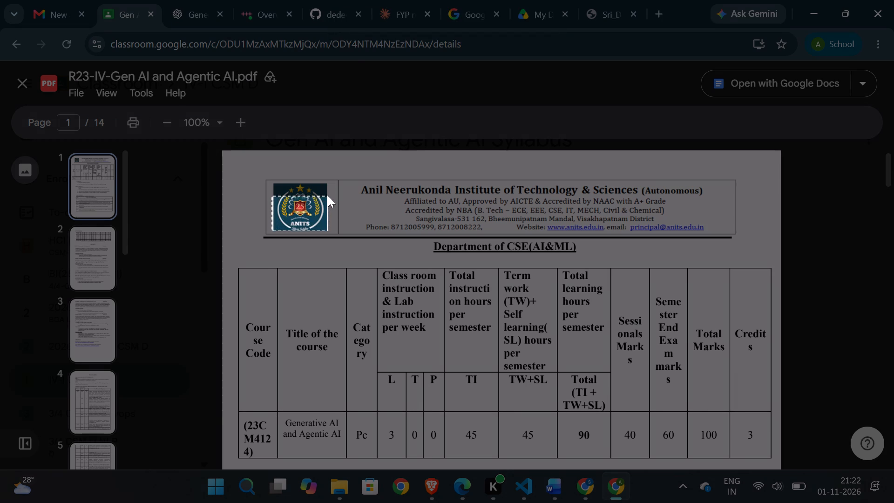
pyautogui.moveTo(328, 196); pyautogui.dragTo(326, 183)
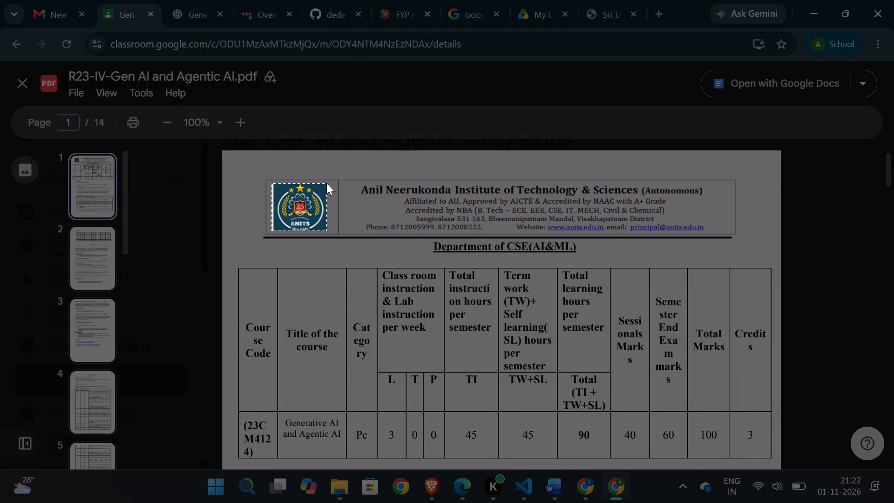
pyautogui.moveTo(326, 183); pyautogui.dragTo(328, 184)
pyautogui.moveTo(328, 184); pyautogui.dragTo(328, 183)
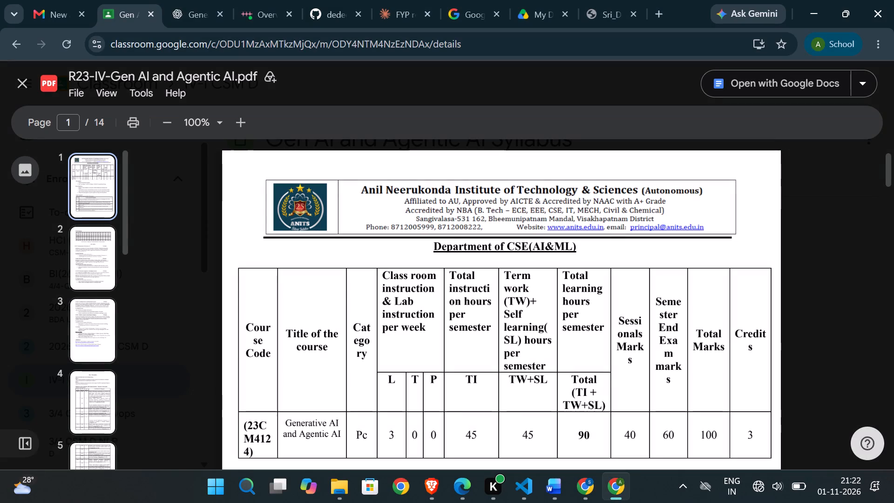
# Switch to the Word report and replace the old ANITS logo on the bonafide certificate page with the captured logo.
pyautogui.click(552, 482)
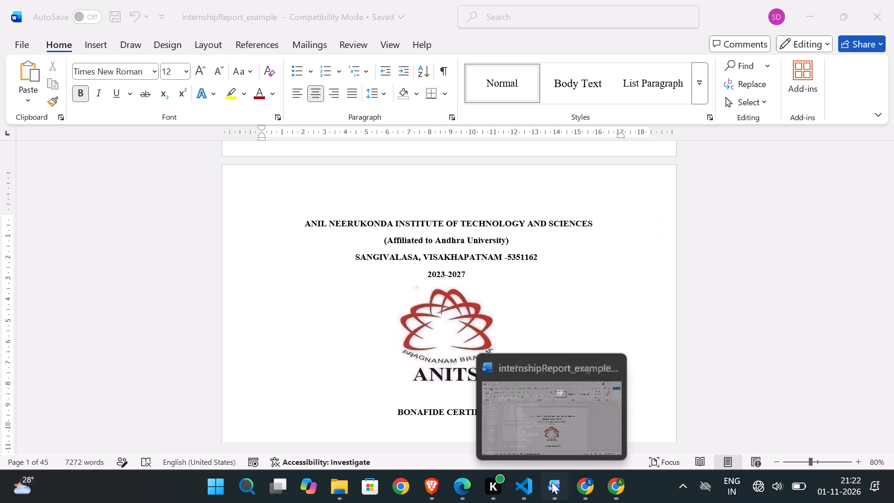
pyautogui.click(444, 320)
pyautogui.press('BackSpace')
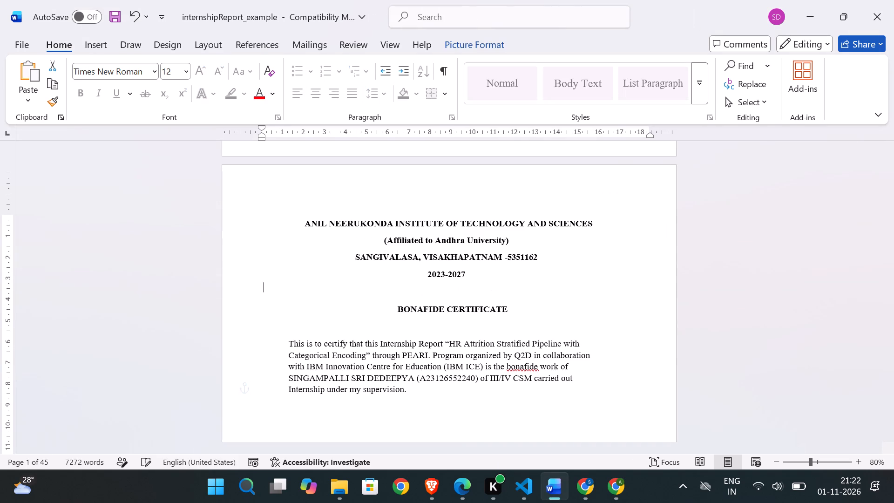
pyautogui.hotkey('ctrl', 'v')
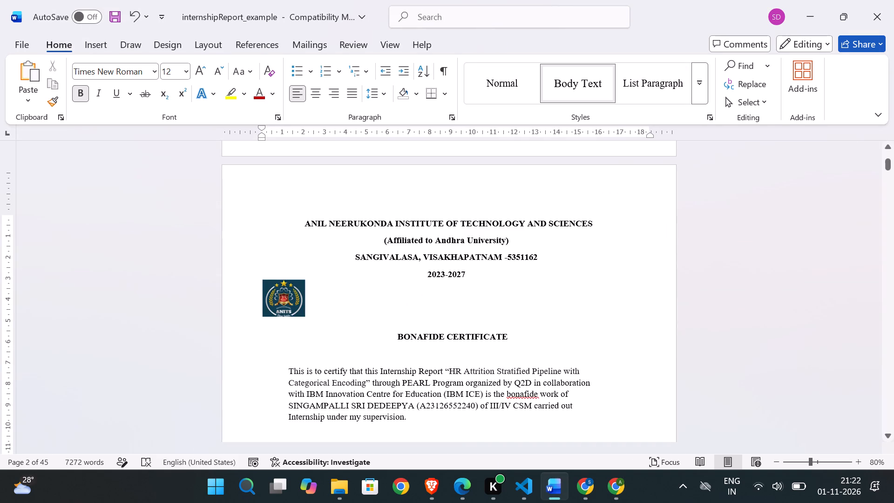
# Set the pasted logo's text wrapping to In Front of Text.
pyautogui.moveTo(280, 289); pyautogui.dragTo(314, 295)
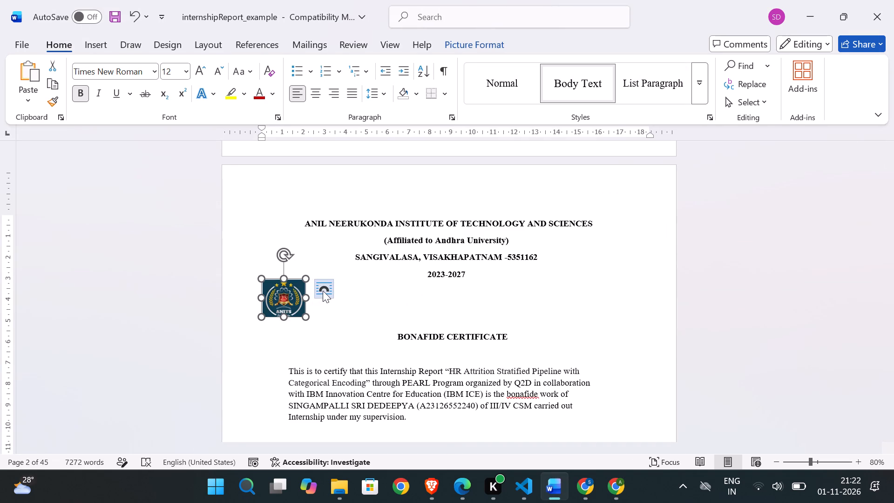
pyautogui.click(323, 291)
pyautogui.click(411, 373)
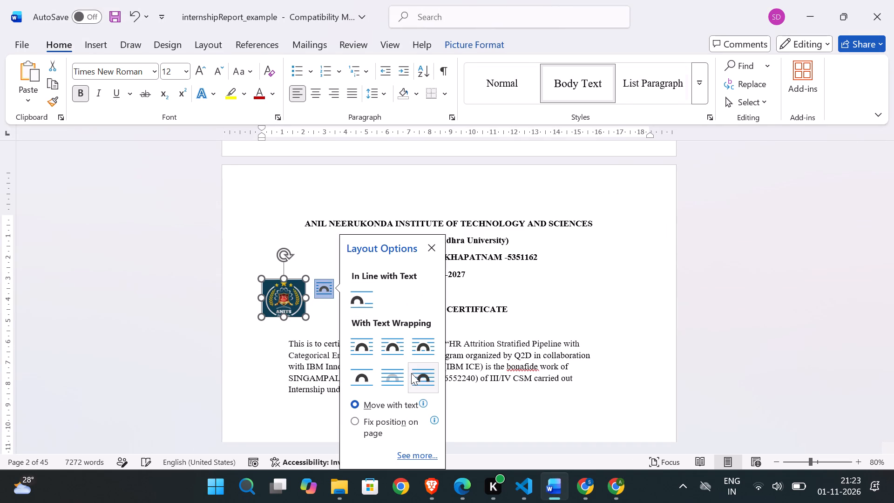
pyautogui.click(281, 292)
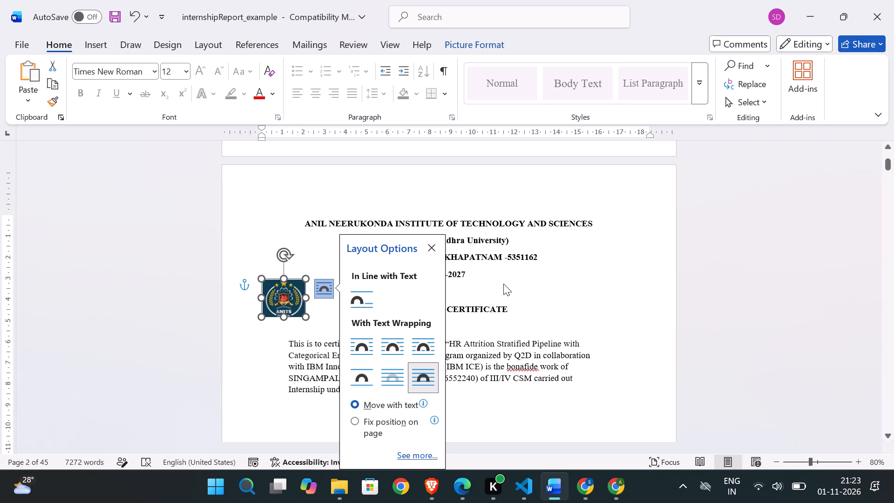
pyautogui.click(514, 288)
# Insert six blank lines above the BONAFIDE CERTIFICATE heading to make room for the logo.
pyautogui.click(481, 292)
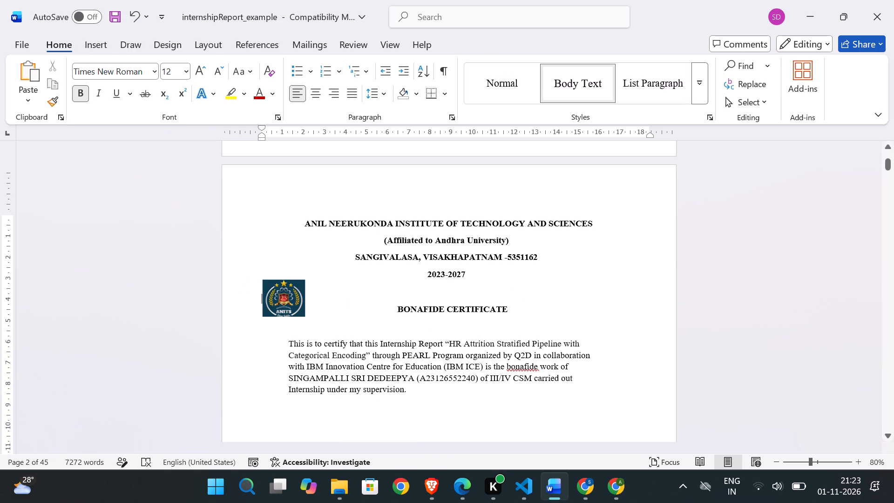
pyautogui.press('Return')
pyautogui.press('Return')
pyautogui.press('Return')
pyautogui.press('Return')
pyautogui.press('Return')
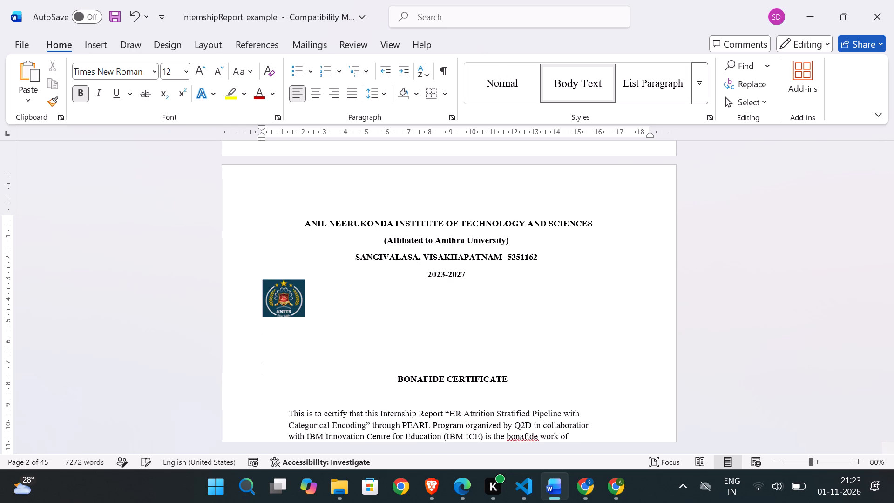
pyautogui.press('Return')
# Centre the logo between the 2023-2027 line and the BONAFIDE CERTIFICATE heading and enlarge it to about 4 cm wide.
pyautogui.moveTo(282, 298); pyautogui.dragTo(429, 328)
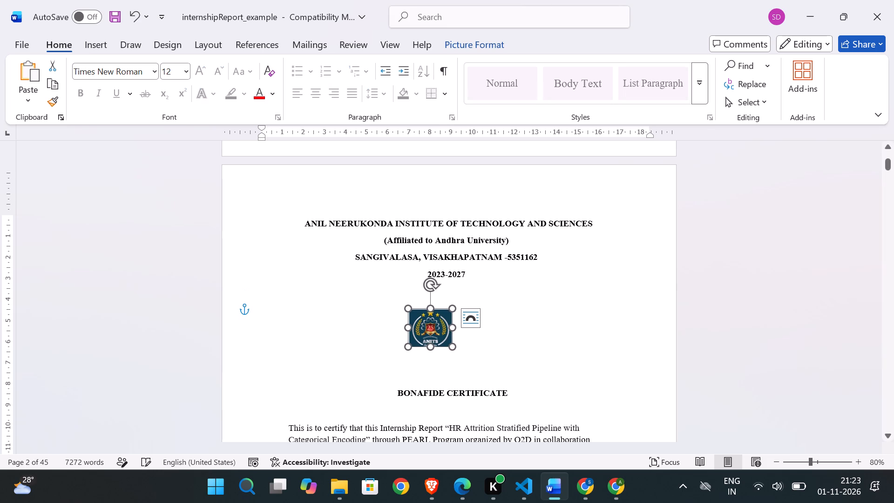
pyautogui.moveTo(453, 347); pyautogui.dragTo(488, 369)
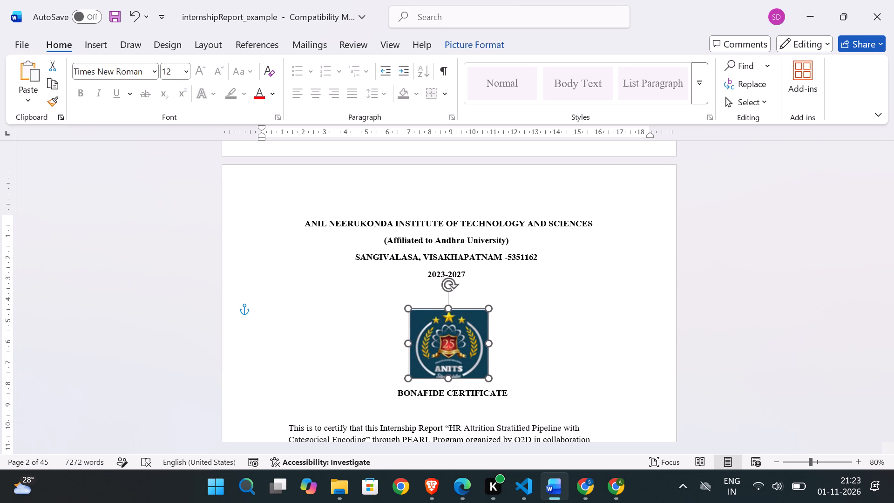
pyautogui.moveTo(488, 369); pyautogui.dragTo(493, 372)
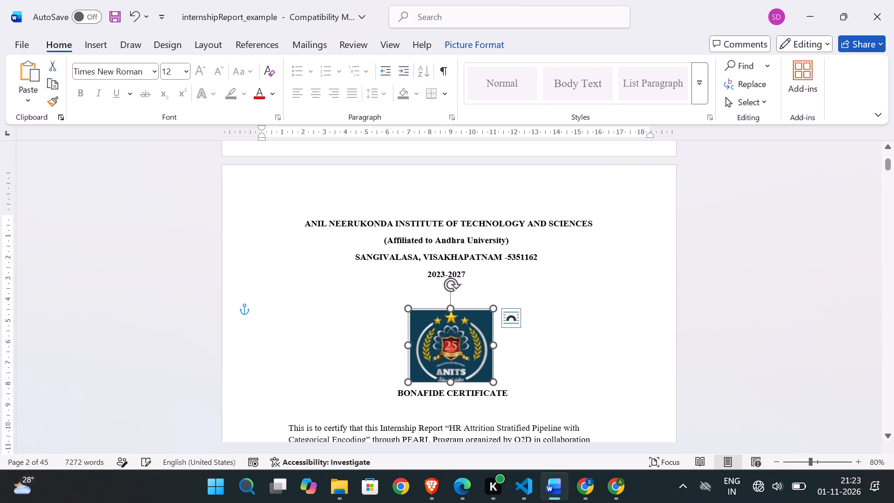
pyautogui.moveTo(457, 352); pyautogui.dragTo(442, 331)
pyautogui.click(543, 363)
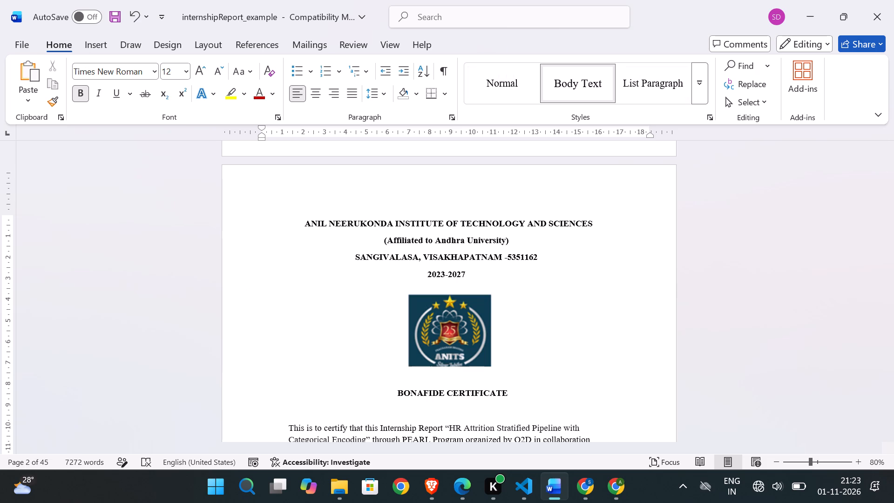
# Switch to Chrome and search Google in a new tab for "anits logo png".
pyautogui.click(597, 495)
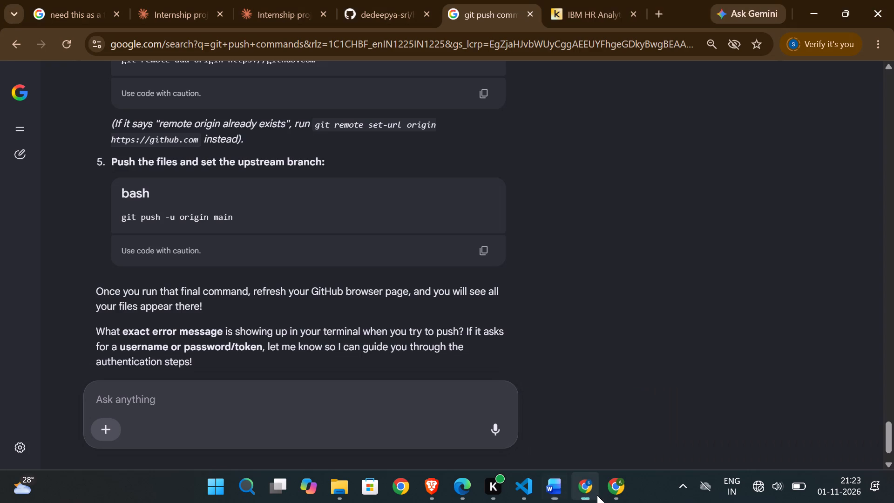
pyautogui.click(652, 4)
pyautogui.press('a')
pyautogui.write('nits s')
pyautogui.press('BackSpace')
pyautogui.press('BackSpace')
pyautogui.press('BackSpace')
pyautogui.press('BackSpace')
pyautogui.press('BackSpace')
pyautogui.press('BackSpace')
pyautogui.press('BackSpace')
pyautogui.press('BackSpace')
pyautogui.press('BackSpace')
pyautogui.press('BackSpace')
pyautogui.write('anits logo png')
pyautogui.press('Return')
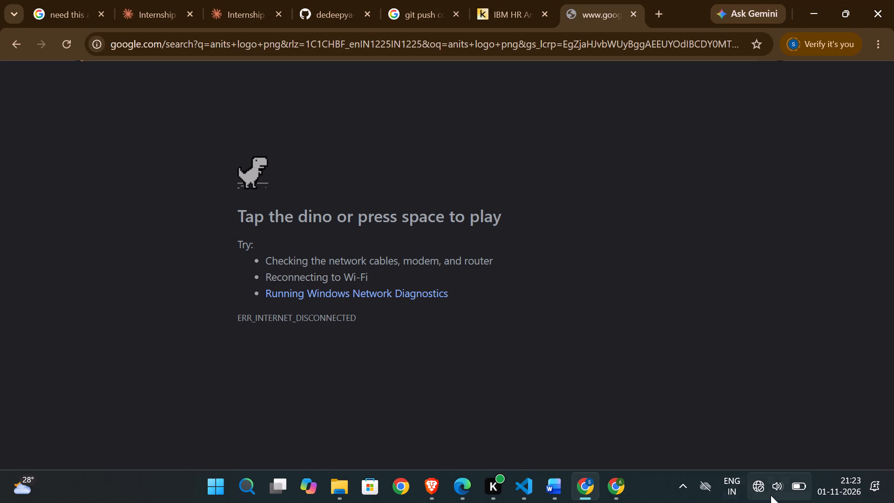
# Open the available Wi-Fi networks to restore the internet connection and reload the logo search page.
pyautogui.click(771, 495)
pyautogui.click(716, 216)
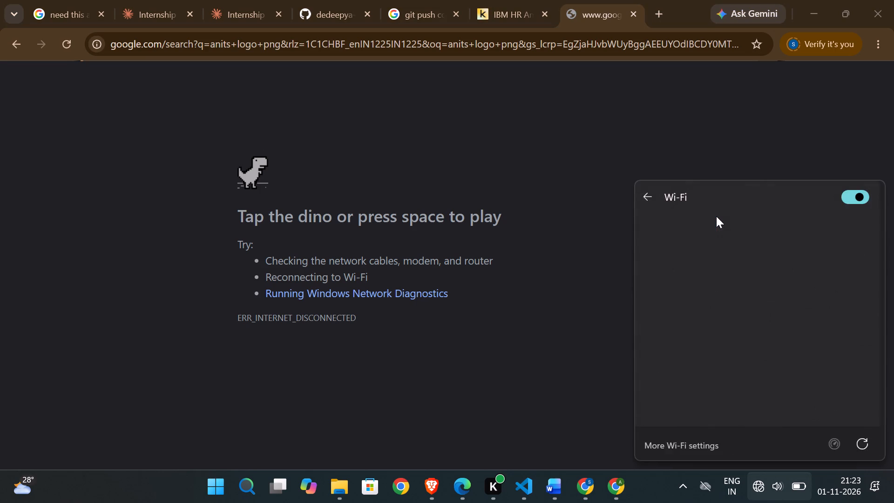
pyautogui.click(515, 357)
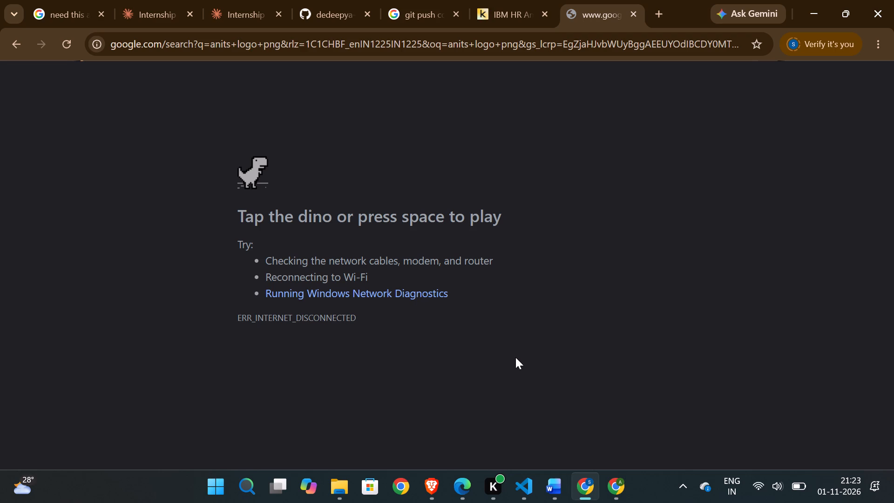
pyautogui.click(69, 44)
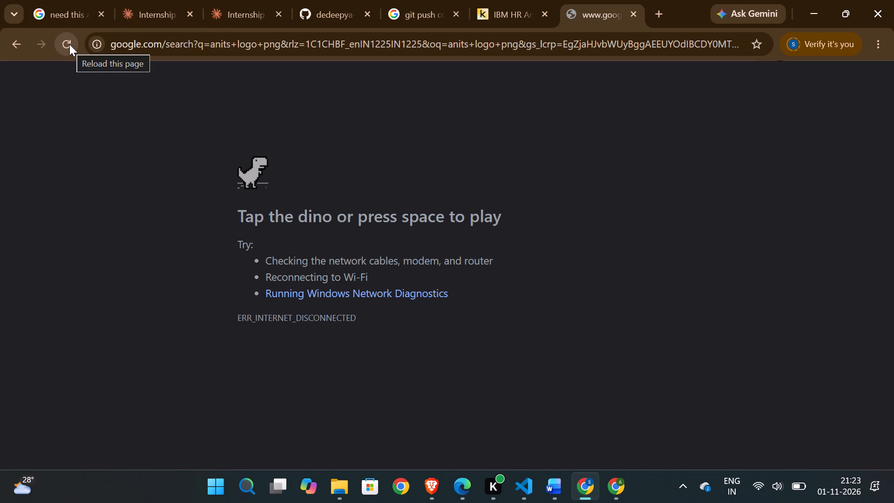
pyautogui.hscroll(3, 69, 44)
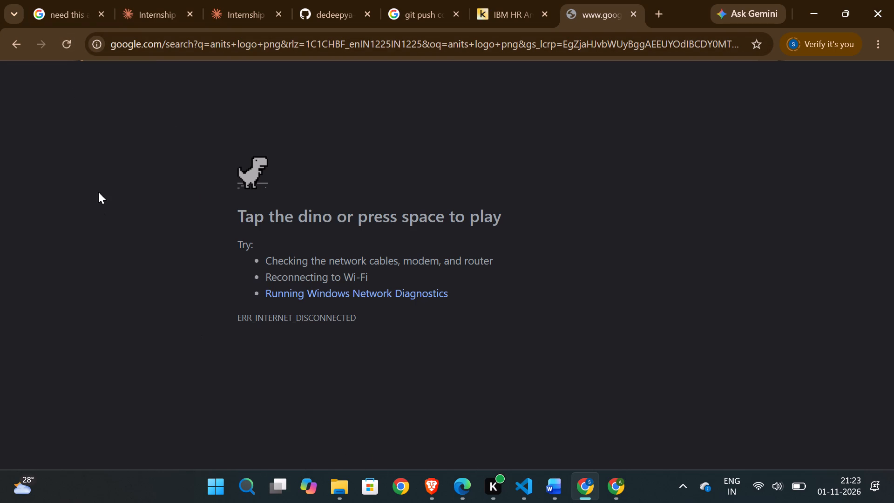
pyautogui.click(71, 54)
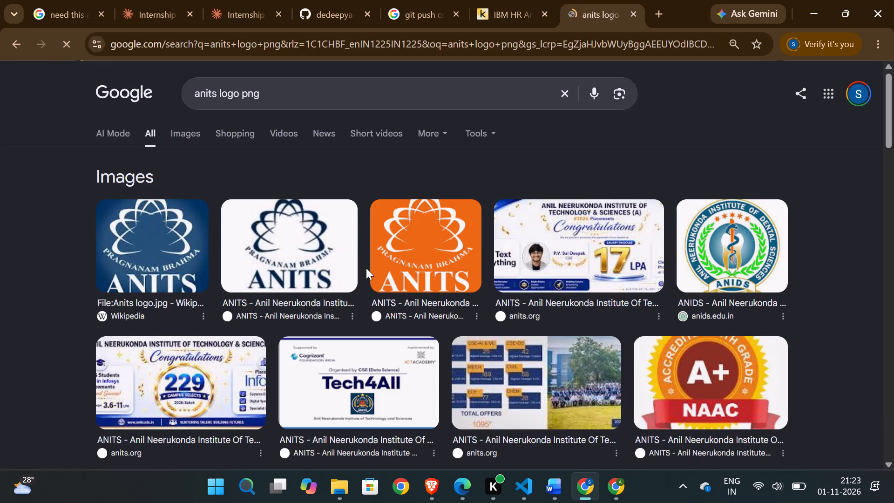
# Look through the logo image results and refine the search to "anits logo png silver jubilee", reloading the page.
pyautogui.scroll(-1, 440, 305)
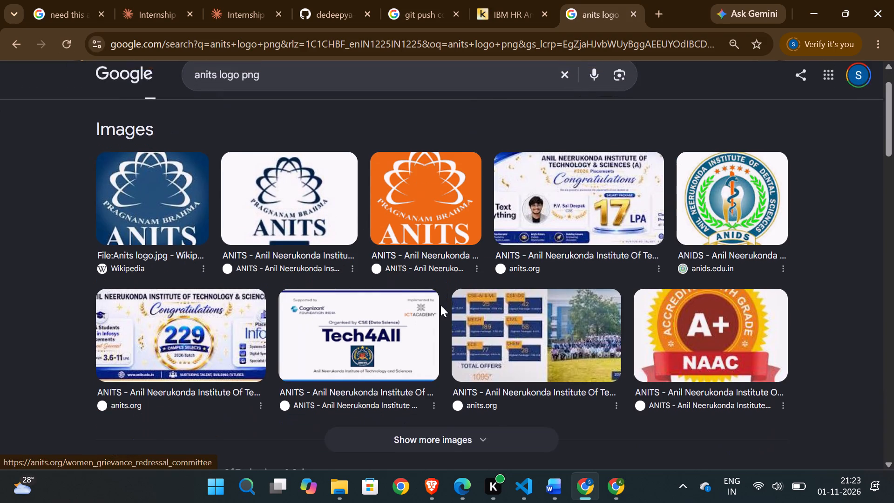
pyautogui.scroll(-2, 440, 305)
pyautogui.scroll(3, 440, 305)
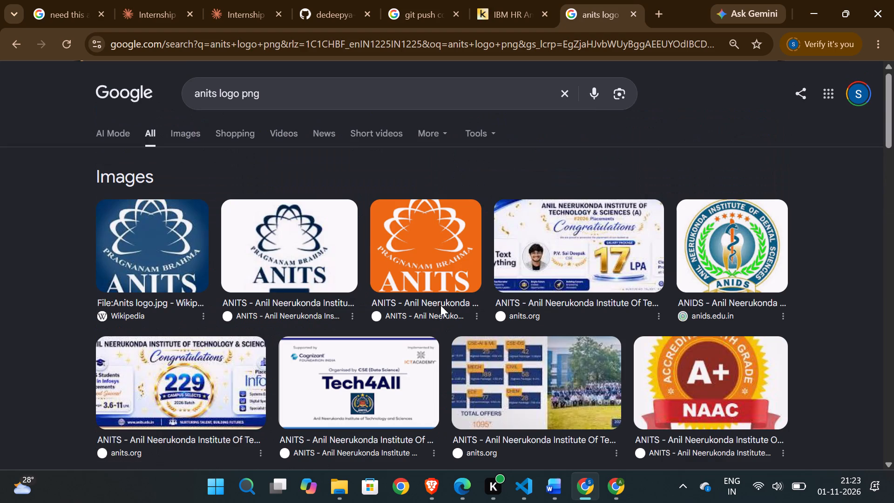
pyautogui.click(300, 81)
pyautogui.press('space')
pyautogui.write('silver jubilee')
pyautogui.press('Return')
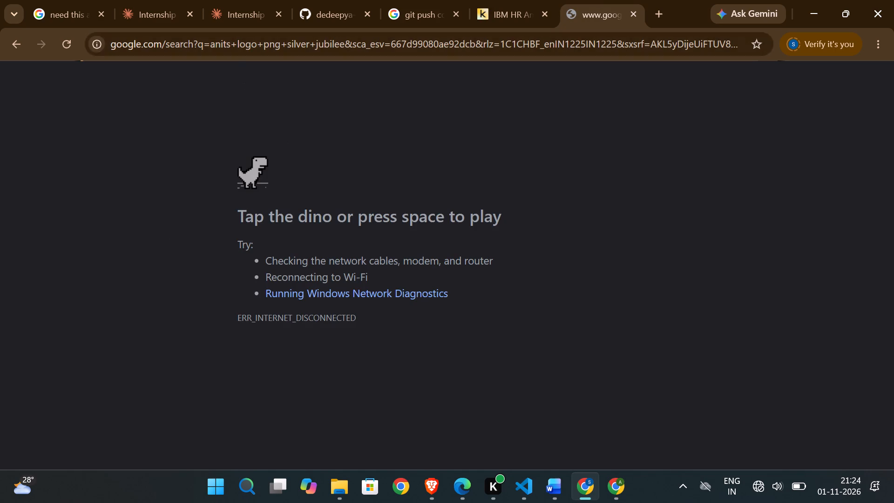
pyautogui.click(67, 48)
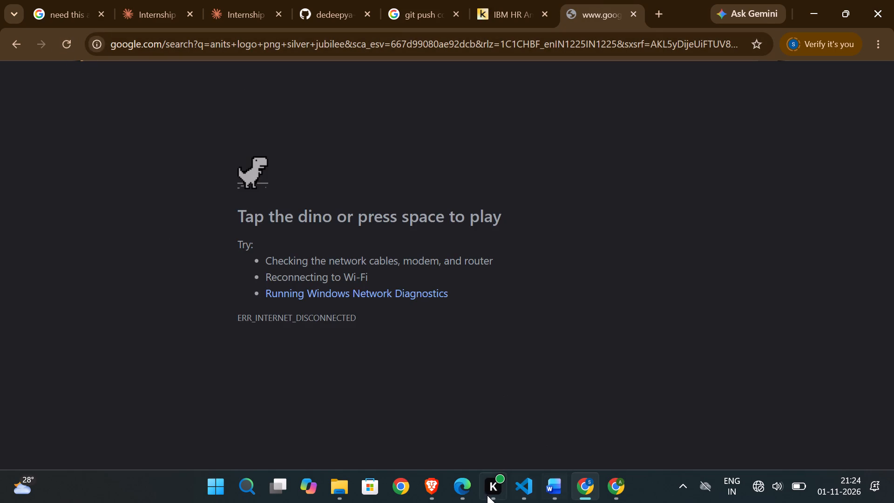
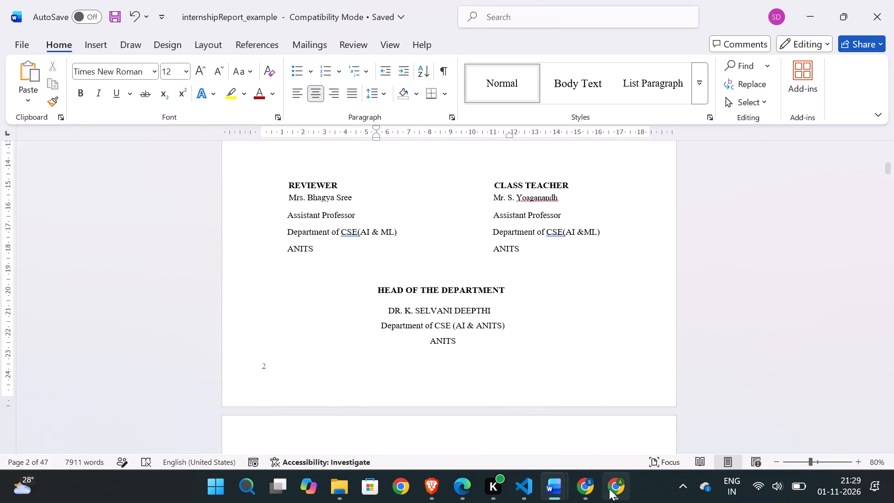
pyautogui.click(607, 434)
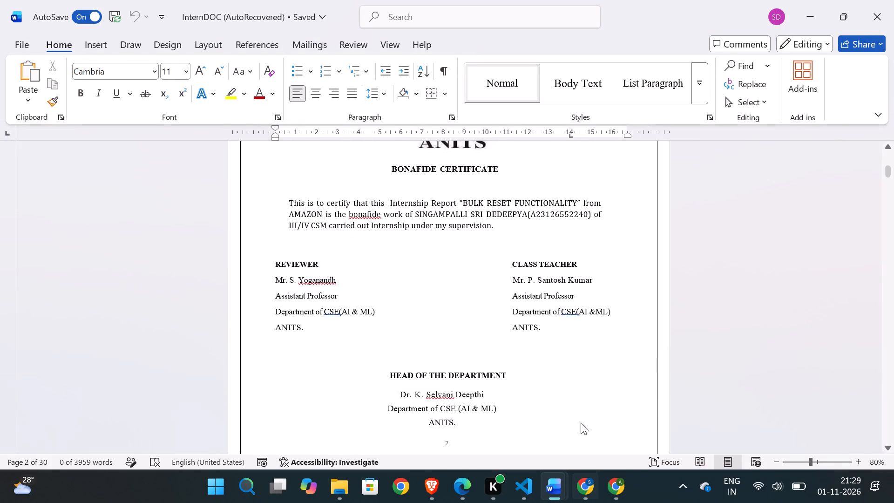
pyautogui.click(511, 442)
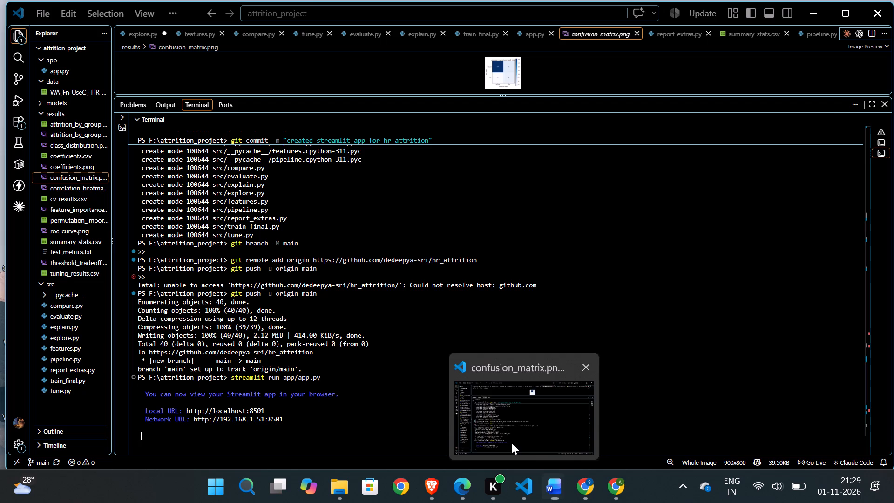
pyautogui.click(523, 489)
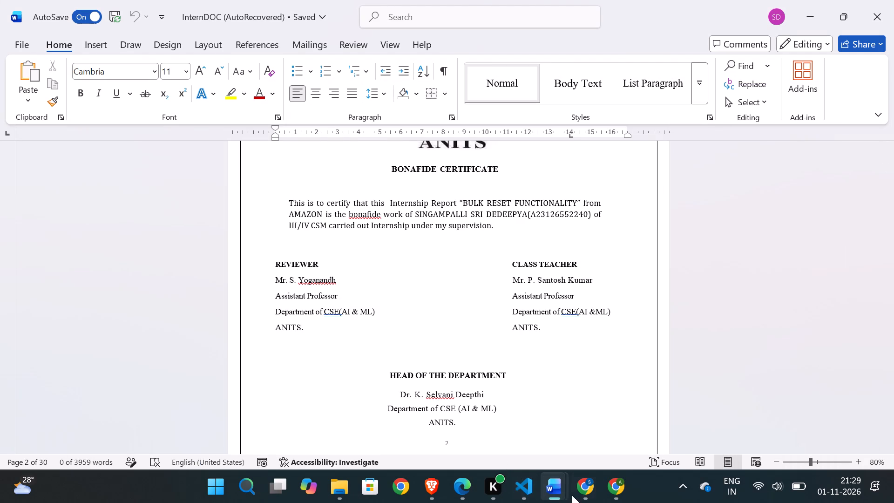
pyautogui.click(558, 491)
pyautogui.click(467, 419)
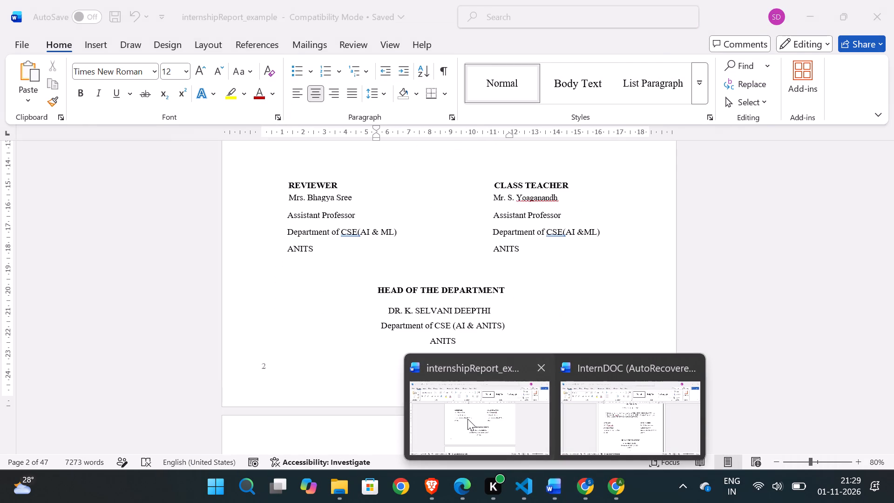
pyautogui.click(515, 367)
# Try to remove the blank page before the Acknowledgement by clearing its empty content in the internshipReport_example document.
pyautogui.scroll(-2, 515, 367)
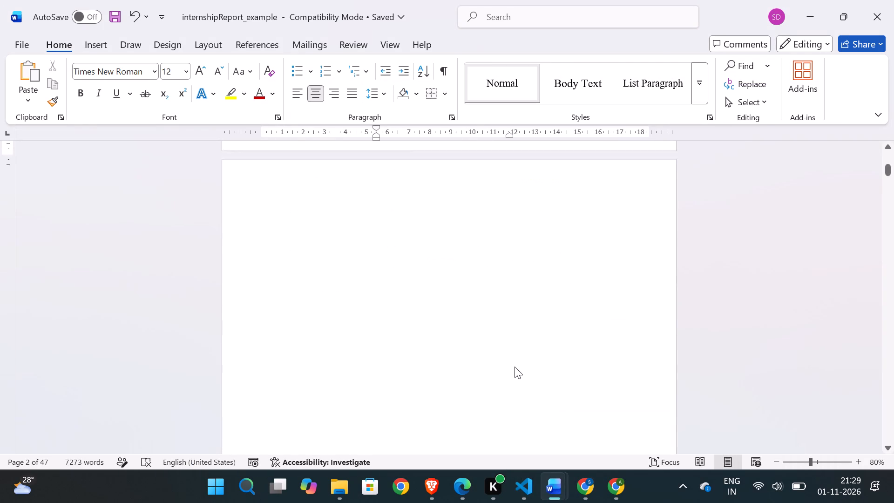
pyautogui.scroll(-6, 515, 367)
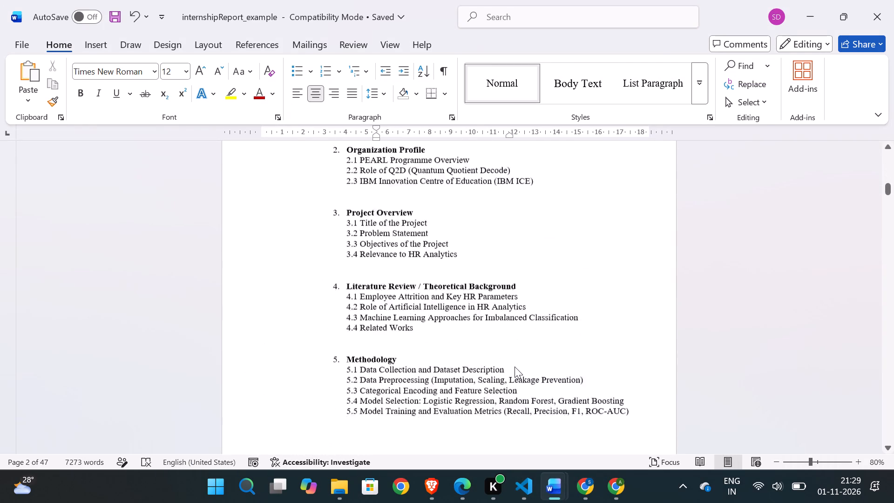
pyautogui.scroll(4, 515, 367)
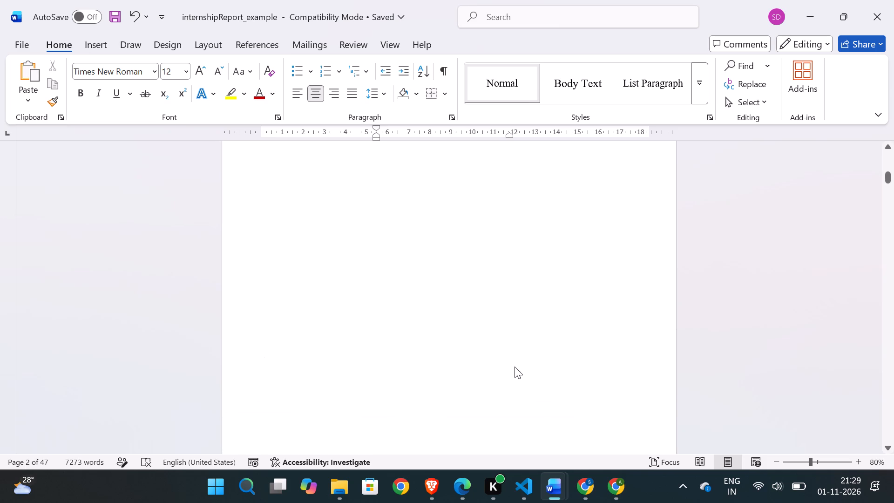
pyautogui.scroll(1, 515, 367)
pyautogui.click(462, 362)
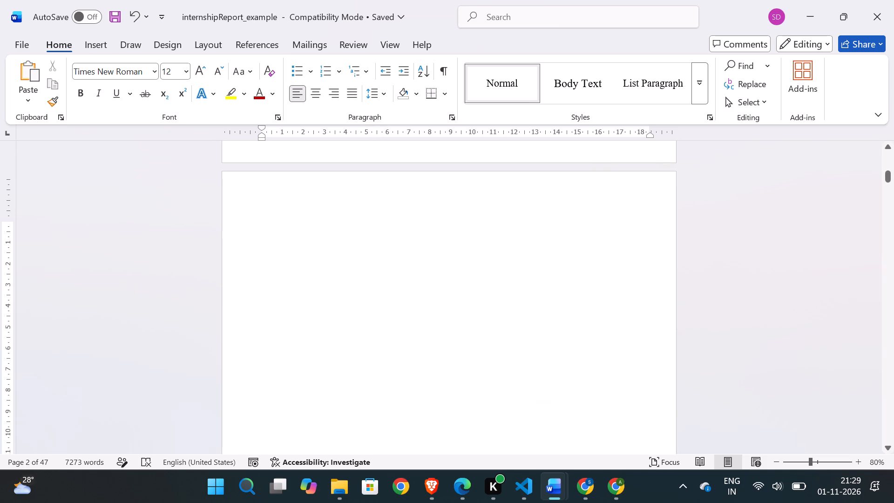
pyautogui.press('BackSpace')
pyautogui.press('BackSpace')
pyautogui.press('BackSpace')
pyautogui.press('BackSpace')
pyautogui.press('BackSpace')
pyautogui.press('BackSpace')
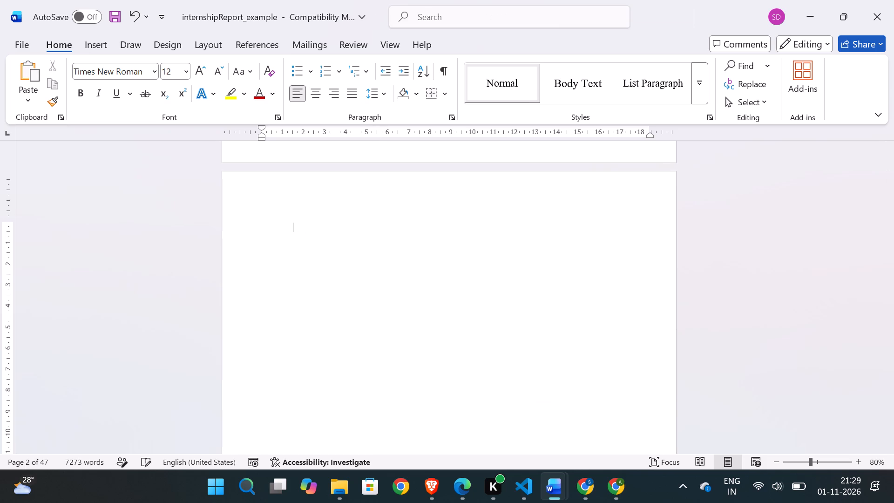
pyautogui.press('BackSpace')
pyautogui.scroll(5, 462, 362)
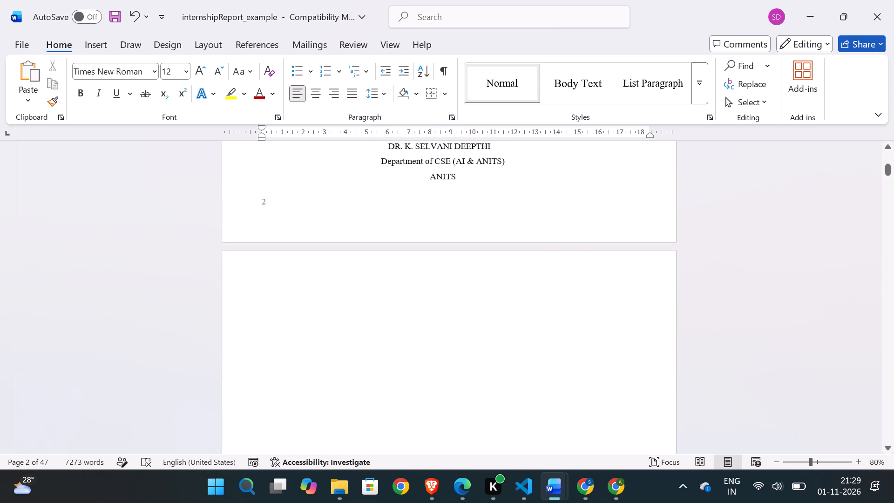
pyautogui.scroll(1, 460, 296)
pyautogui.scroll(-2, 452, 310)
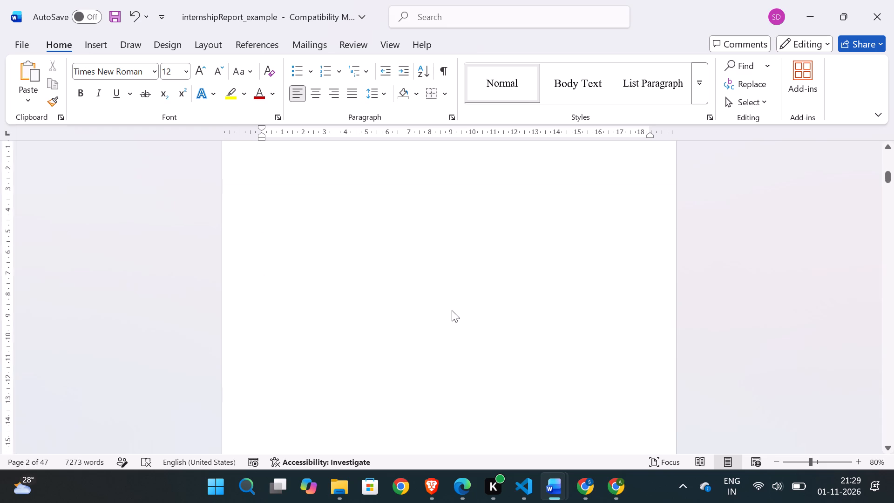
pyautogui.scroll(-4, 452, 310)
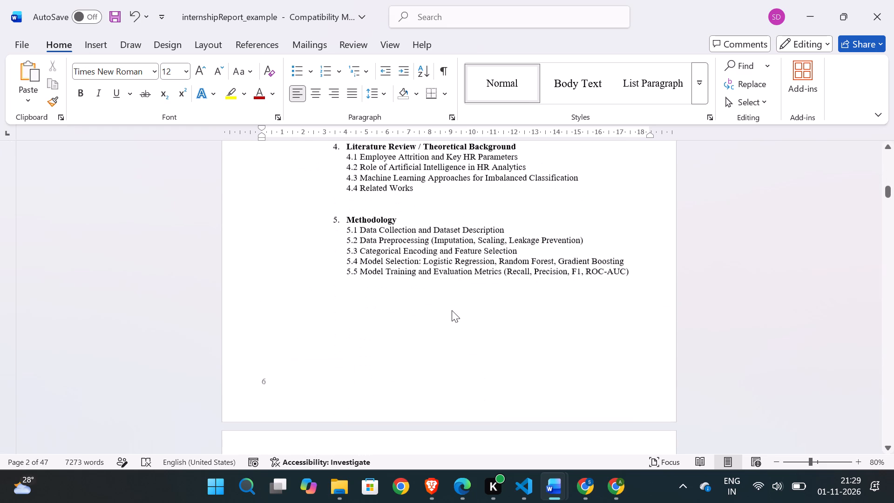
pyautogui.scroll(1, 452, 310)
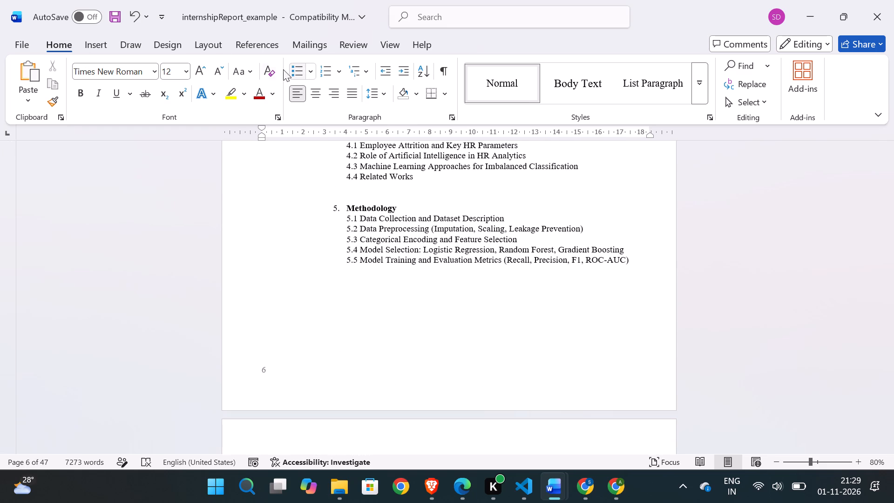
# Show the Navigation Pane with page thumbnails.
pyautogui.click(396, 43)
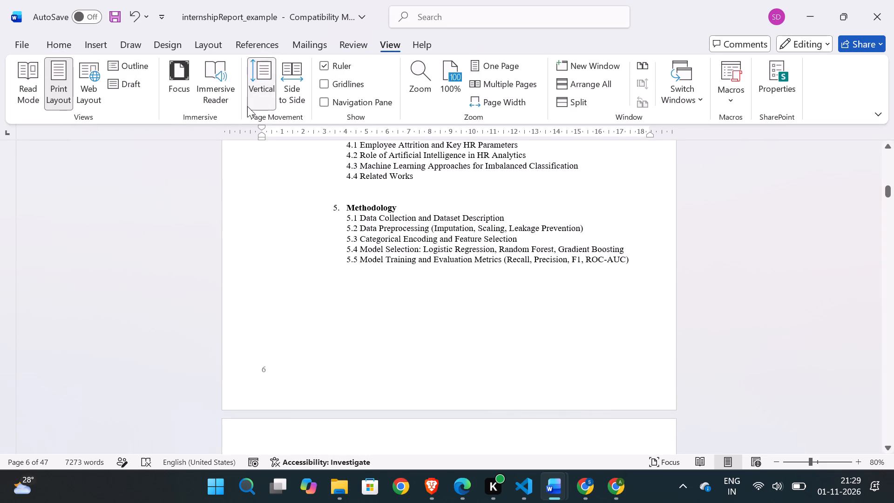
pyautogui.click(337, 103)
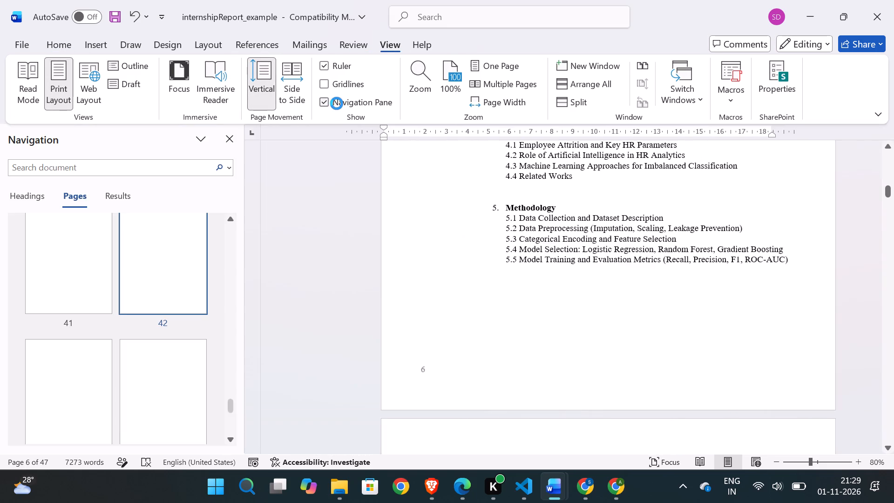
# Delete one of the two blank pages between the bonafide certificate and the Acknowledgement.
pyautogui.scroll(7, 163, 300)
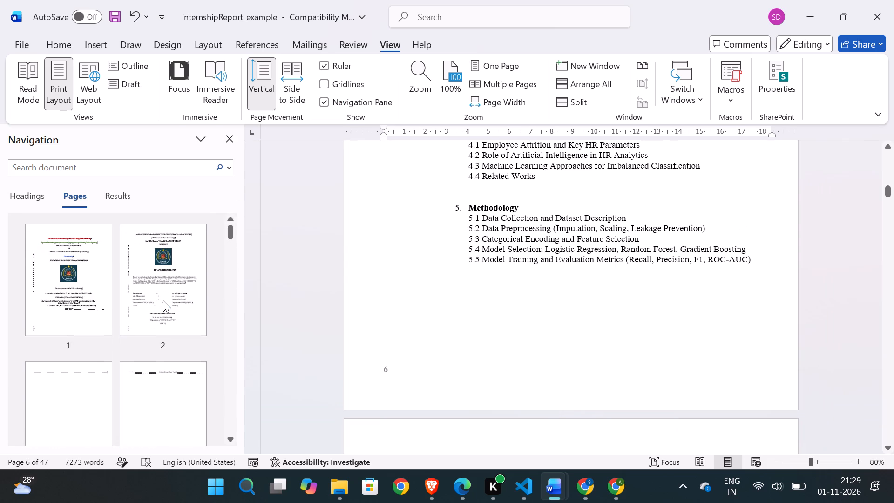
pyautogui.scroll(-1, 163, 300)
pyautogui.click(163, 300)
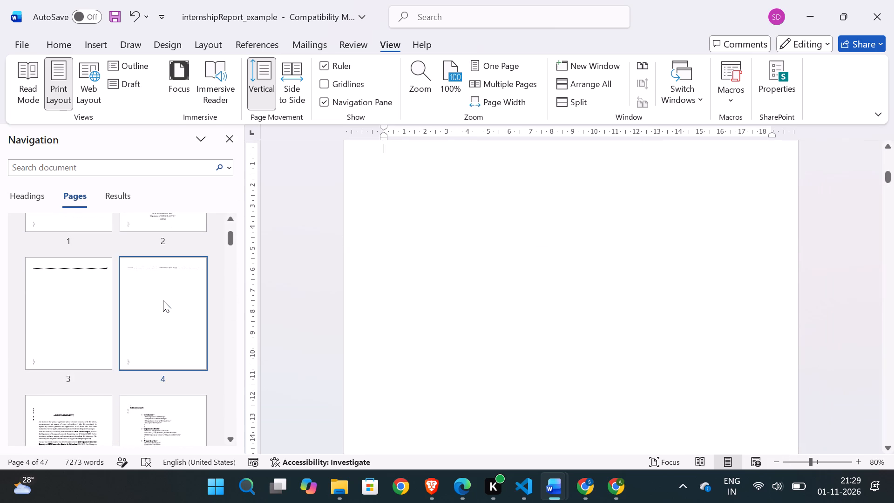
pyautogui.press('Delete')
pyautogui.click(163, 300)
pyautogui.click(60, 321)
pyautogui.press('Delete')
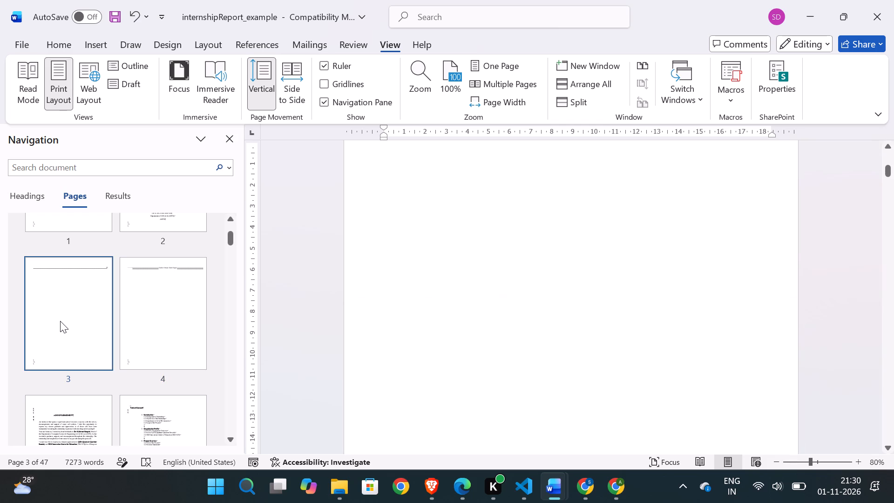
pyautogui.press('Delete')
pyautogui.click(60, 321)
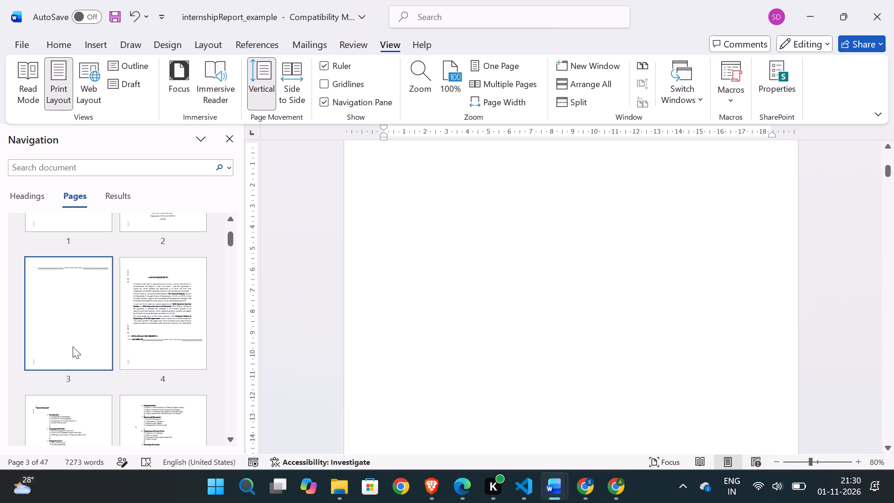
# Delete the remaining blank page so that the Acknowledgement directly follows the bonafide certificate page.
pyautogui.scroll(1, 73, 347)
pyautogui.click(73, 347)
pyautogui.press('Delete')
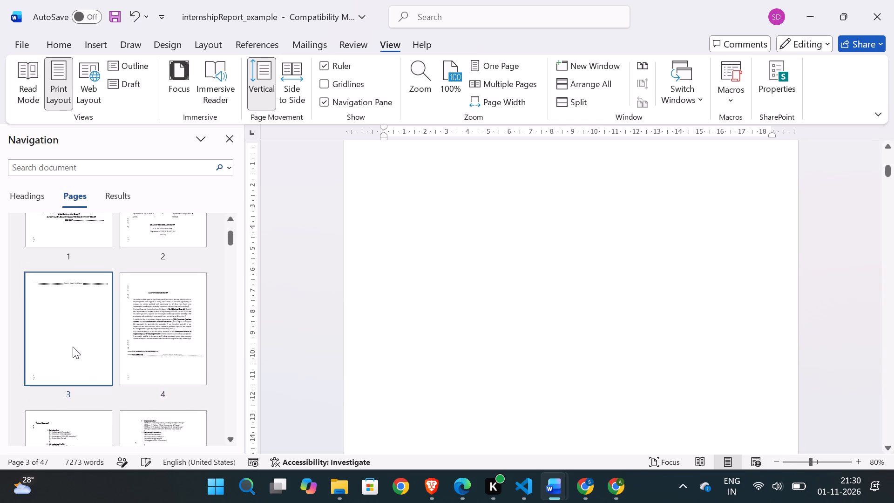
pyautogui.press('Delete')
pyautogui.press('Delete')
pyautogui.doubleClick(73, 347)
pyautogui.press('Home')
pyautogui.press('BackSpace')
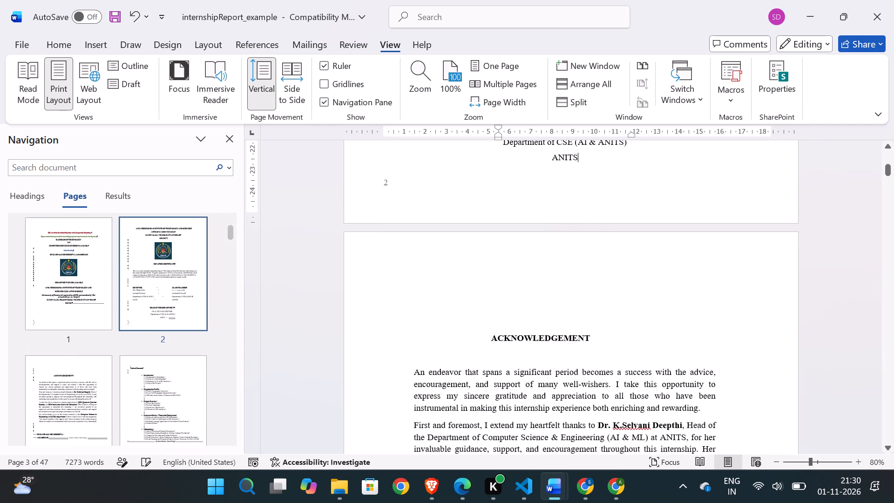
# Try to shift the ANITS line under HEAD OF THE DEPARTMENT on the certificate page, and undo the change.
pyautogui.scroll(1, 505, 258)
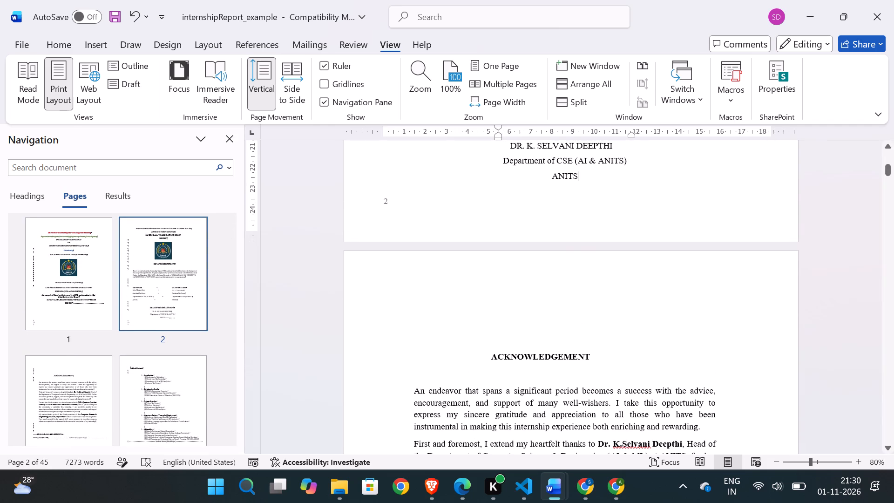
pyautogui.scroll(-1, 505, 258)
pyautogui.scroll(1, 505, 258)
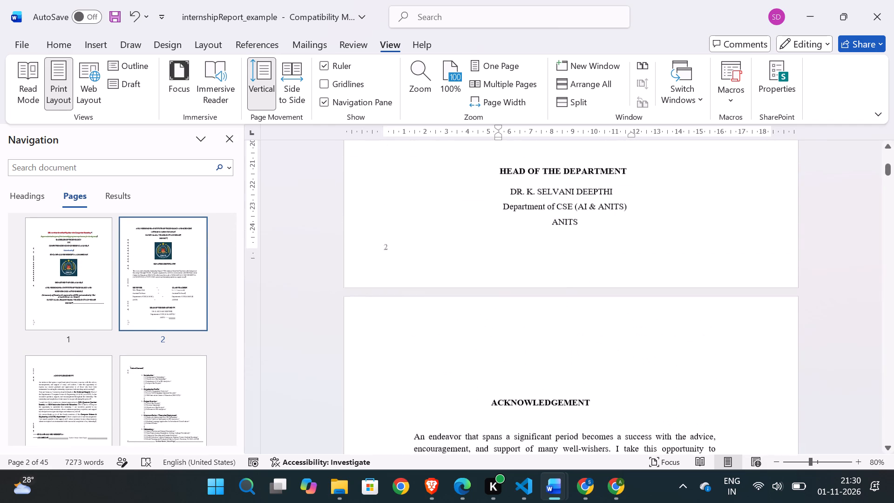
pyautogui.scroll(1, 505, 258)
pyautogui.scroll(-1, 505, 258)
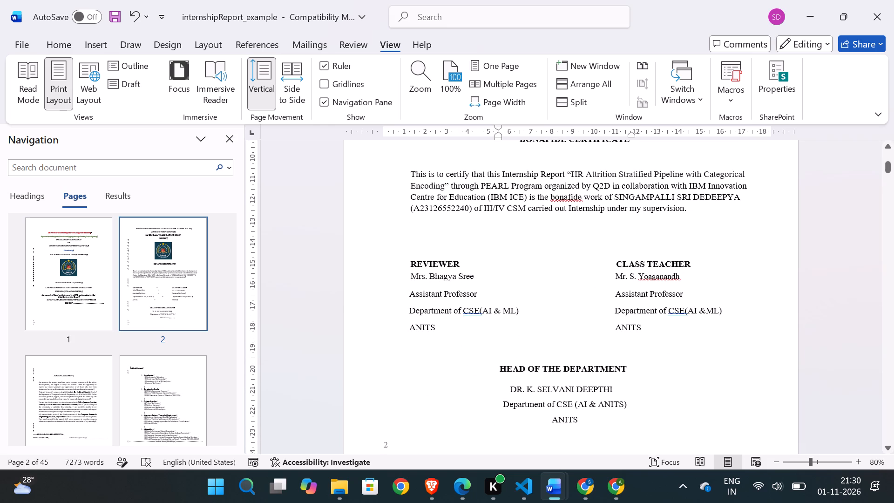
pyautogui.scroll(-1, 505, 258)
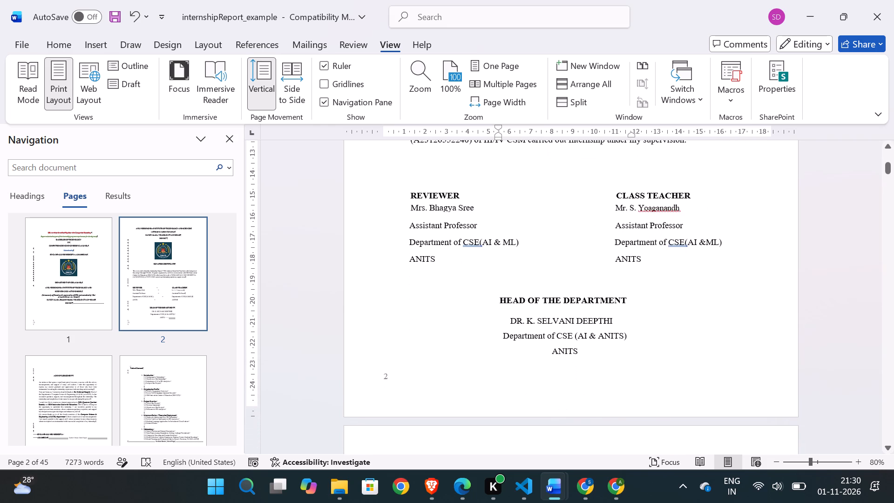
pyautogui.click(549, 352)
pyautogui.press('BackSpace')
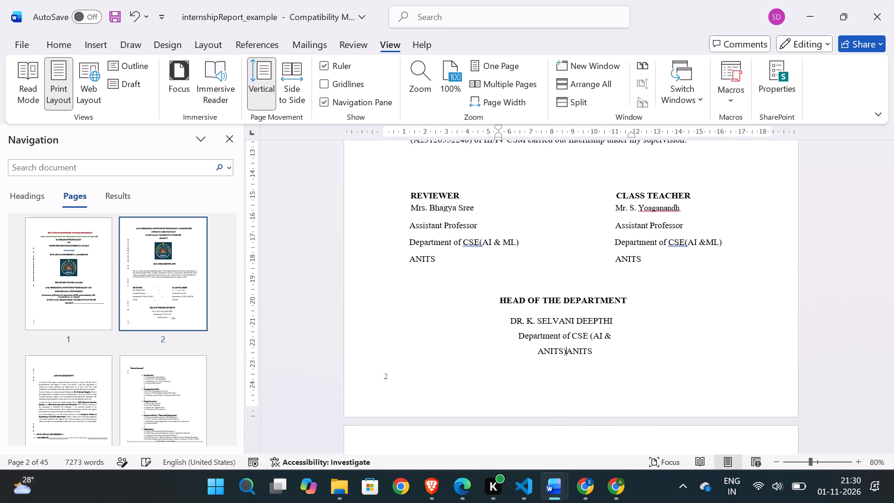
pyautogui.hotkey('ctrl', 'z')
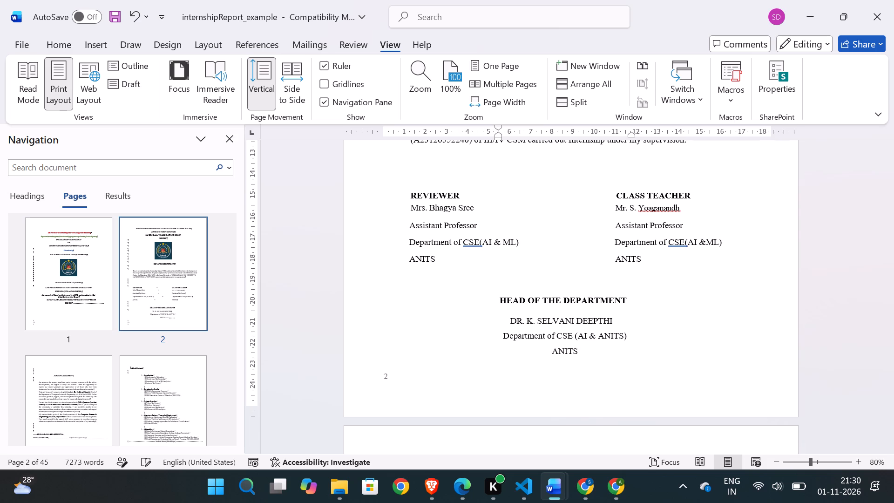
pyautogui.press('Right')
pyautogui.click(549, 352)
# Indent the CLASS TEACHER heading and the four lines beneath it on the certificate page by one space each.
pyautogui.scroll(1, 743, 282)
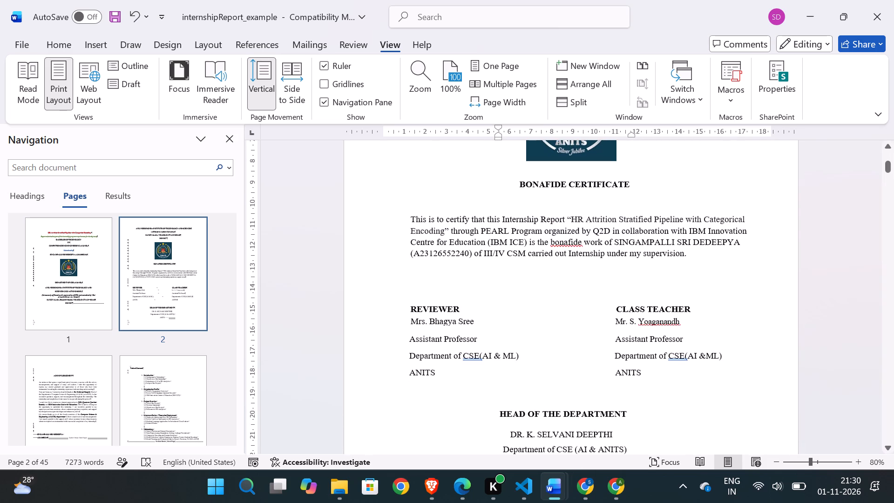
pyautogui.scroll(-1, 624, 364)
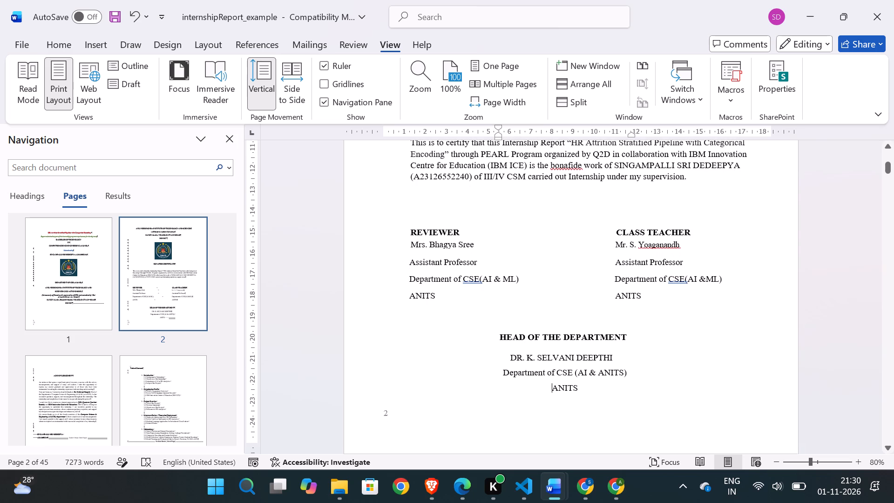
pyautogui.click(617, 231)
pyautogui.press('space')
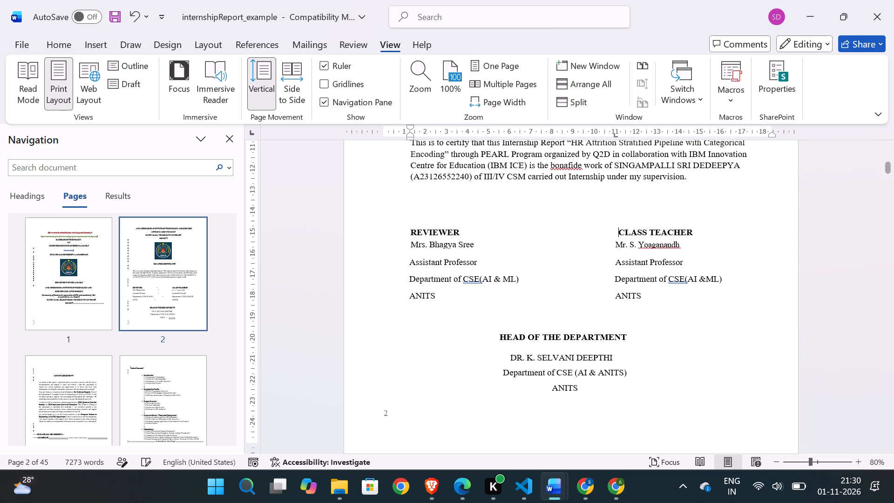
pyautogui.click(614, 239)
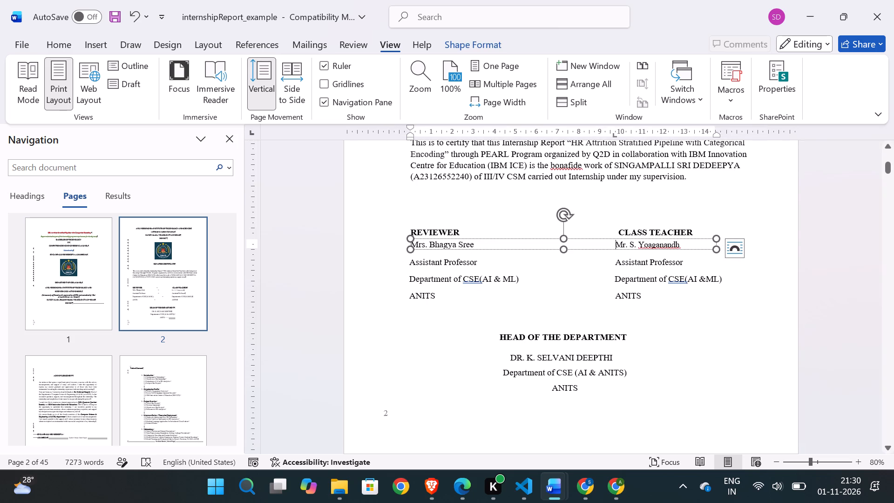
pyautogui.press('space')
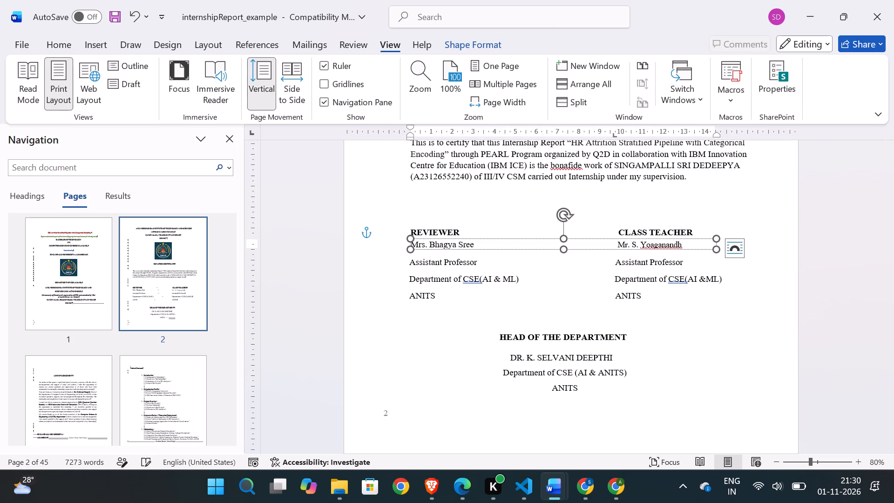
pyautogui.click(616, 260)
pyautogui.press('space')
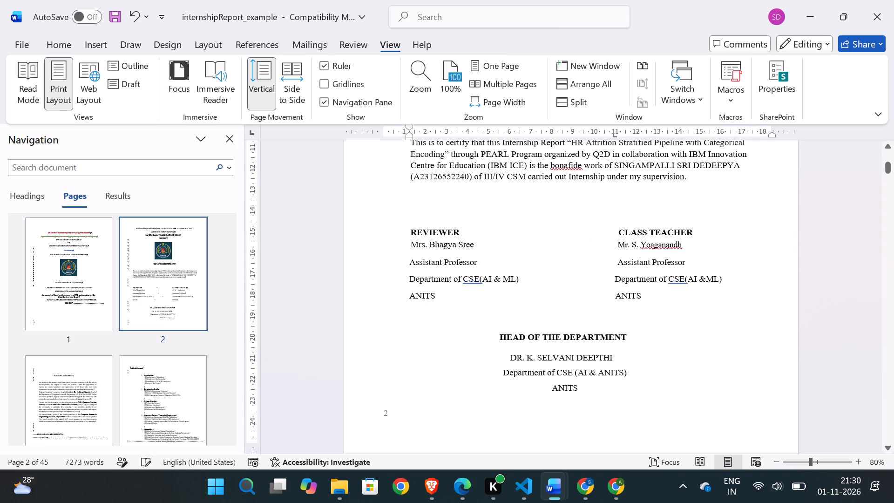
pyautogui.click(615, 276)
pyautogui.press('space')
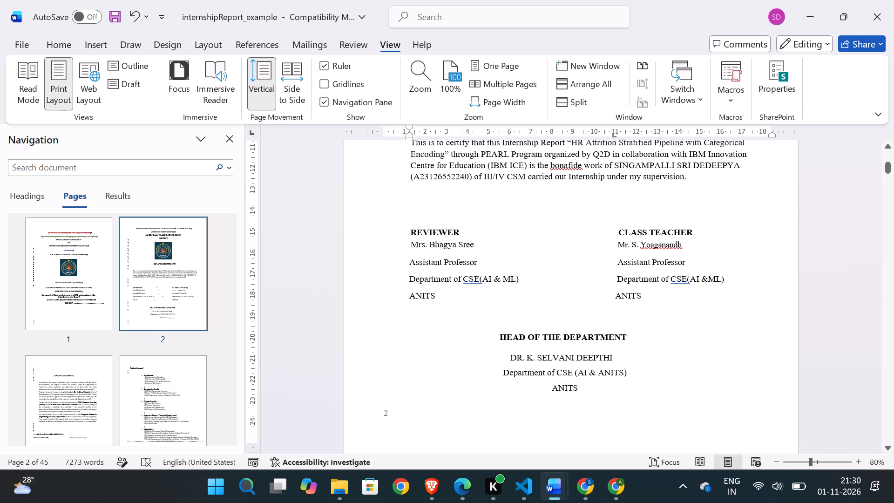
pyautogui.click(615, 295)
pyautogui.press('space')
# Add a second space before the CLASS TEACHER heading and each of the four lines beneath it.
pyautogui.click(618, 236)
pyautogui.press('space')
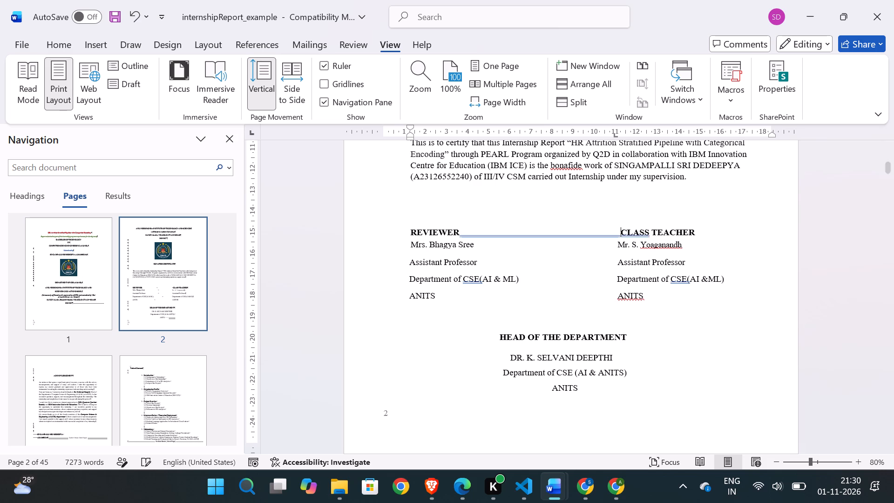
pyautogui.click(616, 246)
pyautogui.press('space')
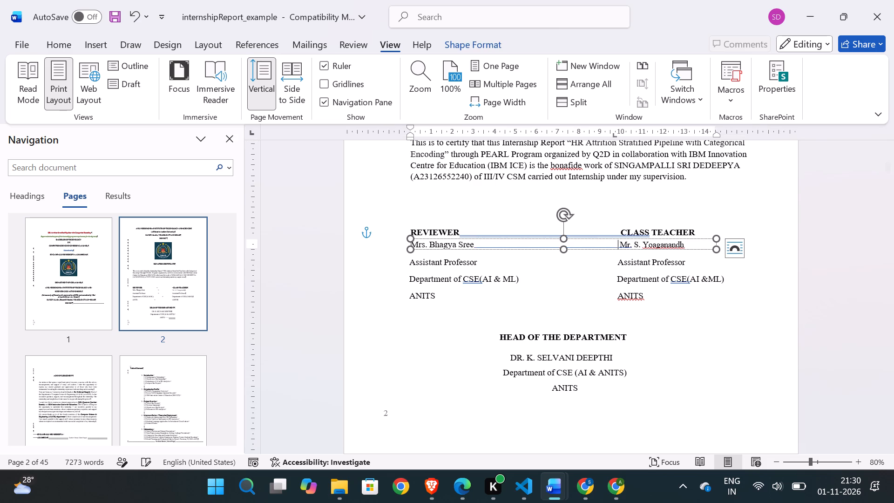
pyautogui.click(619, 259)
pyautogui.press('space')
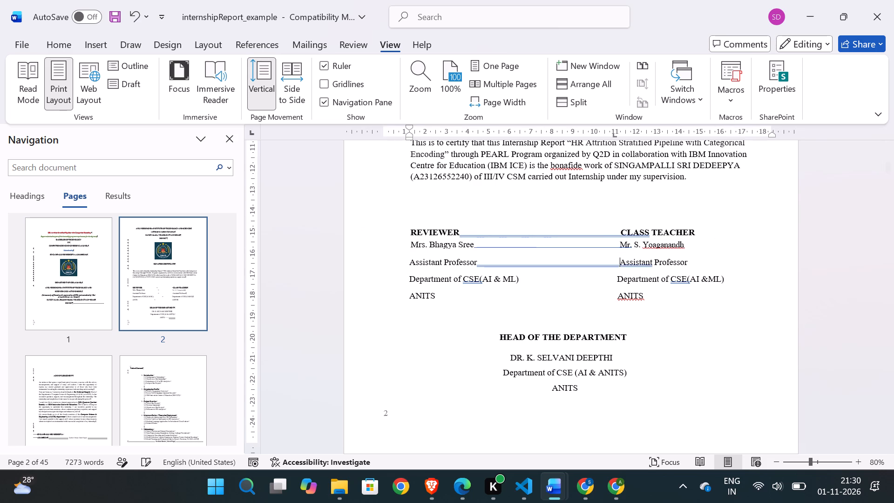
pyautogui.click(617, 274)
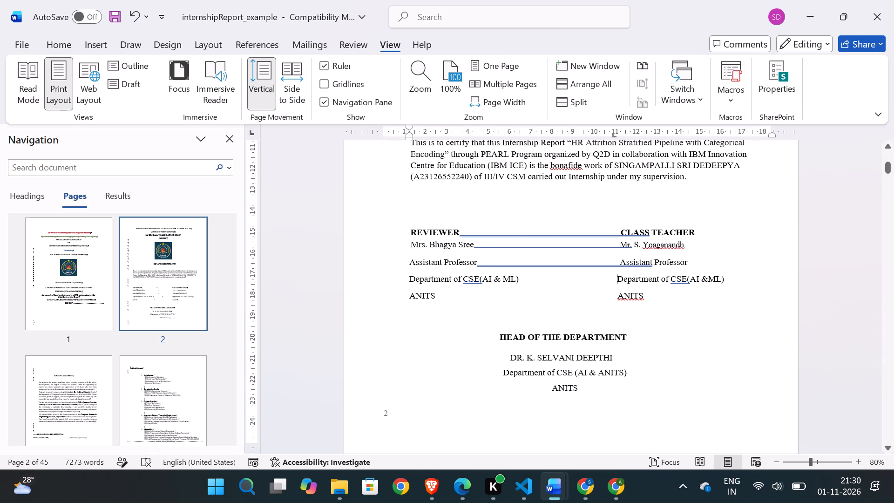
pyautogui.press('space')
pyautogui.click(616, 293)
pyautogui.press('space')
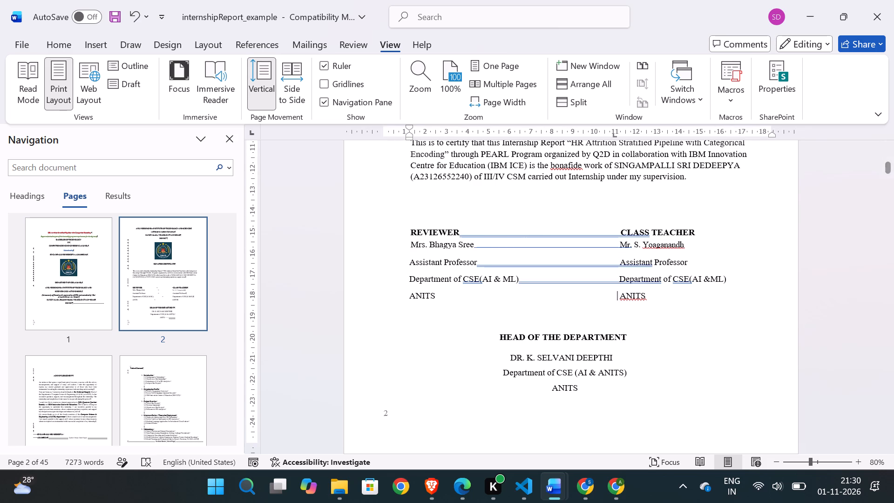
# Save the internship report.
pyautogui.hotkey('ctrl', 's')
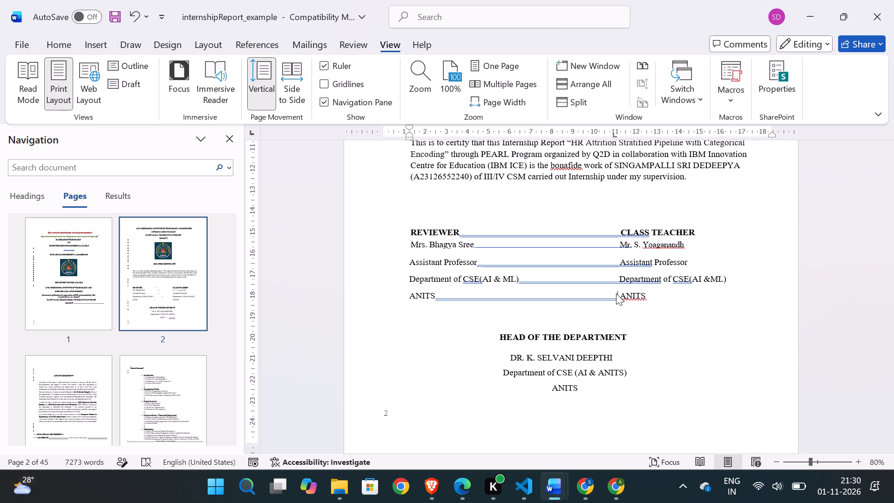
pyautogui.click(708, 364)
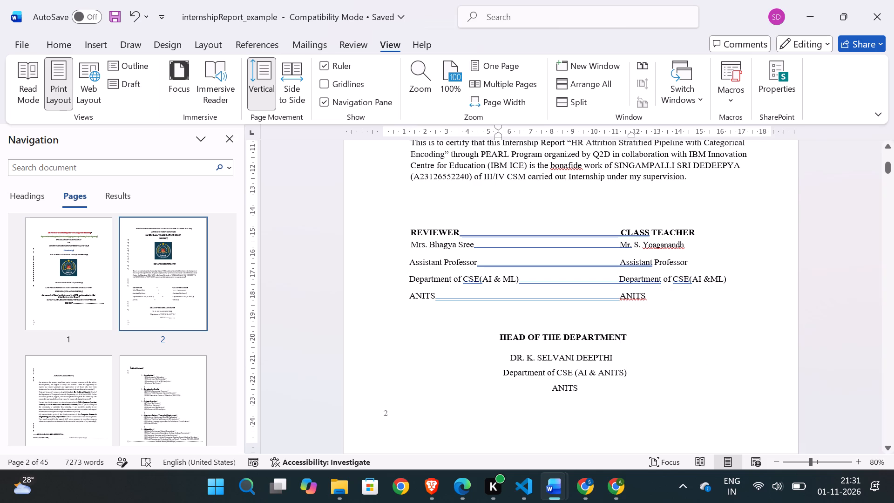
pyautogui.scroll(-1, 710, 396)
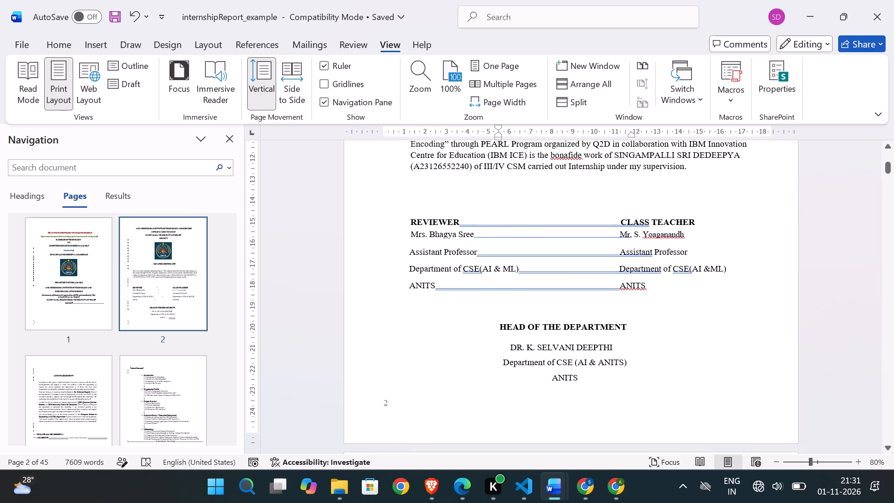
pyautogui.scroll(-1, 710, 396)
pyautogui.click(710, 396)
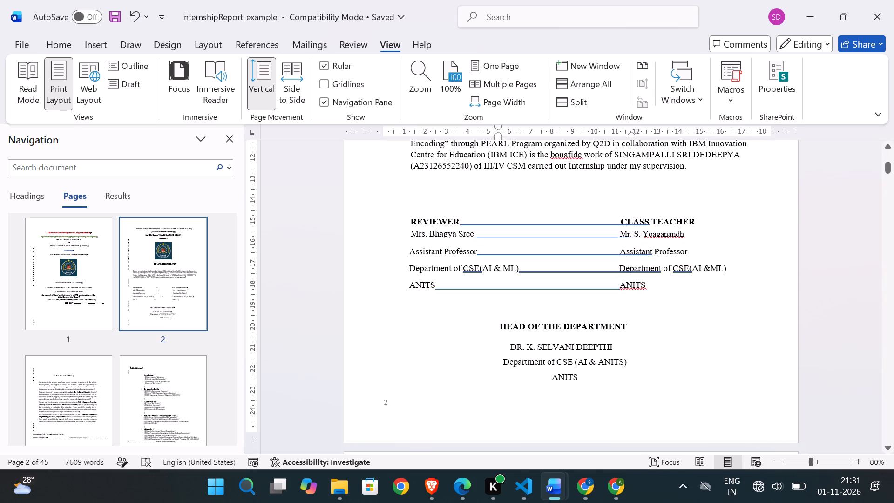
pyautogui.click(687, 386)
pyautogui.hotkey('ctrl', 's')
# Review the layout of the cover, bonafide certificate and Acknowledgement pages.
pyautogui.scroll(2, 687, 386)
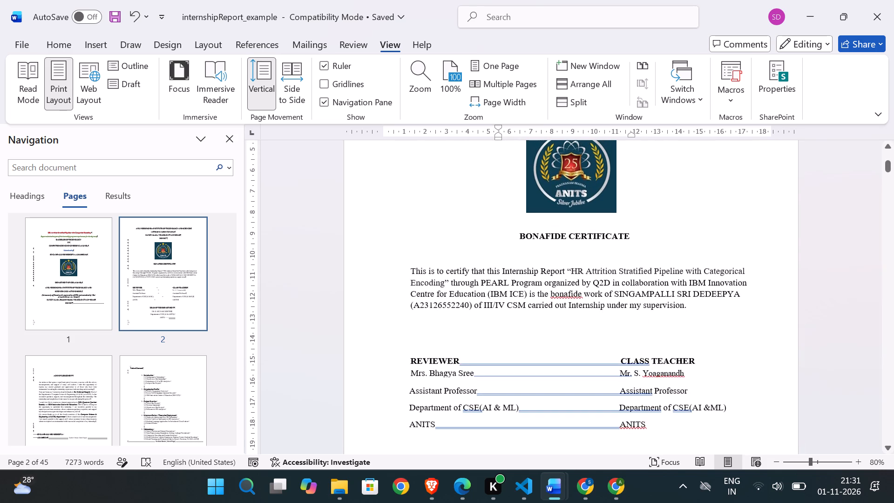
pyautogui.scroll(2, 687, 386)
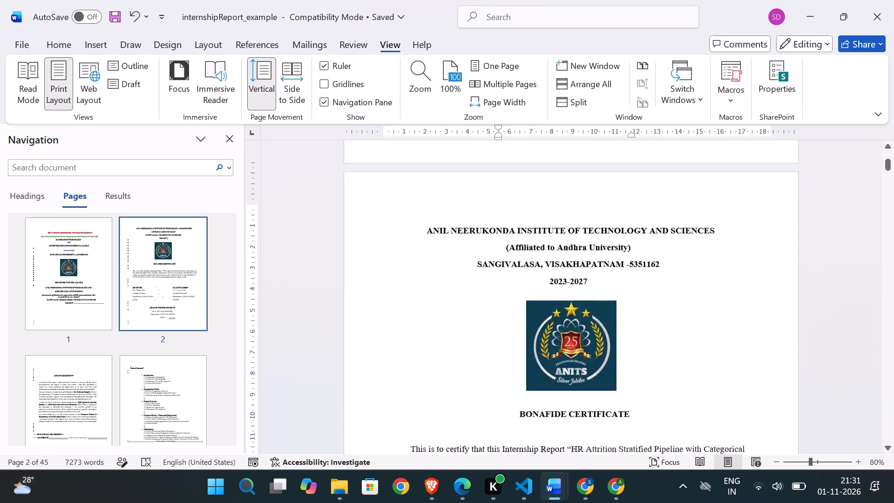
pyautogui.scroll(2, 687, 386)
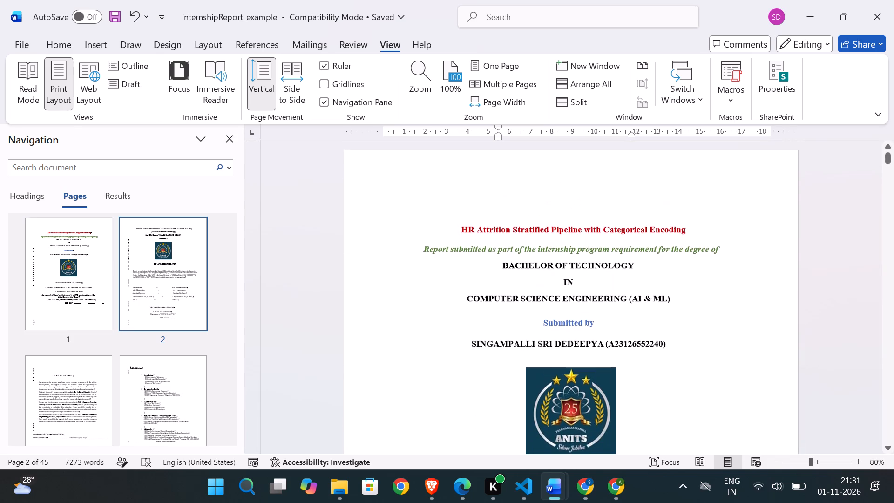
pyautogui.scroll(-9, 687, 386)
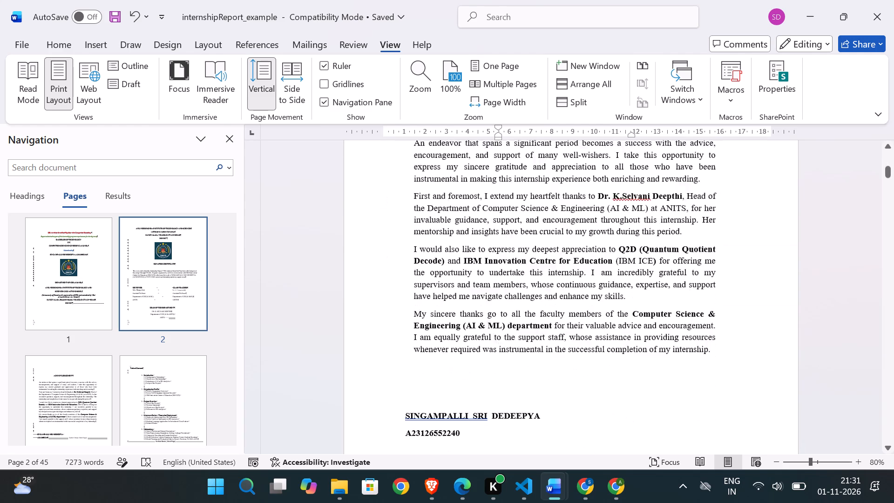
pyautogui.scroll(-1, 640, 432)
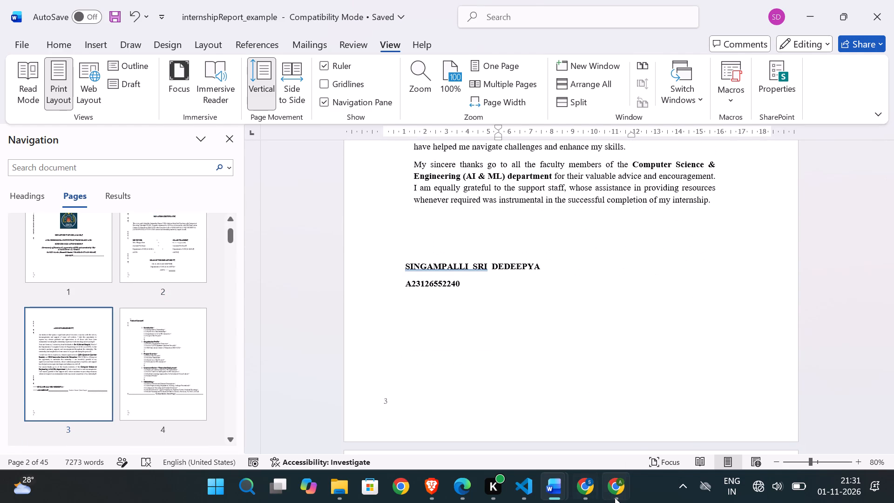
# Switch to Chrome and search Google for how to add borders to all pages in Word, and read the instructions.
pyautogui.click(590, 495)
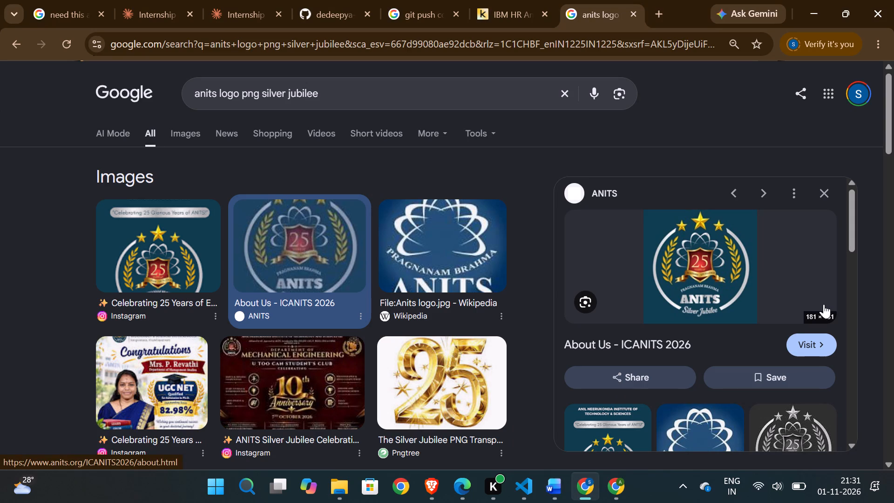
pyautogui.click(663, 17)
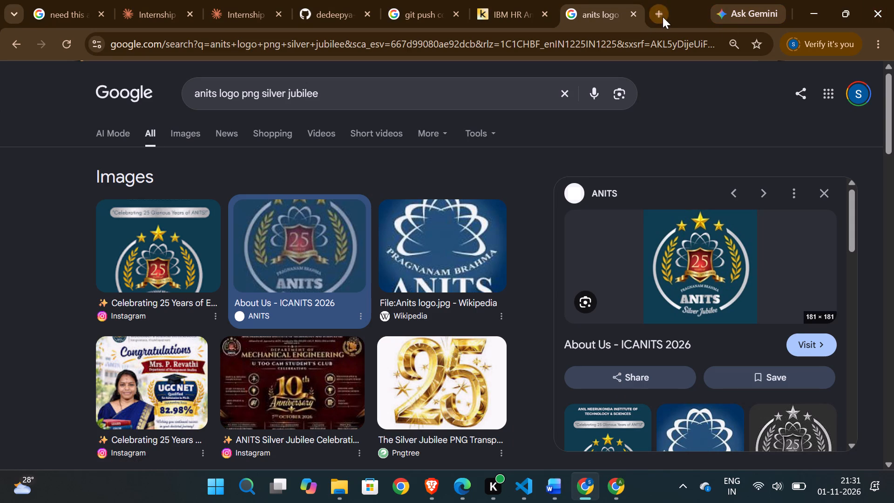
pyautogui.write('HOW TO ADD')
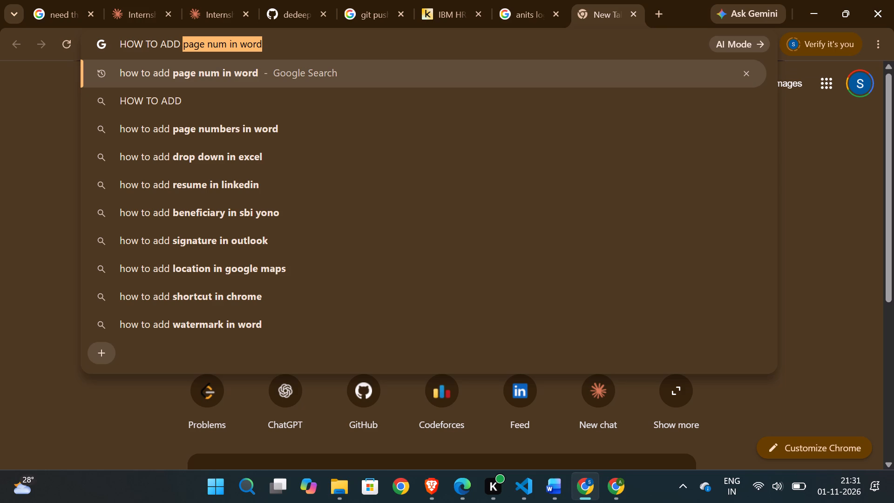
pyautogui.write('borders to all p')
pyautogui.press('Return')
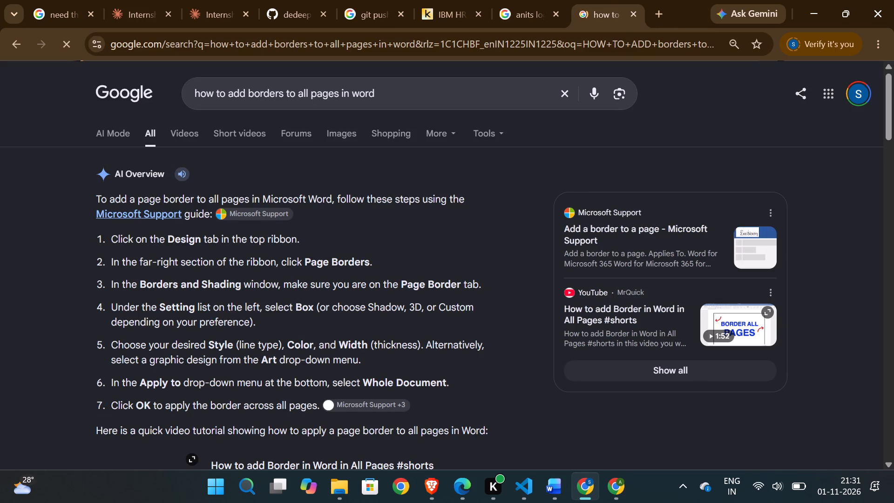
pyautogui.scroll(-1, 409, 294)
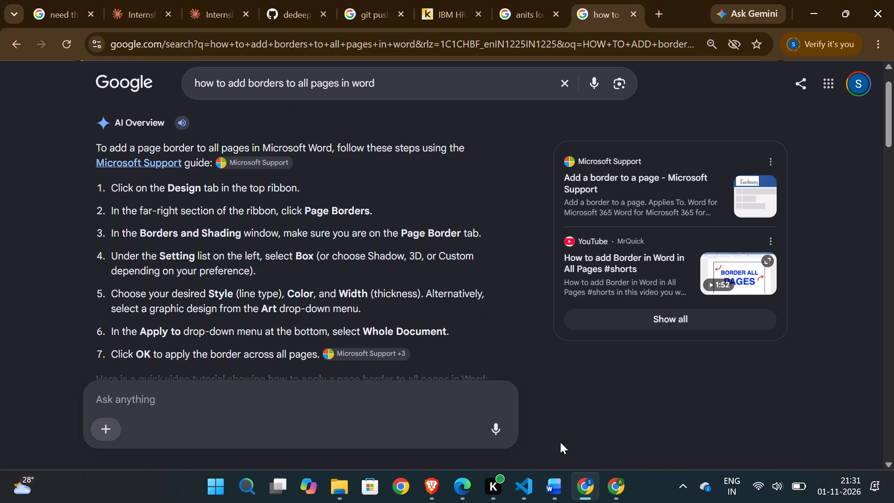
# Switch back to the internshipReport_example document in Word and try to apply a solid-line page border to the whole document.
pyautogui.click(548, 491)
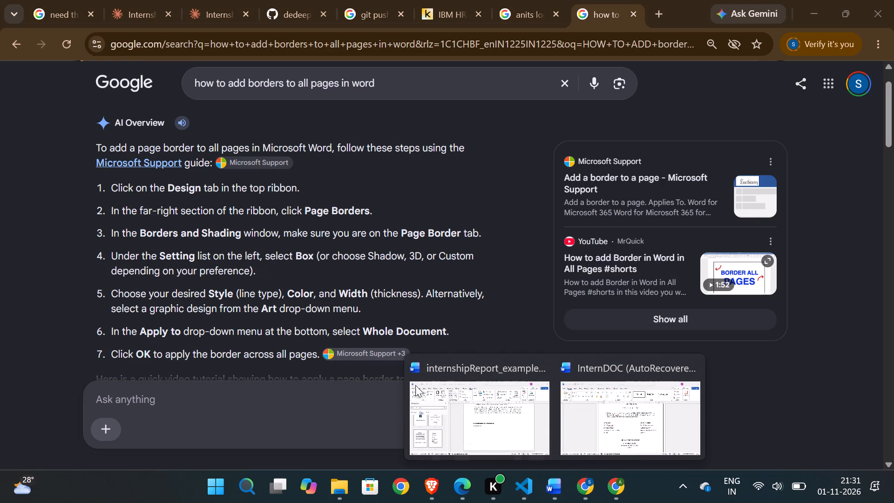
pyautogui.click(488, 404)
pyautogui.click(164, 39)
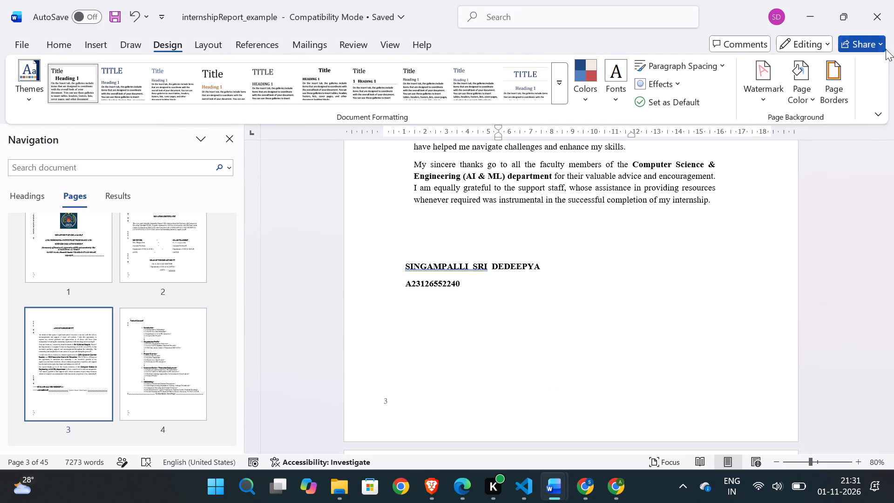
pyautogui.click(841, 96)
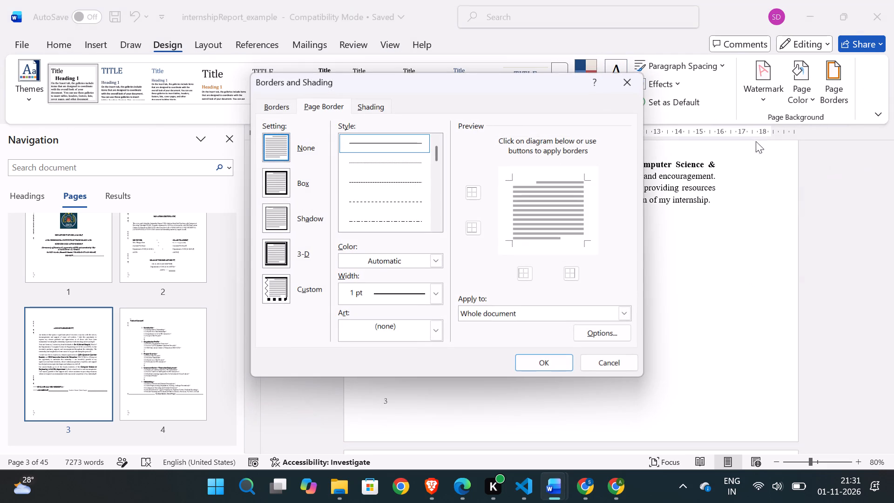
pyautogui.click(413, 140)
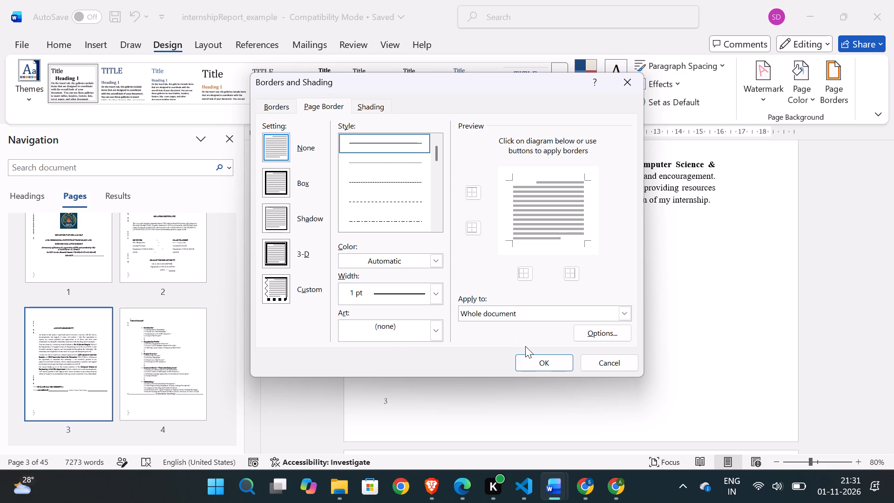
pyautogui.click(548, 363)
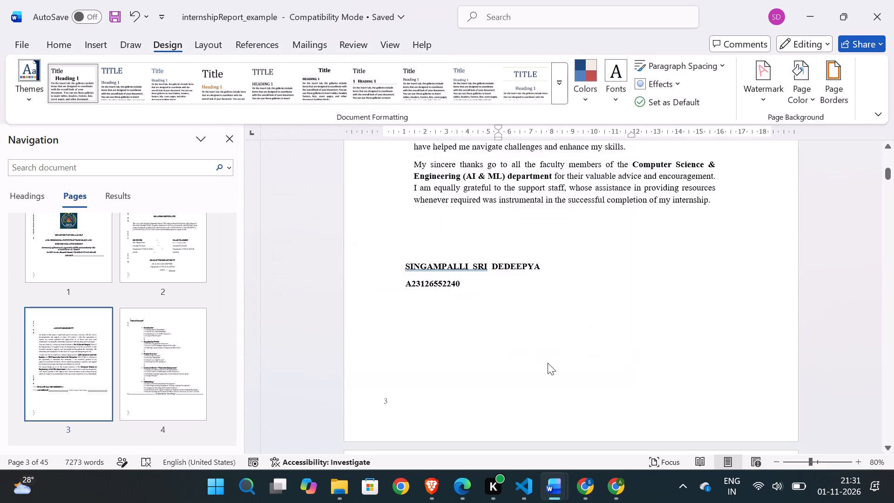
# Apply a Box page border with a solid 1 pt line in automatic colour to the whole document.
pyautogui.scroll(3, 594, 289)
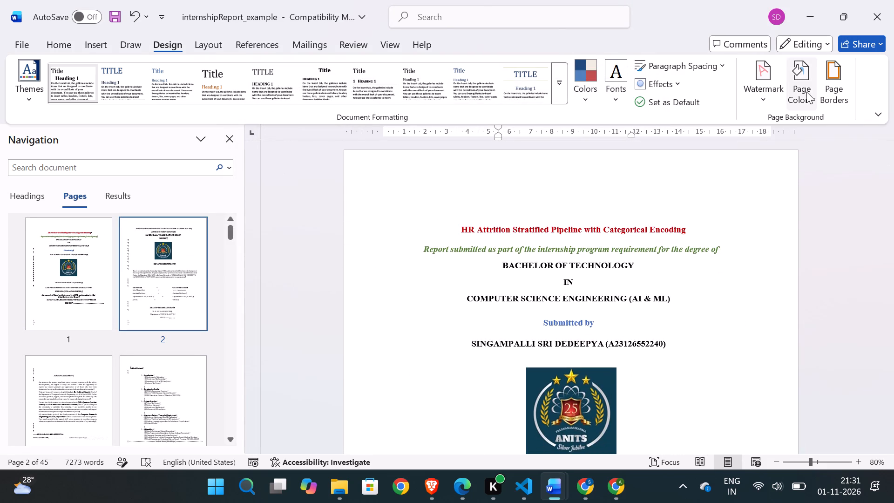
pyautogui.click(830, 90)
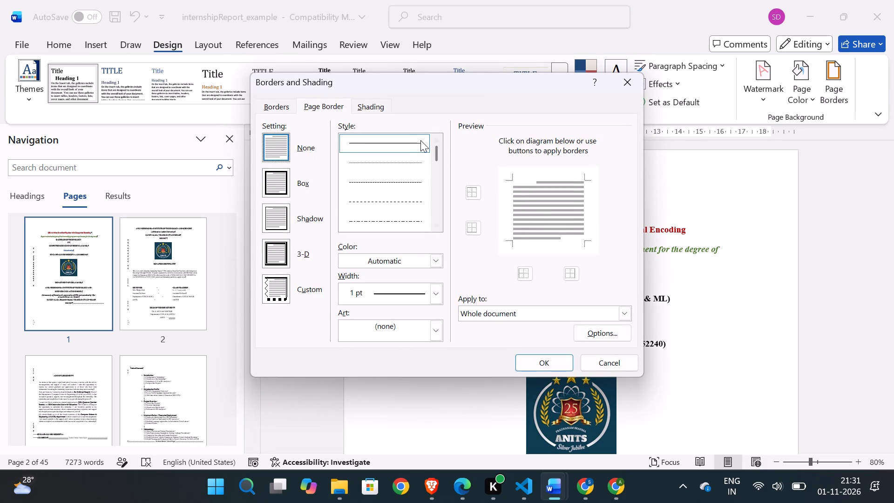
pyautogui.click(420, 140)
pyautogui.click(582, 315)
pyautogui.click(531, 318)
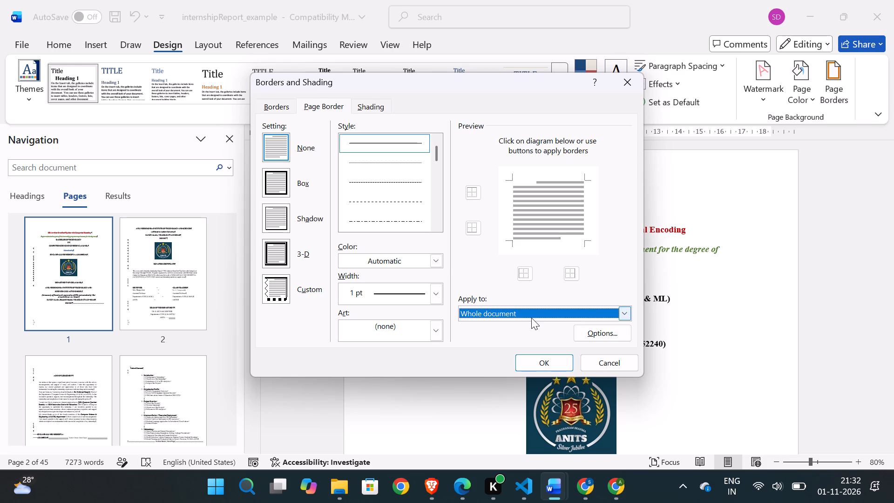
pyautogui.click(276, 192)
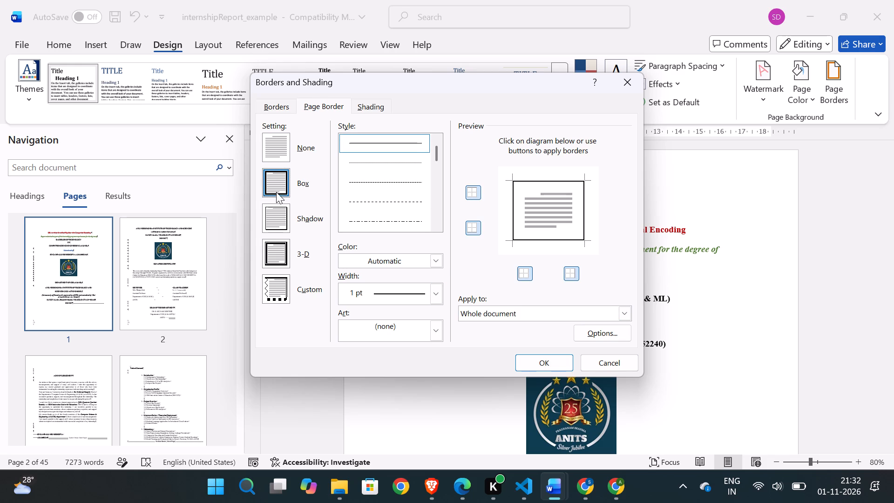
pyautogui.click(275, 213)
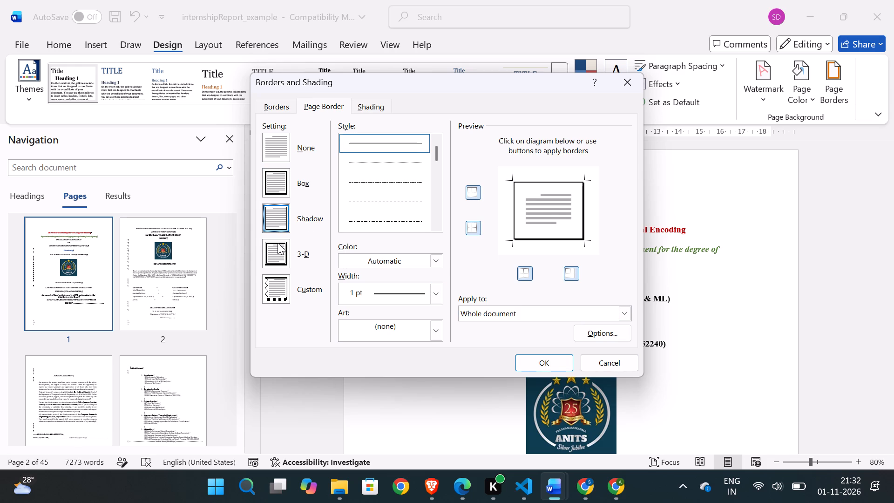
pyautogui.click(278, 243)
pyautogui.click(273, 188)
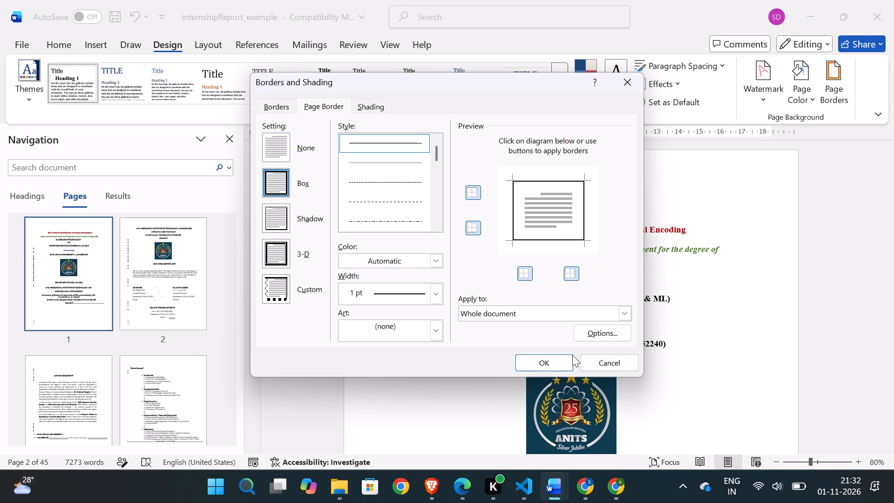
pyautogui.click(553, 358)
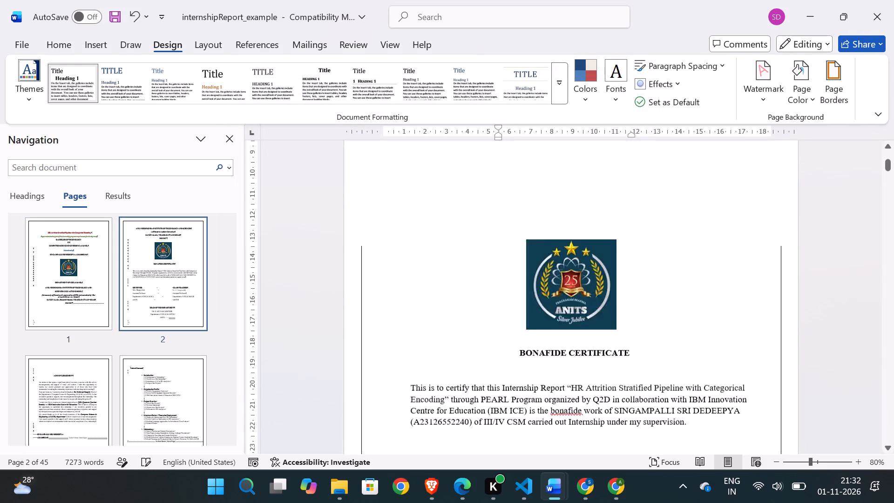
# Open the Section 1 header on the cover page for editing.
pyautogui.scroll(-3, 577, 329)
pyautogui.scroll(-2, 824, 370)
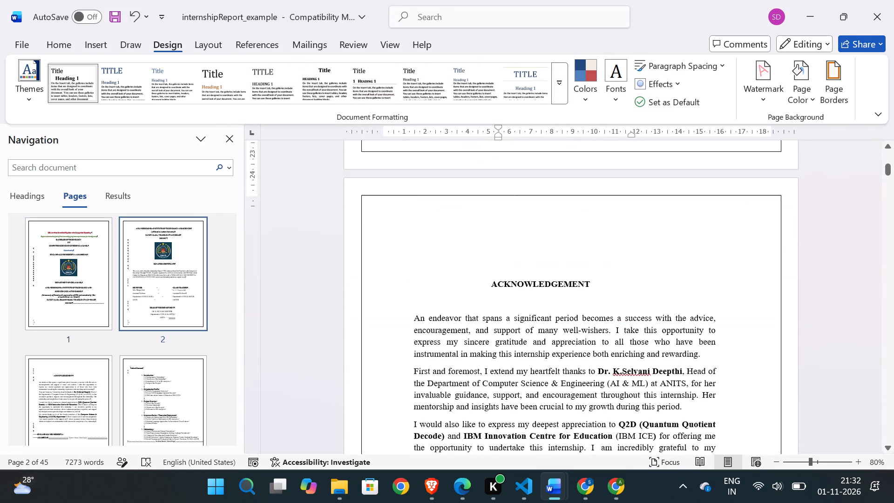
pyautogui.scroll(5, 824, 370)
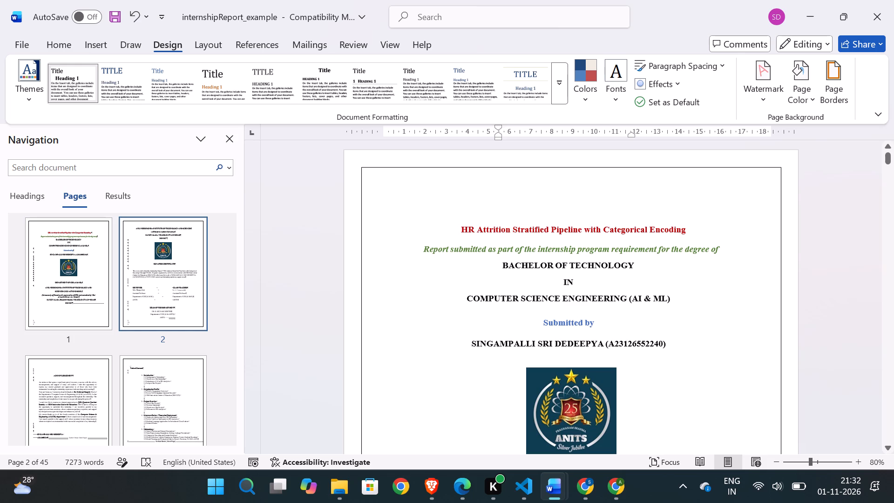
pyautogui.click(410, 167)
pyautogui.doubleClick(405, 163)
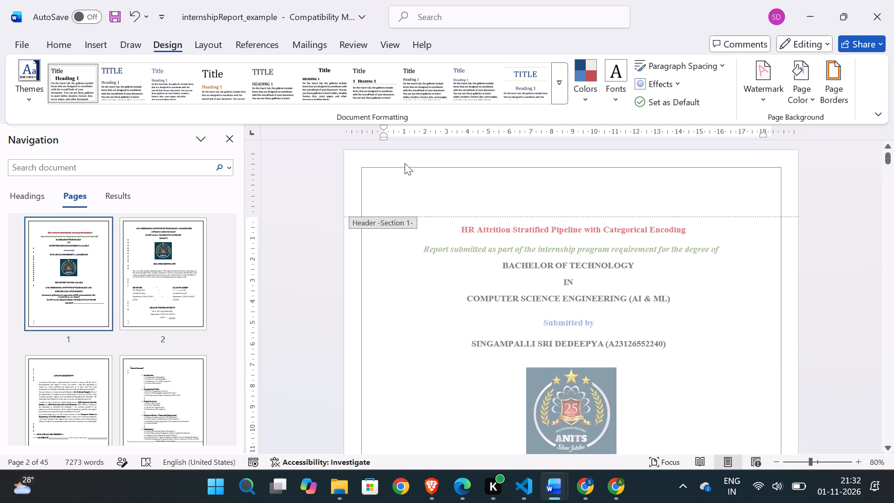
pyautogui.click(393, 196)
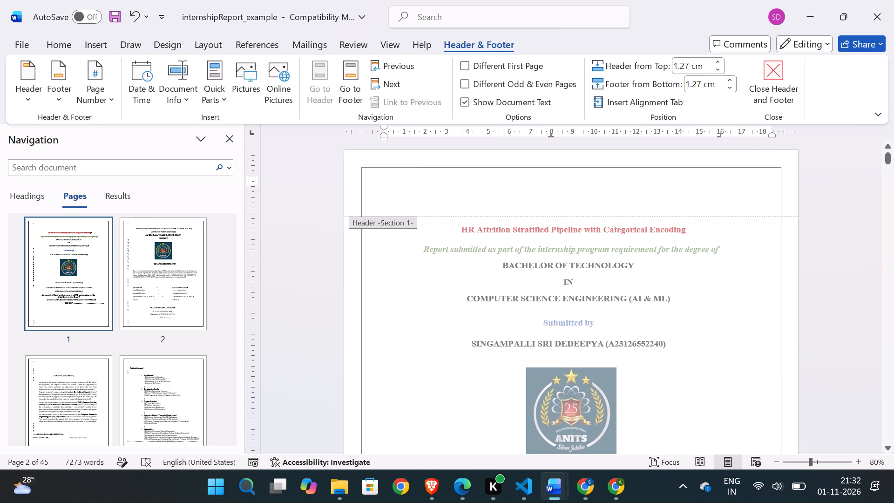
pyautogui.press('BackSpace')
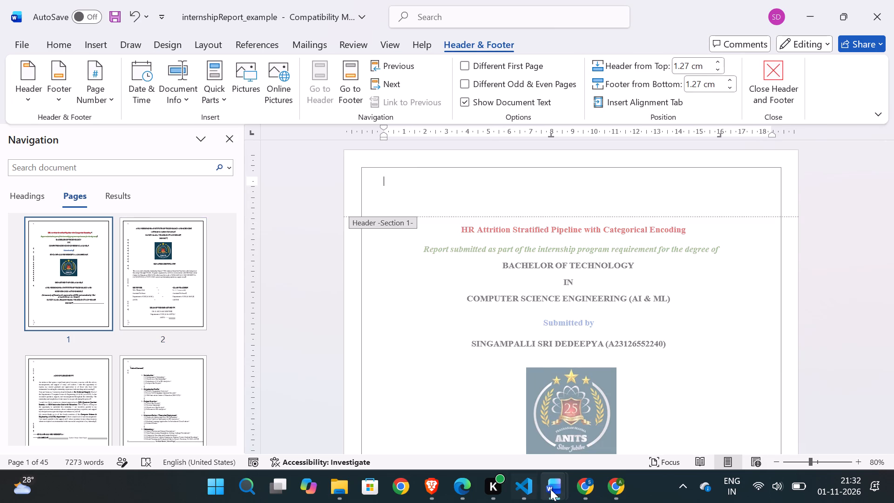
# Switch to the InternDOC document and examine the header on its cover page as a reference.
pyautogui.click(550, 489)
pyautogui.click(623, 428)
pyautogui.scroll(1, 623, 428)
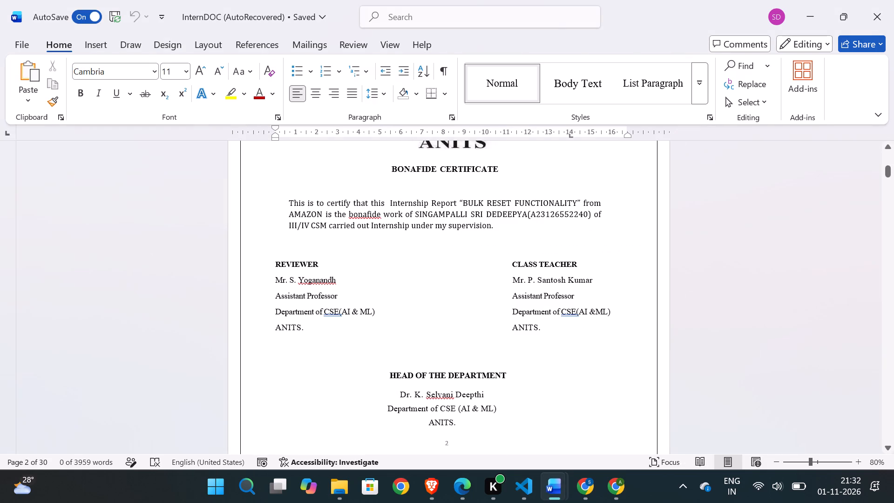
pyautogui.scroll(3, 623, 428)
pyautogui.scroll(3, 659, 283)
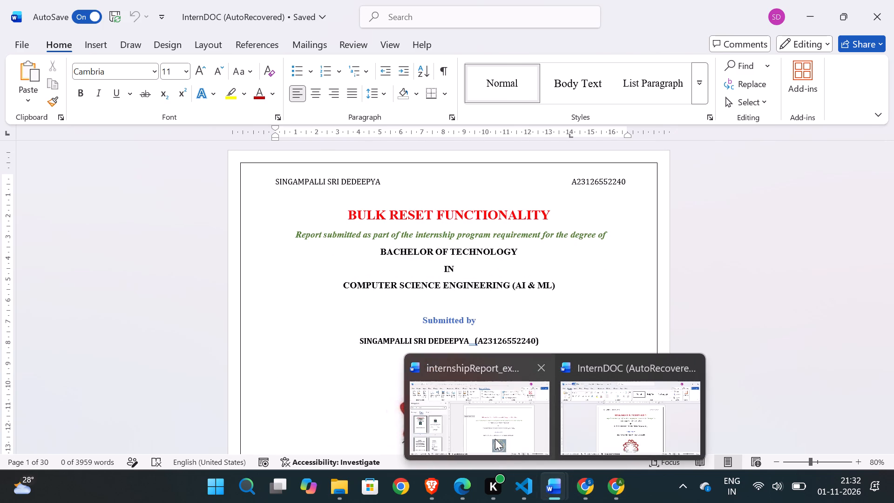
# Switch back to internshipReport_example and enter the student's name in capitals in the cover page header.
pyautogui.click(495, 439)
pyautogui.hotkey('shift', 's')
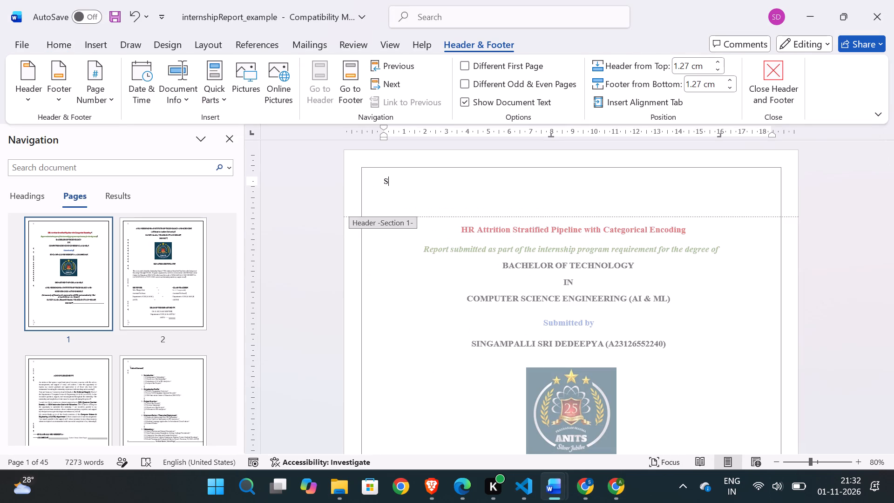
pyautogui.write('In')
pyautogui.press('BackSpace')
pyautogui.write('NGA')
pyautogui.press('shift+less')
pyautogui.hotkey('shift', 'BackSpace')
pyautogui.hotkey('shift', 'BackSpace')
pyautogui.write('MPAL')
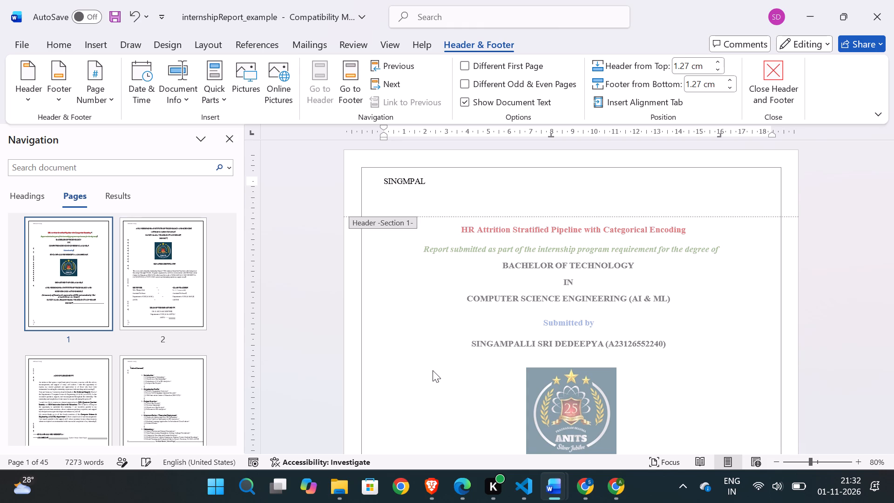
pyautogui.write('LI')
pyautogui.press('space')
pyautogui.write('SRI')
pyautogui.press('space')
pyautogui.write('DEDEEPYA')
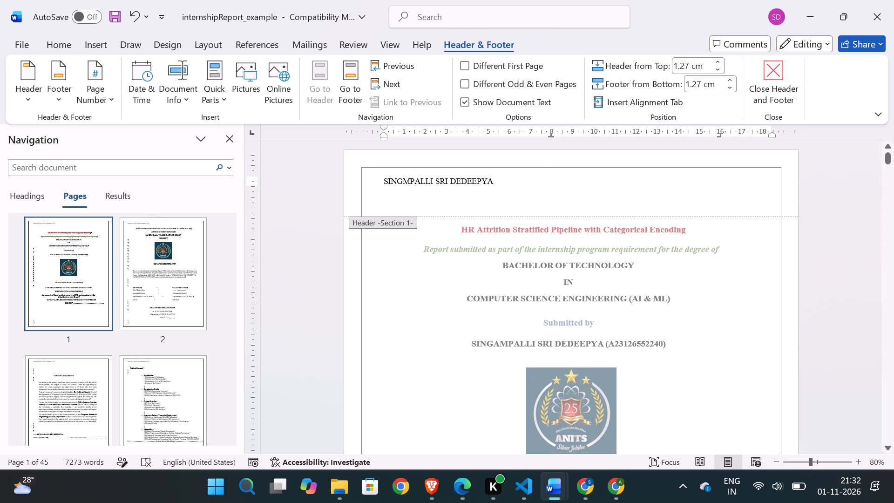
# Pad the cover page header with spaces after the student's name, moving the insertion point across to about the 12 cm ruler mark.
pyautogui.click(718, 189)
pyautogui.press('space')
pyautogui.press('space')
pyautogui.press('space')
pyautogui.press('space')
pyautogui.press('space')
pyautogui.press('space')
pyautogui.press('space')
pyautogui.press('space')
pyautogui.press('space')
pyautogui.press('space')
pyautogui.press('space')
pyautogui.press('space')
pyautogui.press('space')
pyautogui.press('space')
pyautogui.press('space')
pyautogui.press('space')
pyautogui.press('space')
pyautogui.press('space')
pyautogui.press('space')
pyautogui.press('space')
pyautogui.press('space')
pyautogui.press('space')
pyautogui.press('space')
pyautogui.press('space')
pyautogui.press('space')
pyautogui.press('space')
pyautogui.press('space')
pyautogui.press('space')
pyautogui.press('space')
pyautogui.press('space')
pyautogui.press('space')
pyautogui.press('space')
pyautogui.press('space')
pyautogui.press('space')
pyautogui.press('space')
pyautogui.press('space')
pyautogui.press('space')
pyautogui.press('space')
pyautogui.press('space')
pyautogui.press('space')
pyautogui.hscroll(4, 893, 3)
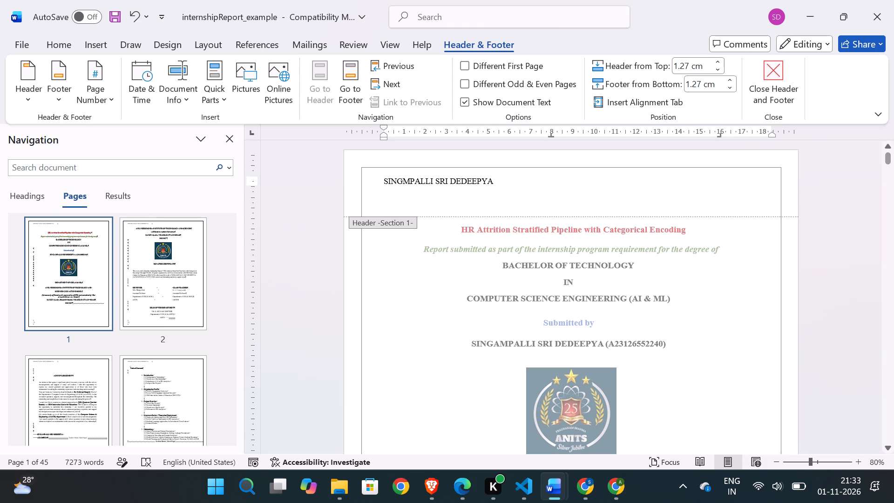
pyautogui.click(506, 183)
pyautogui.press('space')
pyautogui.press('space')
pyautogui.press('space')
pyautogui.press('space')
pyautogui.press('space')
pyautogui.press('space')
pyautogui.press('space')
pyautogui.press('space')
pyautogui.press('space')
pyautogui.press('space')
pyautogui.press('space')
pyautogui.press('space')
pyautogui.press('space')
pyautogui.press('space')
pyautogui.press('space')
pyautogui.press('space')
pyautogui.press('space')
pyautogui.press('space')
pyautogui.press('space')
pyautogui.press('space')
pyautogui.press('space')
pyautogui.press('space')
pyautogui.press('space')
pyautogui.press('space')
pyautogui.press('Right')
pyautogui.press('Right')
pyautogui.press('Right')
pyautogui.press('Right')
pyautogui.press('Right')
pyautogui.press('Right')
pyautogui.press('Right')
pyautogui.press('Right')
pyautogui.press('Right')
pyautogui.press('Right')
pyautogui.press('Right')
pyautogui.press('Right')
pyautogui.press('Right')
pyautogui.press('Right')
pyautogui.press('Right')
pyautogui.press('Right')
pyautogui.press('Right')
pyautogui.press('Right')
pyautogui.press('Right')
pyautogui.press('Right')
pyautogui.press('Right')
pyautogui.press('Right')
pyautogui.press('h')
pyautogui.press('BackSpace')
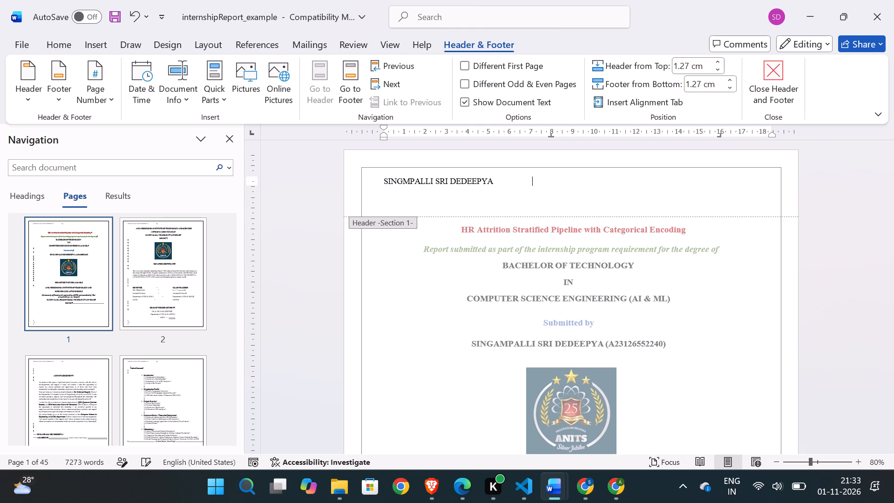
pyautogui.press('Right')
pyautogui.press('Right')
pyautogui.press('Right')
pyautogui.press('Right')
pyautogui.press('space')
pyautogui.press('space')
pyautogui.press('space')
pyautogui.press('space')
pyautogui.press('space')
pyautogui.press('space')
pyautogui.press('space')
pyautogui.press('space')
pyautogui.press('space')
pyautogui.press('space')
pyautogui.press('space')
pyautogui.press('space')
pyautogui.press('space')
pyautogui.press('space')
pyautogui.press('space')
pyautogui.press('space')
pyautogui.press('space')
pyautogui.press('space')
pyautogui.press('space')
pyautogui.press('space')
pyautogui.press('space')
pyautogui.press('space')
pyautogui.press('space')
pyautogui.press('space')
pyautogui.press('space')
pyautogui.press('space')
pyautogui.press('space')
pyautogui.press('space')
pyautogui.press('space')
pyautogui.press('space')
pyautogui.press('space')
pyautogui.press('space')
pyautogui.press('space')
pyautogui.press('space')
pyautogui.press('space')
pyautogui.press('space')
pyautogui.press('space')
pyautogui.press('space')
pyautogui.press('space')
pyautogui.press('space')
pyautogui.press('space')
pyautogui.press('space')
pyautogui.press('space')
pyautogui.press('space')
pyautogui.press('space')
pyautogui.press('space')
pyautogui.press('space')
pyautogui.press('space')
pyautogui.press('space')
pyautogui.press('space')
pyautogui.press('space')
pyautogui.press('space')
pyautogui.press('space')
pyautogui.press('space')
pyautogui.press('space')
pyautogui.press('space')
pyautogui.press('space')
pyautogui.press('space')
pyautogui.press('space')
# Extend the spacing after the student's name and enter the student's roll number at about the 14.5 cm ruler mark in the cover page header.
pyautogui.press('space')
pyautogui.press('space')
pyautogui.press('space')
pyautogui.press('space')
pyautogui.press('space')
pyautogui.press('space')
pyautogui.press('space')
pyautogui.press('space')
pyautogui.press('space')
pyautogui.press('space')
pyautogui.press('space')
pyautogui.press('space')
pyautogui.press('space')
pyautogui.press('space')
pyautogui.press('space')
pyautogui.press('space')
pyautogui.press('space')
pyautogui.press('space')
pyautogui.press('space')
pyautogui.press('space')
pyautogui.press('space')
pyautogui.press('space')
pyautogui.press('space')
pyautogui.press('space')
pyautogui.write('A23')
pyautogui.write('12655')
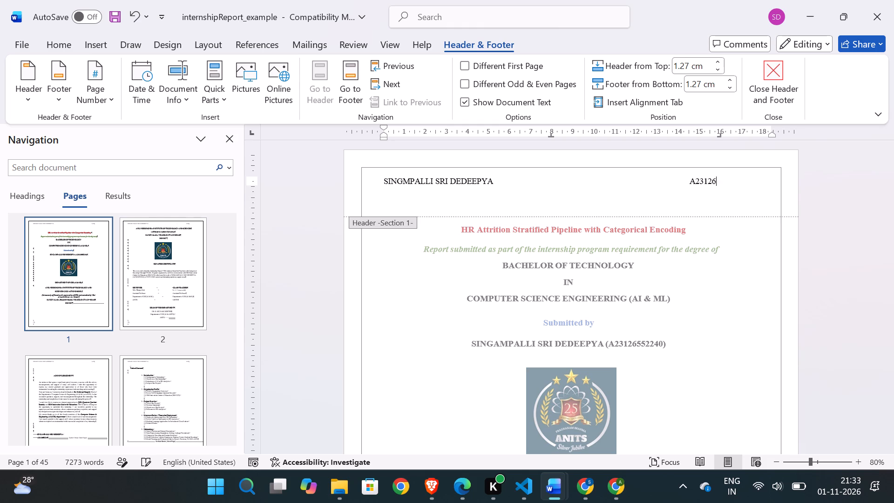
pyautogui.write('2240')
# Insert extra spaces before the roll number in the header, shifting its start to about the 15.7 cm ruler mark near the page border.
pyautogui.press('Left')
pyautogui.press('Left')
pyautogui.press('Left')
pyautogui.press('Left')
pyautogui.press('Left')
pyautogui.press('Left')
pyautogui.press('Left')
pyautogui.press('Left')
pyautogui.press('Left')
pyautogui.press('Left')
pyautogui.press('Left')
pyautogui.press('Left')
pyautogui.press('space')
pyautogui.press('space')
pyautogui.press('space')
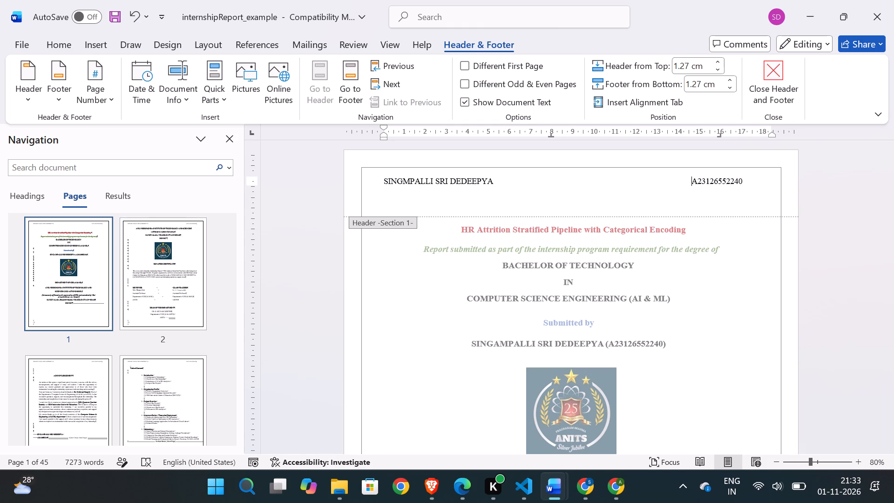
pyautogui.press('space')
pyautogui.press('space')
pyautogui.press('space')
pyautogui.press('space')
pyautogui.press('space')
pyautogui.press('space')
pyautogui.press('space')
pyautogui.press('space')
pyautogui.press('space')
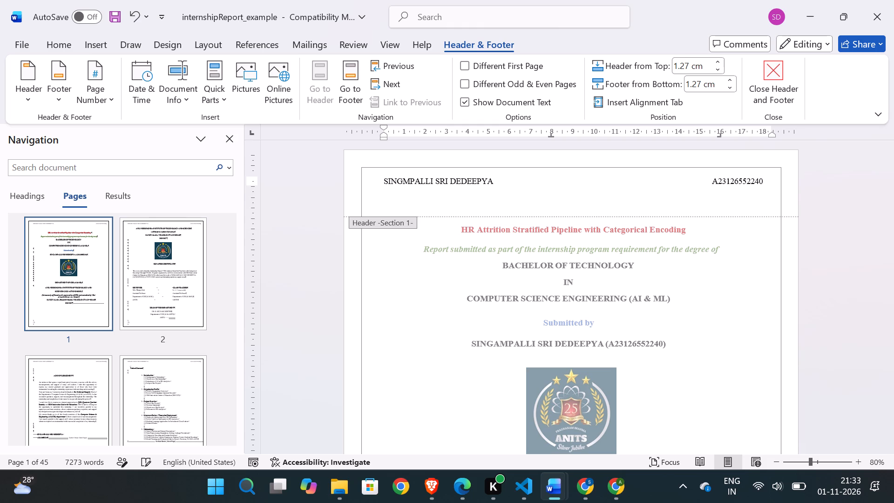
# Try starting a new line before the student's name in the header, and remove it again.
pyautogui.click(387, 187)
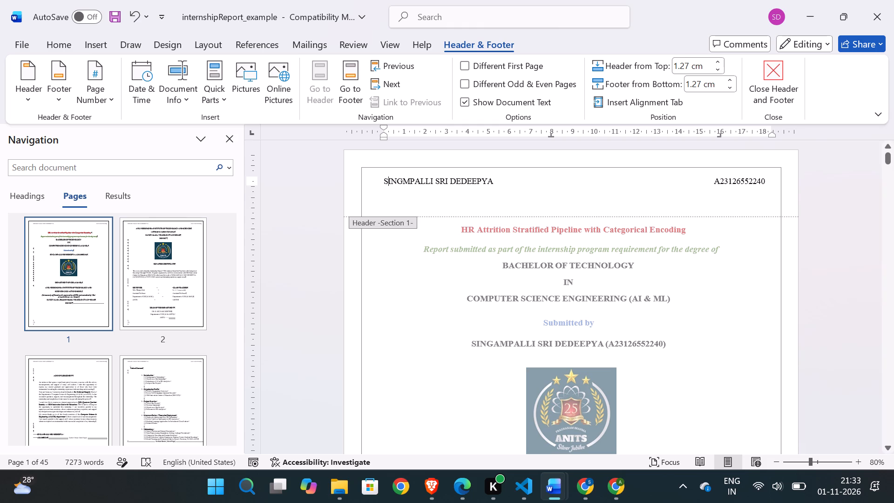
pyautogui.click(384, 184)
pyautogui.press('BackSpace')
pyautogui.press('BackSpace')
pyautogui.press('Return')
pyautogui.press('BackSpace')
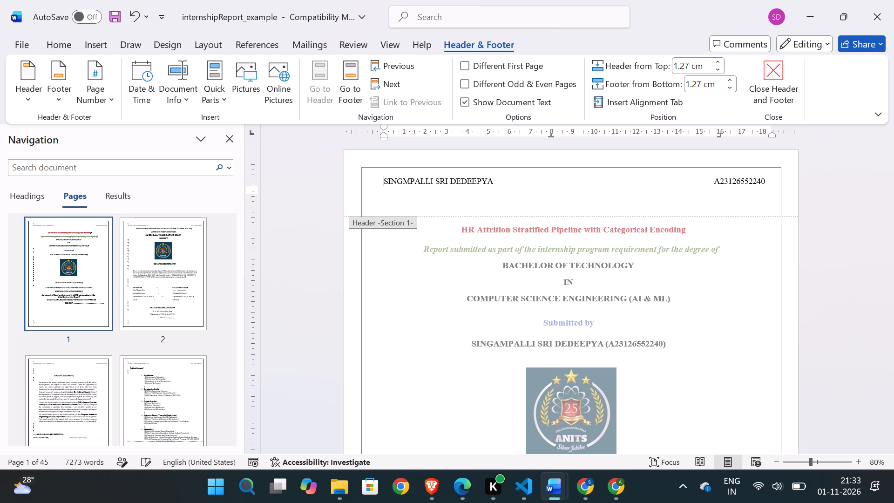
# Leave header editing and review the layout of the cover and bonafide certificate pages.
pyautogui.doubleClick(686, 338)
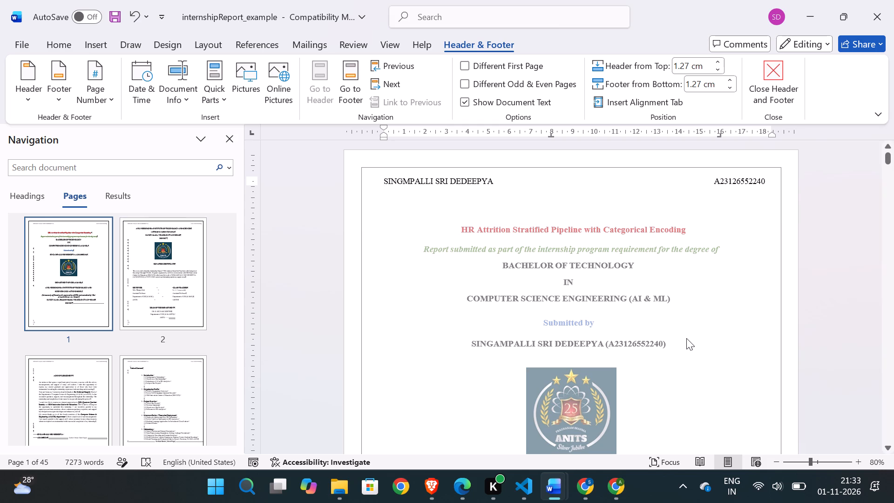
pyautogui.click(822, 362)
pyautogui.scroll(-1, 822, 362)
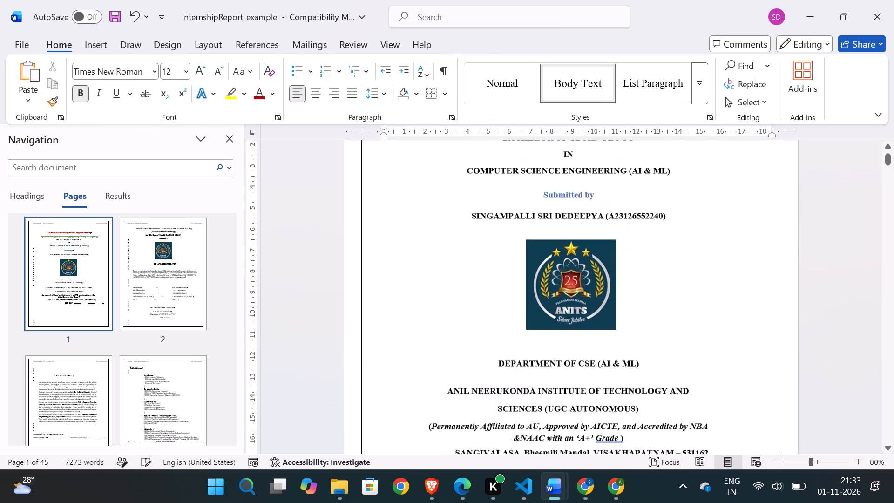
pyautogui.scroll(-2, 822, 362)
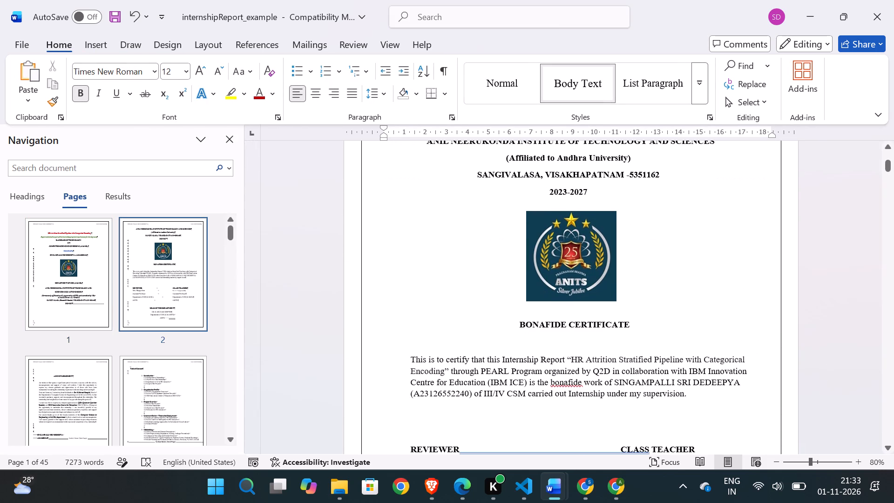
pyautogui.scroll(3, 726, 333)
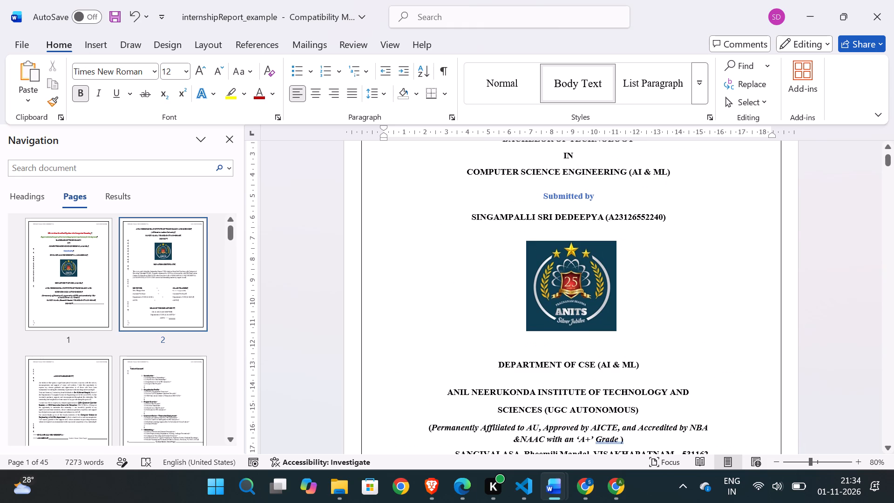
pyautogui.scroll(2, 813, 317)
pyautogui.scroll(2, 328, 258)
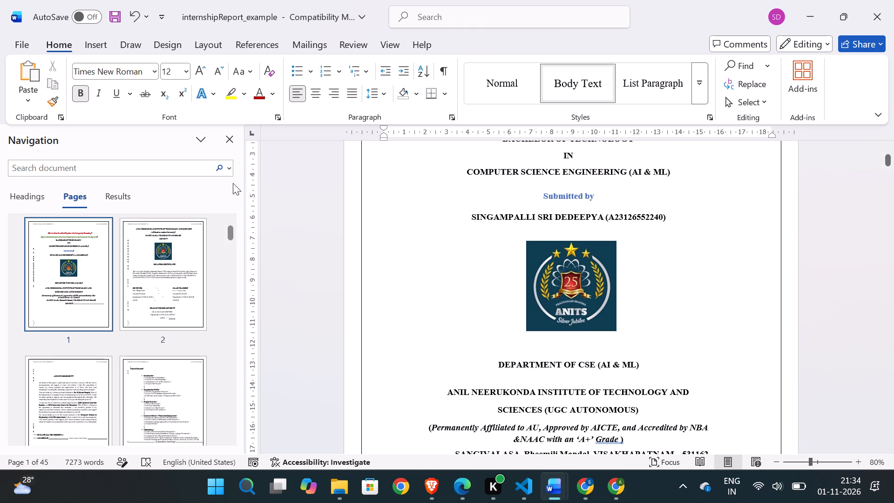
# Close the Navigation pane and examine the student header on the cover and bonafide certificate pages.
pyautogui.click(227, 135)
pyautogui.scroll(2, 472, 346)
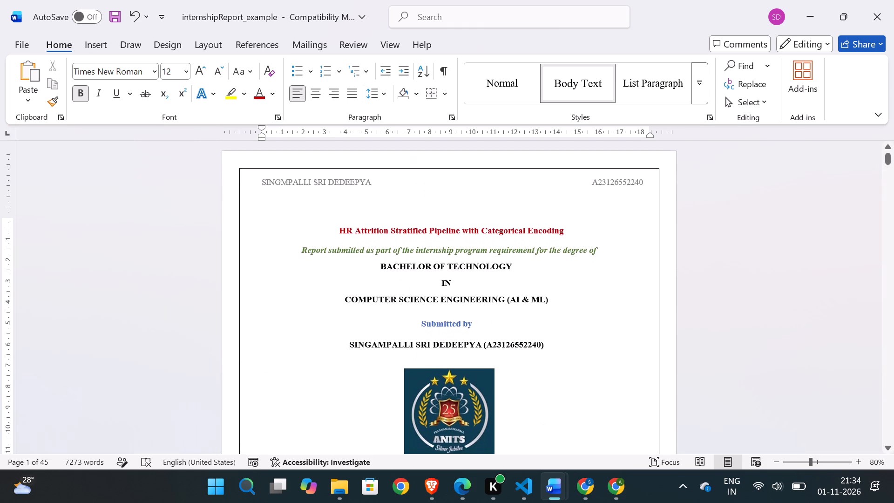
pyautogui.scroll(1, 472, 346)
pyautogui.scroll(-1, 596, 325)
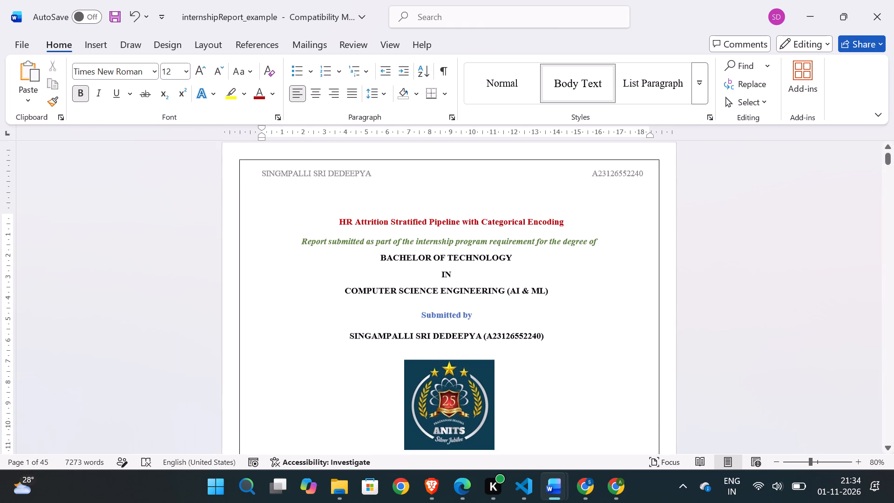
pyautogui.scroll(-5, 596, 325)
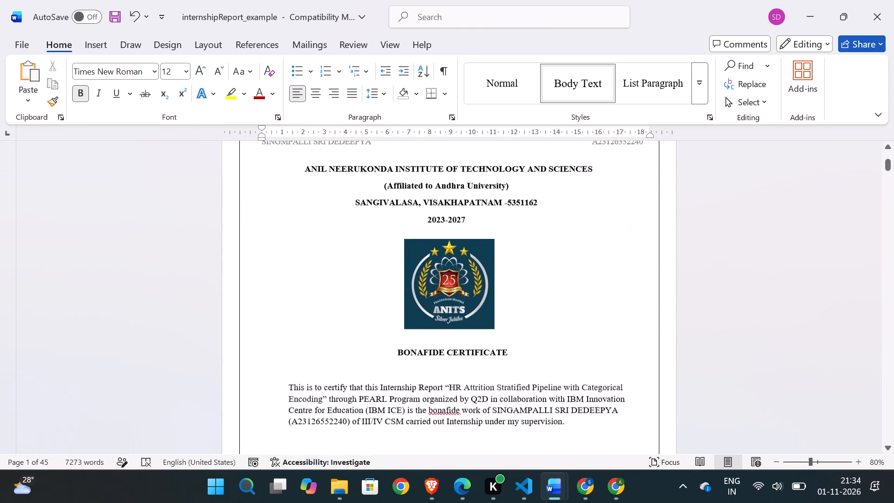
pyautogui.scroll(1, 596, 325)
pyautogui.scroll(-2, 596, 325)
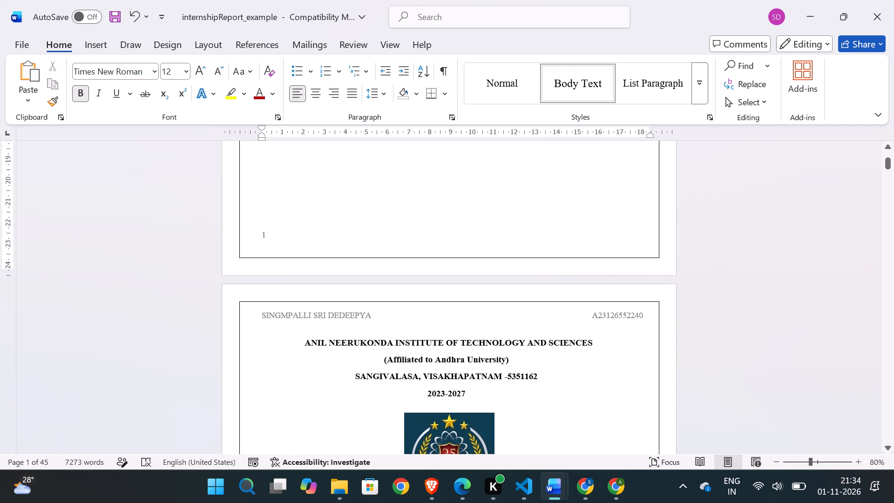
pyautogui.scroll(-2, 596, 325)
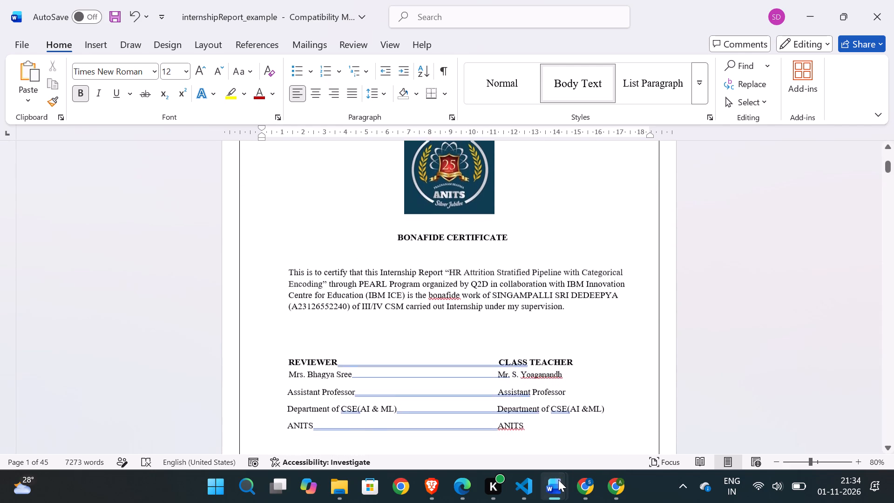
# Switch to the InternDOC document and inspect the student name and roll number line at the top of its cover page.
pyautogui.click(558, 480)
pyautogui.click(622, 417)
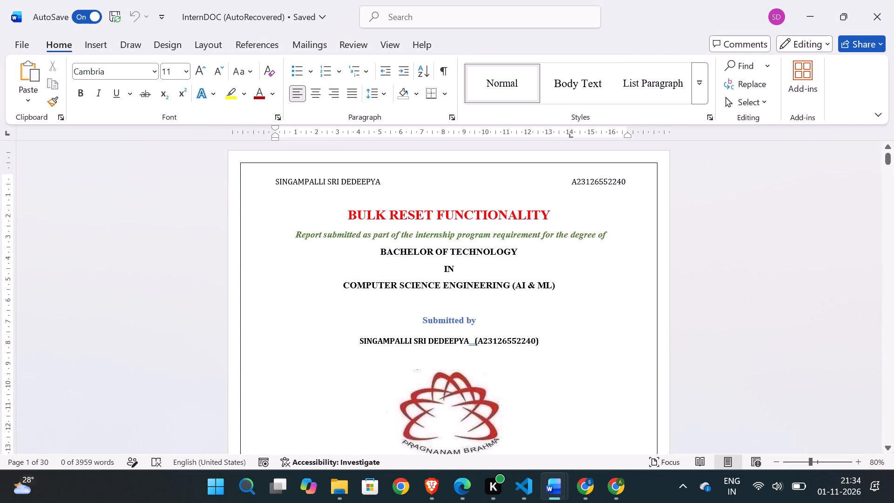
pyautogui.click(627, 189)
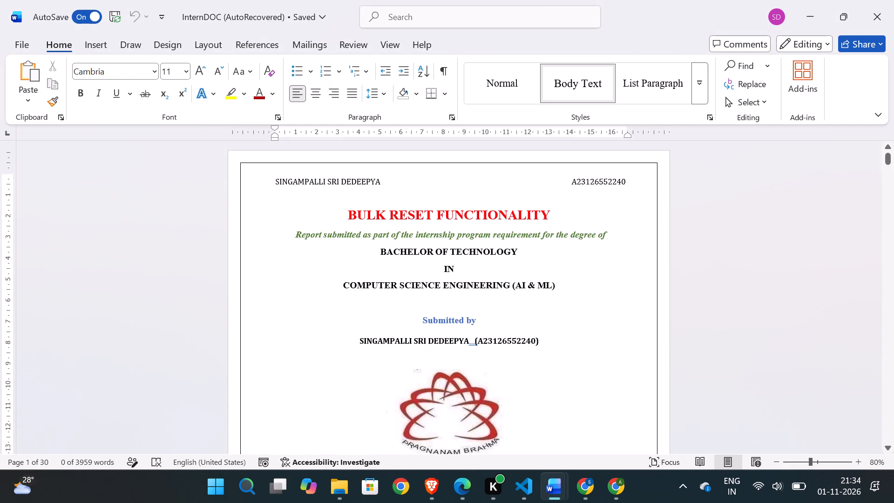
pyautogui.moveTo(627, 189); pyautogui.dragTo(573, 178)
pyautogui.tripleClick(450, 177)
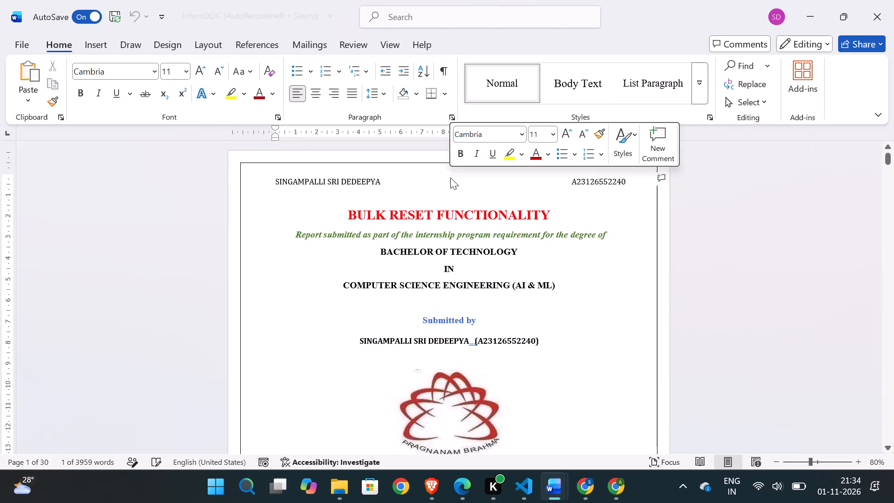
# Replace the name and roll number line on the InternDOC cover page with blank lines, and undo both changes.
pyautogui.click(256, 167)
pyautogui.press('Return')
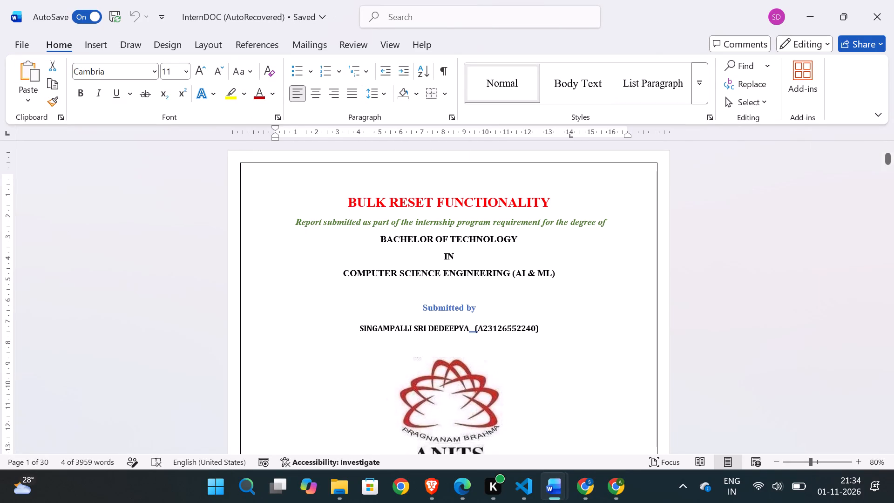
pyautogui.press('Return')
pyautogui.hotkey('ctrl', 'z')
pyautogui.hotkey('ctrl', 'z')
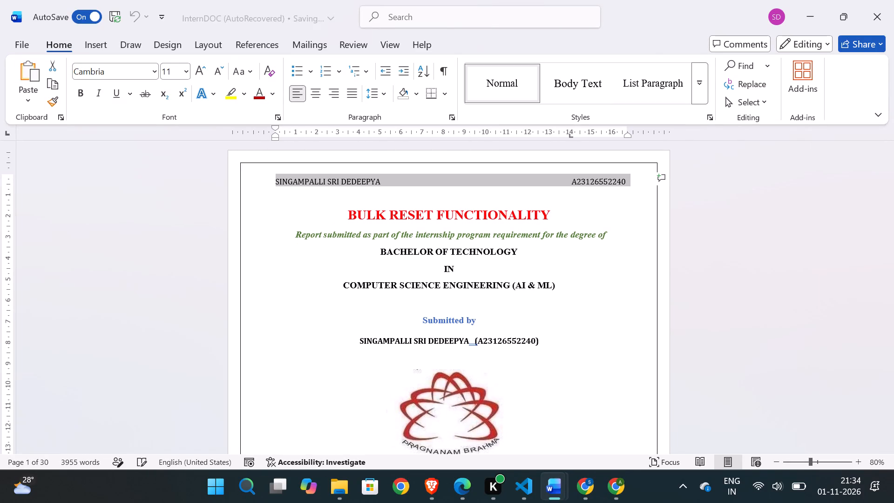
# Open the header area of InternDOC, examine the headers of Sections 1 to 3, and leave header editing.
pyautogui.doubleClick(256, 167)
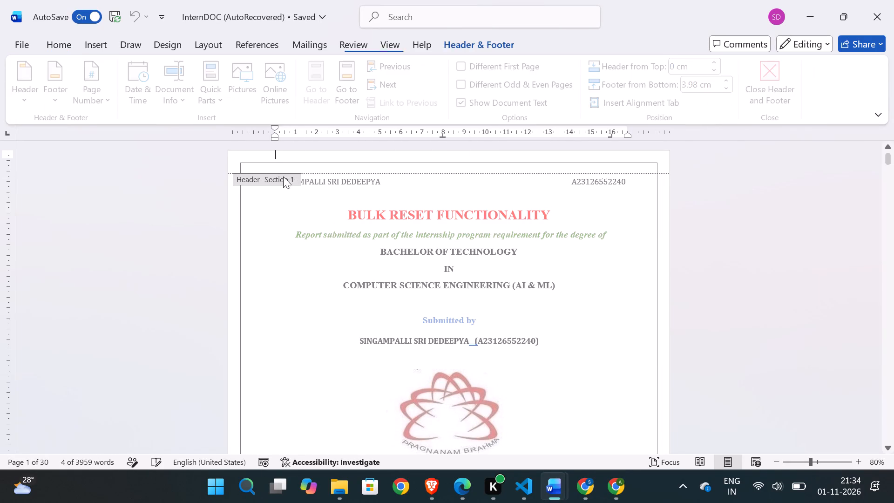
pyautogui.click(384, 184)
pyautogui.click(329, 177)
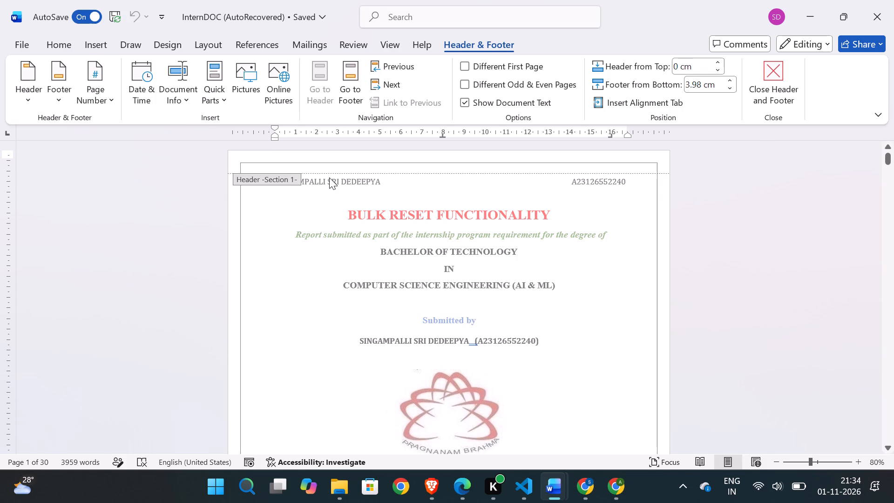
pyautogui.scroll(-3, 629, 196)
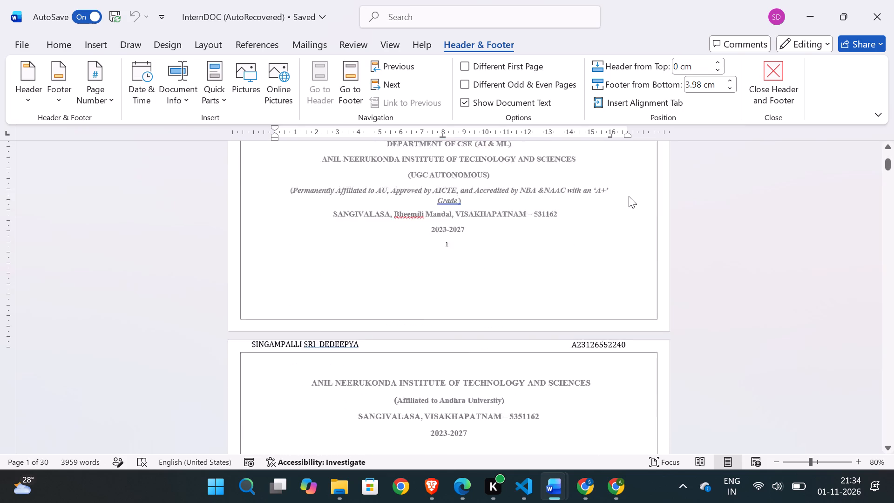
pyautogui.click(729, 293)
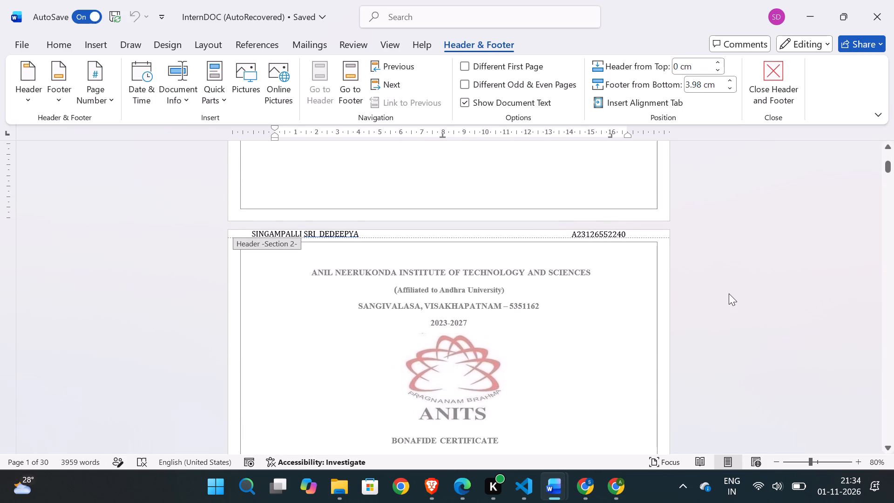
pyautogui.scroll(-4, 729, 293)
pyautogui.scroll(1, 729, 293)
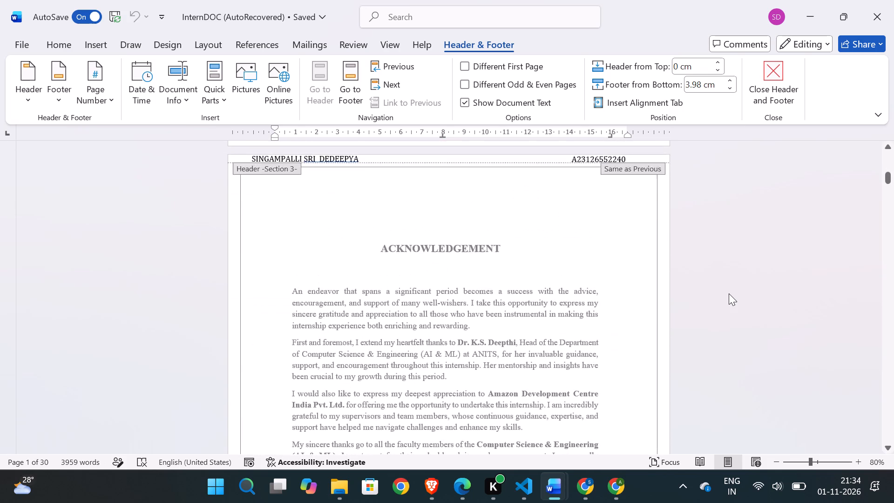
pyautogui.scroll(1, 729, 293)
pyautogui.click(729, 293)
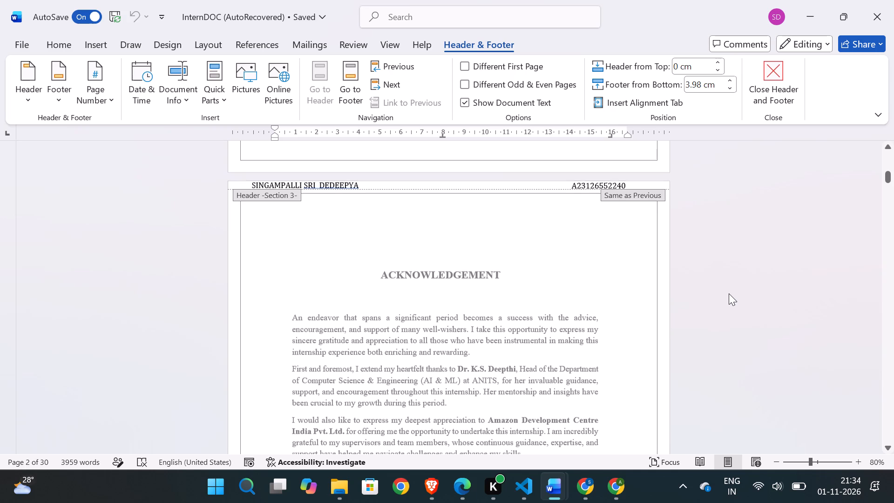
pyautogui.doubleClick(729, 293)
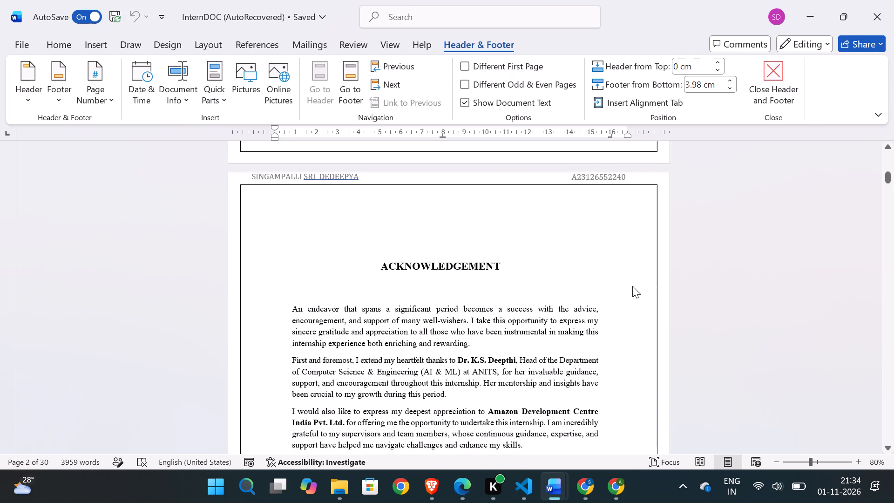
# Compare the top line of the InternDOC cover page with the header on its bonafide certificate page.
pyautogui.scroll(1, 626, 286)
pyautogui.click(563, 316)
pyautogui.scroll(6, 563, 316)
pyautogui.scroll(6, 491, 182)
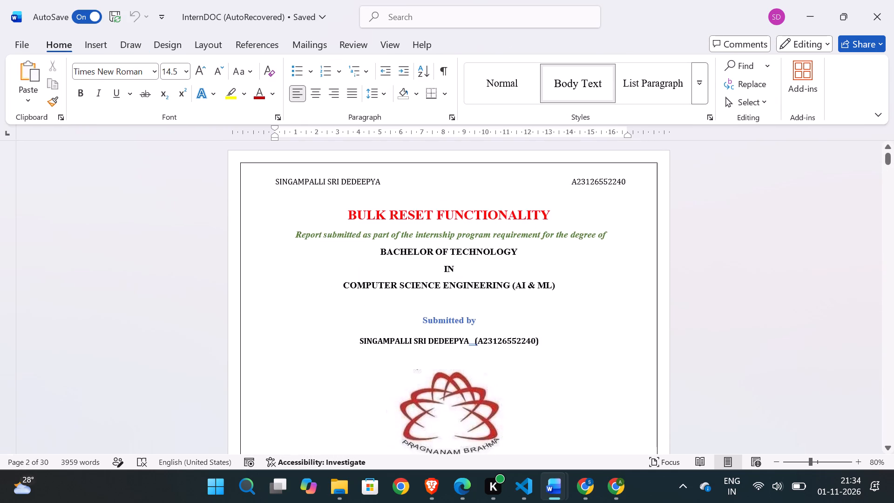
pyautogui.scroll(-5, 491, 182)
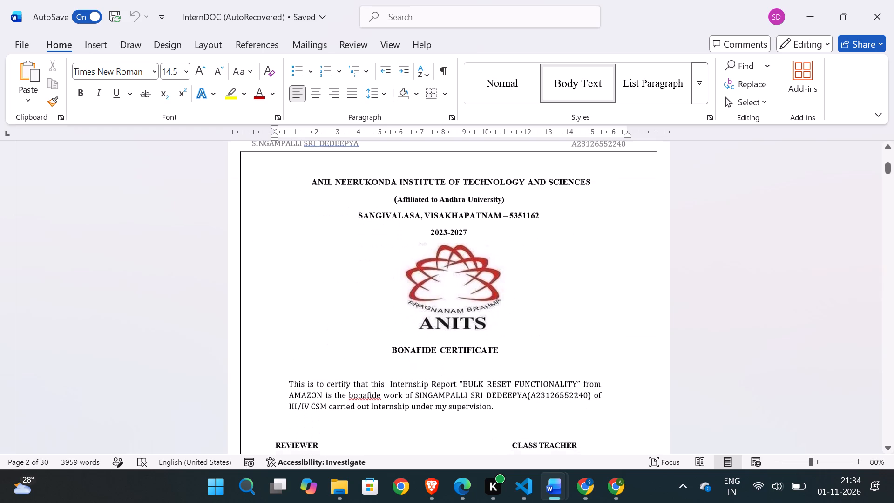
# Compare the header and page layout of InternDOC up to its acknowledgement with internshipReport_example through the Introduction page.
pyautogui.scroll(-3, 491, 182)
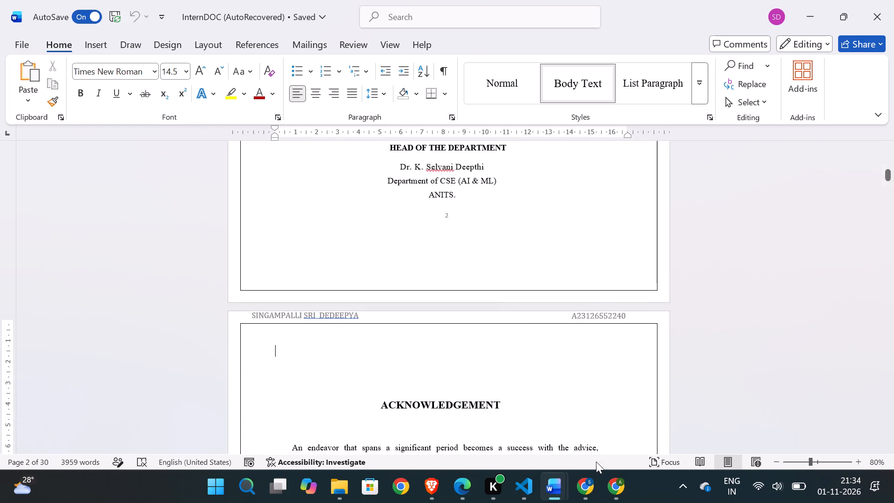
pyautogui.click(544, 489)
pyautogui.click(467, 438)
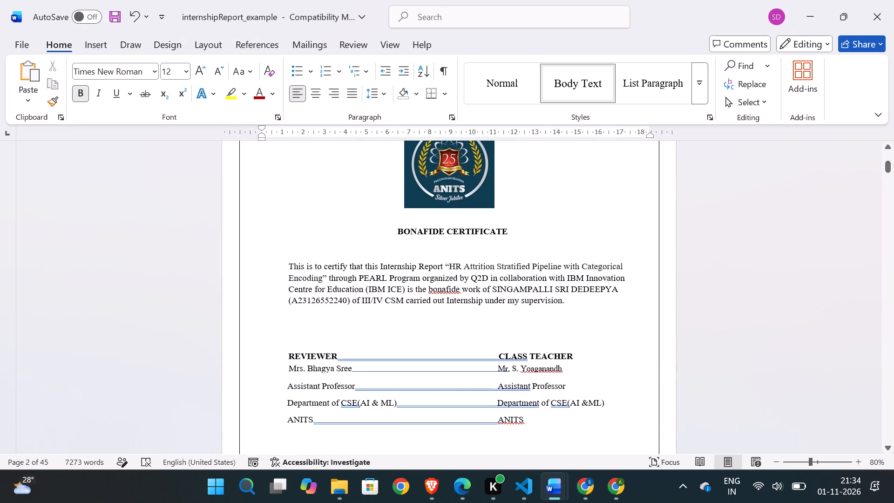
pyautogui.scroll(-2, 496, 313)
pyautogui.scroll(1, 496, 313)
pyautogui.scroll(-1, 496, 313)
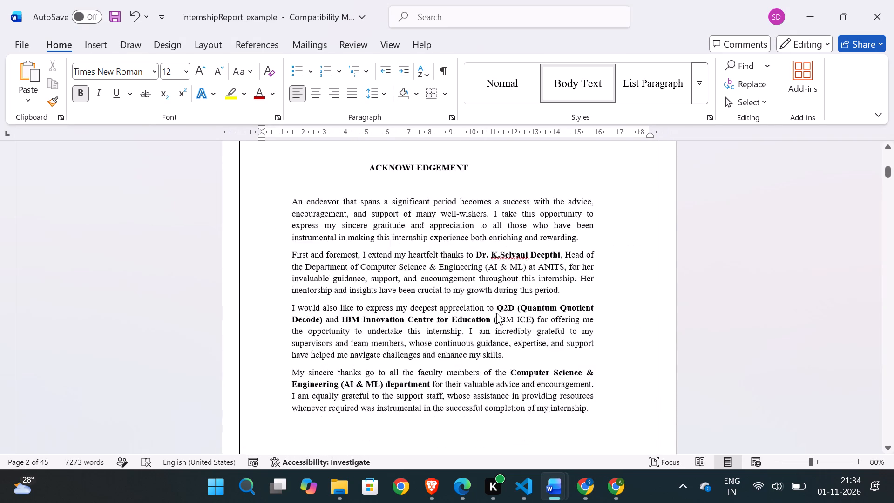
pyautogui.scroll(-1, 496, 313)
pyautogui.scroll(2, 496, 313)
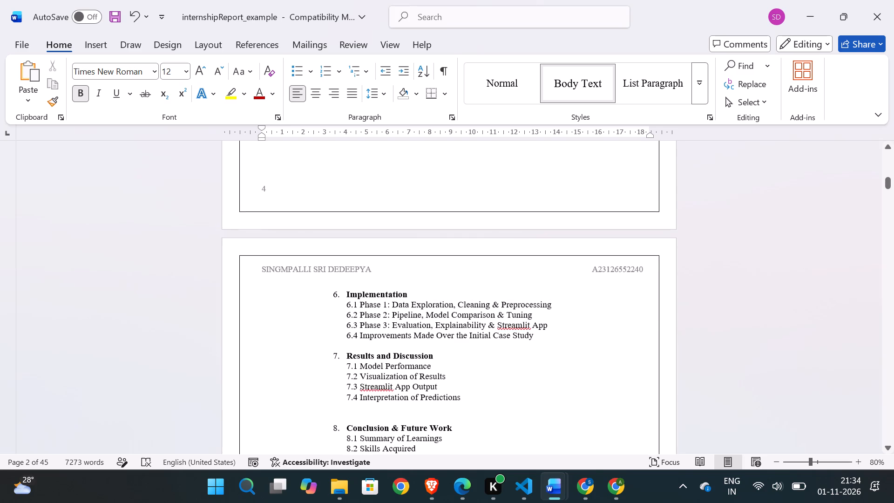
pyautogui.scroll(-2, 496, 313)
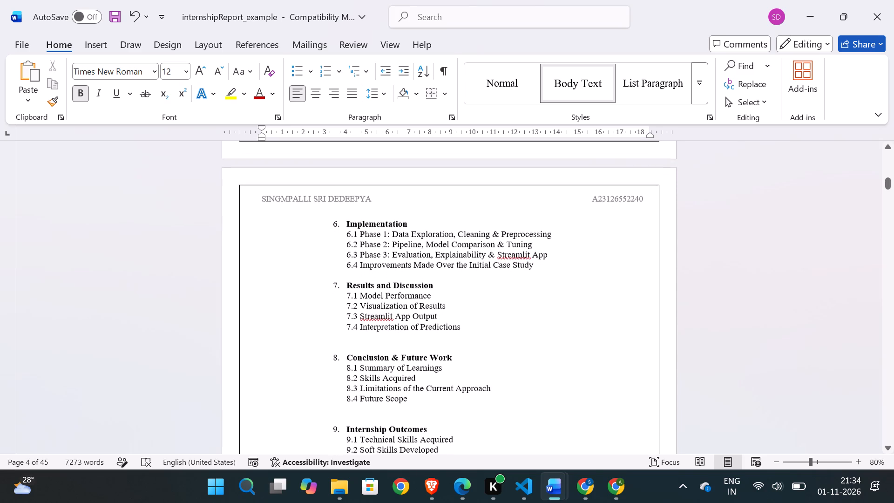
pyautogui.scroll(-4, 496, 313)
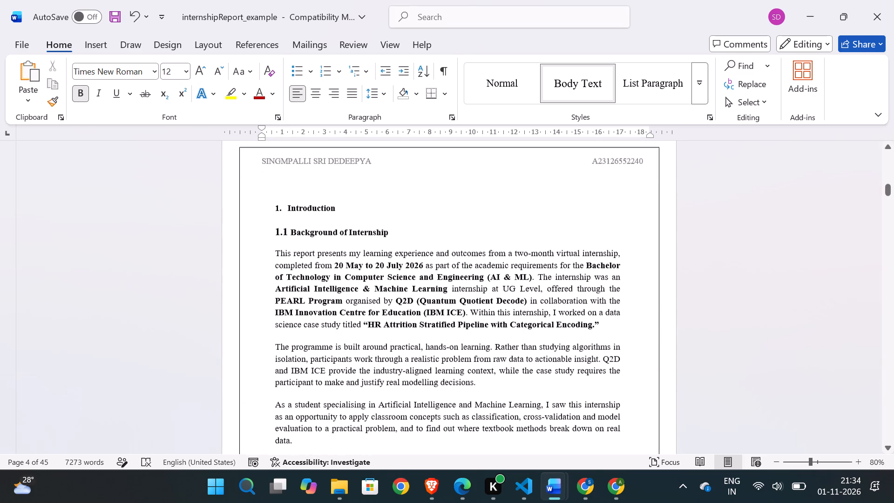
# Return to InternDOC, look over its cover, contents and company details pages, and close that document.
pyautogui.click(554, 485)
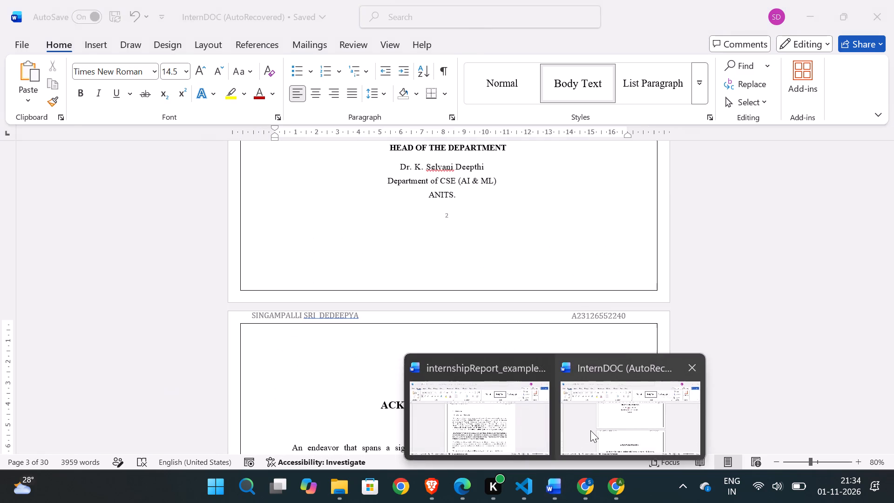
pyautogui.click(590, 430)
pyautogui.scroll(2, 566, 413)
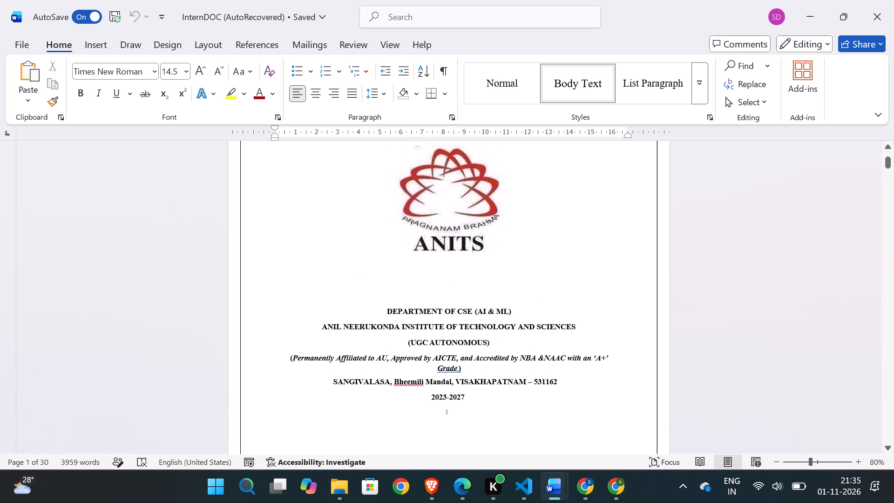
pyautogui.scroll(-7, 566, 413)
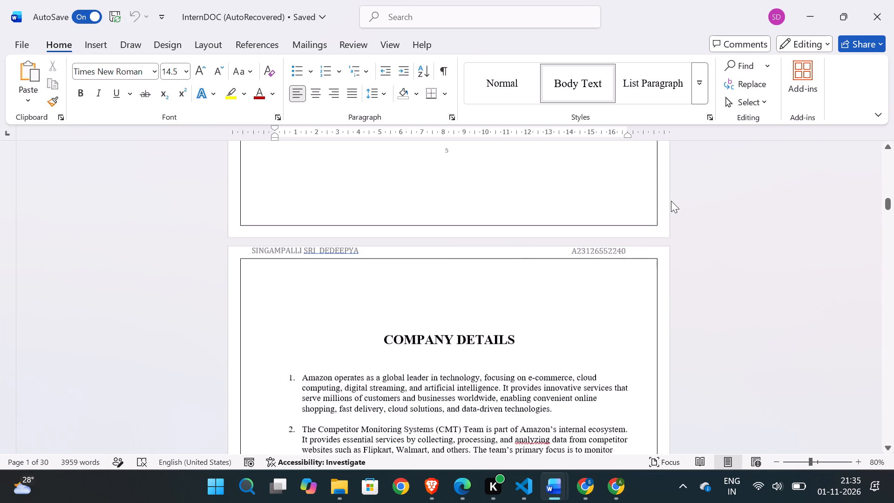
pyautogui.scroll(4, 671, 201)
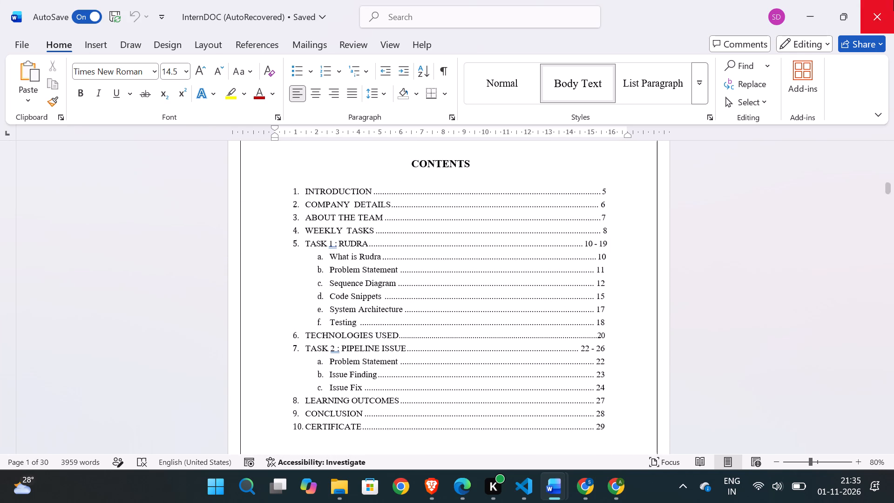
pyautogui.click(893, 0)
# Look through the internship report up to the Project Overview section and save the document.
pyautogui.scroll(-3, 514, 321)
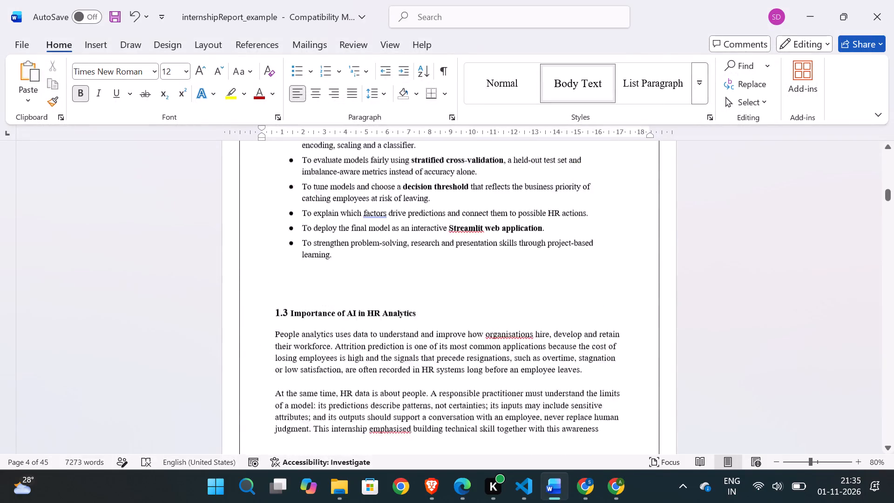
pyautogui.hotkey('ctrl', 's')
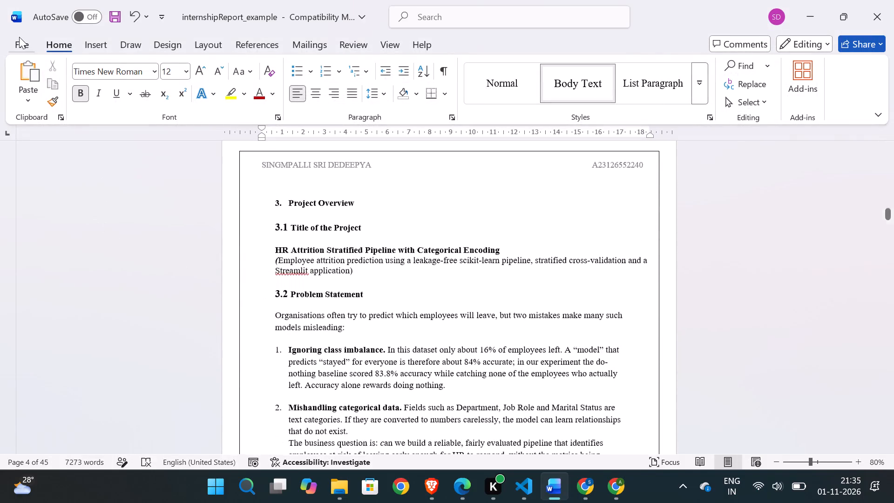
# Start saving a copy of the report on this PC under the file name 3-2_InternReport.
pyautogui.click(19, 37)
pyautogui.click(46, 264)
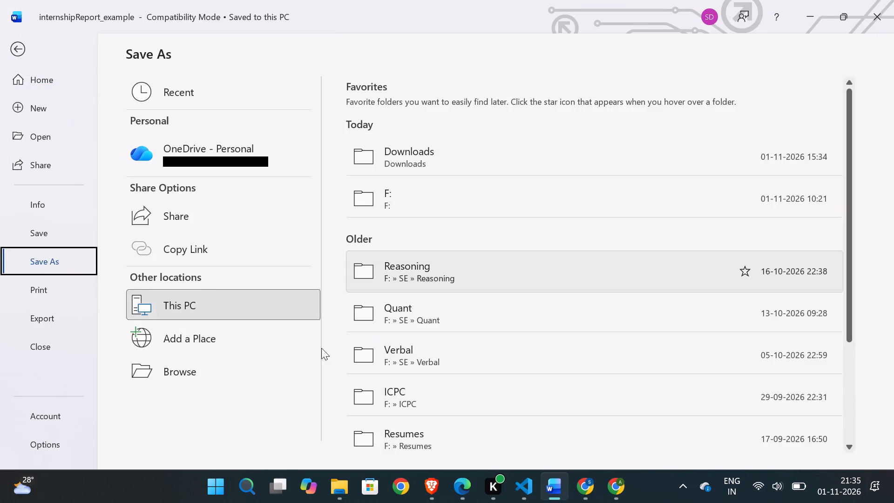
pyautogui.click(201, 388)
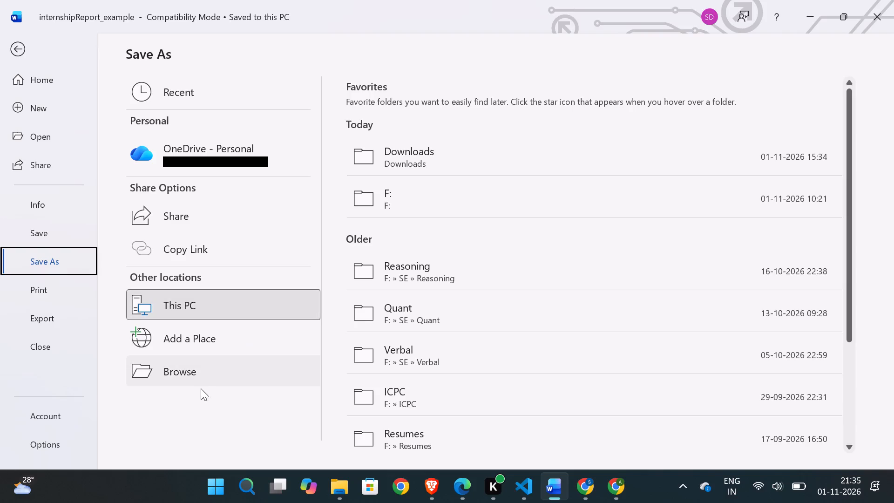
pyautogui.click(199, 379)
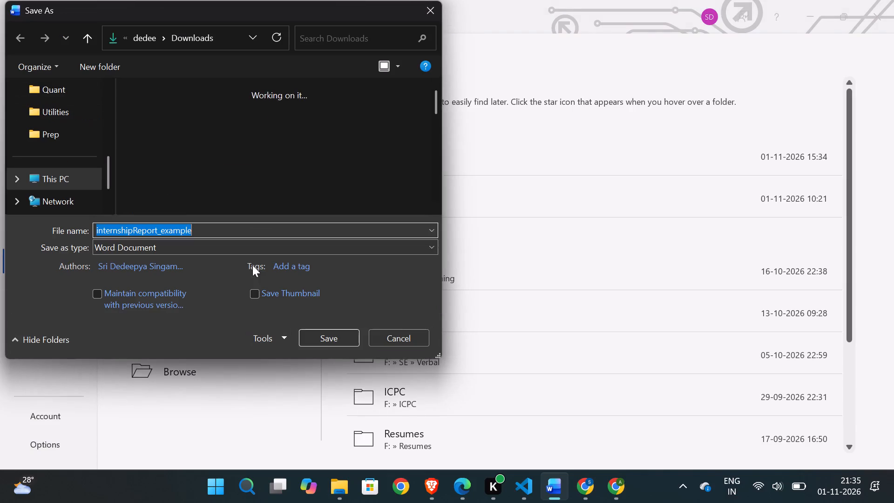
pyautogui.press('BackSpace')
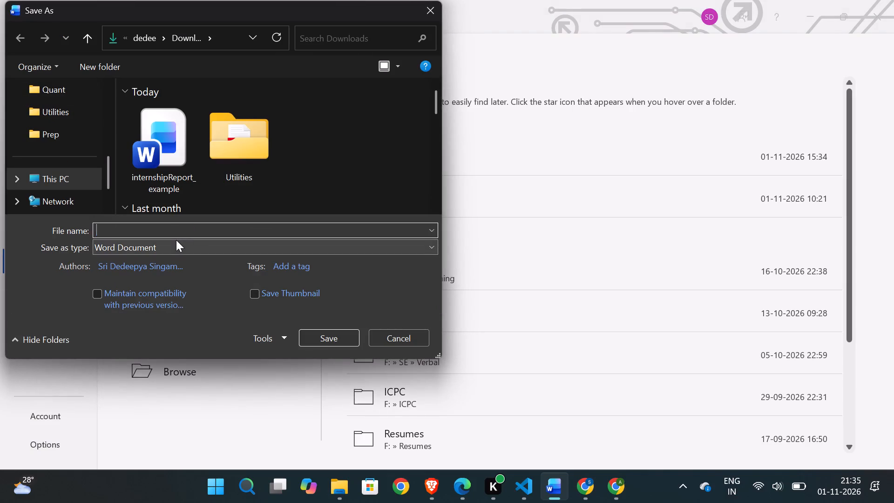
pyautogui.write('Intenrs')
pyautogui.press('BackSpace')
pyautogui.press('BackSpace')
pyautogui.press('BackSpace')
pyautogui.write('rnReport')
pyautogui.click(95, 231)
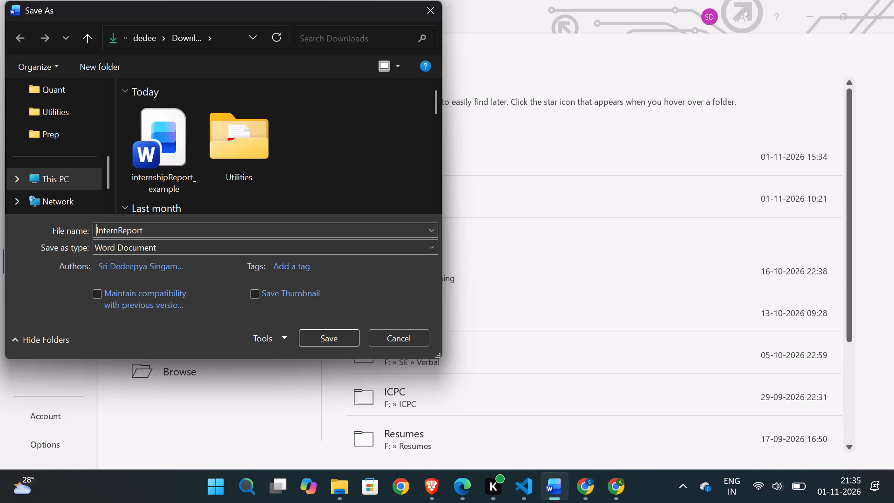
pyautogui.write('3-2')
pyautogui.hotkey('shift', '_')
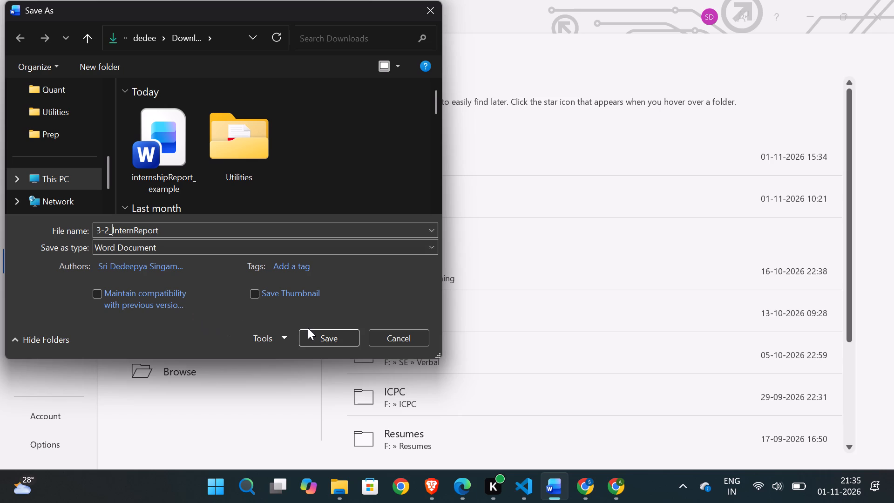
# Save the copy as a Word Document on New Volume (F:), accepting the upgrade to the newest file format.
pyautogui.scroll(-1, 74, 146)
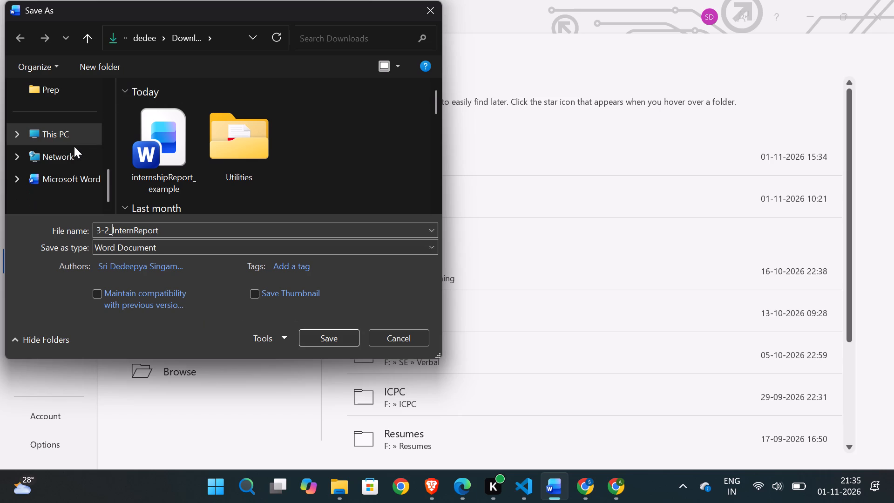
pyautogui.click(67, 135)
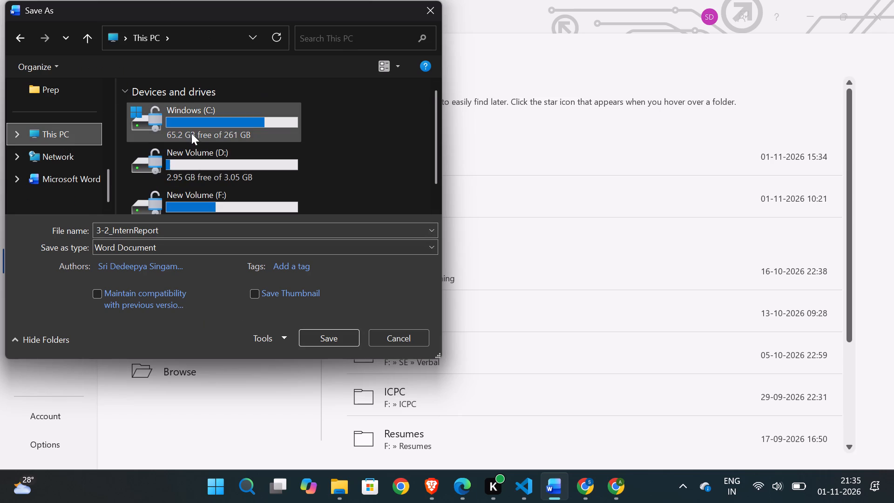
pyautogui.scroll(-1, 190, 134)
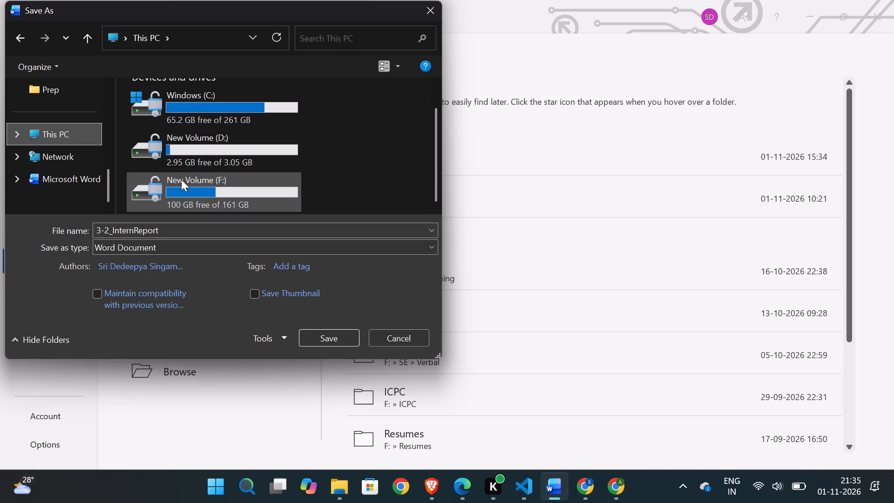
pyautogui.doubleClick(181, 179)
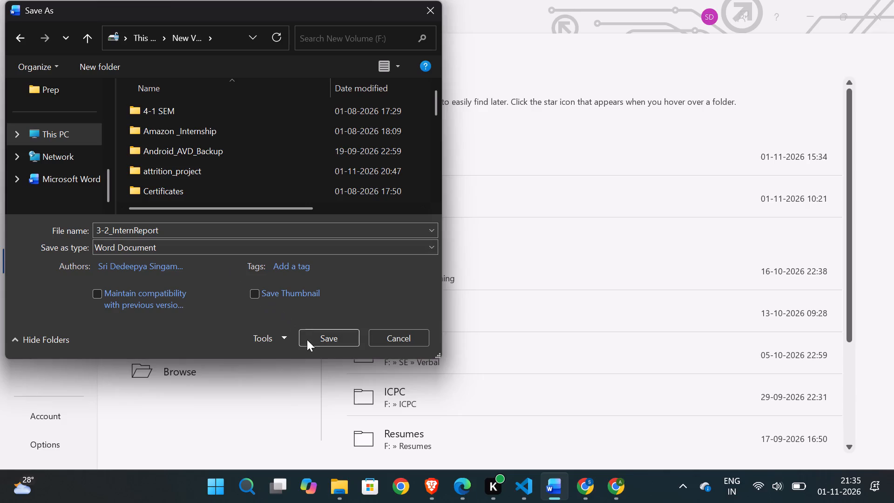
pyautogui.click(323, 342)
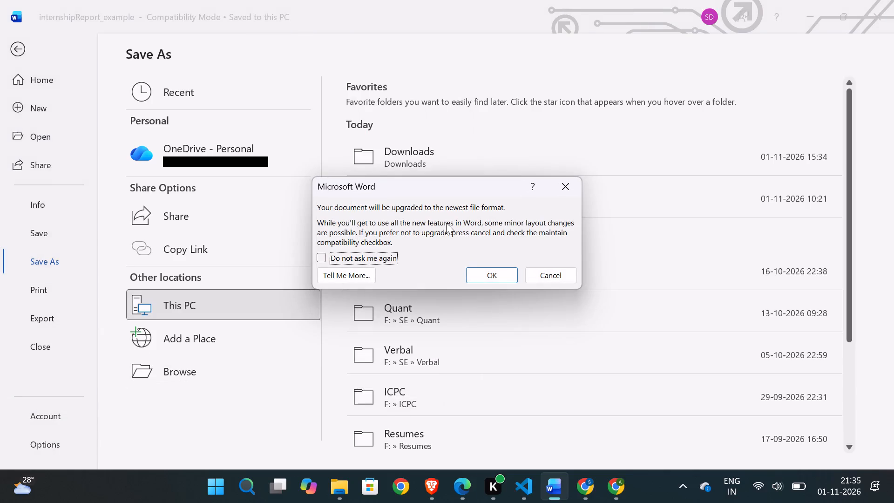
pyautogui.click(473, 272)
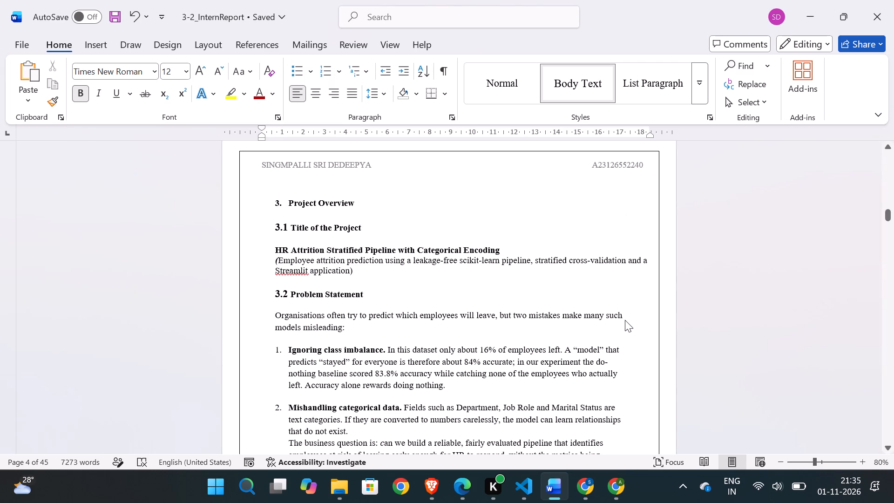
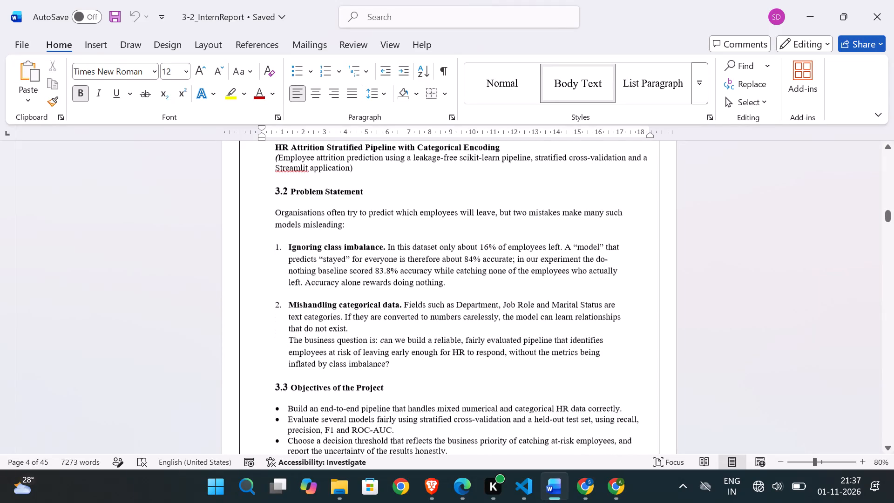
# Look through the report from section 3.2 Problem Statement to the start of section 4, checking the layout across the page break.
pyautogui.scroll(-2, 623, 357)
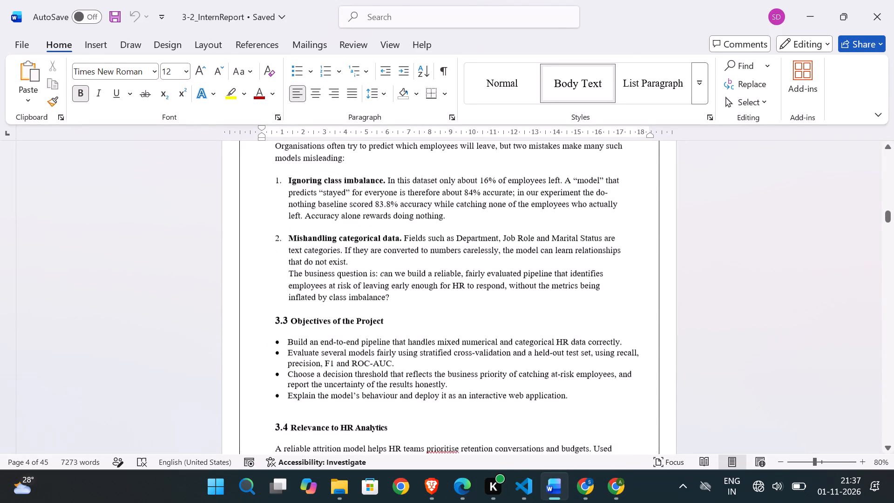
pyautogui.scroll(-2, 623, 357)
pyautogui.scroll(-2, 690, 314)
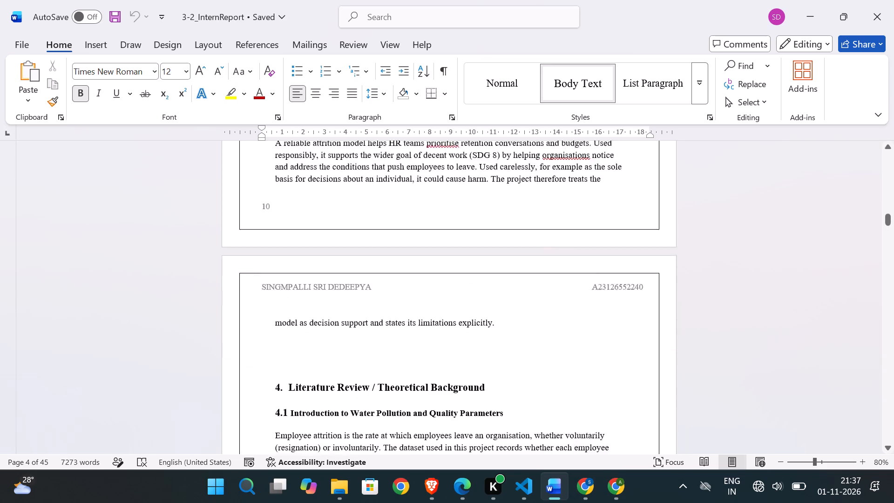
pyautogui.scroll(-1, 690, 314)
pyautogui.scroll(1, 690, 314)
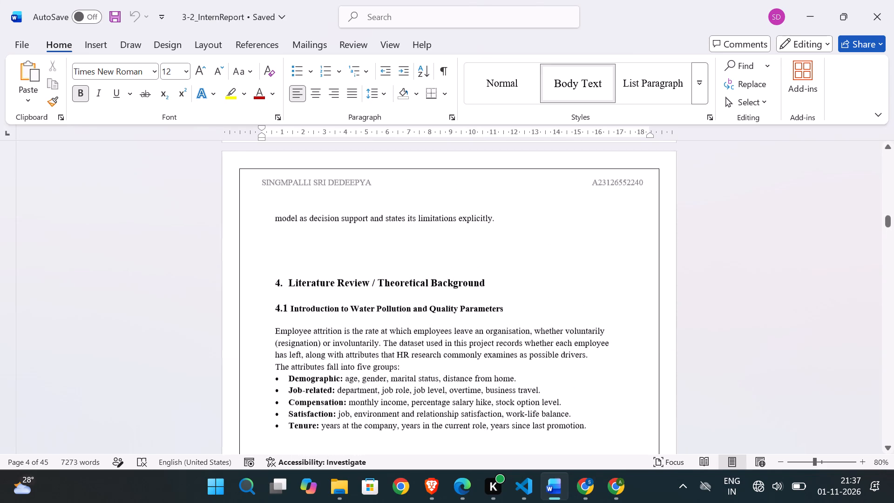
pyautogui.scroll(1, 690, 314)
pyautogui.scroll(4, 519, 236)
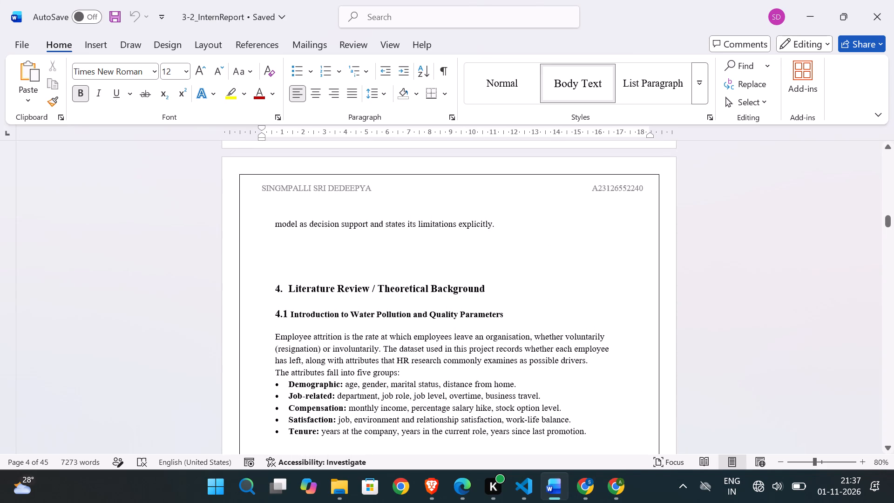
pyautogui.scroll(3, 463, 246)
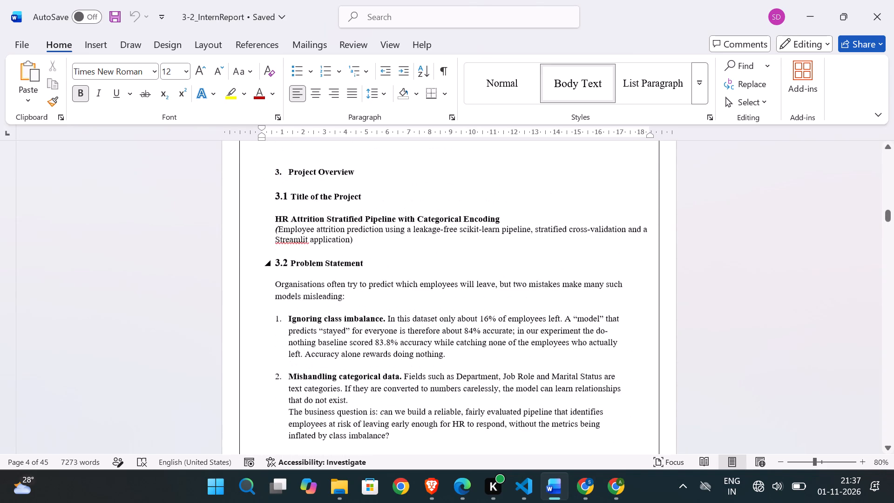
pyautogui.scroll(1, 463, 246)
# Delete the extra blank line above the heading 3.4 Relevance to HR Analytics.
pyautogui.scroll(-1, 402, 250)
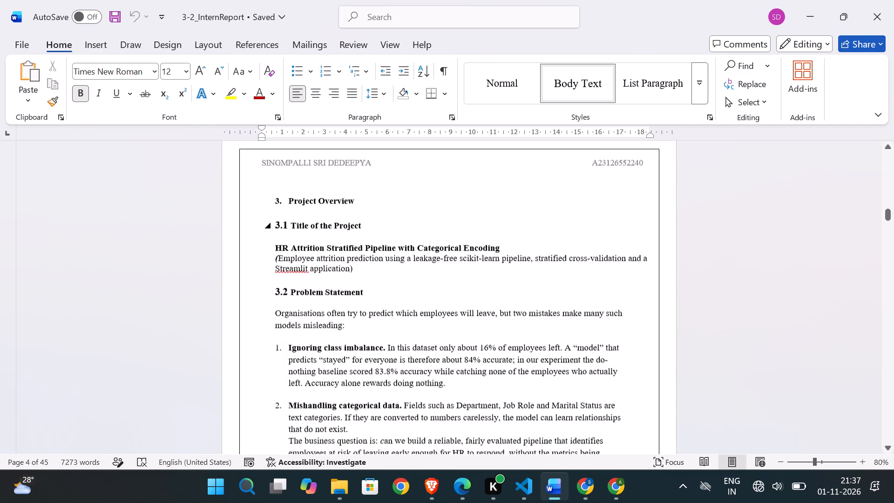
pyautogui.scroll(-1, 402, 250)
pyautogui.scroll(-2, 351, 289)
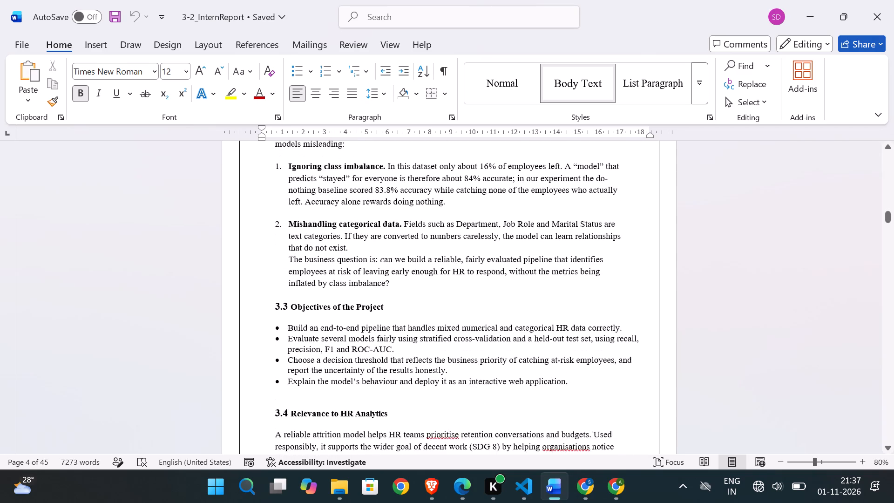
pyautogui.scroll(-1, 351, 289)
pyautogui.scroll(-1, 297, 355)
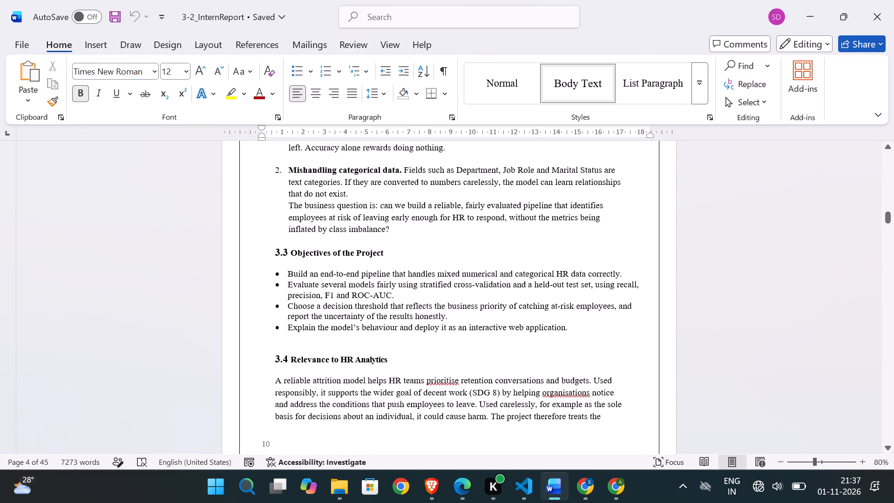
pyautogui.scroll(-2, 297, 355)
pyautogui.click(288, 352)
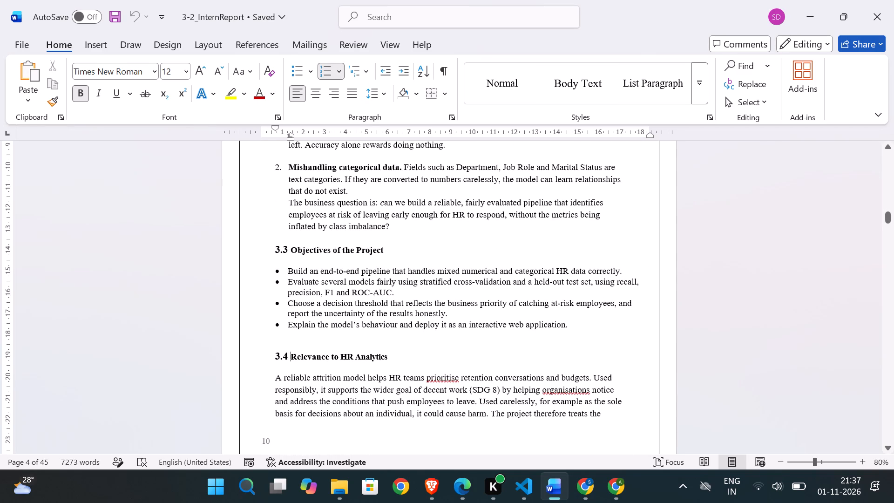
pyautogui.click(287, 344)
pyautogui.press('BackSpace')
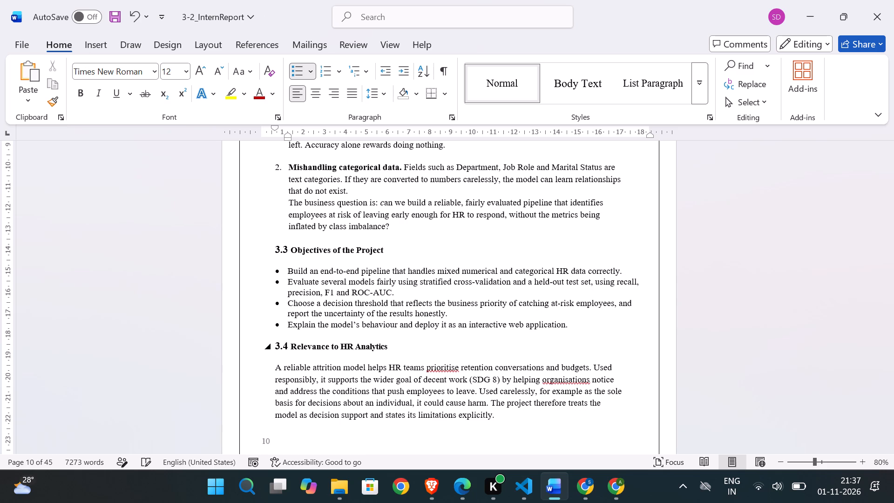
# Remove the surplus blank lines above the heading 4. Literature Review / Theoretical Background.
pyautogui.scroll(-3, 287, 344)
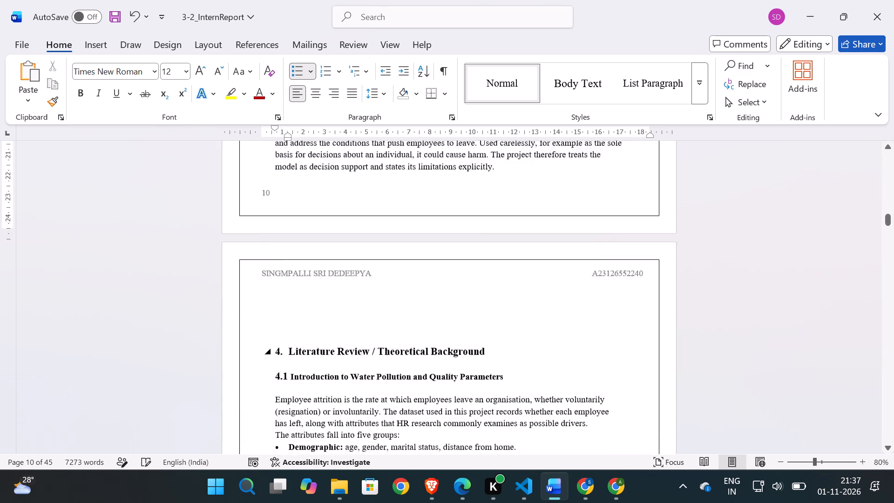
pyautogui.click(276, 259)
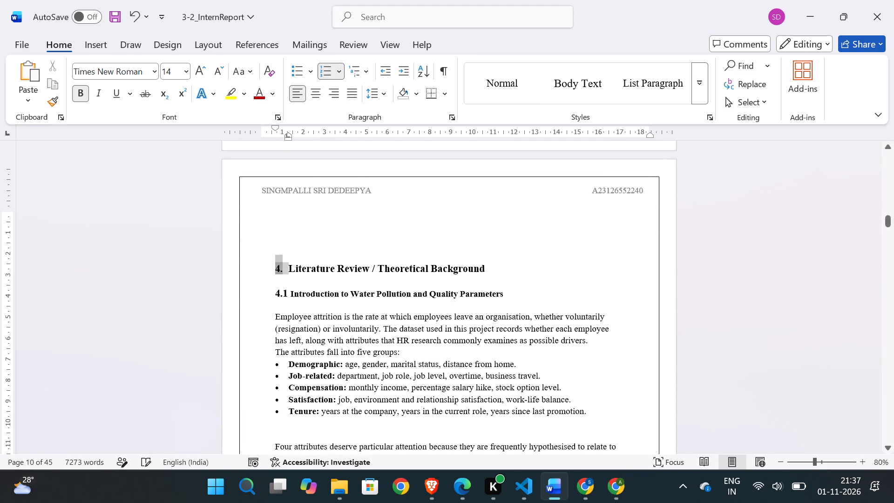
pyautogui.click(277, 251)
pyautogui.press('BackSpace')
pyautogui.press('BackSpace')
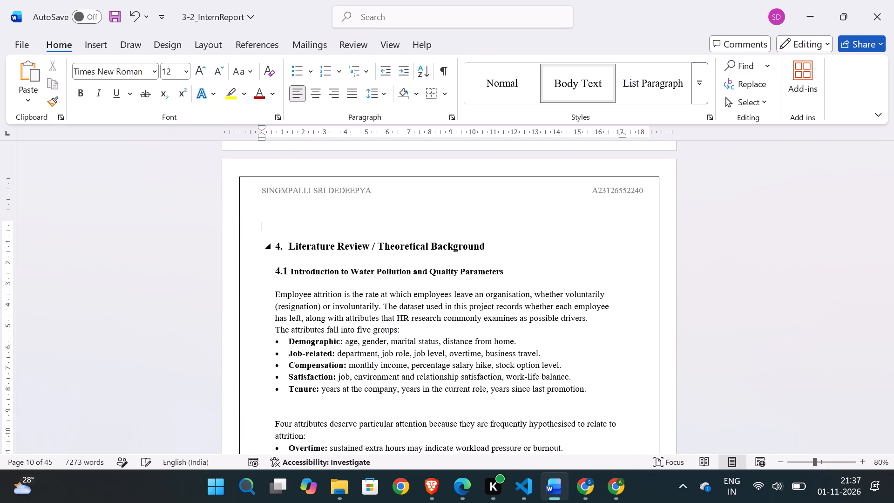
# Add a blank line after the attribute table picture to push heading 4.2 Role of Artificial Intelligence in HR Analytics onto the next page.
pyautogui.scroll(-1, 394, 320)
pyautogui.scroll(1, 394, 320)
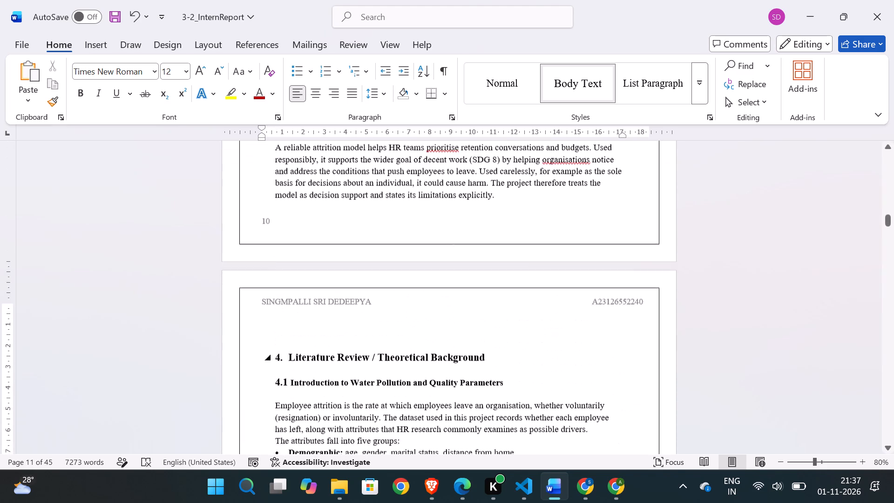
pyautogui.scroll(-2, 394, 320)
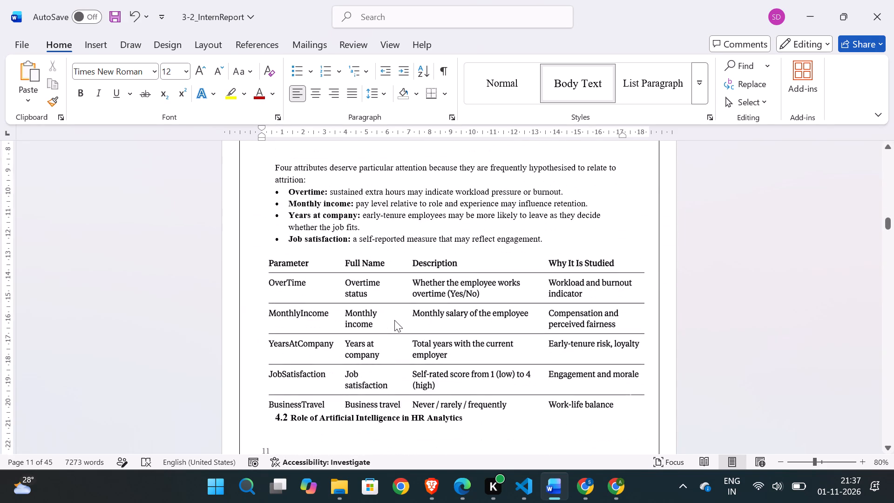
pyautogui.scroll(2, 394, 320)
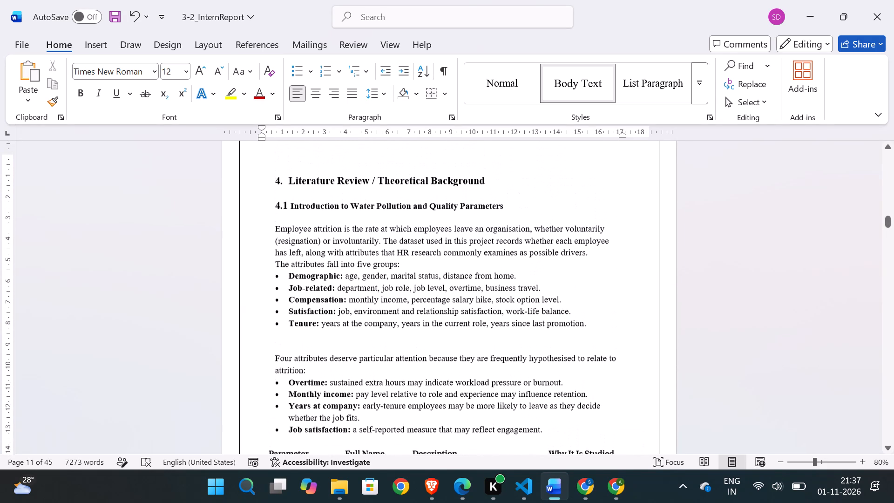
pyautogui.scroll(-3, 394, 320)
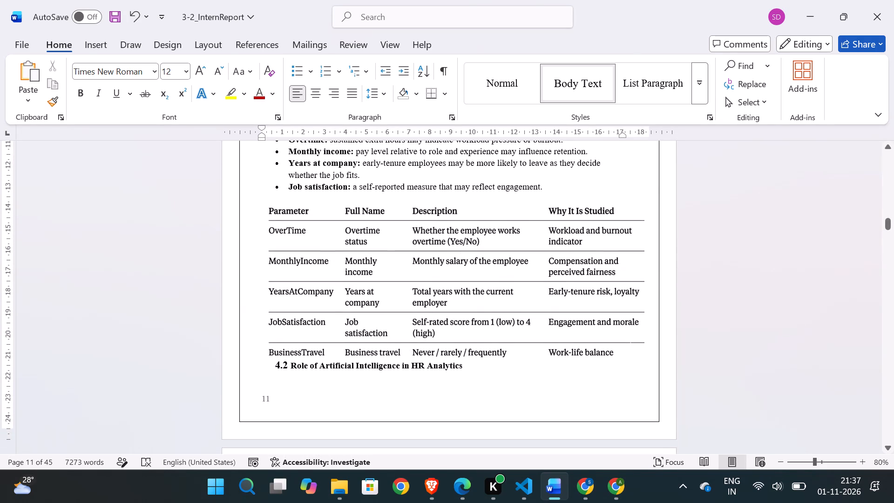
pyautogui.scroll(-1, 394, 320)
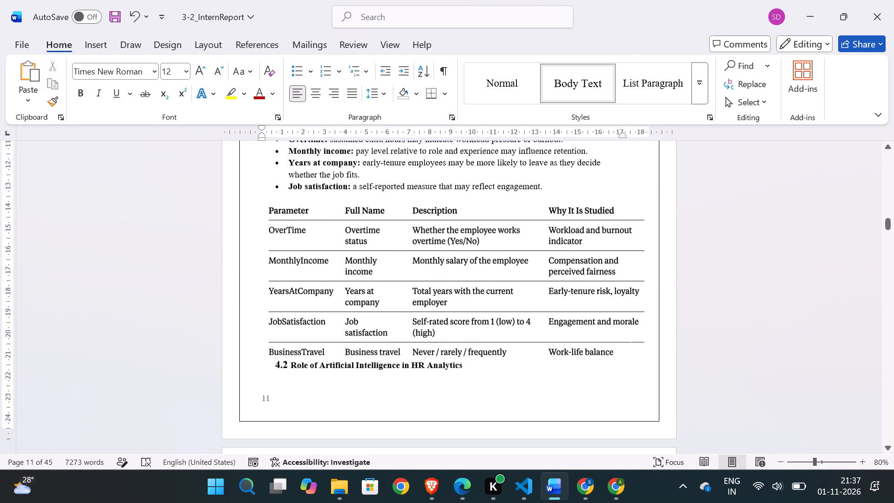
pyautogui.click(276, 370)
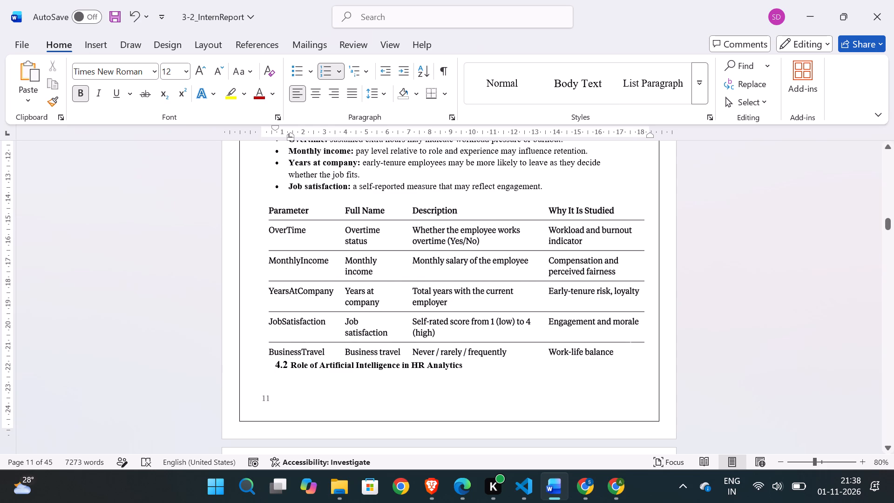
pyautogui.click(623, 349)
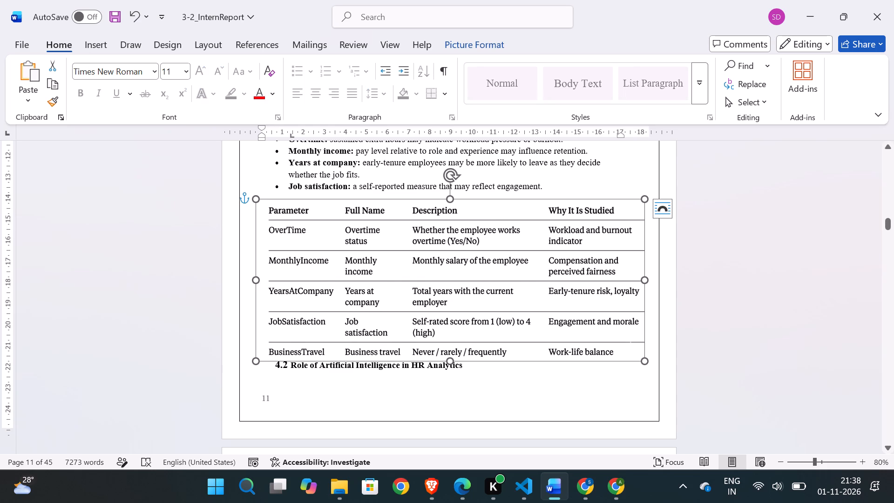
pyautogui.click(653, 357)
pyautogui.press('Return')
# Check the pages from section 4.2 to 5. Methodology and save the report.
pyautogui.scroll(-2, 653, 357)
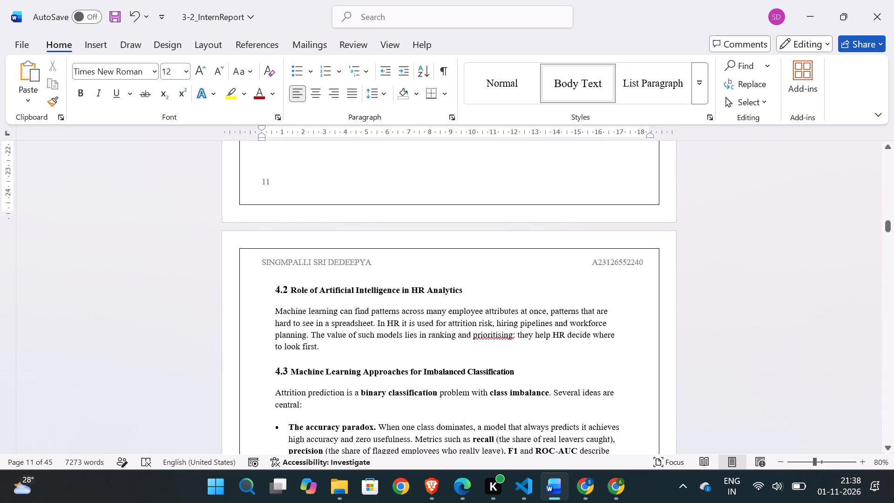
pyautogui.scroll(-2, 653, 357)
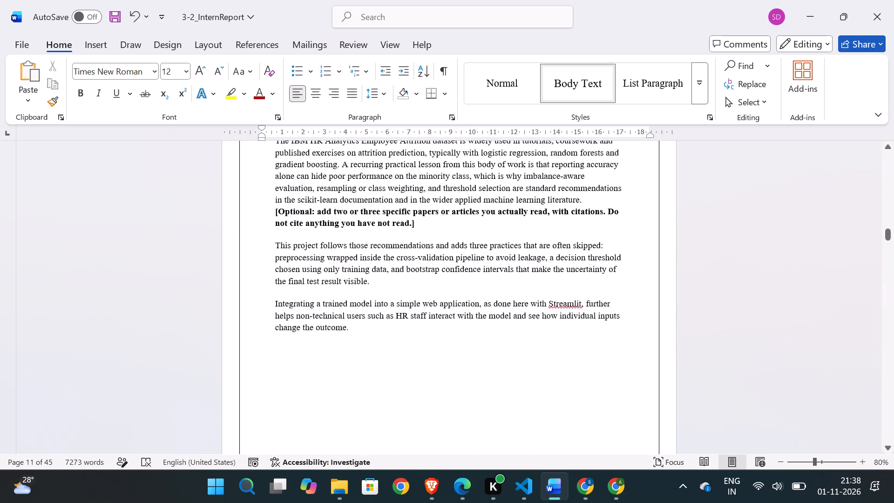
pyautogui.scroll(-1, 653, 357)
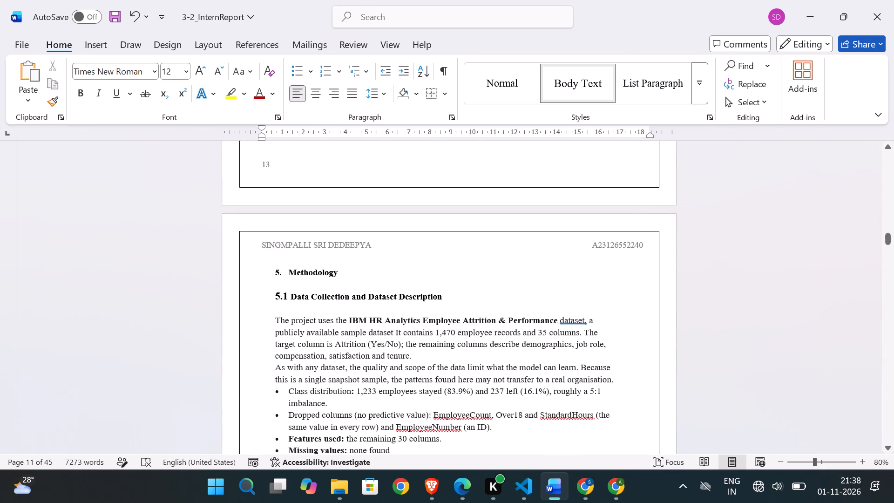
pyautogui.hotkey('ctrl', 's')
pyautogui.scroll(-1, 507, 411)
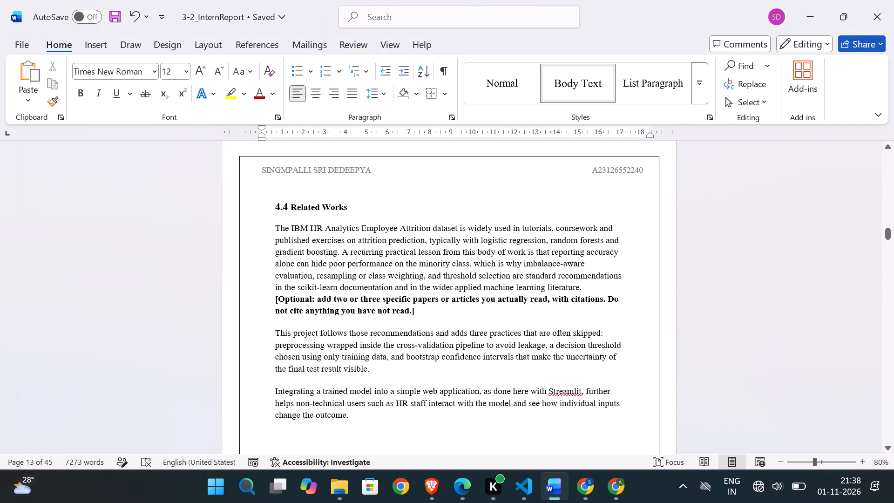
pyautogui.moveTo(417, 311); pyautogui.dragTo(318, 313)
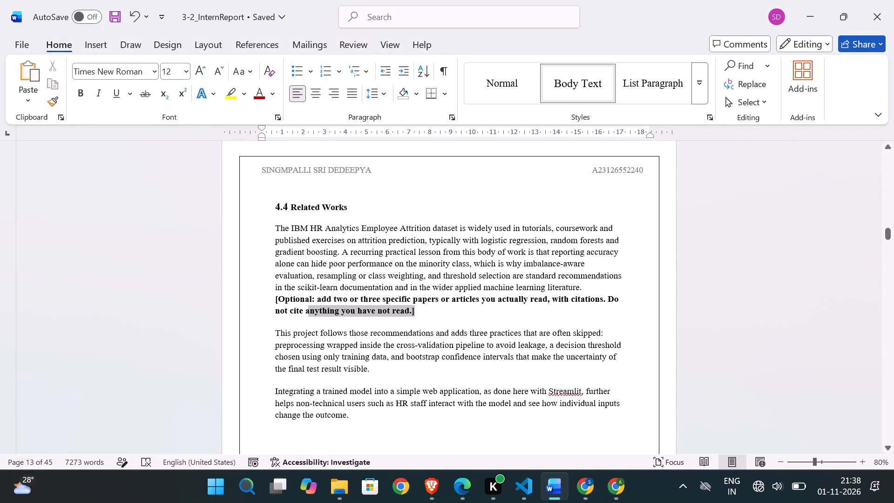
pyautogui.moveTo(318, 313); pyautogui.dragTo(276, 300)
pyautogui.press('BackSpace')
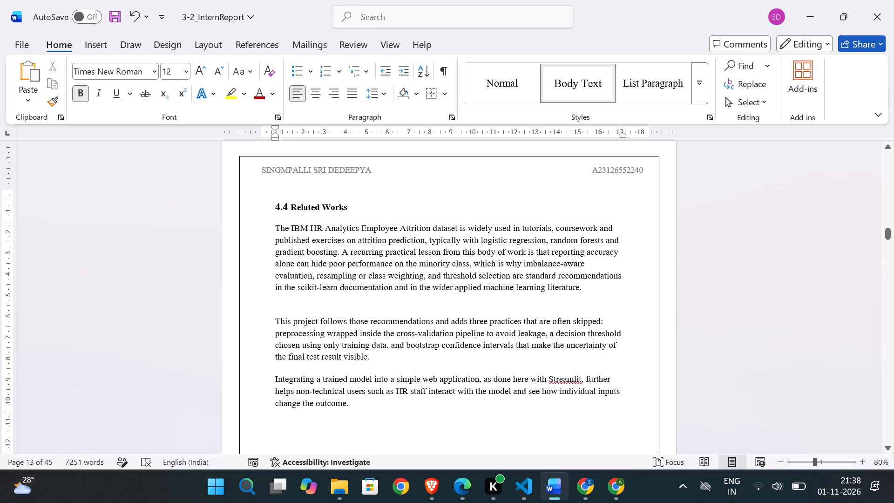
# Review the report pages from section 4.4 Related Works through section 8.4 Future Scope for layout problems and leftover notes.
pyautogui.scroll(-4, 437, 295)
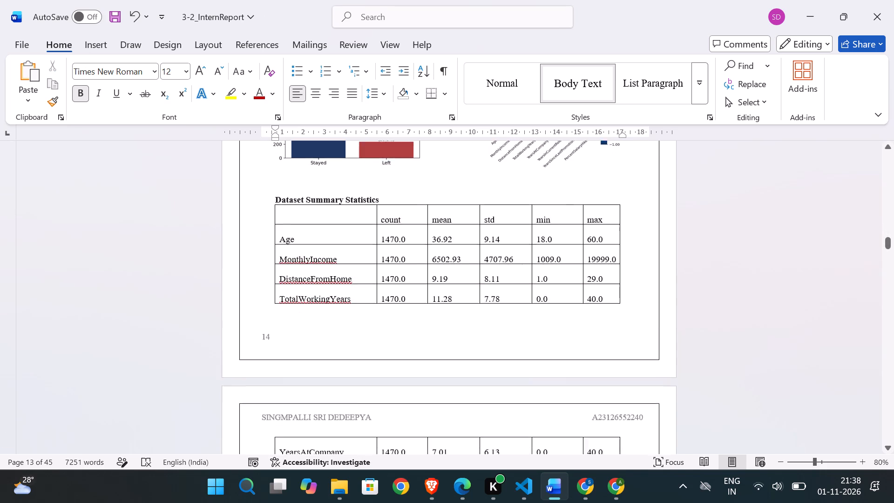
pyautogui.scroll(-2, 437, 295)
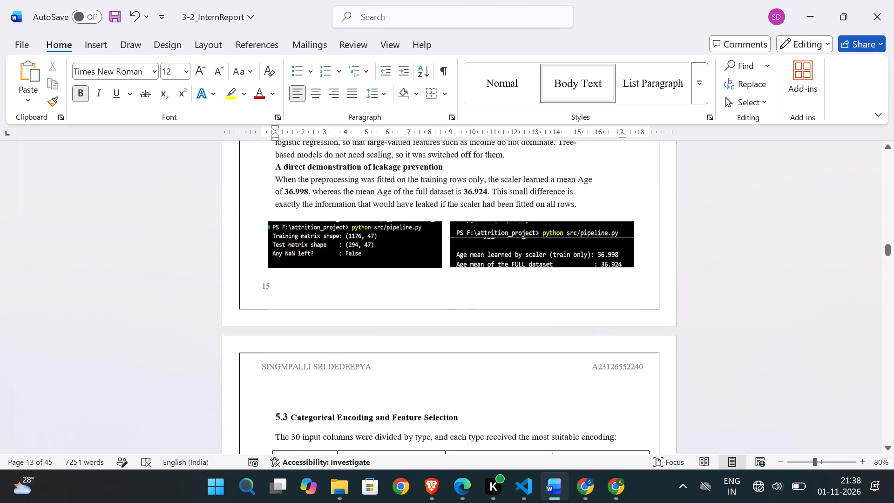
pyautogui.scroll(-4, 437, 295)
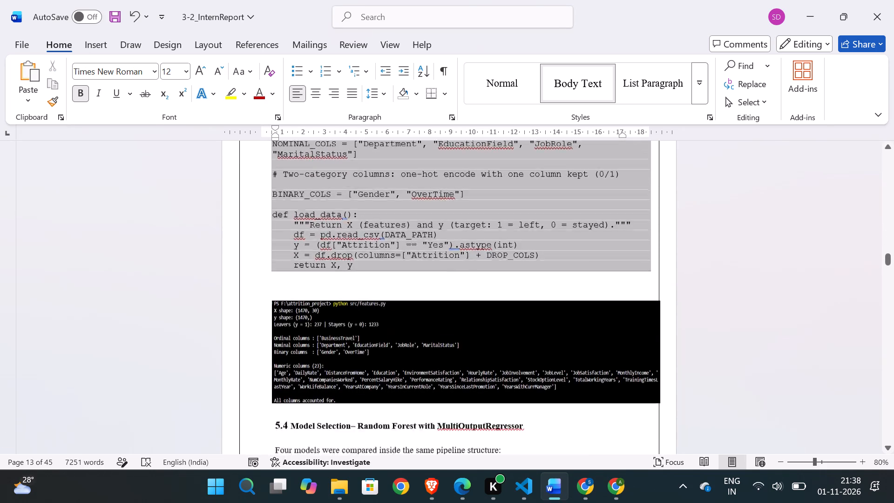
pyautogui.scroll(-3, 437, 295)
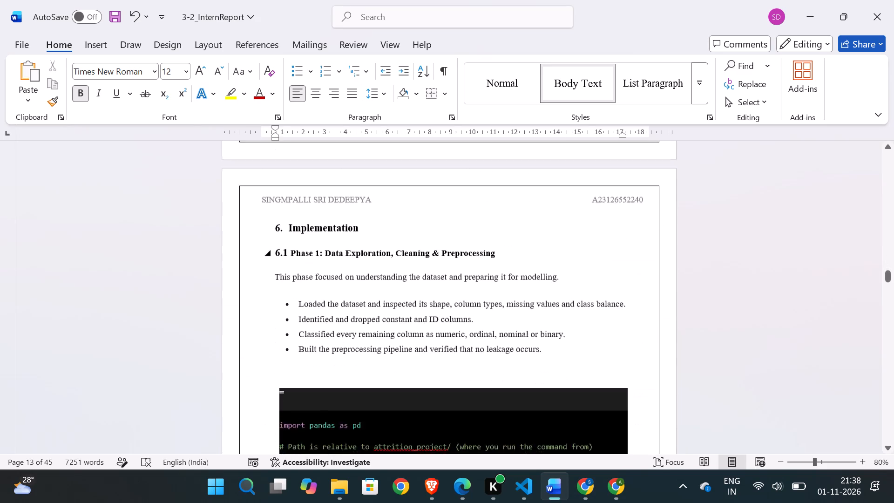
pyautogui.scroll(-3, 437, 295)
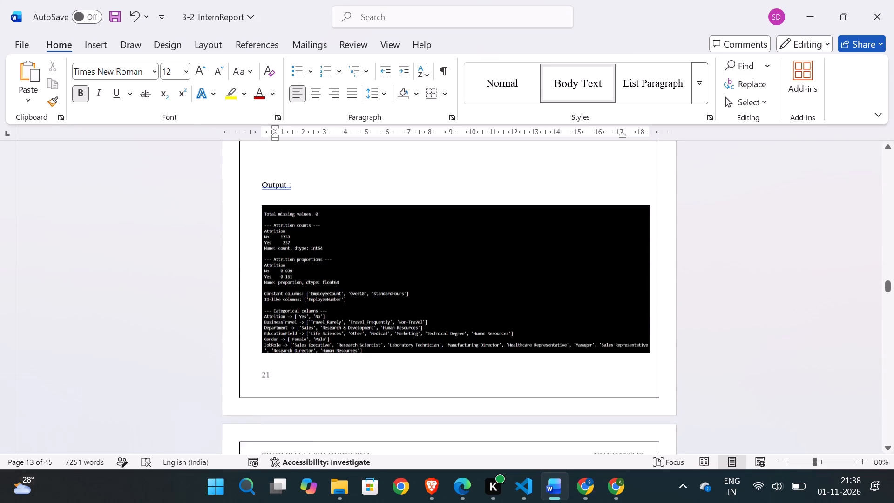
pyautogui.scroll(-2, 437, 295)
pyautogui.scroll(-2, 414, 368)
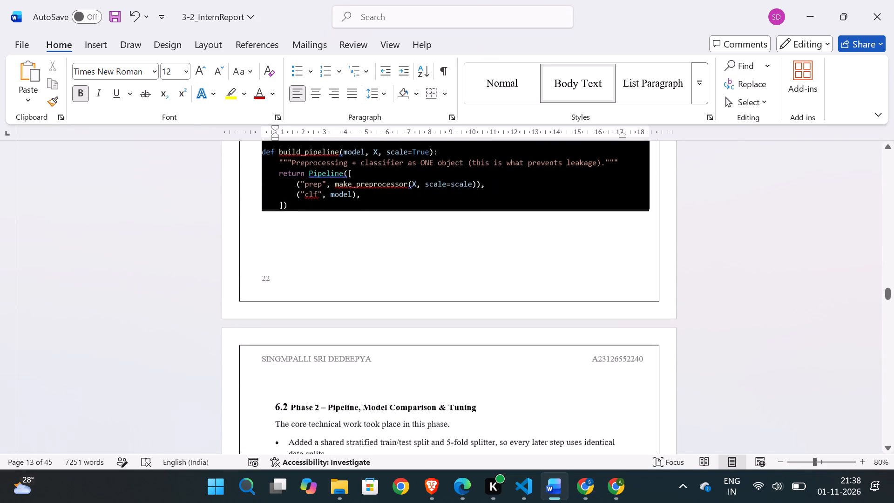
pyautogui.scroll(-3, 414, 368)
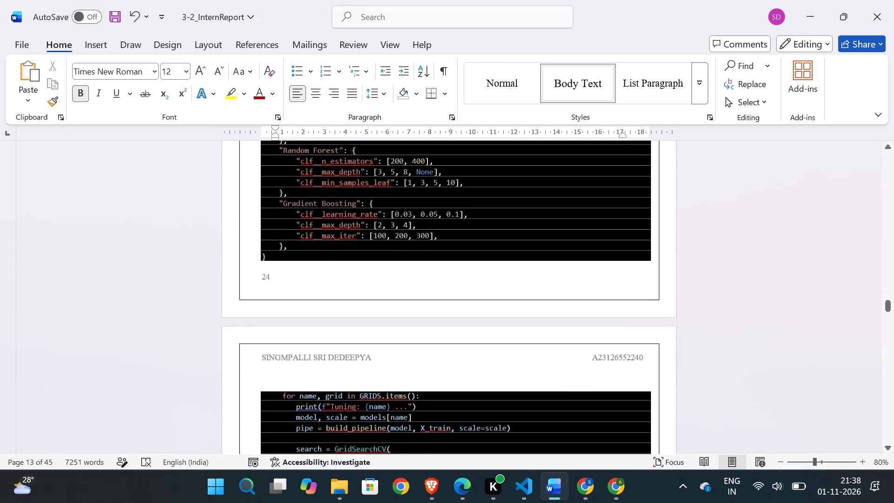
pyautogui.scroll(-3, 414, 368)
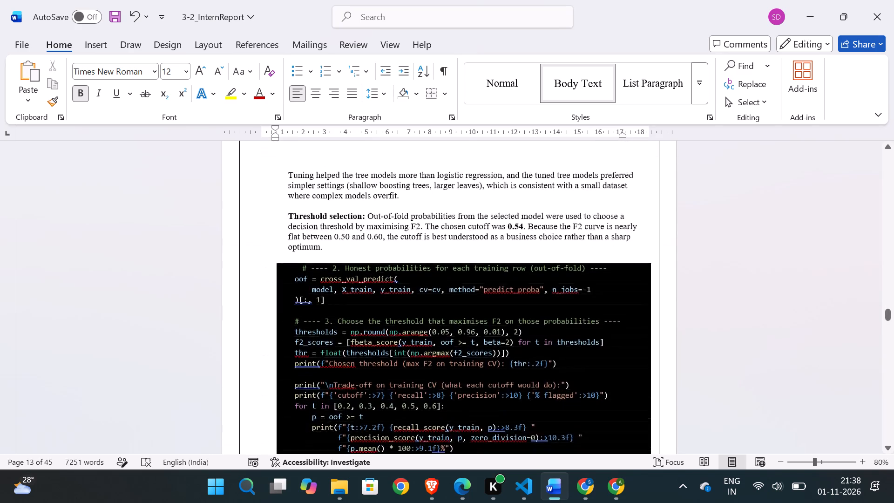
pyautogui.scroll(-4, 414, 368)
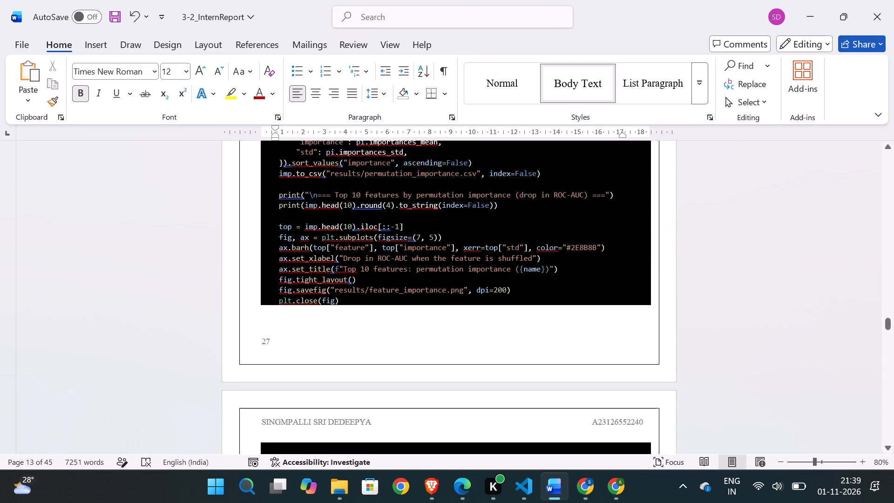
pyautogui.scroll(-4, 414, 368)
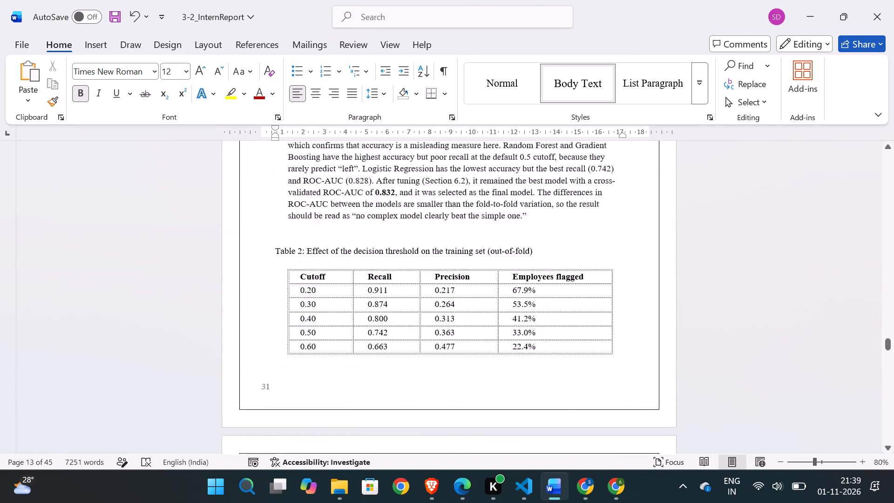
pyautogui.scroll(-4, 414, 368)
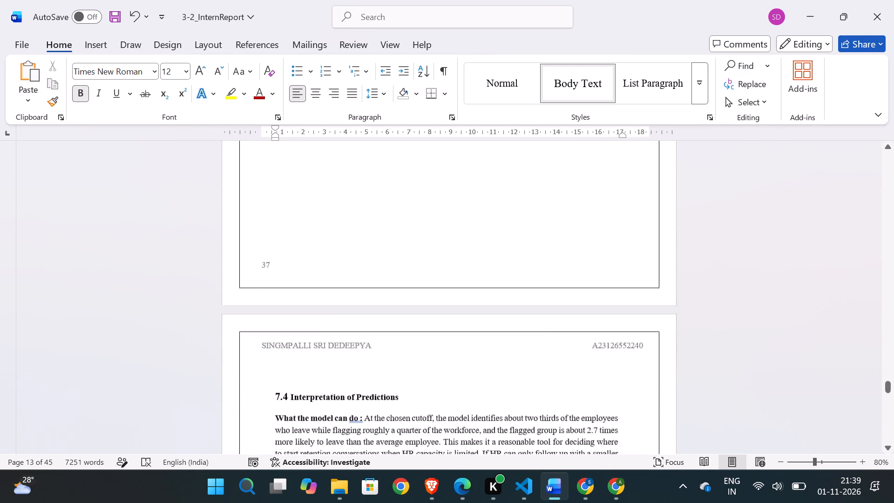
pyautogui.scroll(-2, 414, 368)
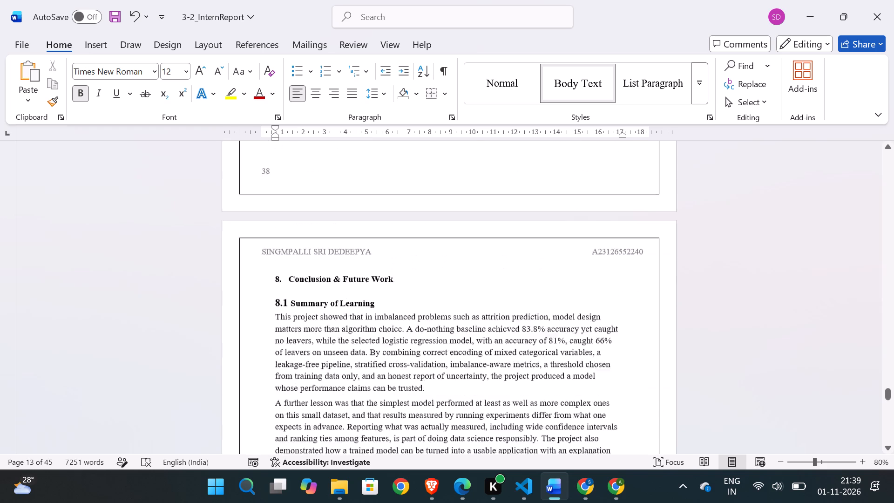
pyautogui.scroll(-2, 414, 368)
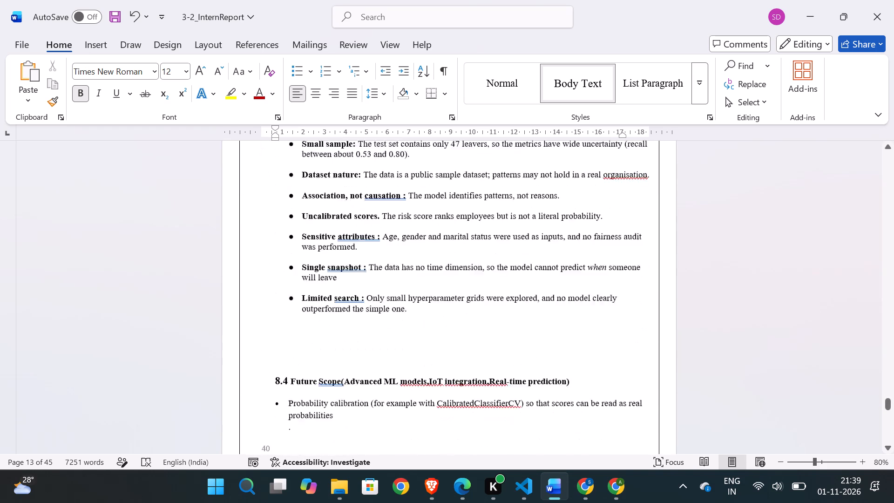
pyautogui.scroll(-1, 414, 368)
pyautogui.scroll(1, 414, 368)
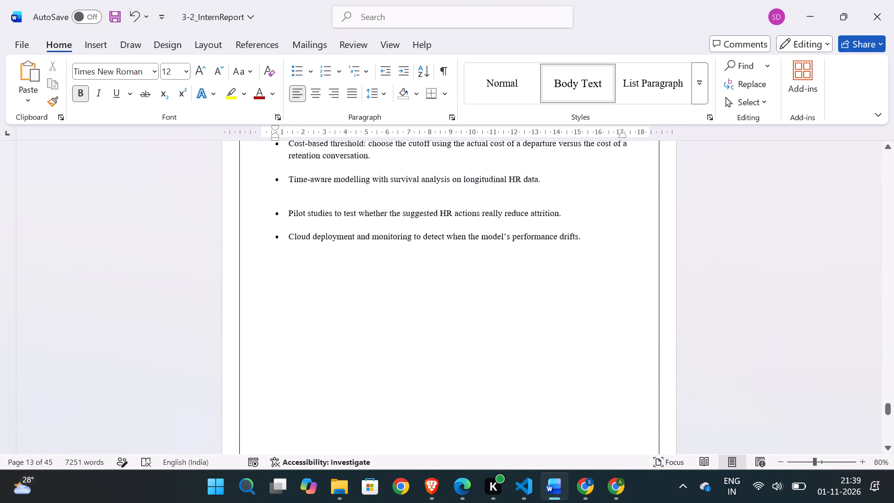
pyautogui.scroll(3, 414, 368)
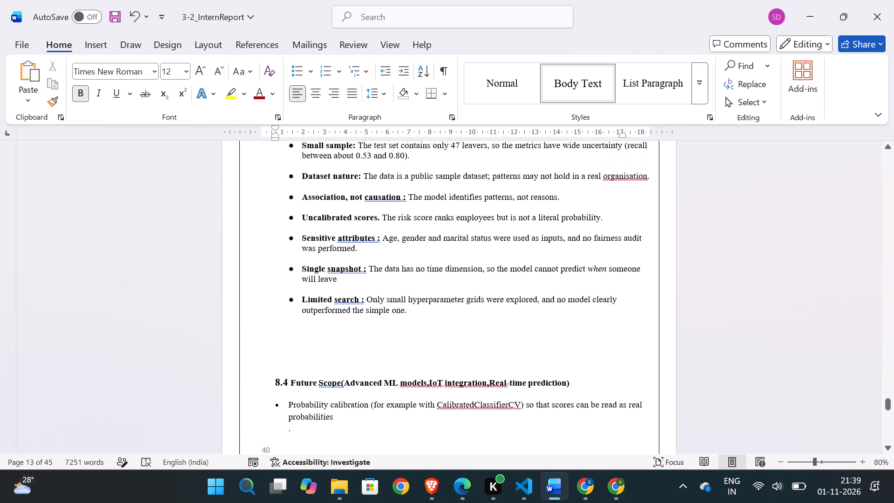
# Check the pages from section 8.4 Future Scope to the Appendix, including A. Source Code and its links.
pyautogui.scroll(-5, 388, 363)
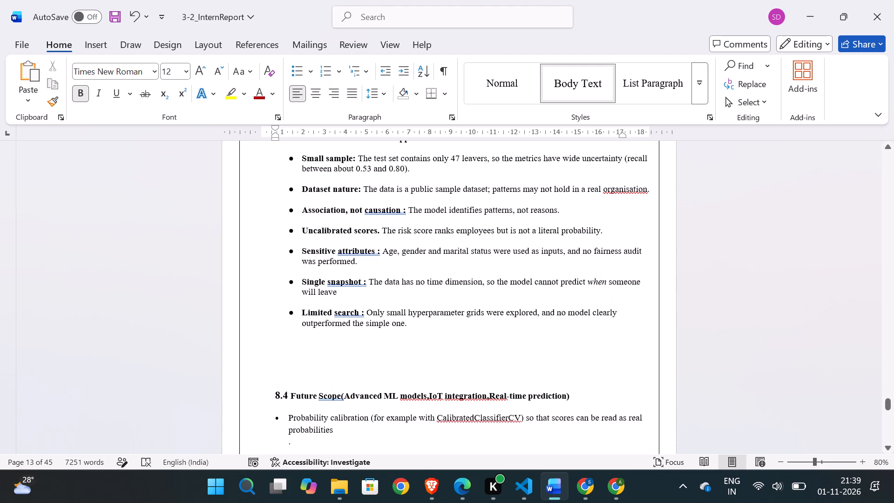
pyautogui.scroll(-5, 591, 336)
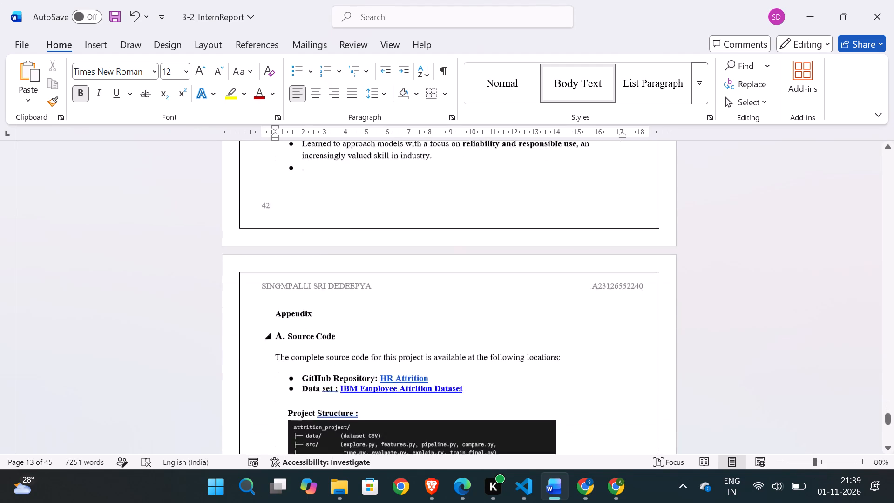
pyautogui.scroll(-1, 591, 336)
pyautogui.scroll(2, 591, 336)
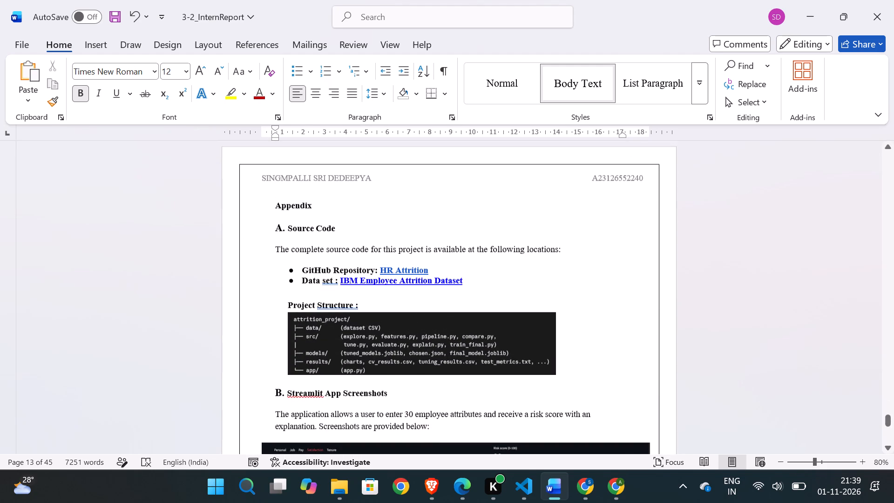
pyautogui.scroll(-1, 510, 301)
pyautogui.scroll(1, 510, 301)
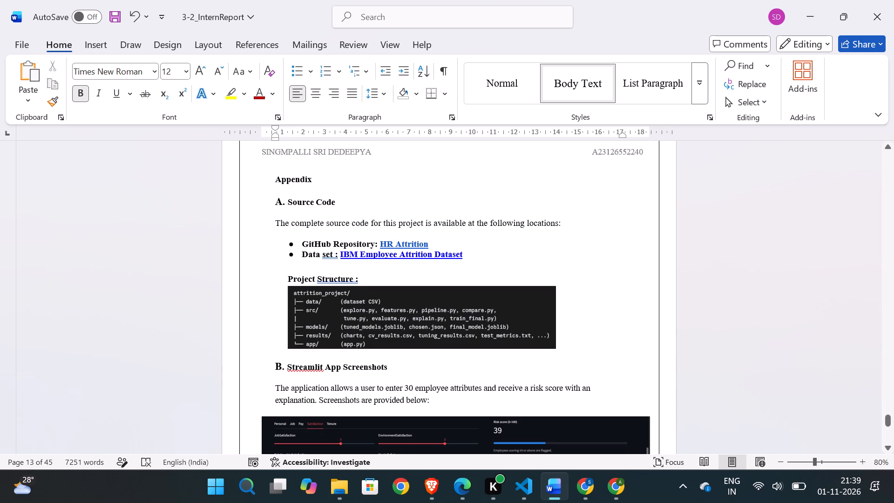
# Shrink the first app screenshot under B. Streamlit App Screenshots proportionally to about 17 cm wide and try to shift it right.
pyautogui.scroll(-1, 510, 301)
pyautogui.scroll(-1, 465, 306)
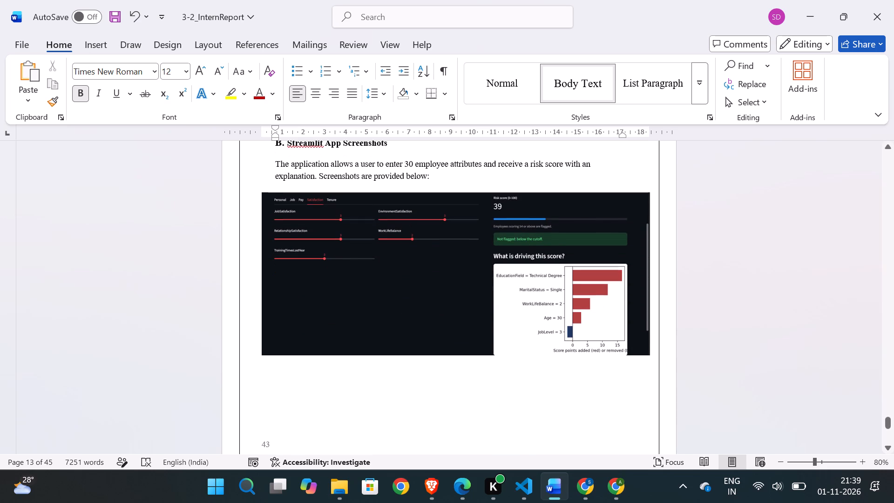
pyautogui.moveTo(453, 290); pyautogui.dragTo(468, 291)
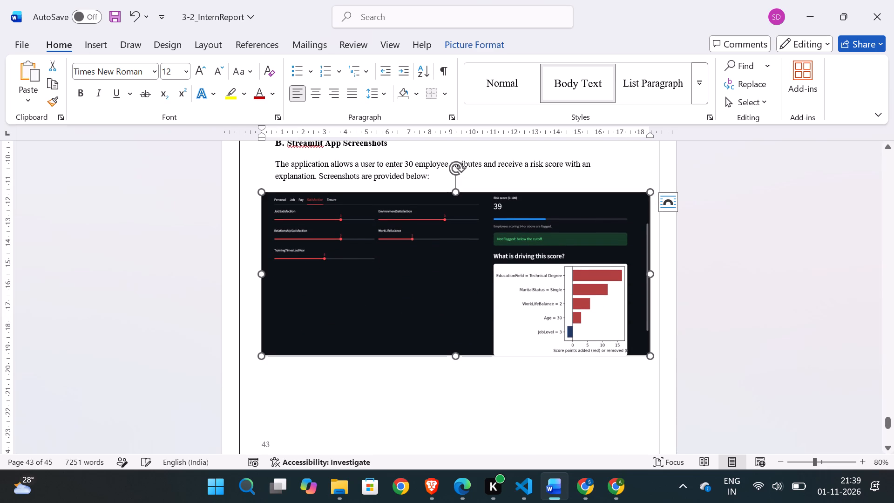
pyautogui.moveTo(650, 358); pyautogui.dragTo(614, 346)
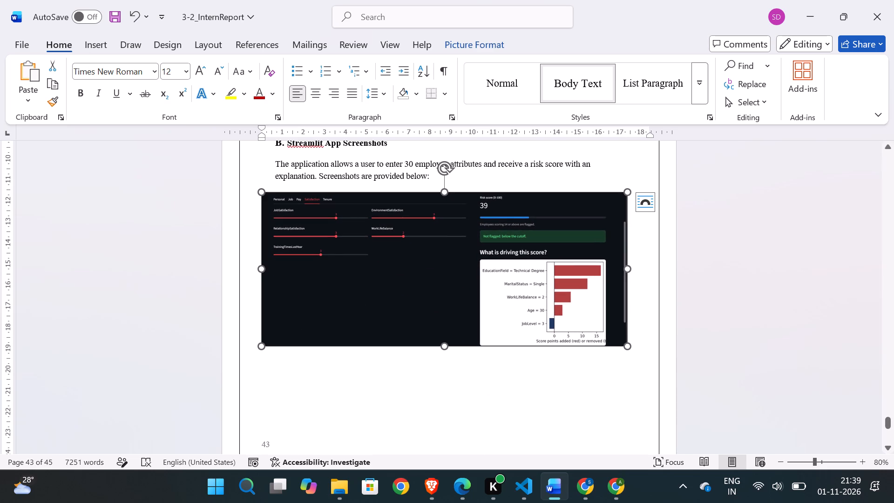
pyautogui.moveTo(429, 296); pyautogui.dragTo(459, 294)
pyautogui.moveTo(441, 282); pyautogui.dragTo(467, 279)
pyautogui.moveTo(628, 347); pyautogui.dragTo(608, 344)
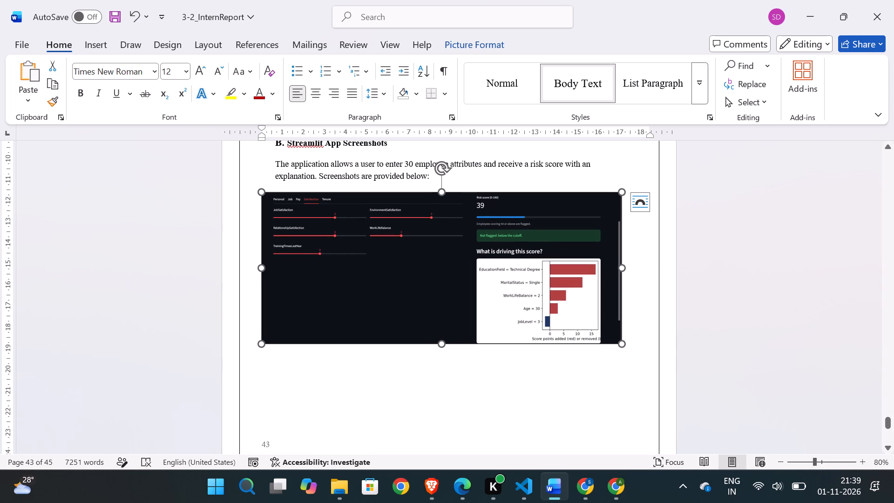
pyautogui.moveTo(406, 248); pyautogui.dragTo(451, 239)
# Set the first Streamlit app screenshot to In Front of Text and move it right to align with the body text.
pyautogui.click(646, 201)
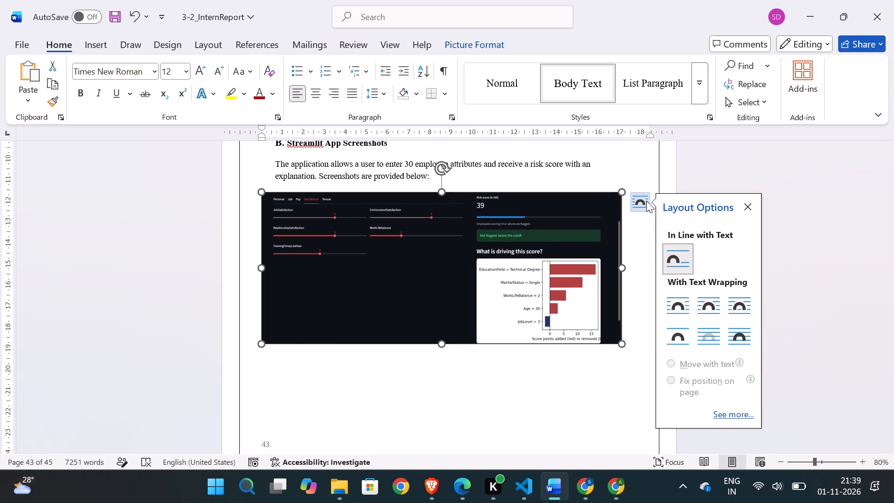
pyautogui.click(738, 331)
pyautogui.moveTo(376, 219); pyautogui.dragTo(387, 219)
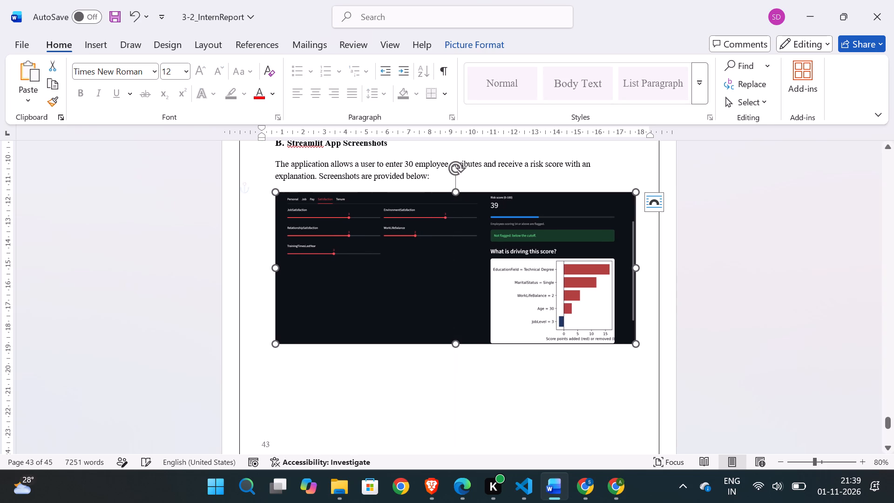
# Stretch the first Streamlit app screenshot downward to about 8.7 cm high, keeping its width, and deselect it.
pyautogui.moveTo(455, 345); pyautogui.dragTo(454, 355)
pyautogui.moveTo(454, 355); pyautogui.dragTo(453, 376)
pyautogui.click(723, 310)
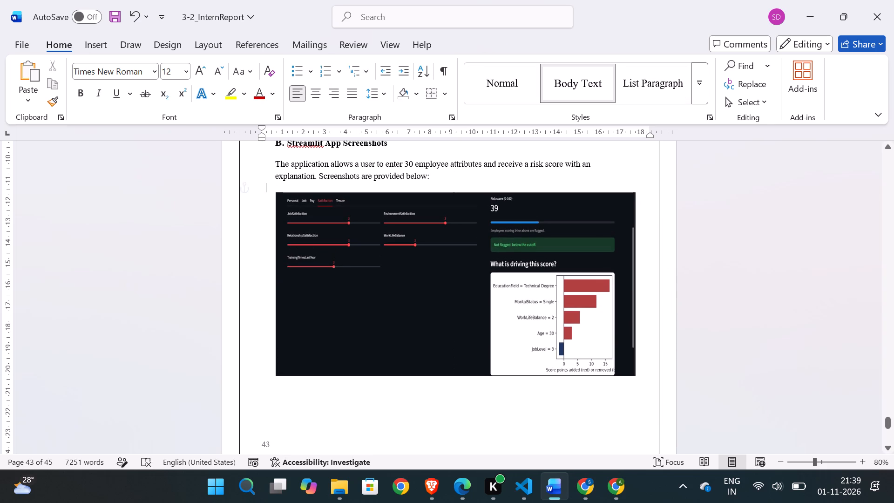
# Check the remaining appendix pages, from the Streamlit screenshots and flagged employee picture to C. Certificate of Completion.
pyautogui.scroll(-1, 723, 310)
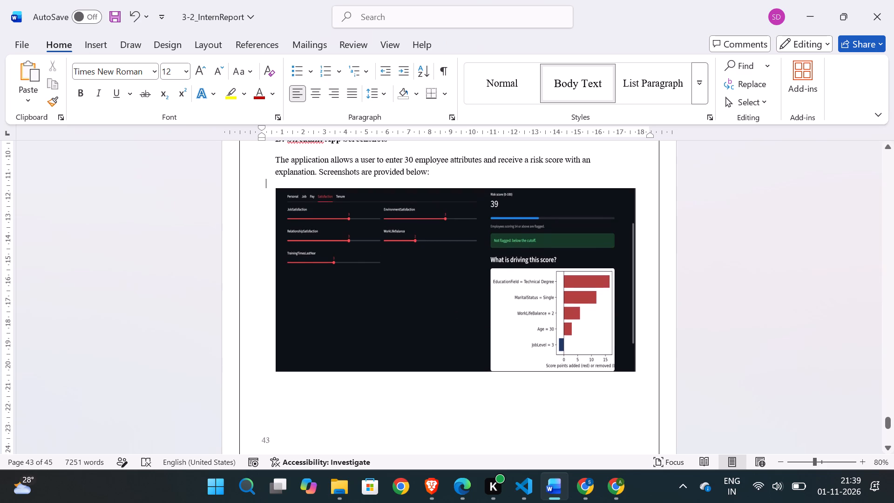
pyautogui.scroll(-3, 723, 310)
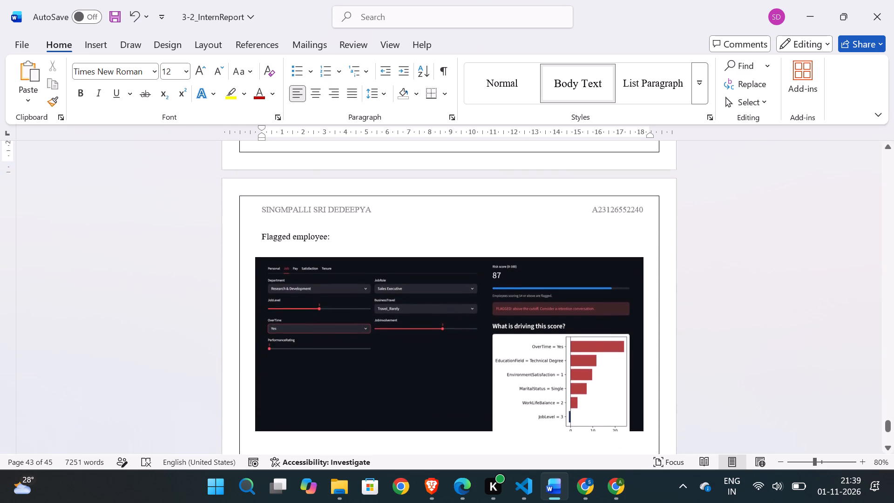
pyautogui.scroll(-1, 723, 310)
pyautogui.scroll(1, 723, 310)
pyautogui.scroll(-1, 723, 310)
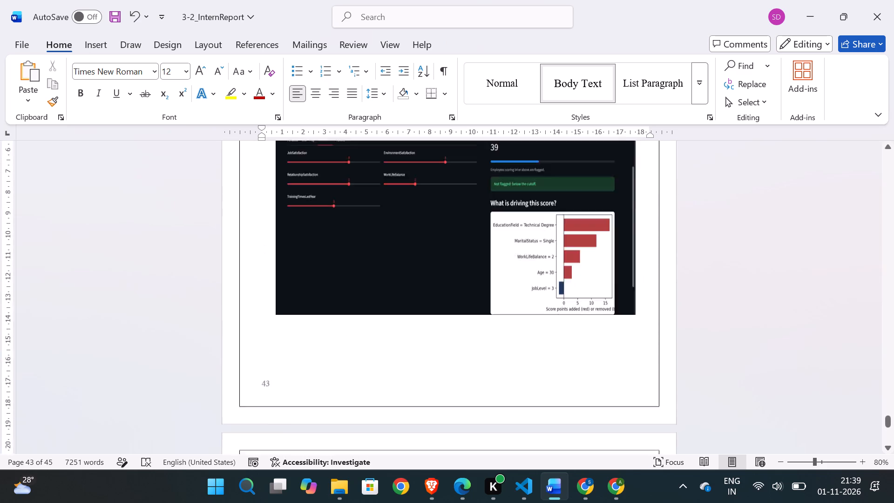
pyautogui.scroll(-1, 723, 310)
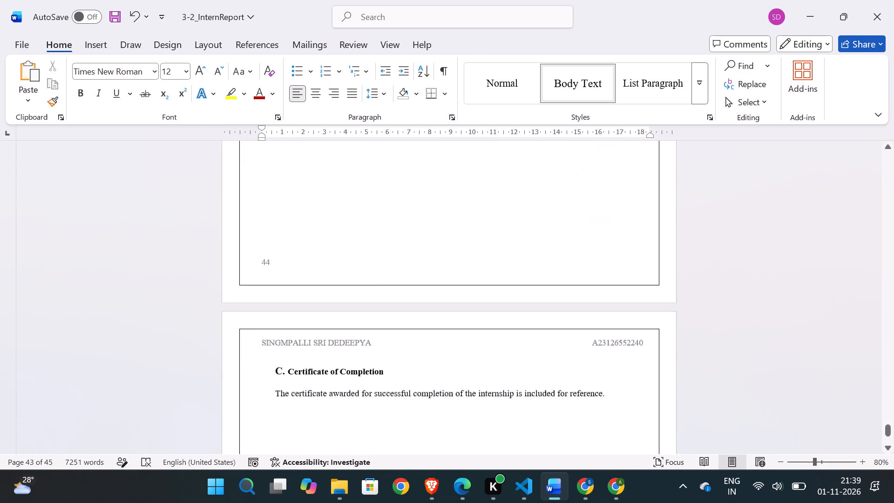
pyautogui.scroll(-4, 723, 310)
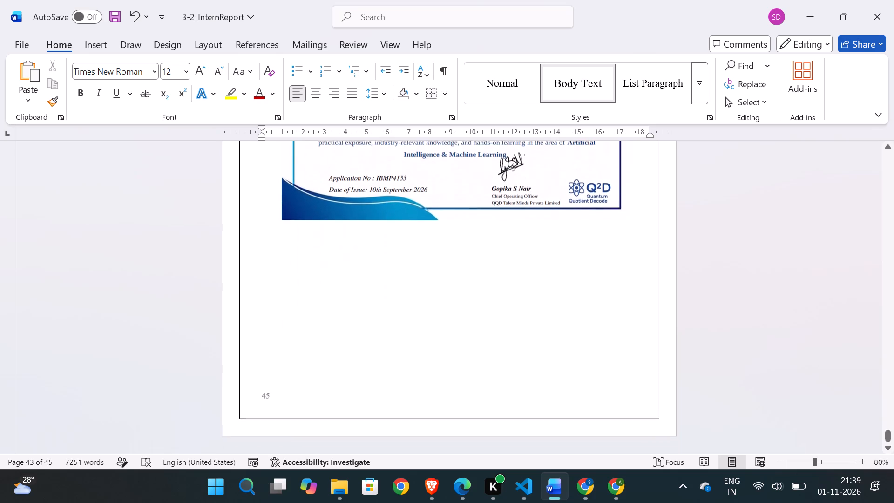